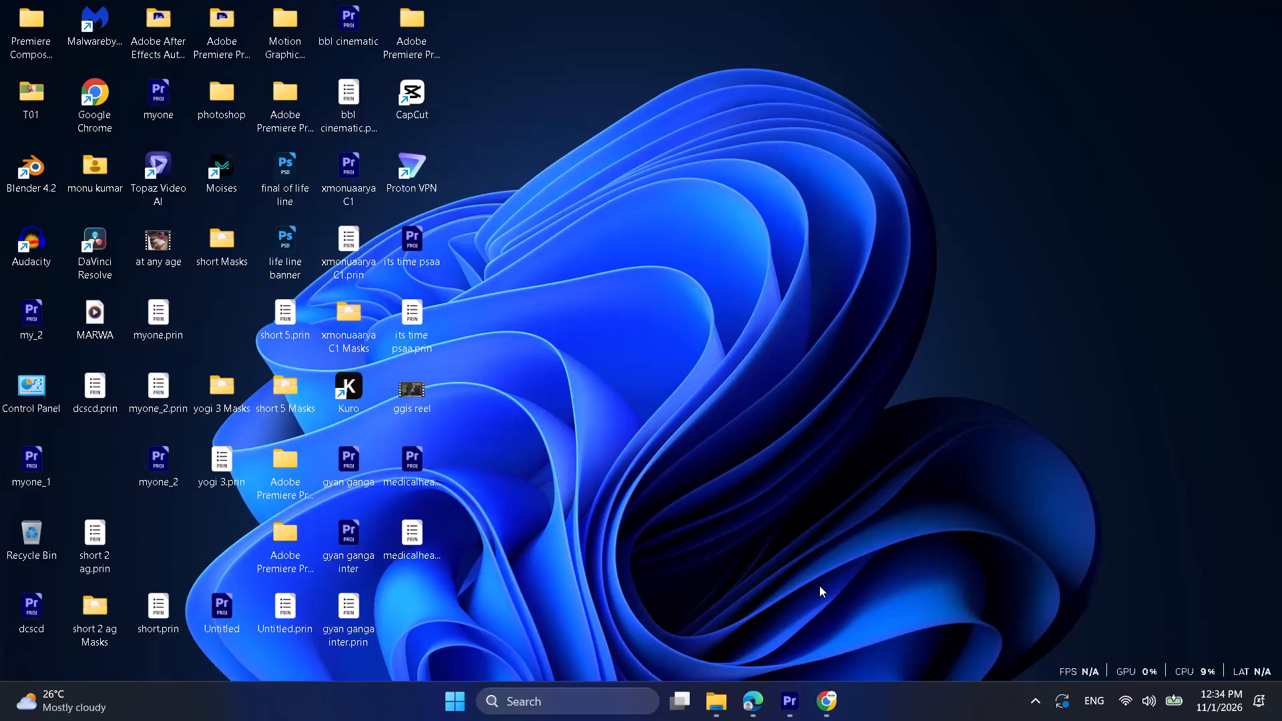
# Import the Young_man_reading_book clip from the Downloads folder into the Premiere project and open it for source preview.
pyautogui.click(795, 708)
pyautogui.click(757, 702)
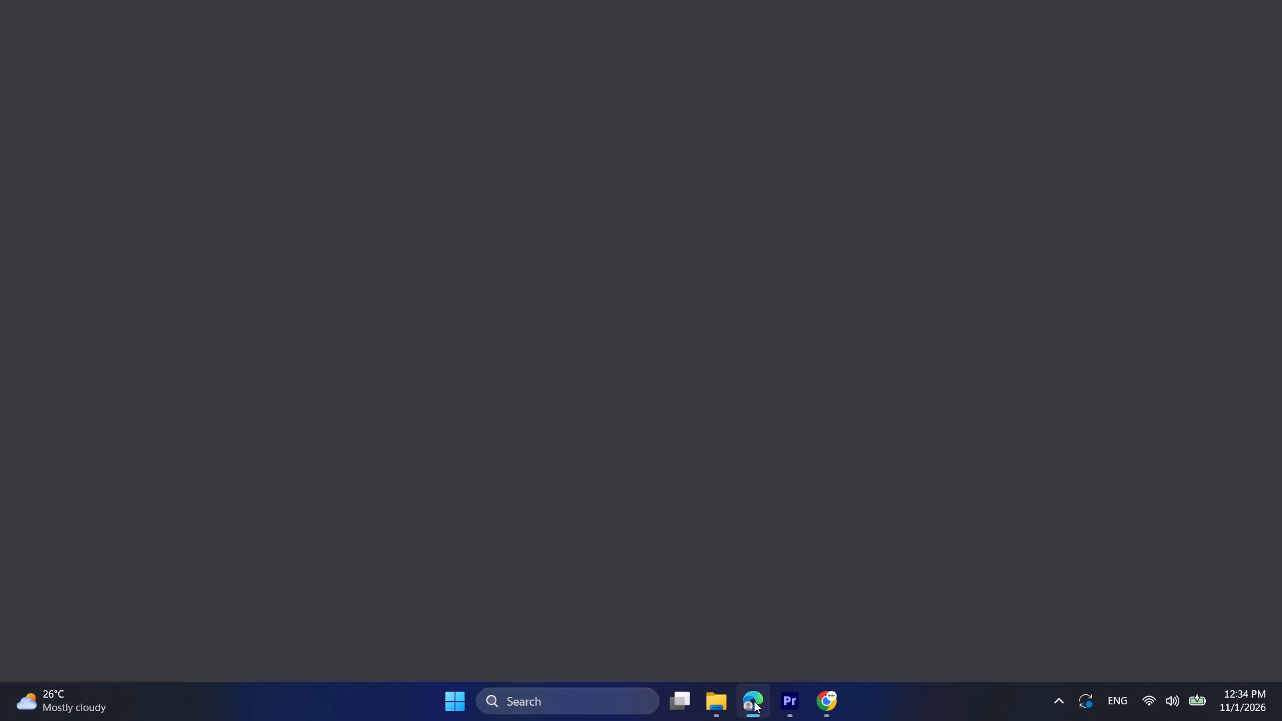
pyautogui.click(714, 688)
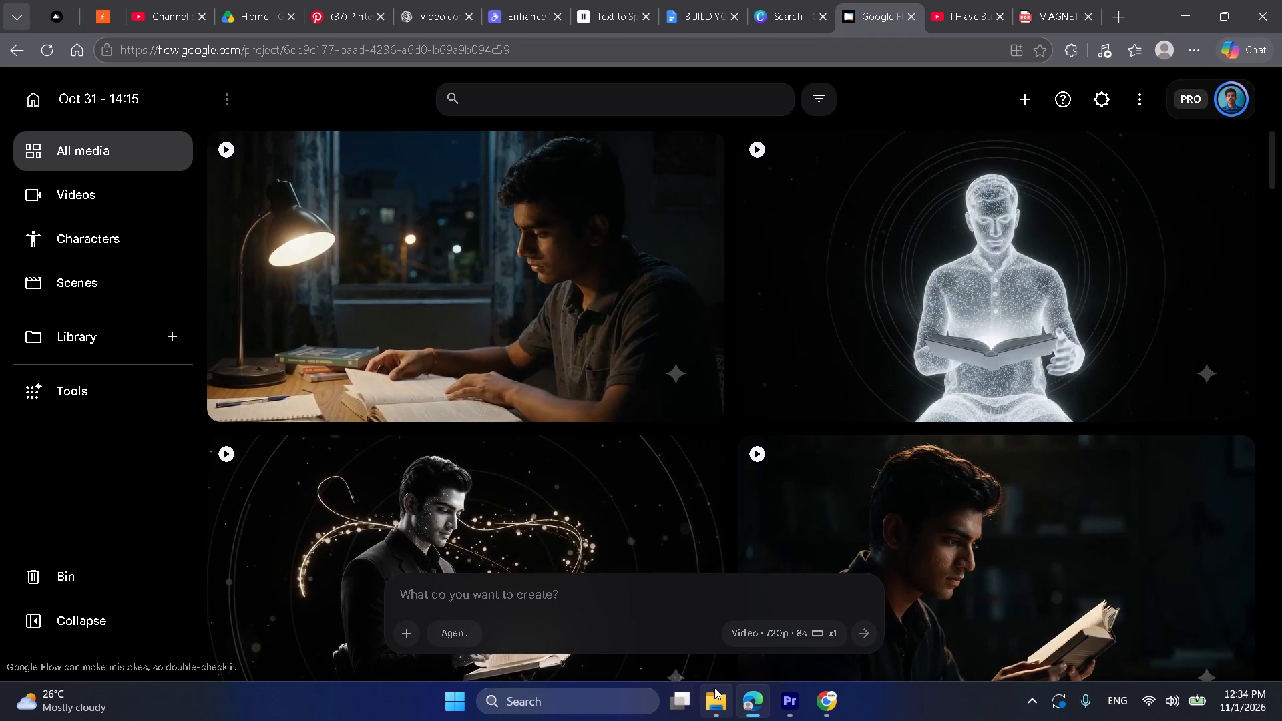
pyautogui.click(489, 54)
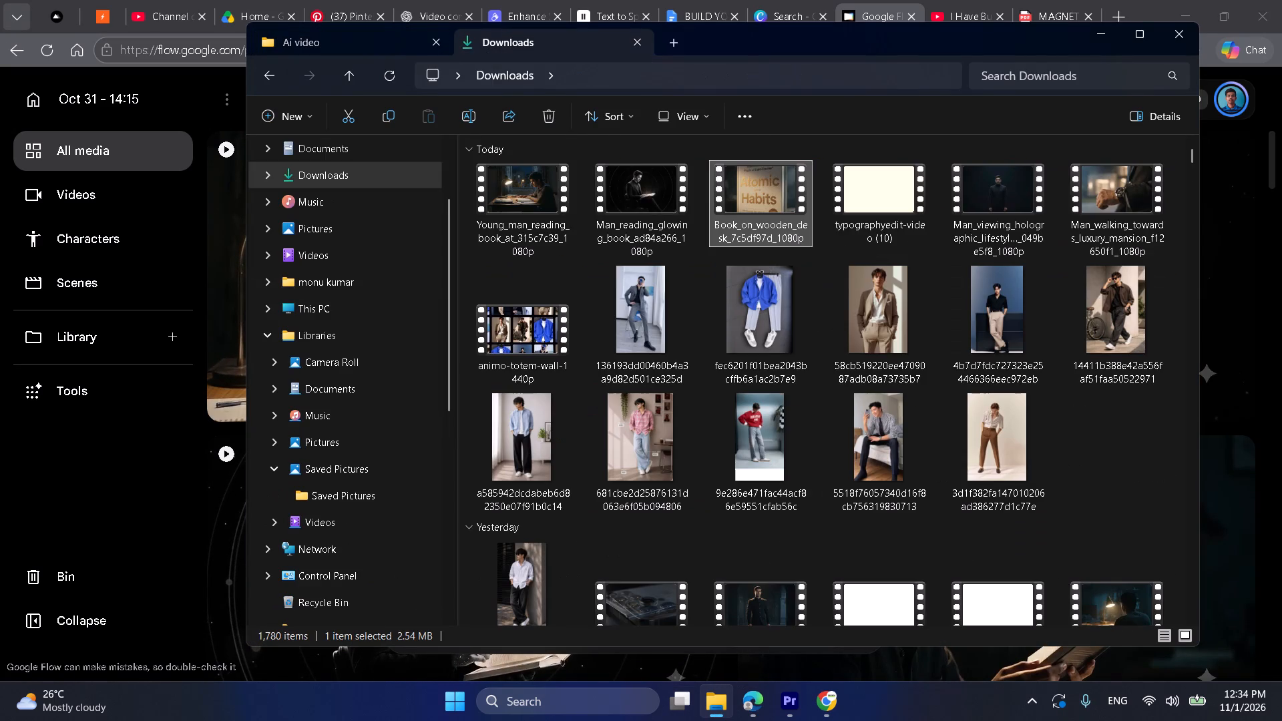
pyautogui.click(1090, 41)
pyautogui.click(1193, 9)
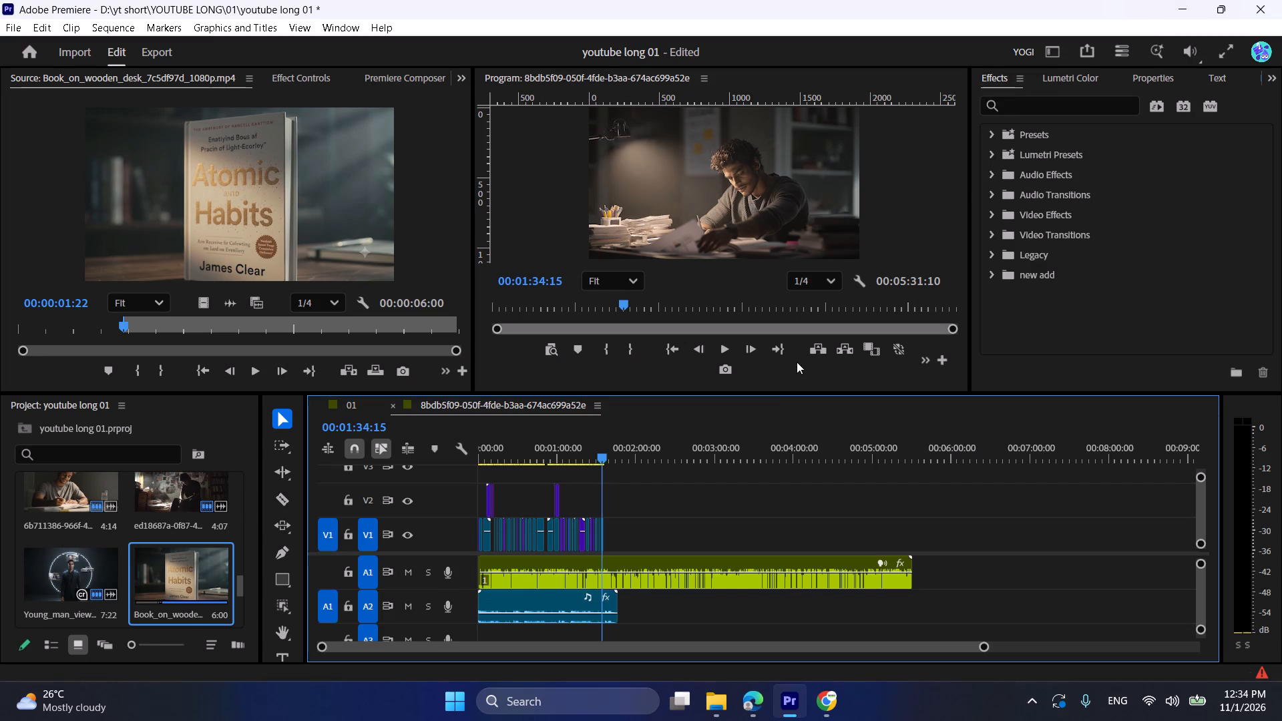
pyautogui.click(707, 714)
pyautogui.moveTo(540, 218); pyautogui.dragTo(218, 503)
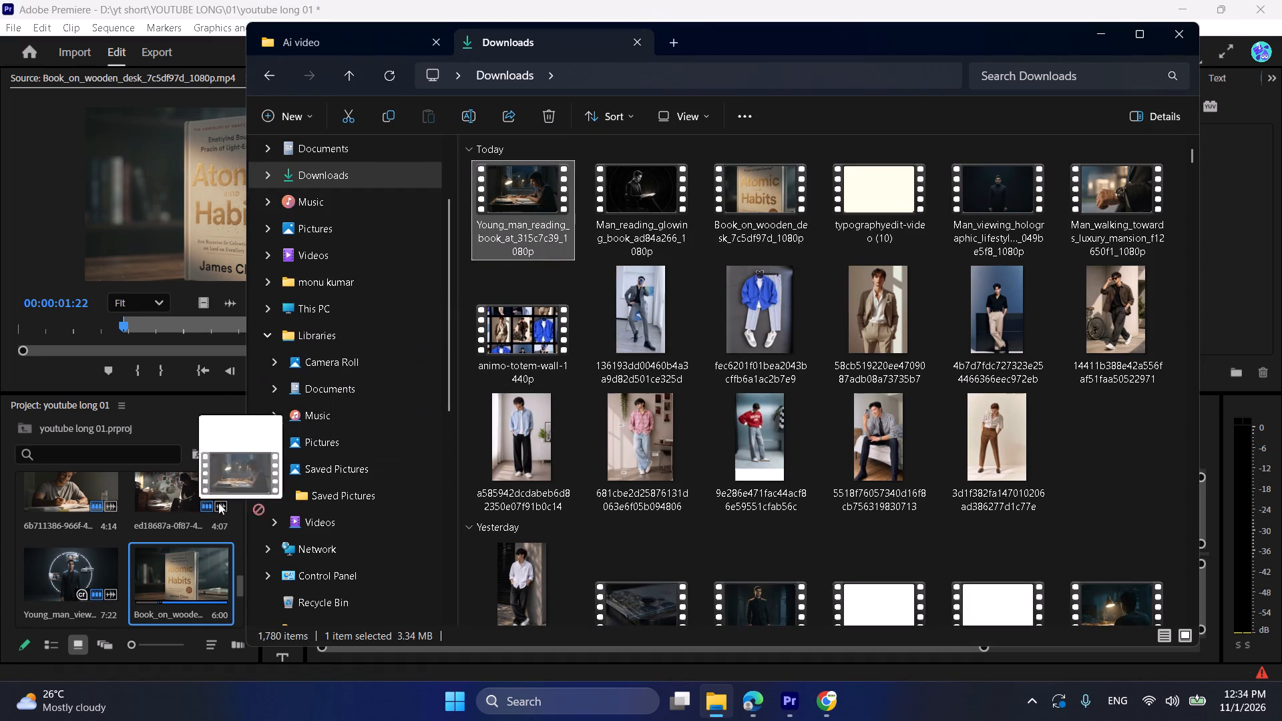
pyautogui.moveTo(218, 503); pyautogui.dragTo(110, 583)
pyautogui.doubleClick(172, 573)
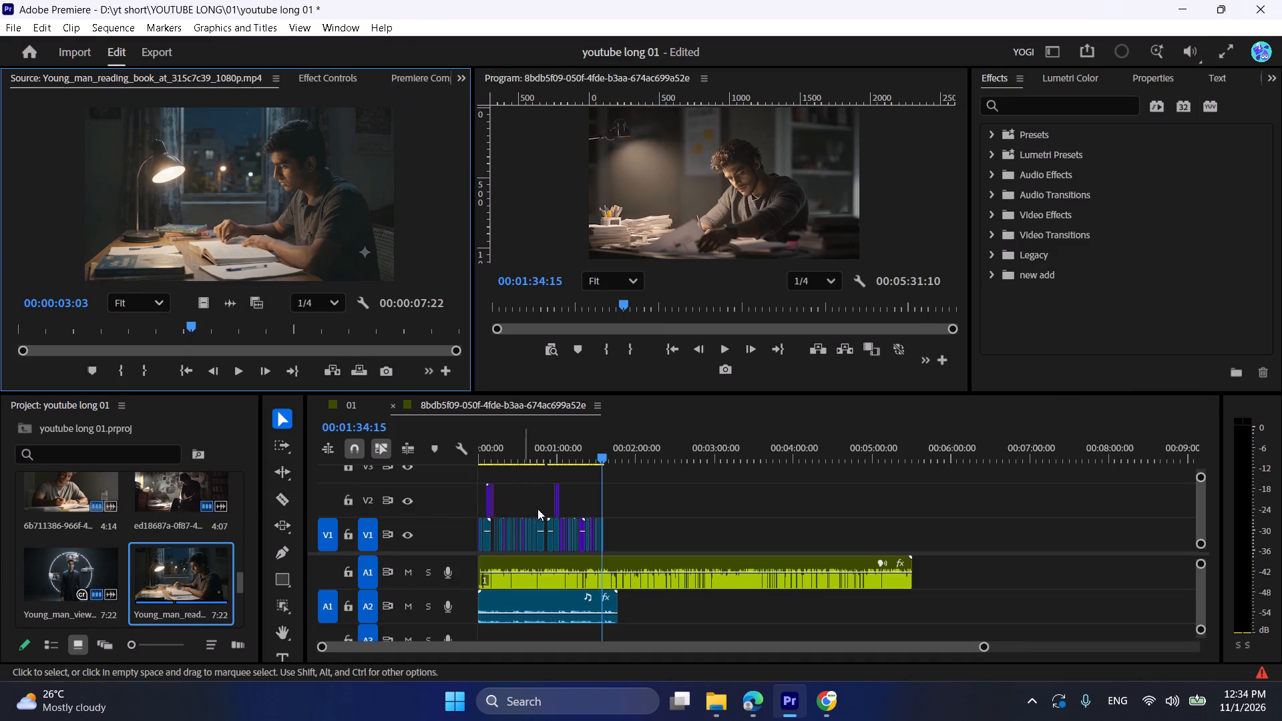
# Play back the last clips on V1 from about 00:01:31 to review the end of the edit.
pyautogui.keyDown('alt'); pyautogui.scroll(17, 567, 507); pyautogui.keyUp('alt')
pyautogui.keyDown('alt'); pyautogui.scroll(11, 673, 501); pyautogui.keyUp('alt')
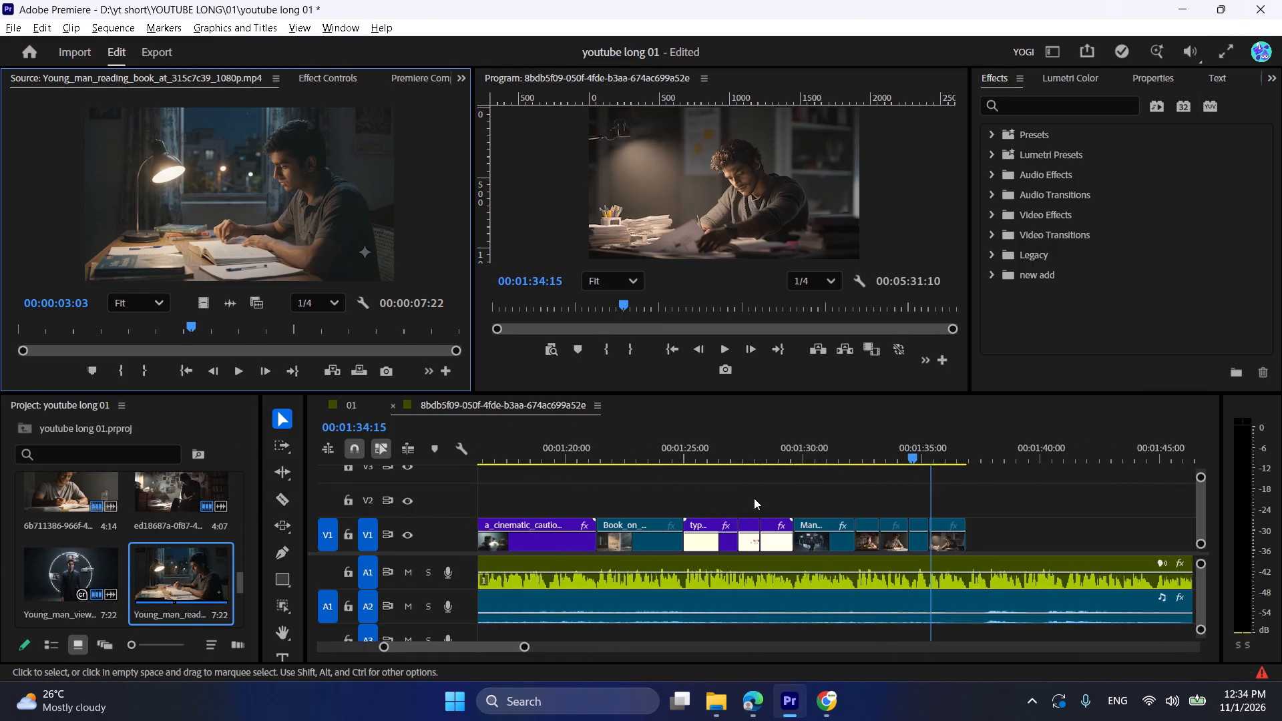
pyautogui.press('space')
pyautogui.scroll(-5, 780, 509)
pyautogui.keyDown('alt'); pyautogui.scroll(2, 796, 511); pyautogui.keyUp('alt')
pyautogui.keyDown('alt'); pyautogui.scroll(-1, 797, 511); pyautogui.keyUp('alt')
pyautogui.keyDown('alt'); pyautogui.scroll(2, 800, 511); pyautogui.keyUp('alt')
pyautogui.moveTo(739, 448); pyautogui.dragTo(702, 453)
pyautogui.press('space')
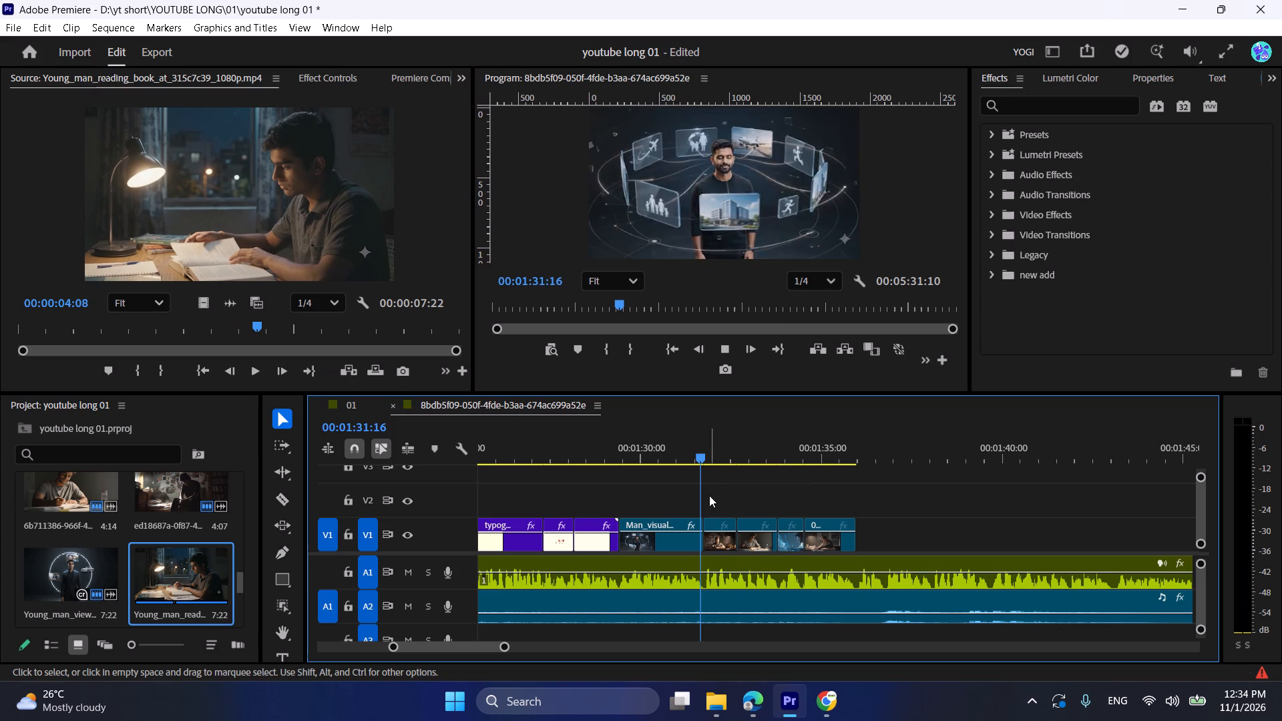
pyautogui.keyDown('alt'); pyautogui.scroll(-4, 757, 501); pyautogui.keyUp('alt')
pyautogui.scroll(-3, 757, 501)
pyautogui.keyDown('alt'); pyautogui.scroll(2, 757, 501); pyautogui.keyUp('alt')
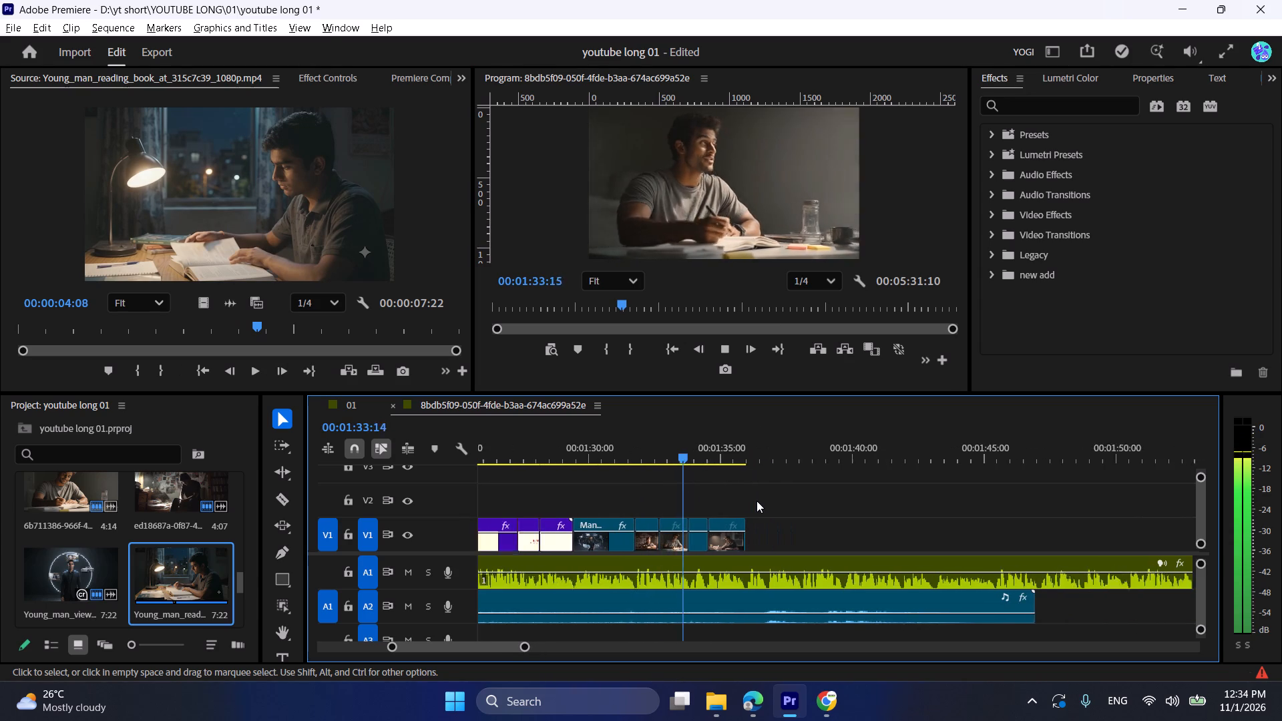
pyautogui.press('space')
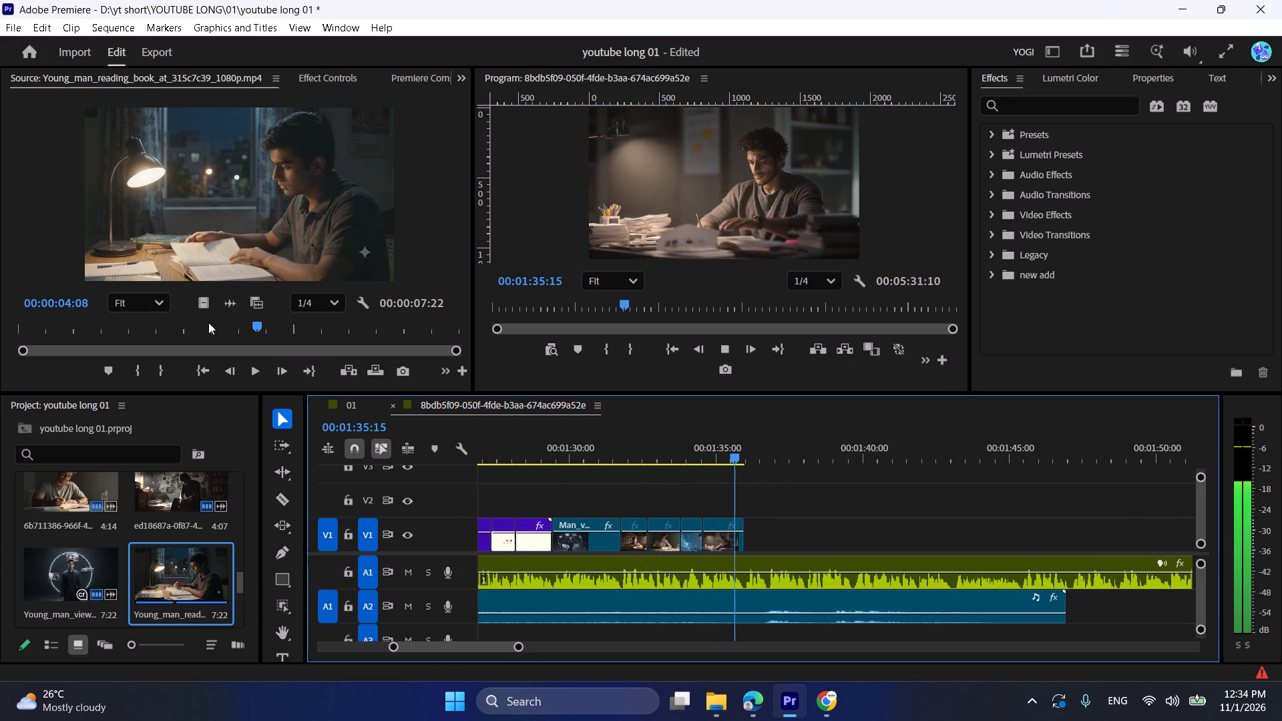
# Mark an In point at 00:00:03:00 in the Young_man_reading_book source and add its video after the last V1 clip.
pyautogui.moveTo(188, 344); pyautogui.dragTo(186, 351)
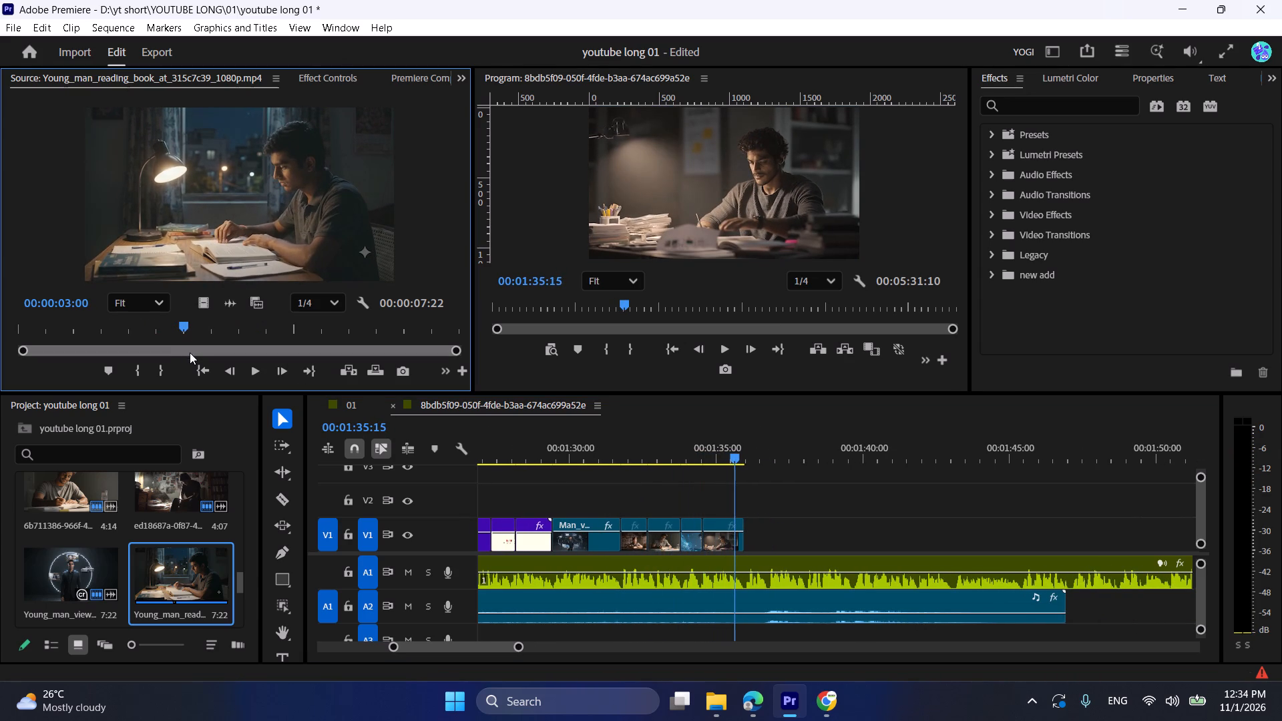
pyautogui.press('i')
pyautogui.moveTo(203, 309); pyautogui.dragTo(751, 535)
# Play back the transition into the Young_man_reading_book clip against the voiceover to look for its cut point.
pyautogui.press('space')
pyautogui.keyDown('alt'); pyautogui.scroll(6, 819, 521); pyautogui.keyUp('alt')
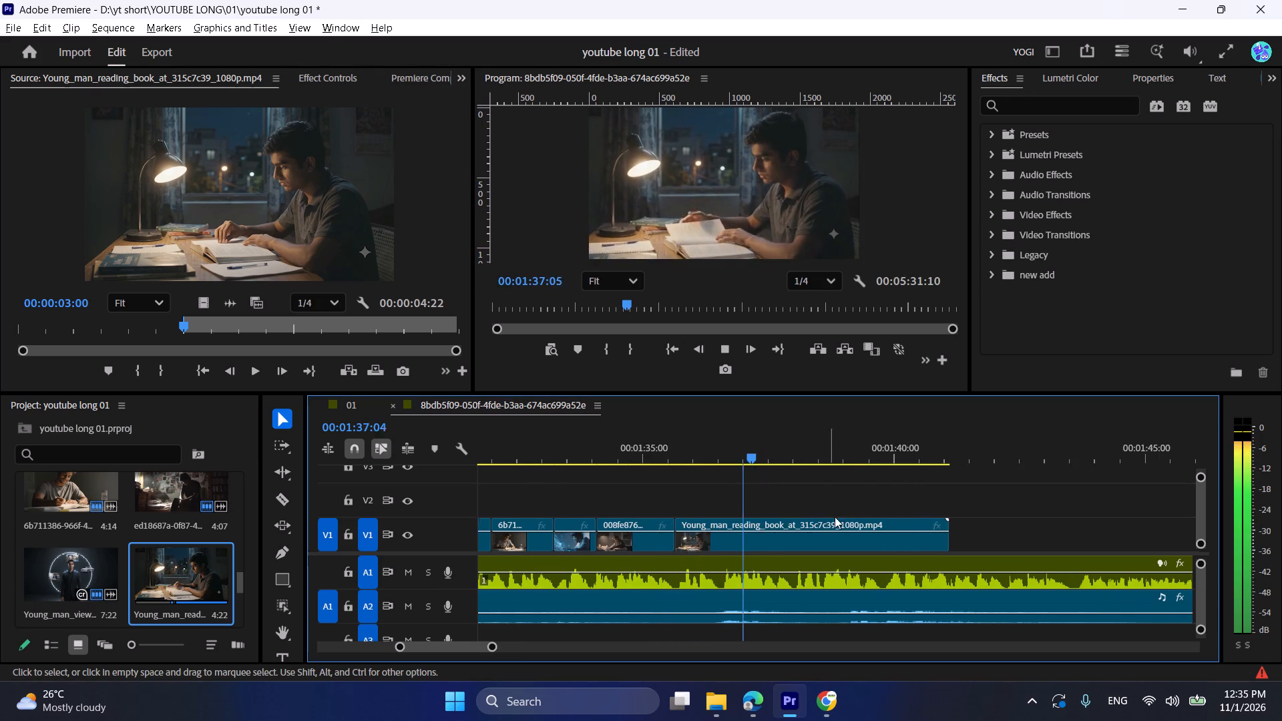
pyautogui.press('space')
pyautogui.click(667, 450)
pyautogui.press('space')
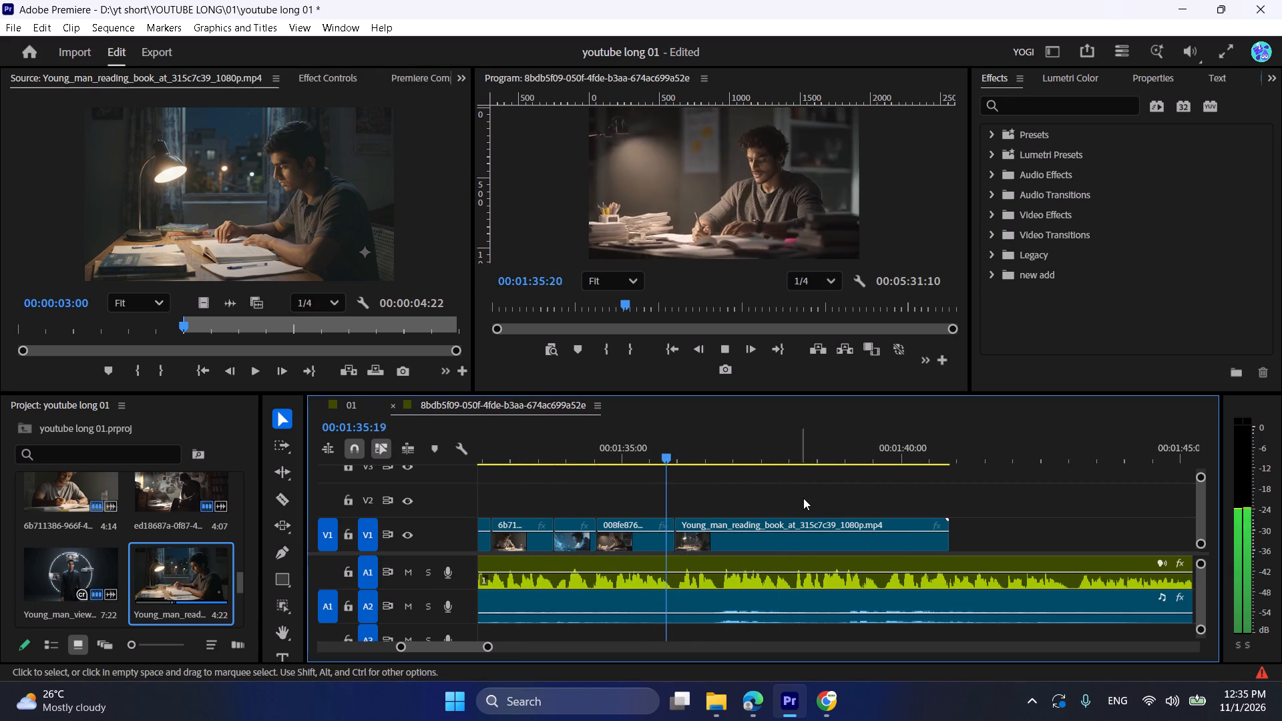
pyautogui.press('space')
pyautogui.press('space')
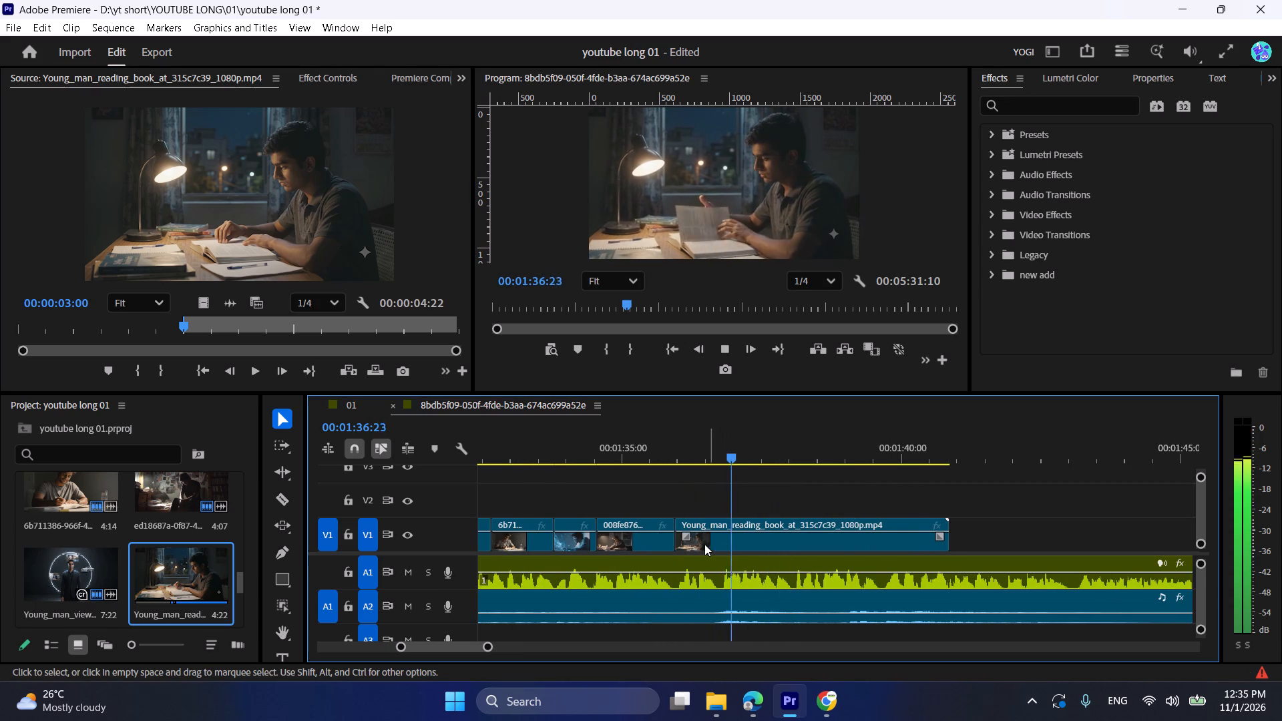
pyautogui.press('space')
pyautogui.press('space')
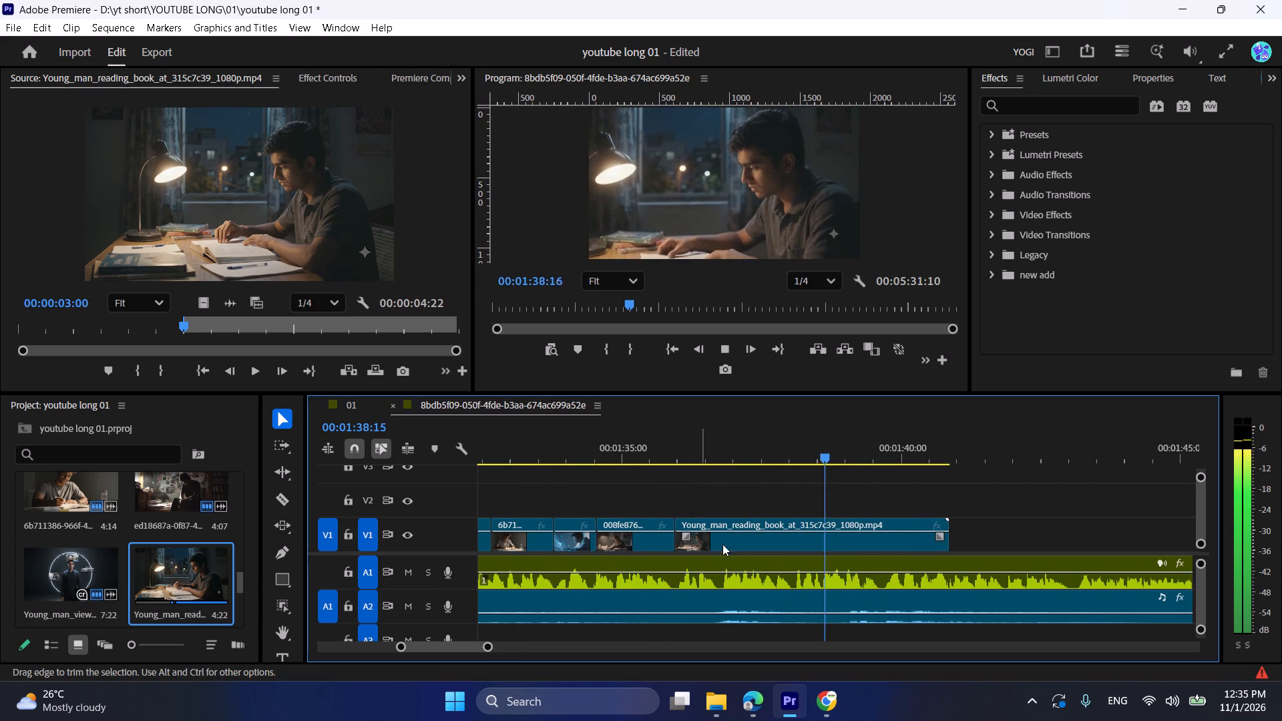
pyautogui.press('space')
# Trim the end of the Young_man_reading_book clip on V1 to 00:01:36:18.
pyautogui.click(658, 457)
pyautogui.press('space')
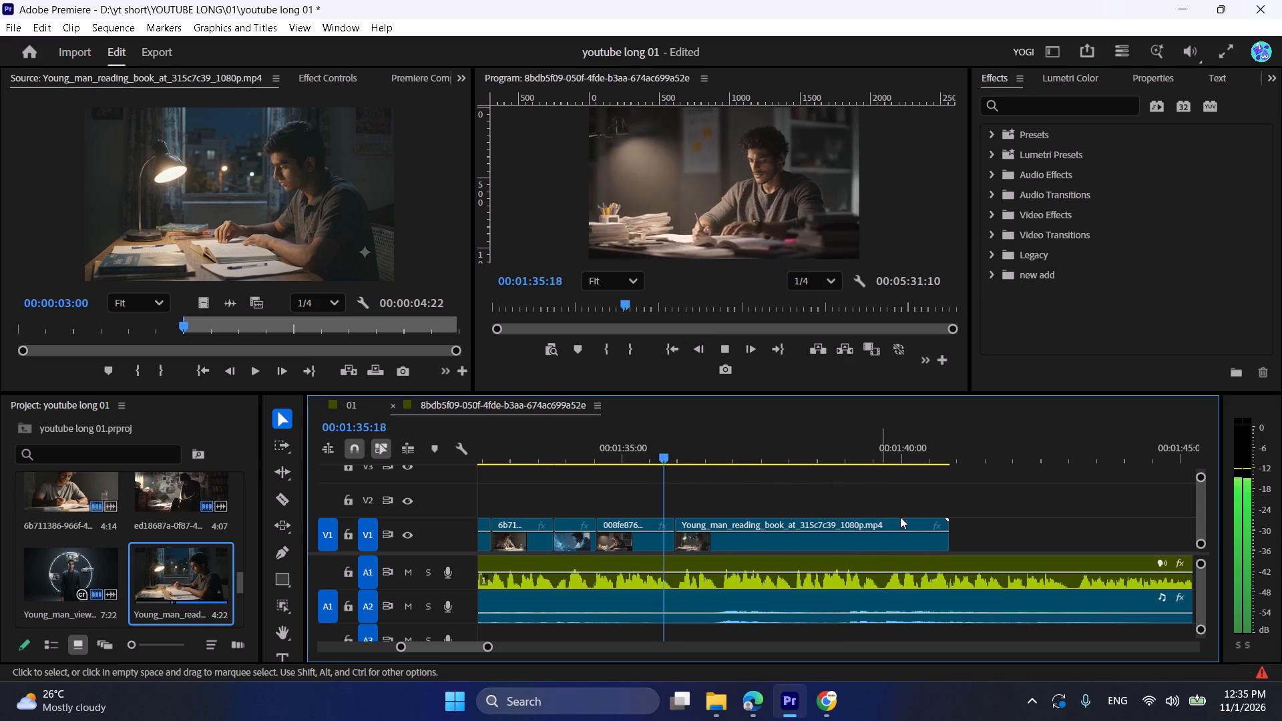
pyautogui.press('space')
pyautogui.press('space')
pyautogui.press('space')
pyautogui.moveTo(953, 531); pyautogui.dragTo(912, 523)
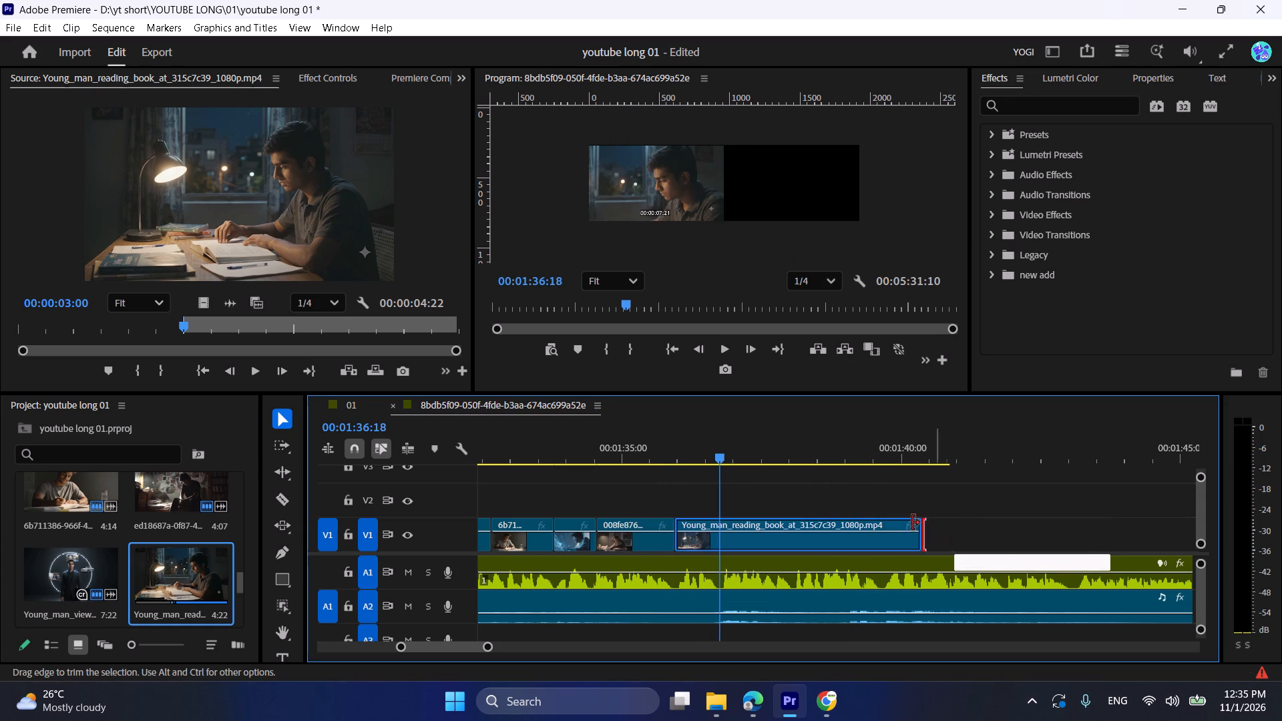
pyautogui.moveTo(912, 523); pyautogui.dragTo(726, 516)
pyautogui.keyDown('alt'); pyautogui.scroll(1, 746, 521); pyautogui.keyUp('alt')
pyautogui.keyDown('alt'); pyautogui.scroll(-1, 746, 521); pyautogui.keyUp('alt')
pyautogui.keyDown('alt'); pyautogui.scroll(1, 746, 521); pyautogui.keyUp('alt')
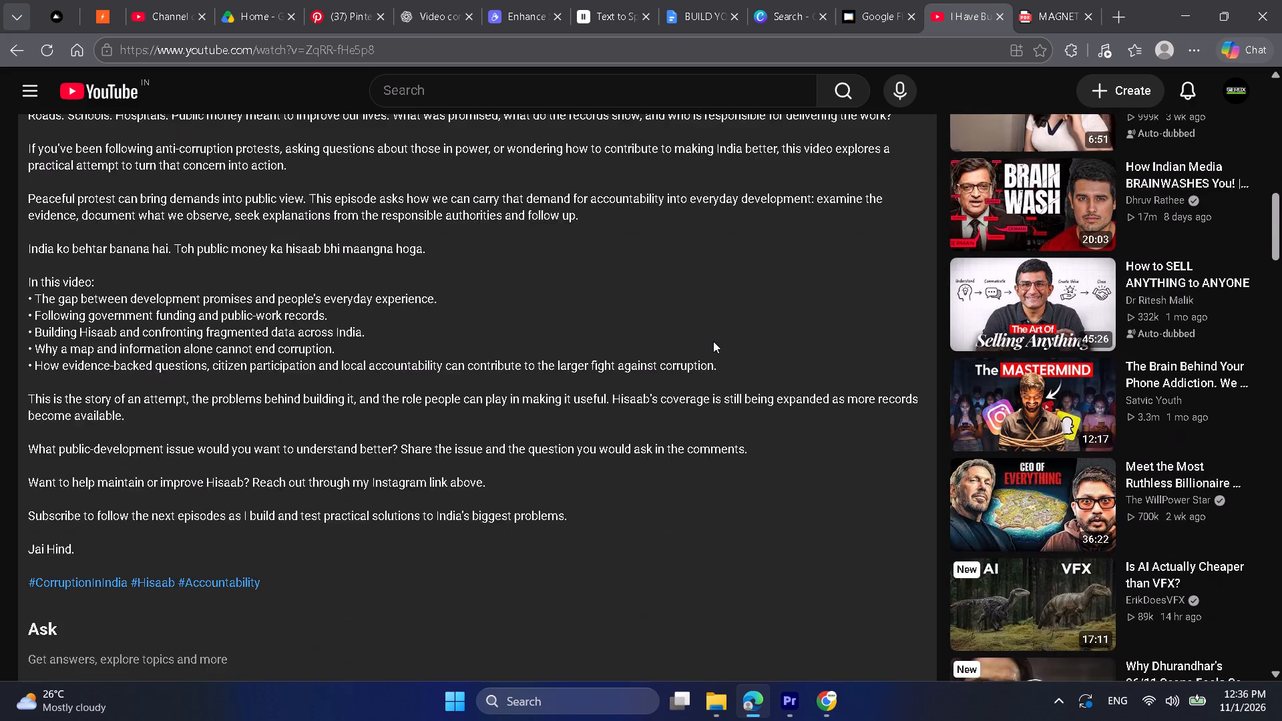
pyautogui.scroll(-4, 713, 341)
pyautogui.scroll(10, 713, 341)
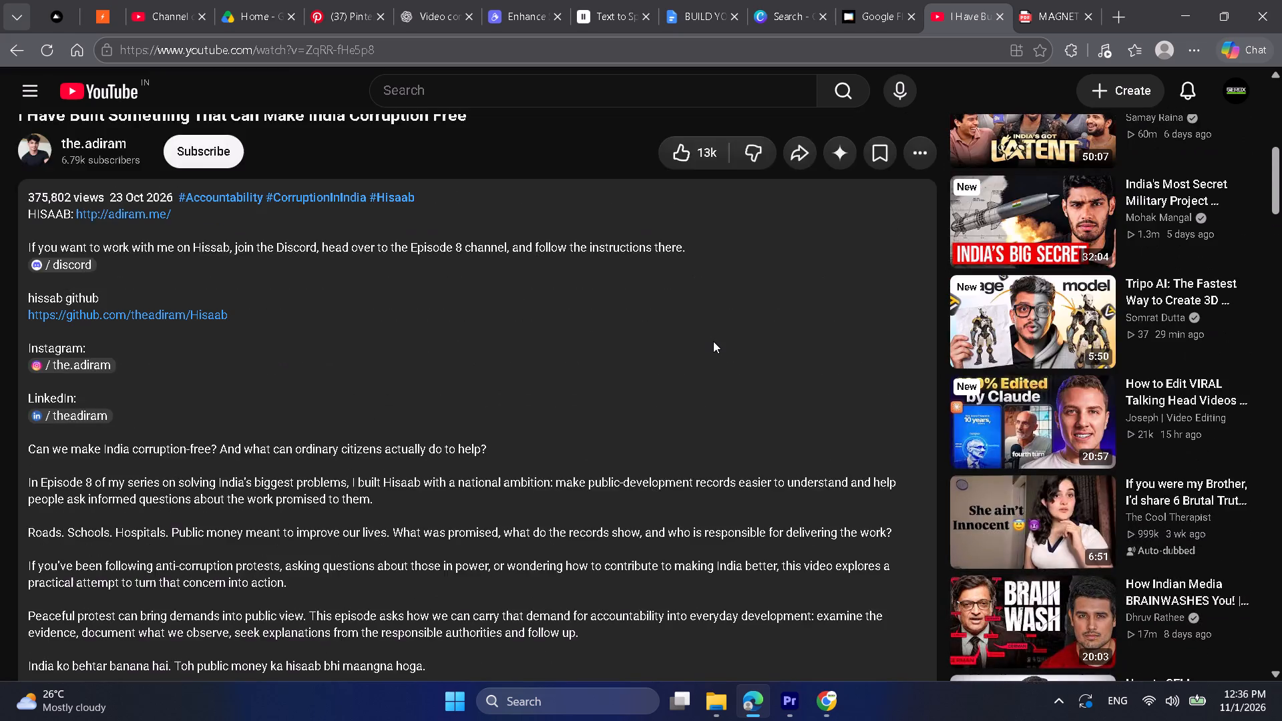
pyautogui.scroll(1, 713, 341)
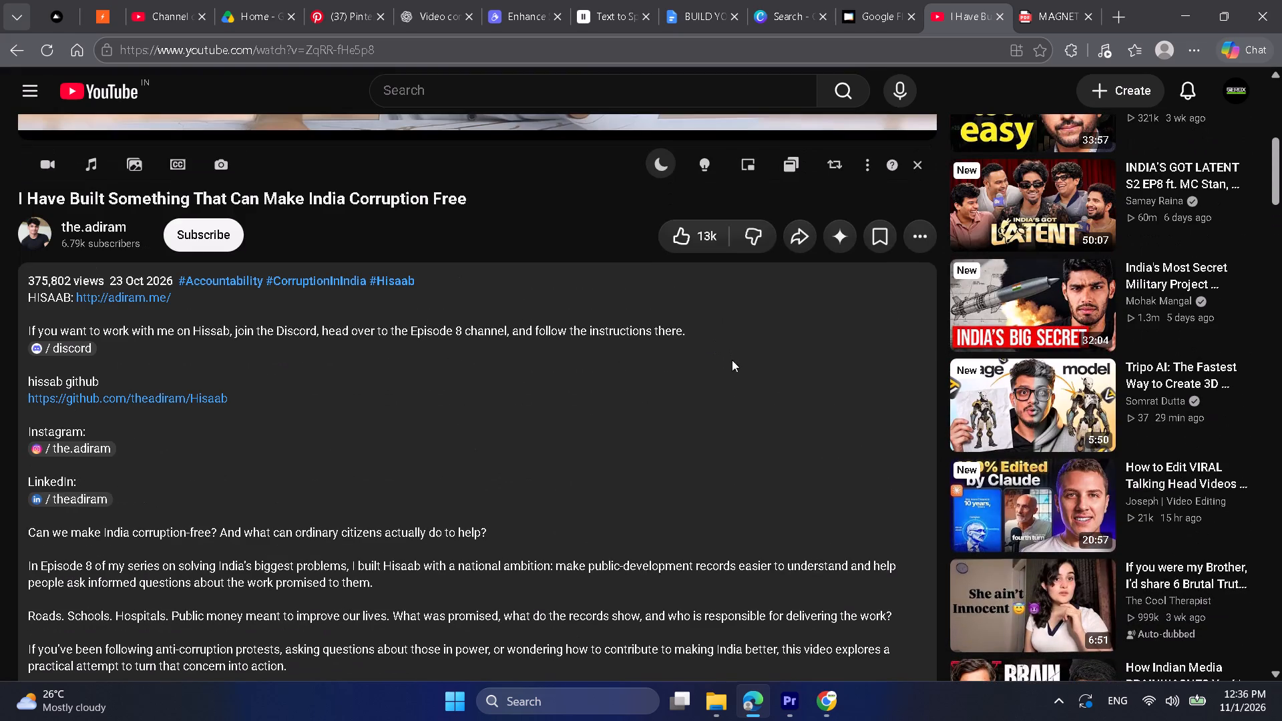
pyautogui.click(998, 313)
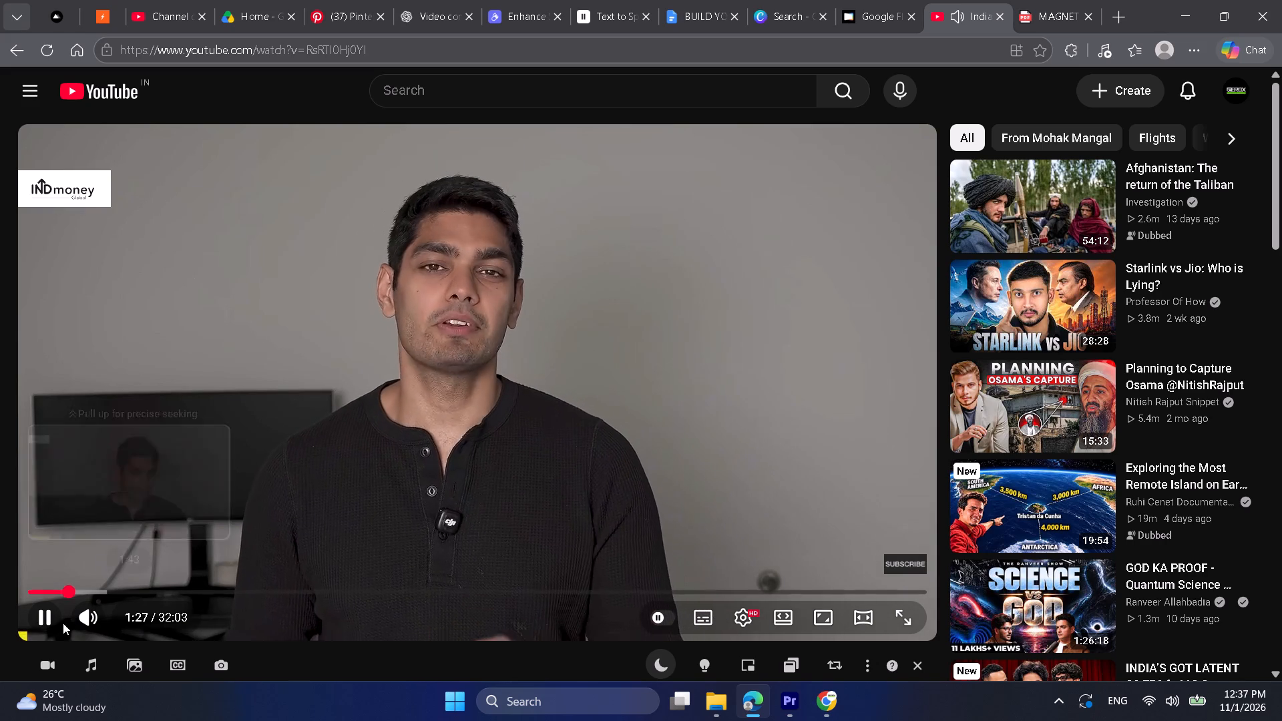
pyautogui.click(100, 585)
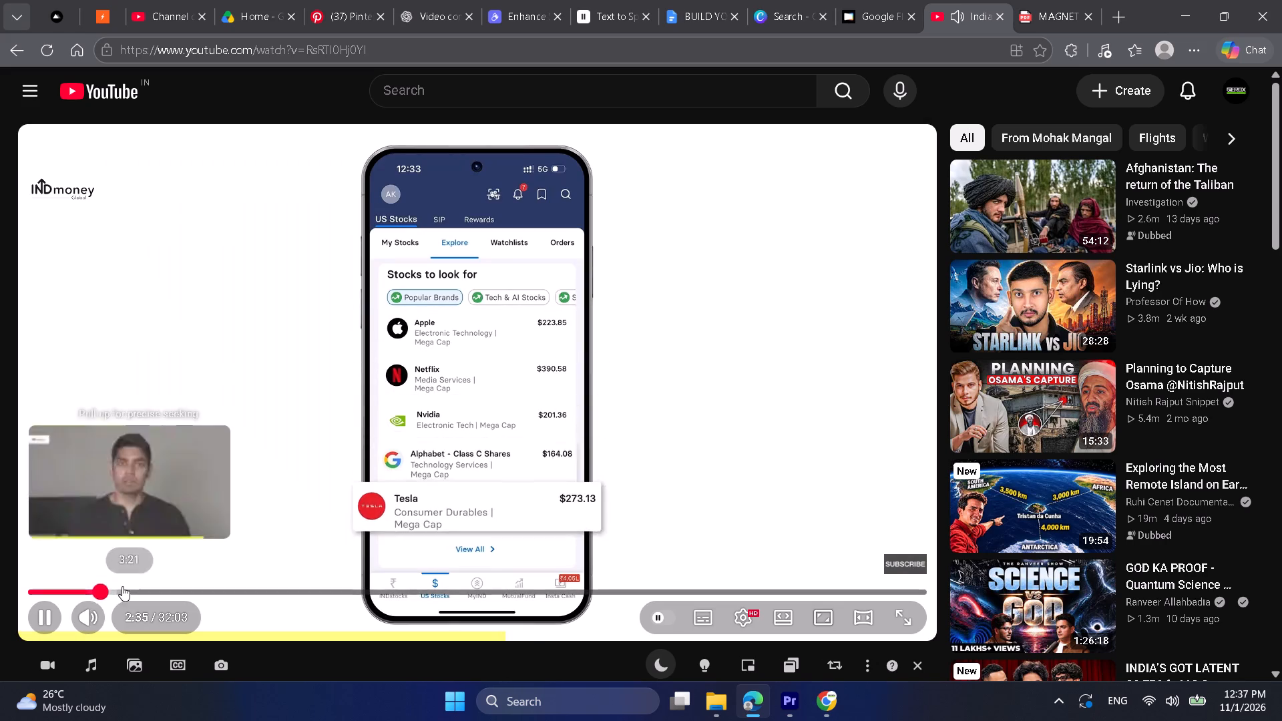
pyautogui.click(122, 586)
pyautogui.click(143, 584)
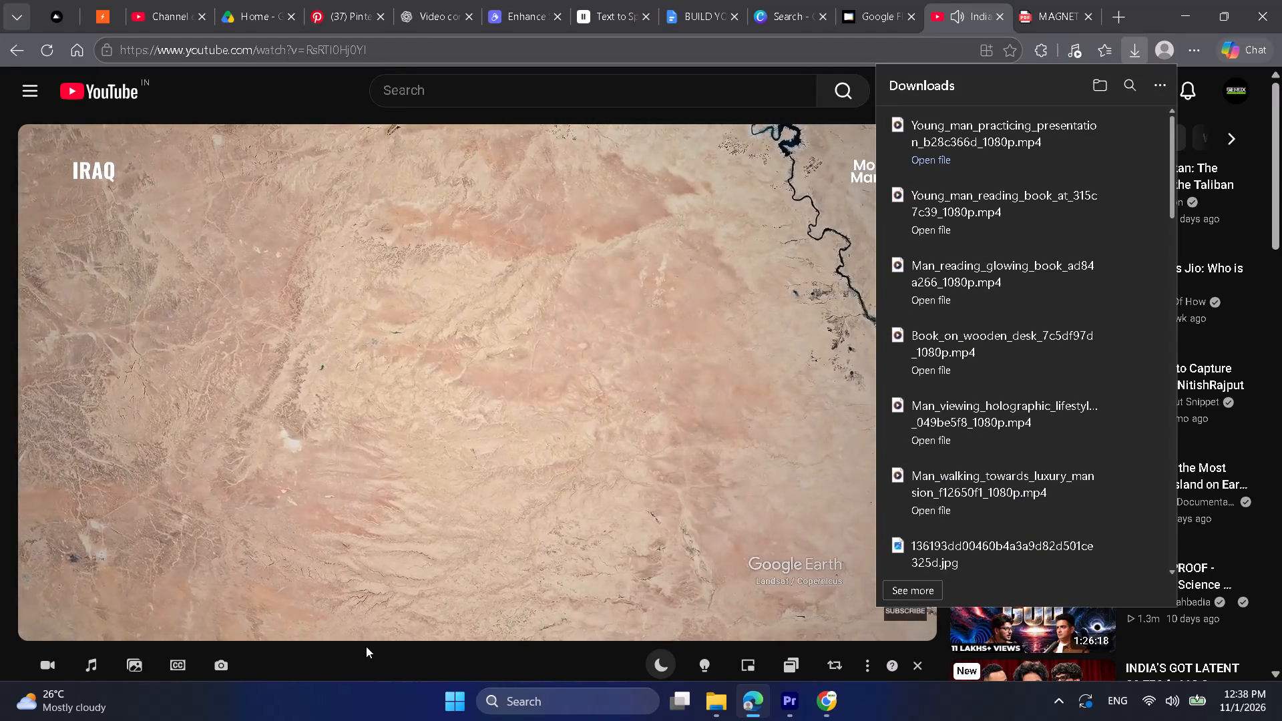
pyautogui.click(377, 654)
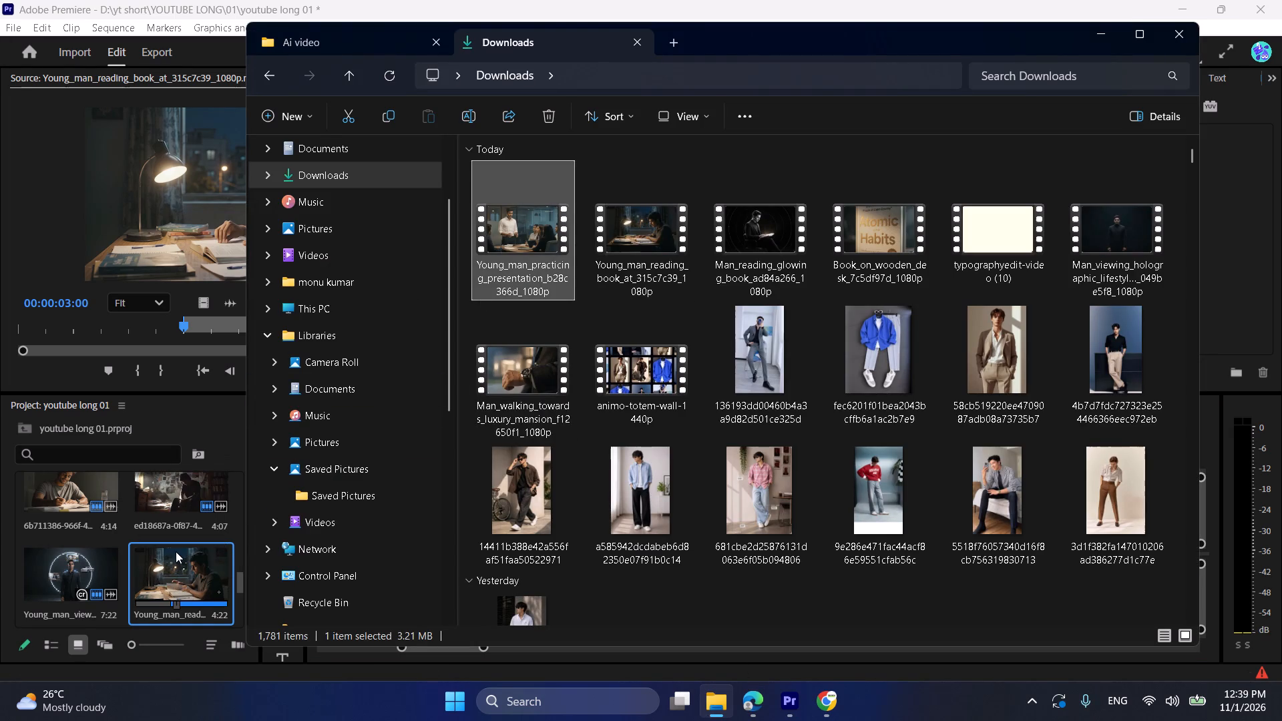
pyautogui.moveTo(509, 270); pyautogui.dragTo(137, 559)
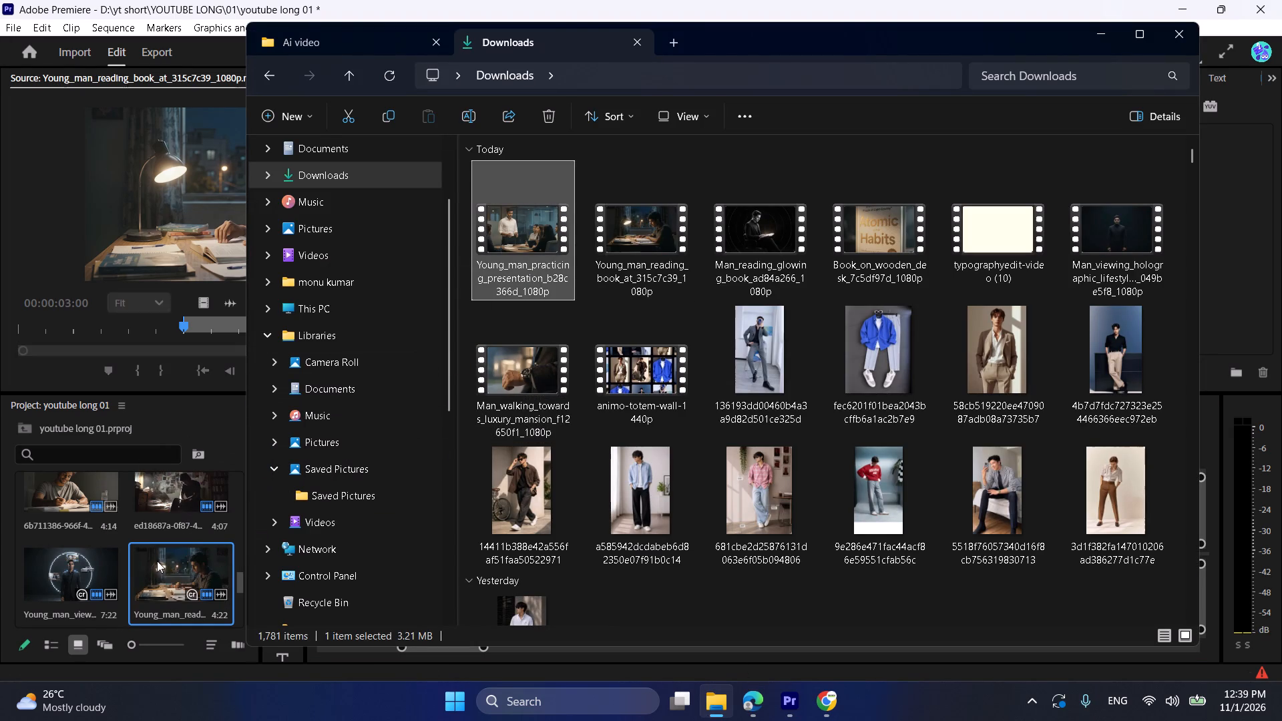
# Preview the Young_man_practicing_presentation clip and place its video only on V1 at 00:01:36:18.
pyautogui.doubleClick(158, 561)
pyautogui.press('space')
pyautogui.moveTo(97, 335); pyautogui.dragTo(62, 329)
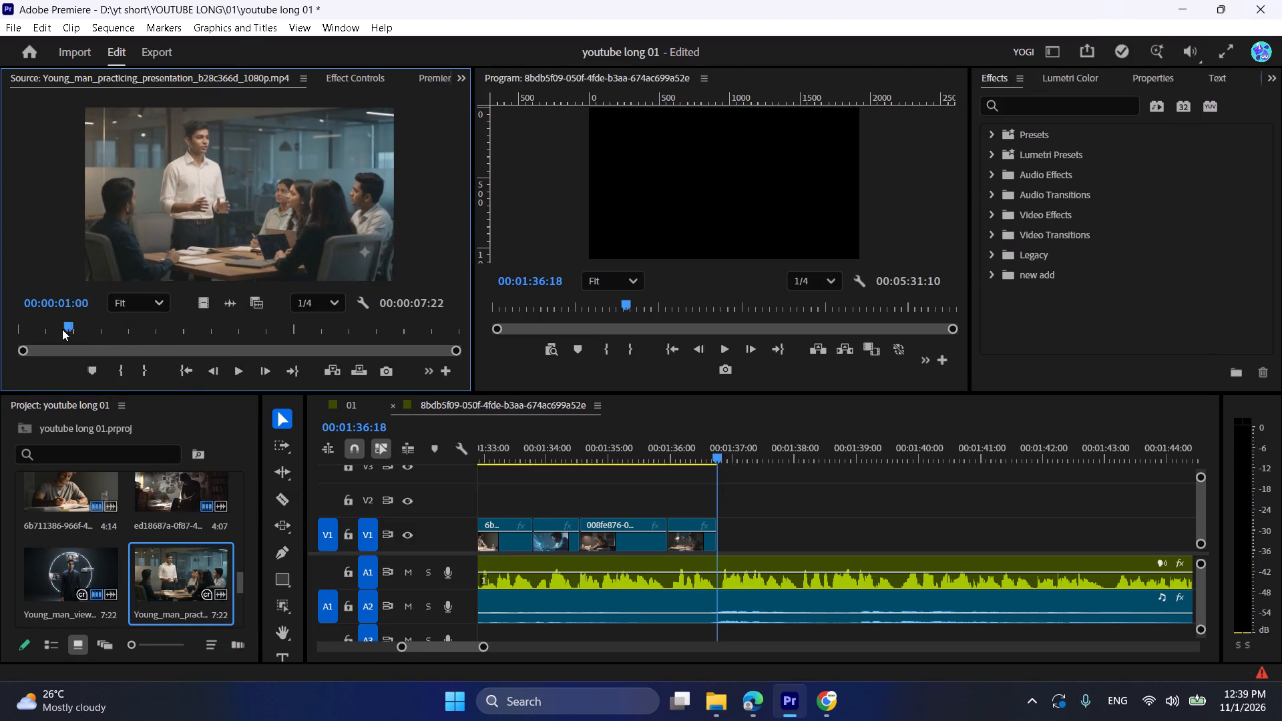
pyautogui.moveTo(62, 329); pyautogui.dragTo(56, 326)
pyautogui.press('space')
pyautogui.moveTo(202, 308); pyautogui.dragTo(373, 347)
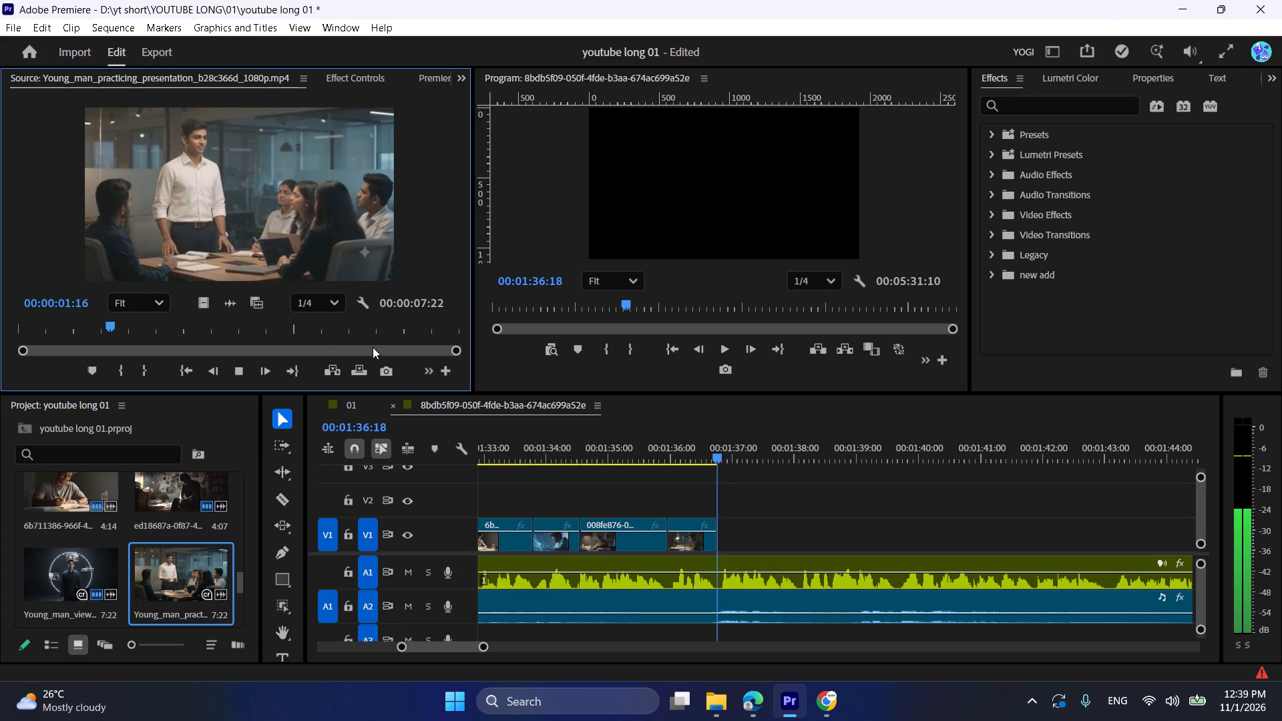
pyautogui.moveTo(373, 347); pyautogui.dragTo(722, 530)
# Play back the Young_man_practicing_presentation clip against the voiceover to look for its cut point.
pyautogui.click(688, 459)
pyautogui.press('space')
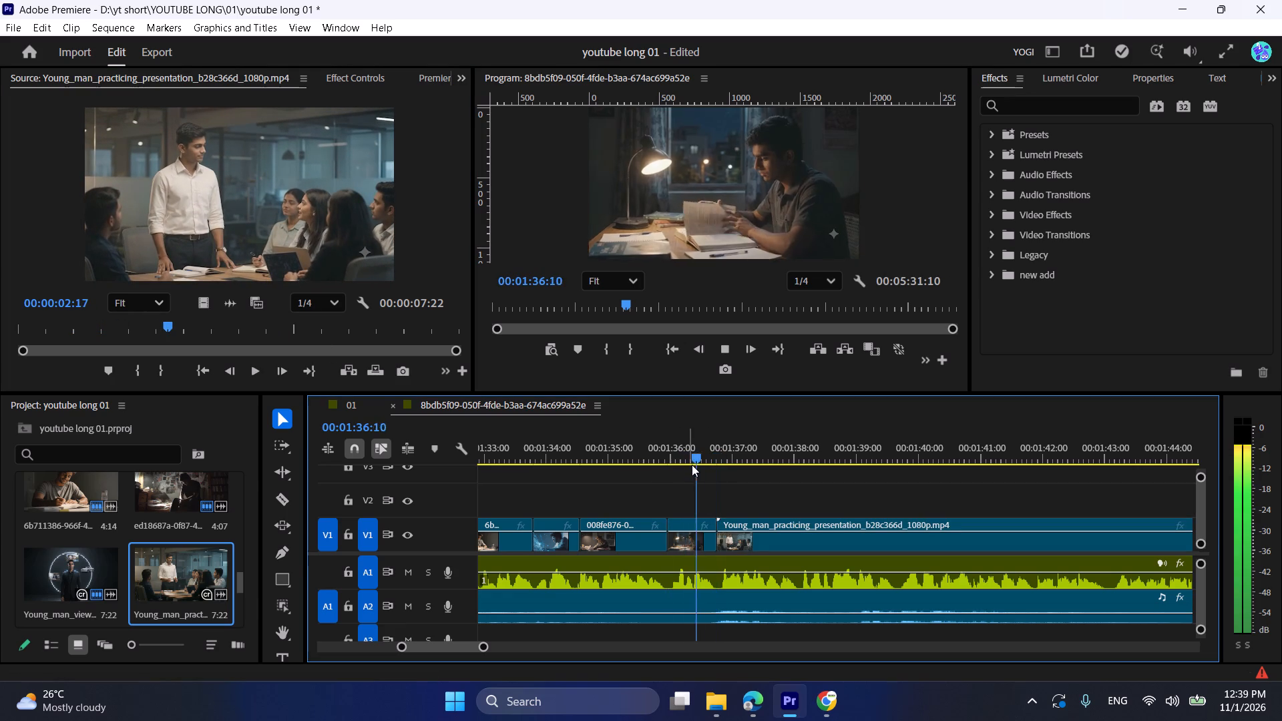
pyautogui.scroll(-9, 741, 487)
pyautogui.press('space')
pyautogui.press('space')
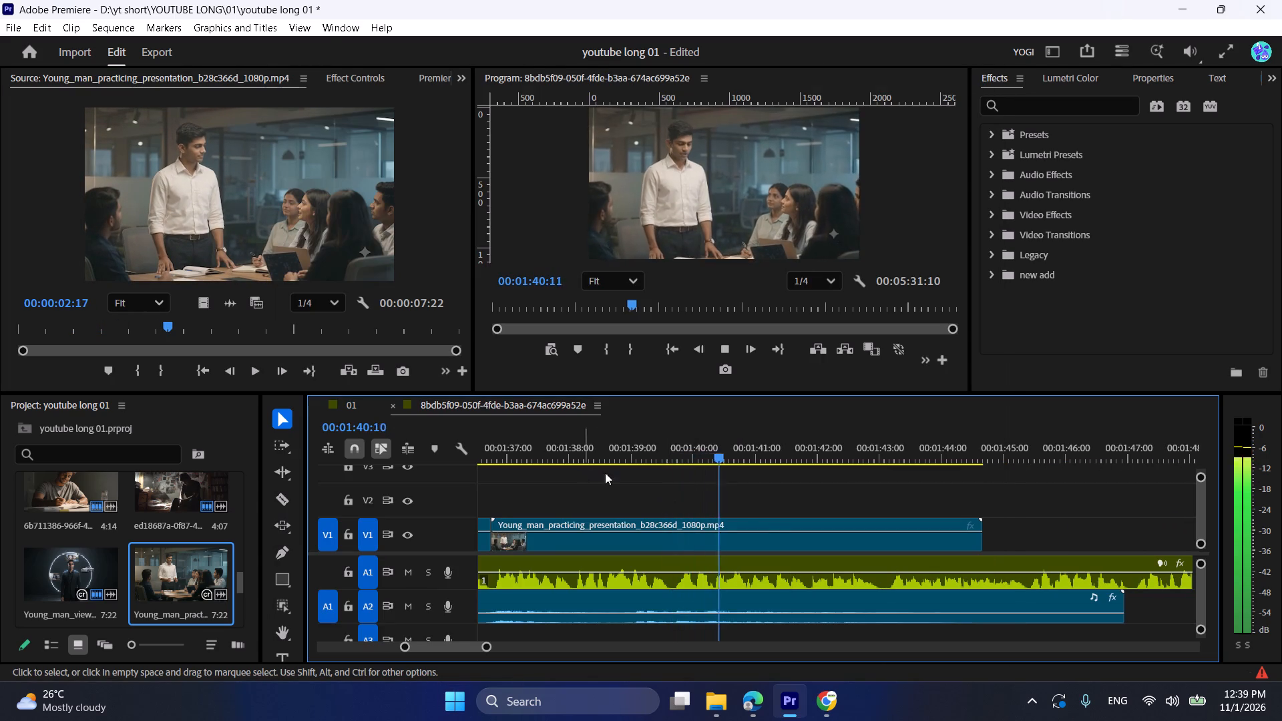
pyautogui.keyDown('alt'); pyautogui.scroll(-5, 688, 511); pyautogui.keyUp('alt')
pyautogui.scroll(3, 690, 513)
pyautogui.press('space')
pyautogui.click(609, 445)
pyautogui.press('space')
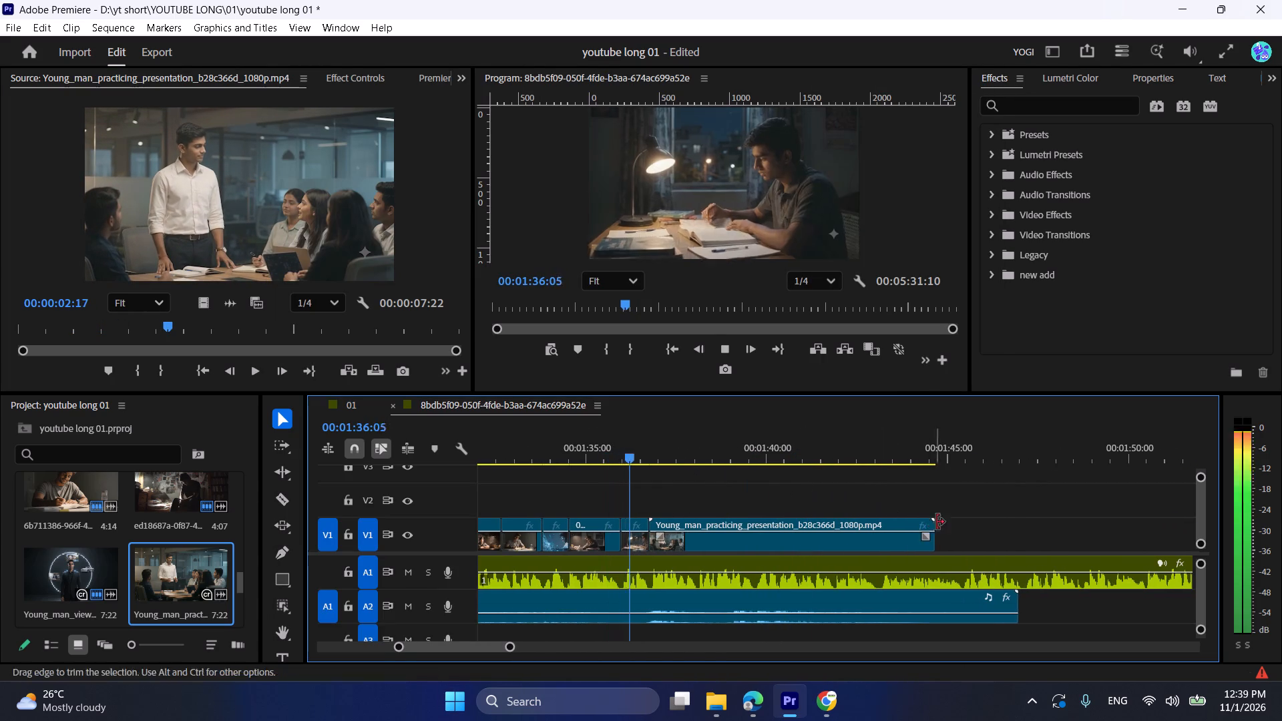
pyautogui.press('space')
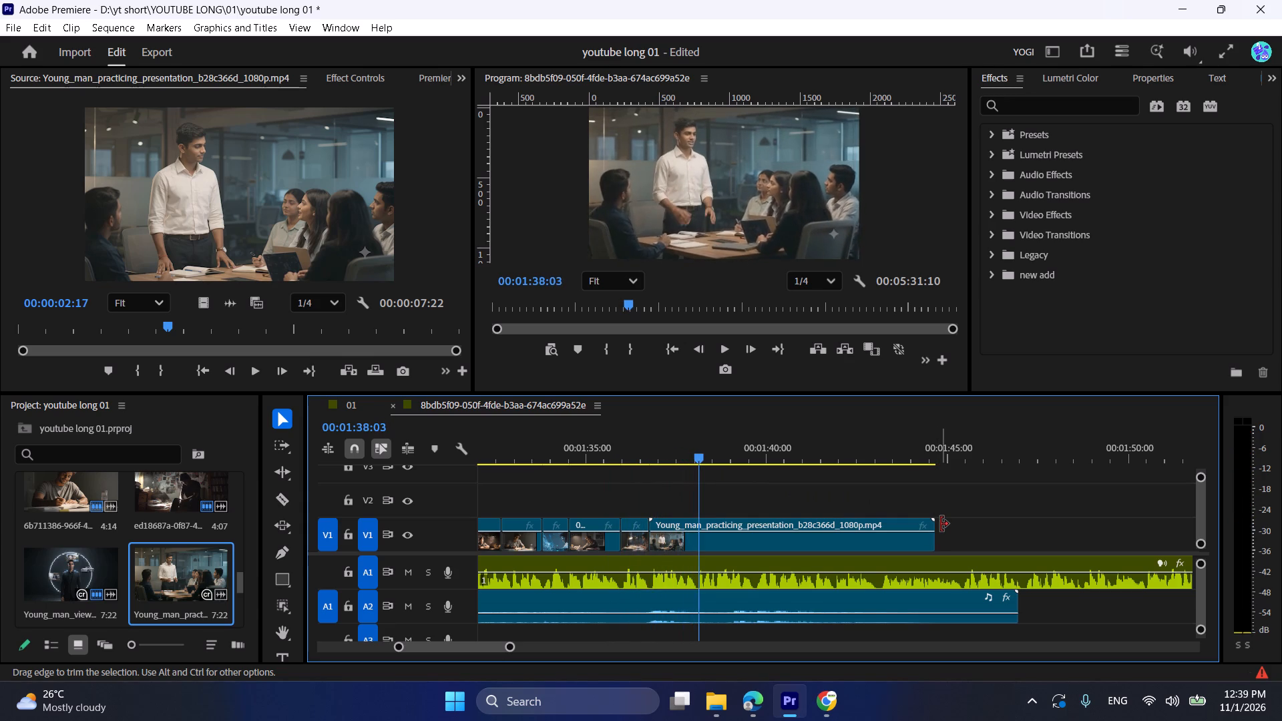
# Trim the end of the Young_man_practicing_presentation clip on V1 to about 00:01:39:17 and save the project.
pyautogui.moveTo(941, 524); pyautogui.dragTo(697, 500)
pyautogui.press('space')
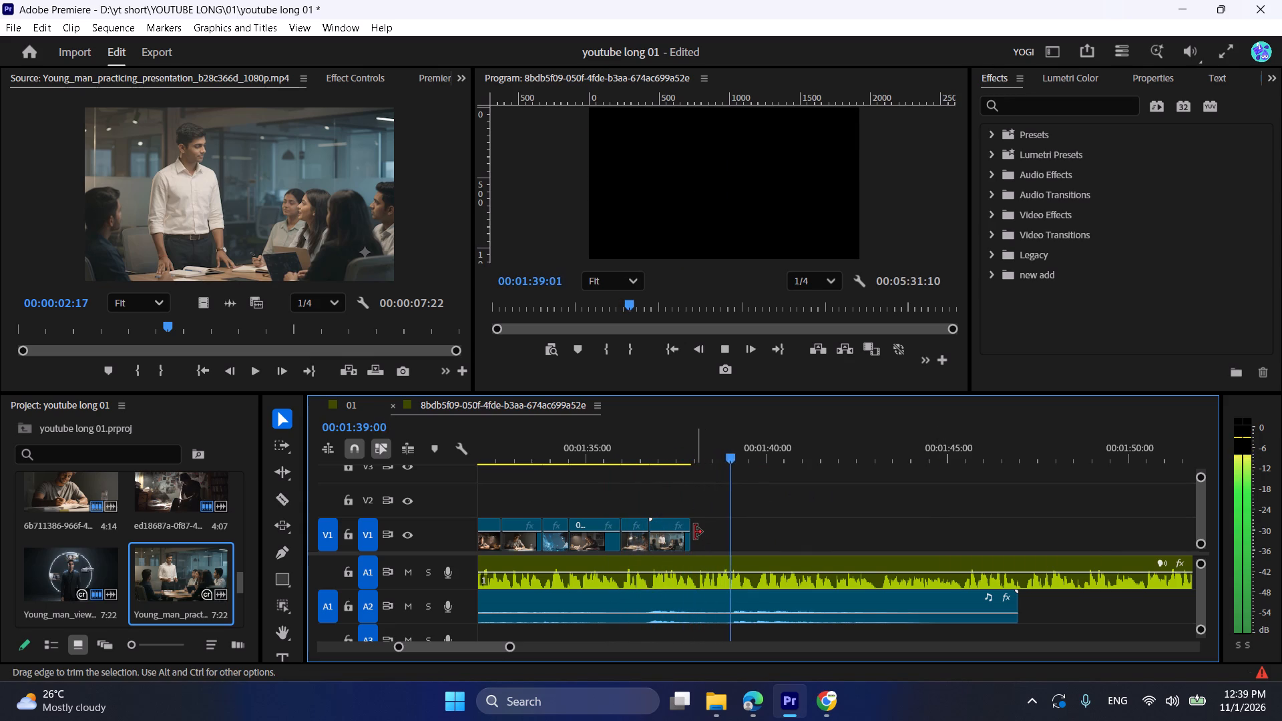
pyautogui.press('space')
pyautogui.moveTo(694, 532); pyautogui.dragTo(769, 545)
pyautogui.press('space')
pyautogui.press('space')
pyautogui.moveTo(771, 545); pyautogui.dragTo(756, 543)
pyautogui.click(701, 459)
pyautogui.press('space')
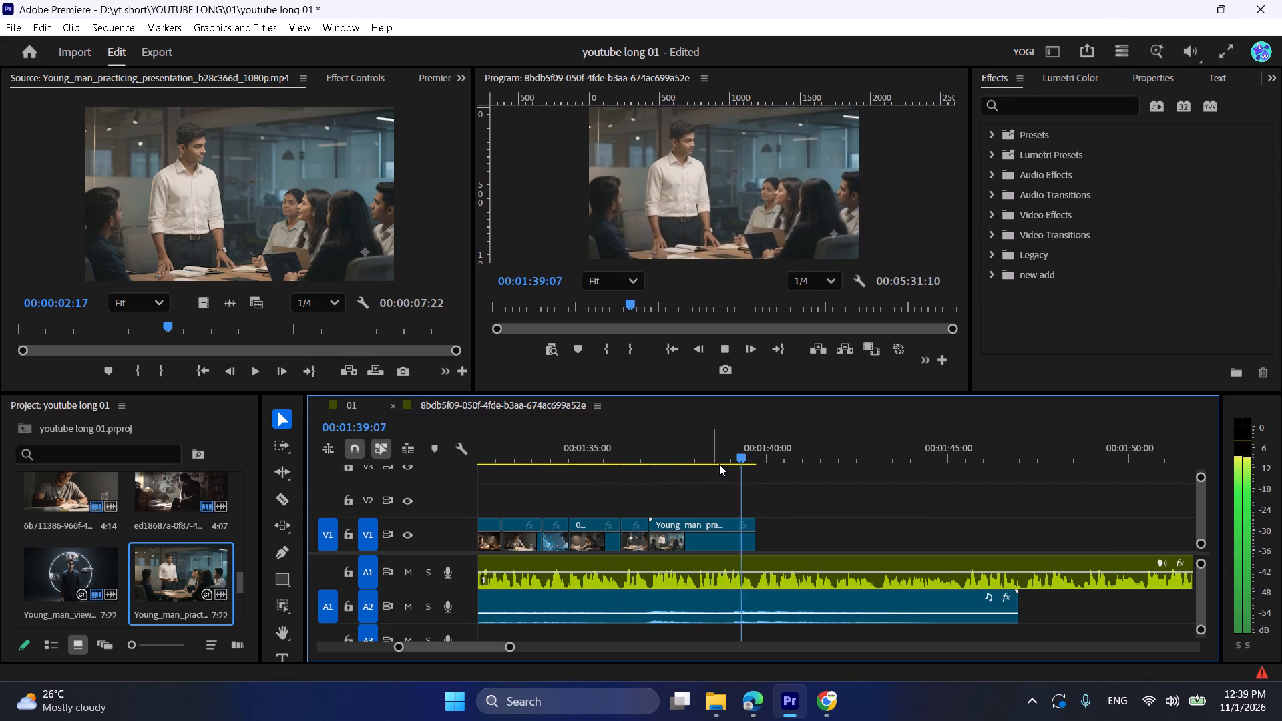
pyautogui.press('space')
pyautogui.press('space')
pyautogui.scroll(-4, 777, 519)
pyautogui.click(754, 527)
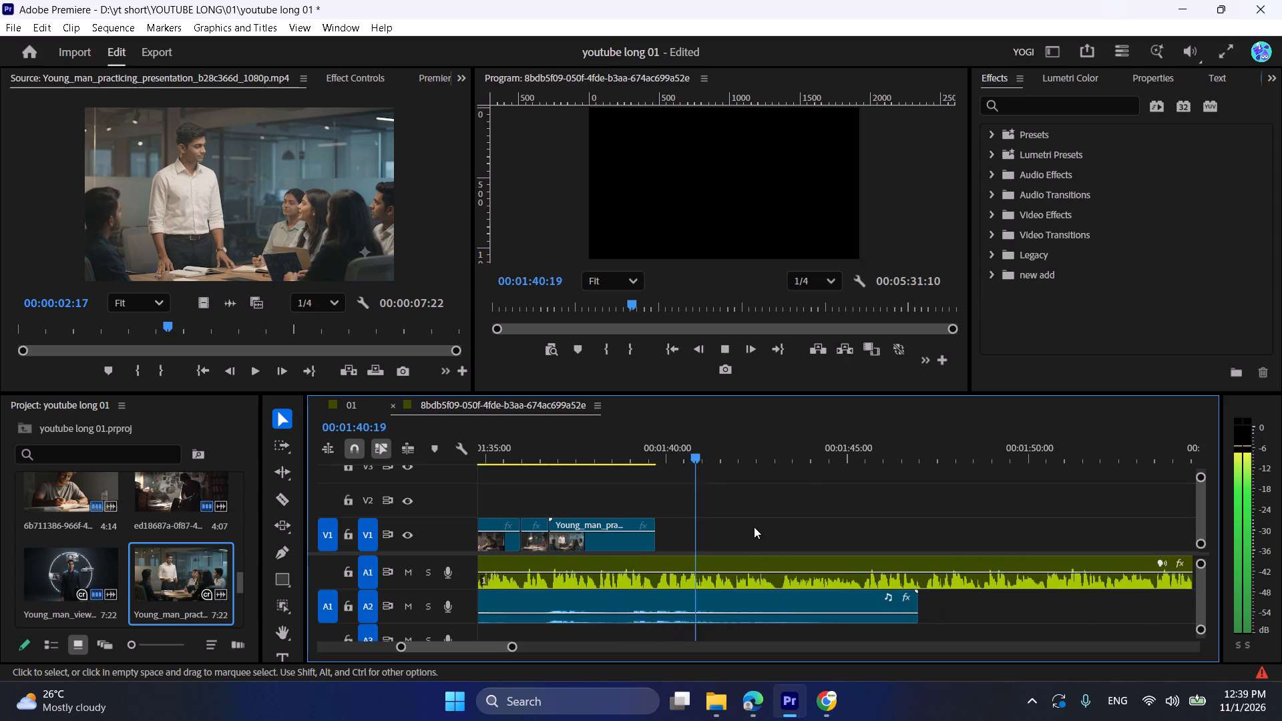
pyautogui.press('space')
pyautogui.hotkey('ctrl', 's')
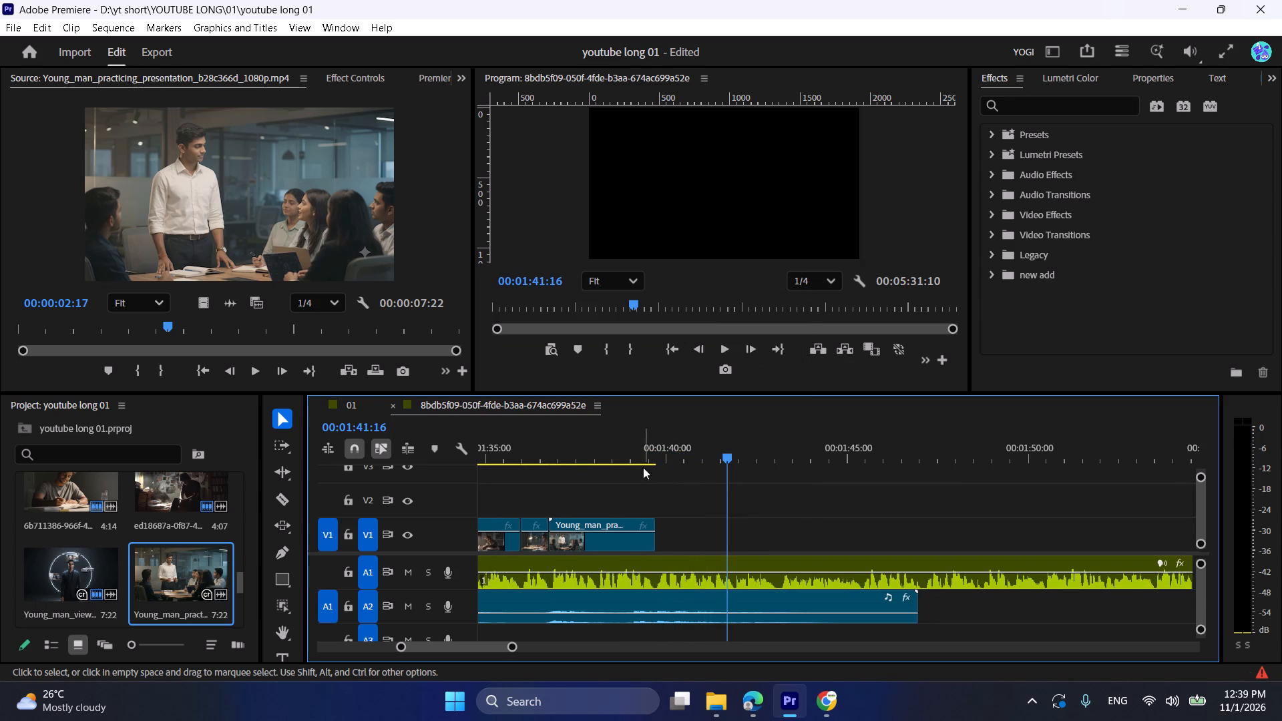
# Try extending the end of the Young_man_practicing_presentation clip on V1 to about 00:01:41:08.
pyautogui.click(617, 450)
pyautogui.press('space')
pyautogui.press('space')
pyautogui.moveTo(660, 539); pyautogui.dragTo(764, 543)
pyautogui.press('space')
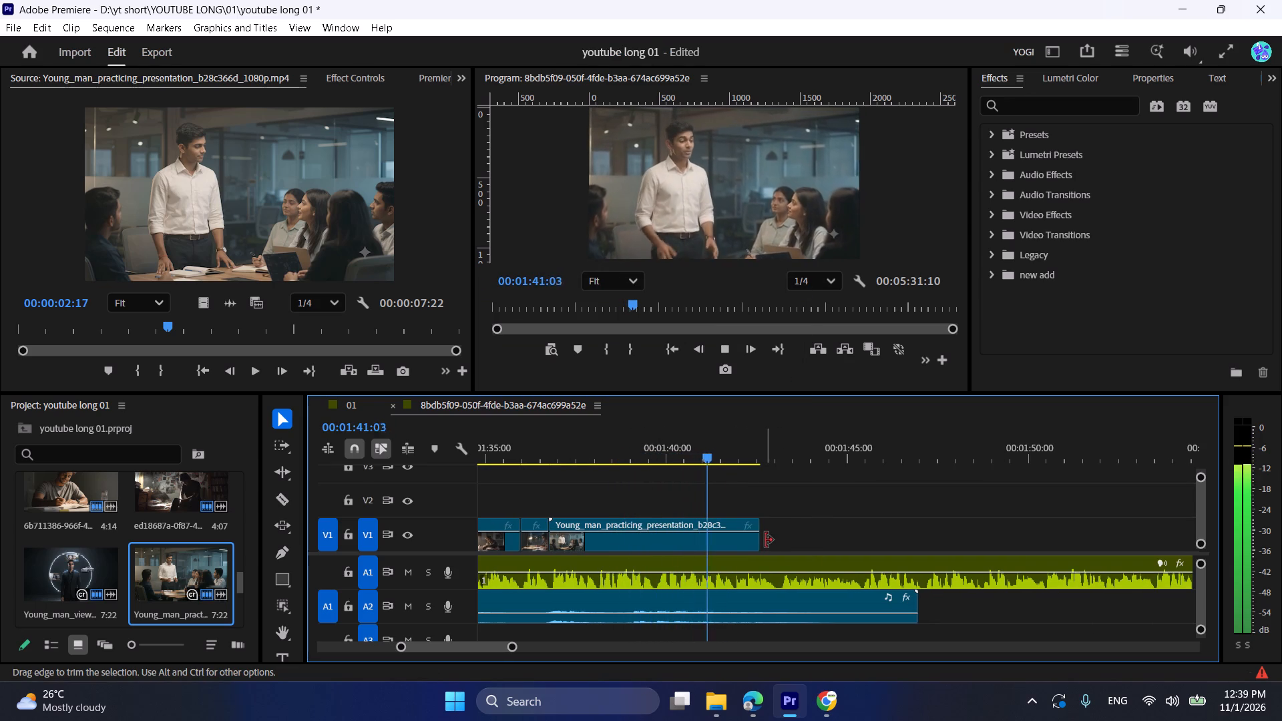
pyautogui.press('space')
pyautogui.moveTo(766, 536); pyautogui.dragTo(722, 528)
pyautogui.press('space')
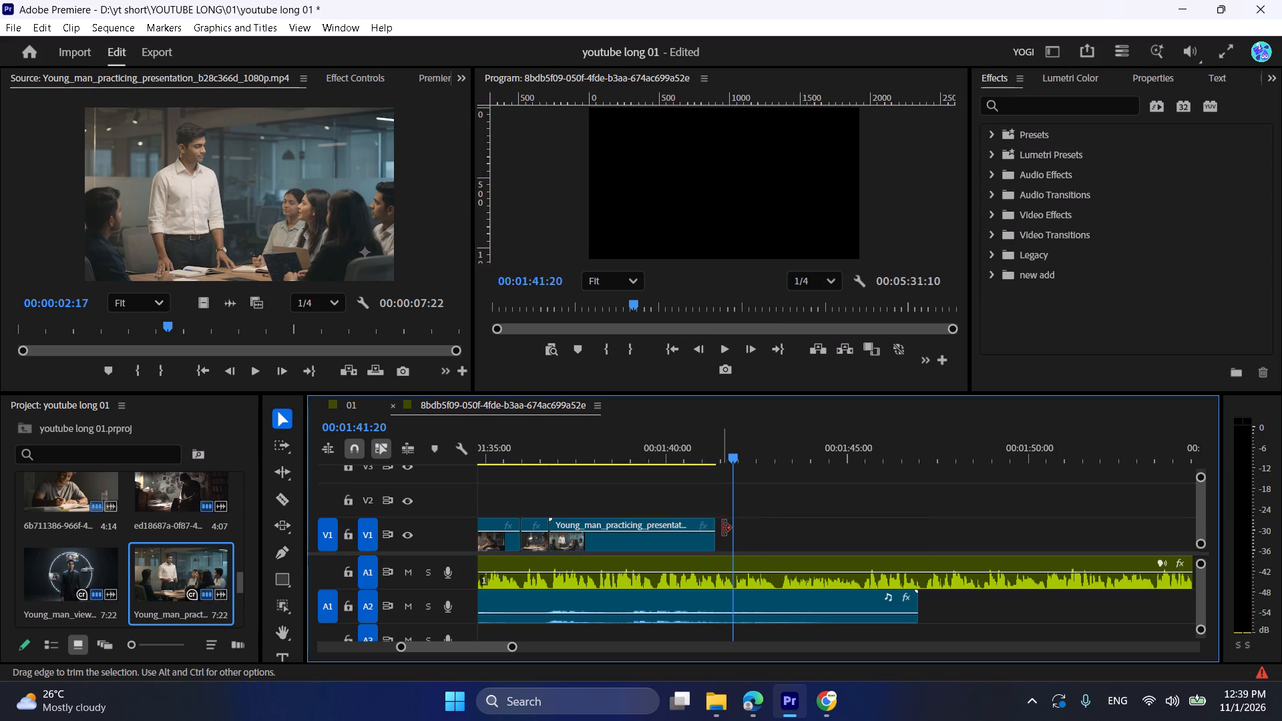
# Recheck the cut against the voiceover and trim the Young_man_practicing_presentation clip's end to about 00:01:39:18.
pyautogui.moveTo(708, 457); pyautogui.dragTo(647, 447)
pyautogui.press('space')
pyautogui.press('space')
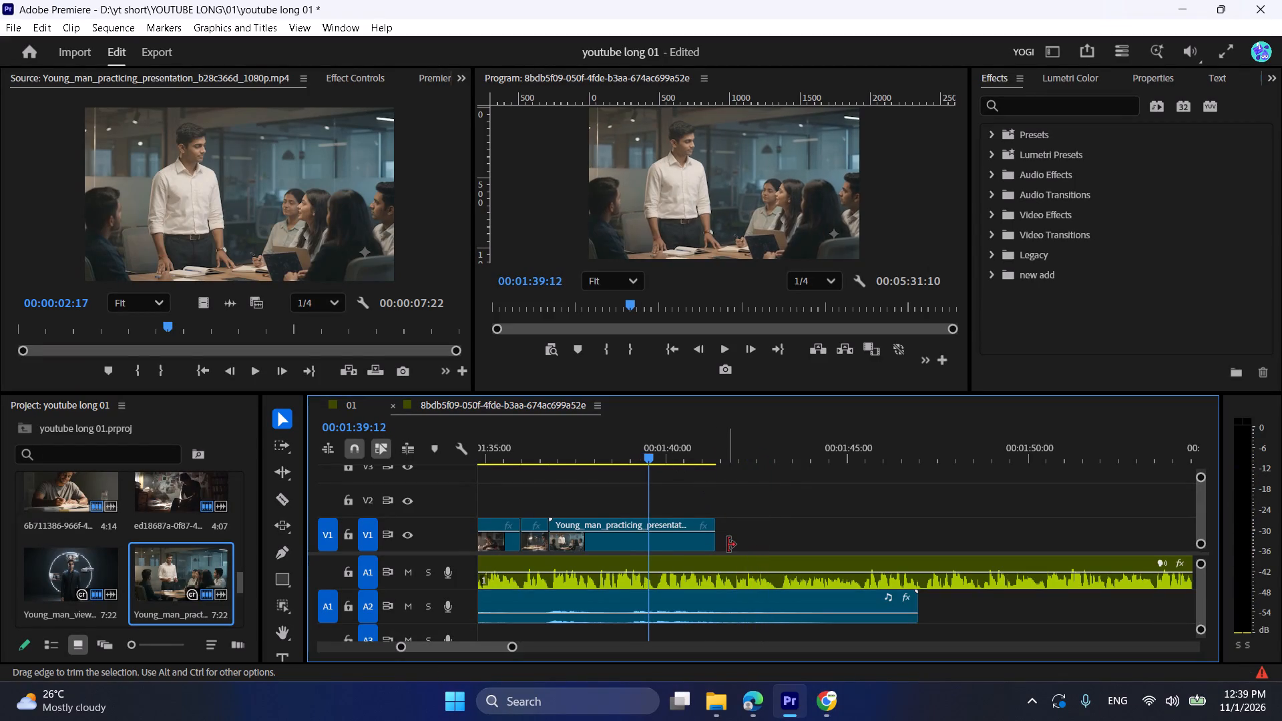
pyautogui.press('space')
pyautogui.press('space')
pyautogui.moveTo(724, 546); pyautogui.dragTo(701, 542)
pyautogui.press('space')
pyautogui.moveTo(702, 542); pyautogui.dragTo(732, 547)
pyautogui.press('space')
pyautogui.moveTo(732, 547); pyautogui.dragTo(714, 545)
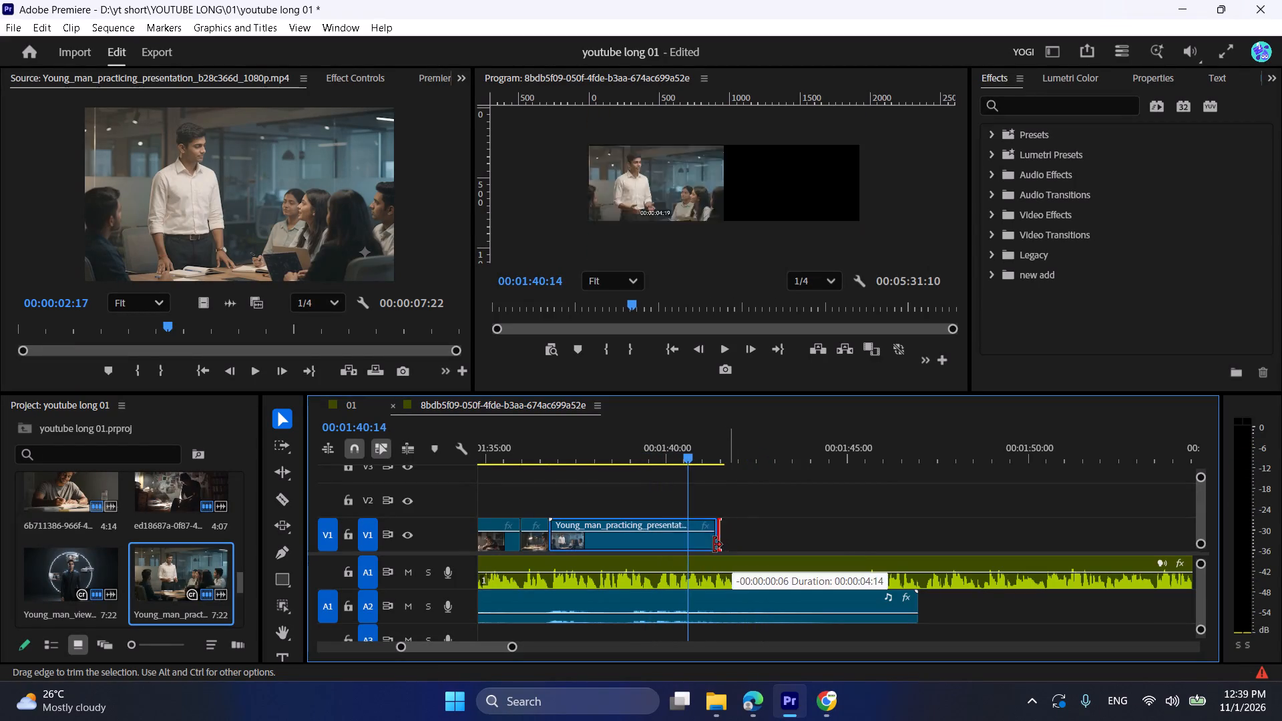
pyautogui.moveTo(714, 545); pyautogui.dragTo(666, 535)
pyautogui.click(674, 539)
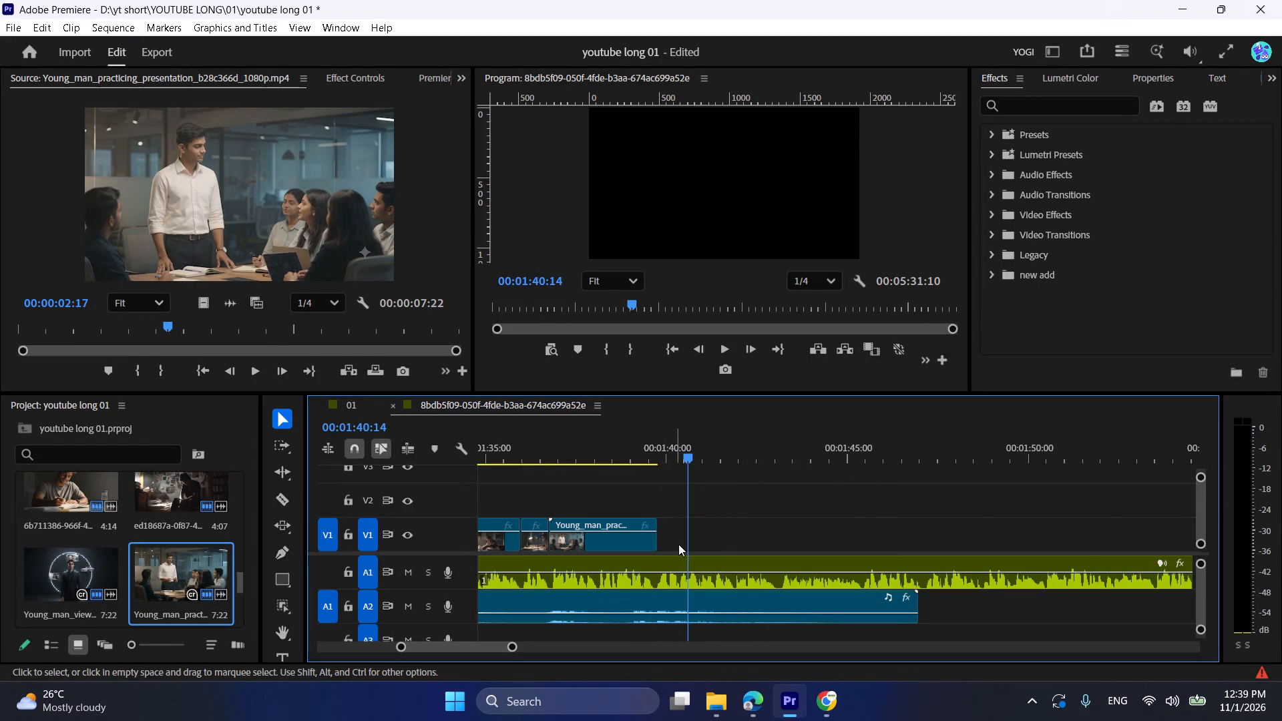
# Import the 1abb3790 stock clip of people talking from the Ai video folder into the project.
pyautogui.click(722, 716)
pyautogui.click(346, 32)
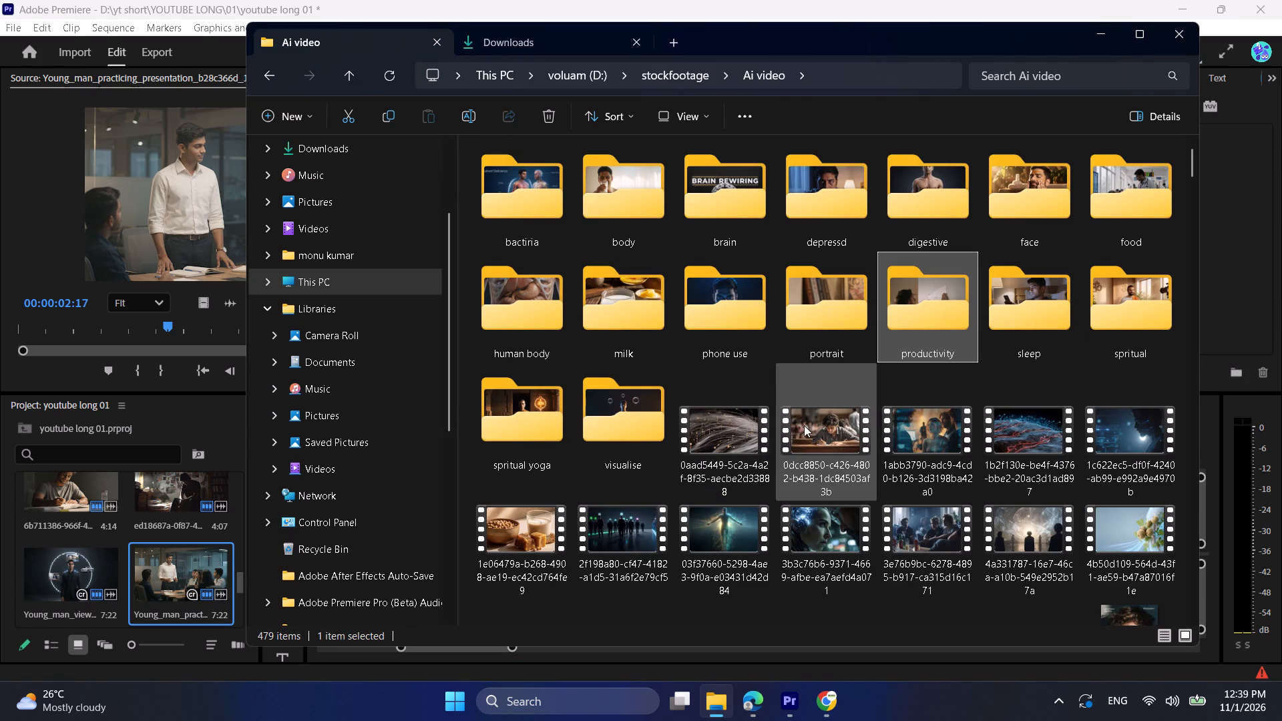
pyautogui.moveTo(907, 462); pyautogui.dragTo(162, 549)
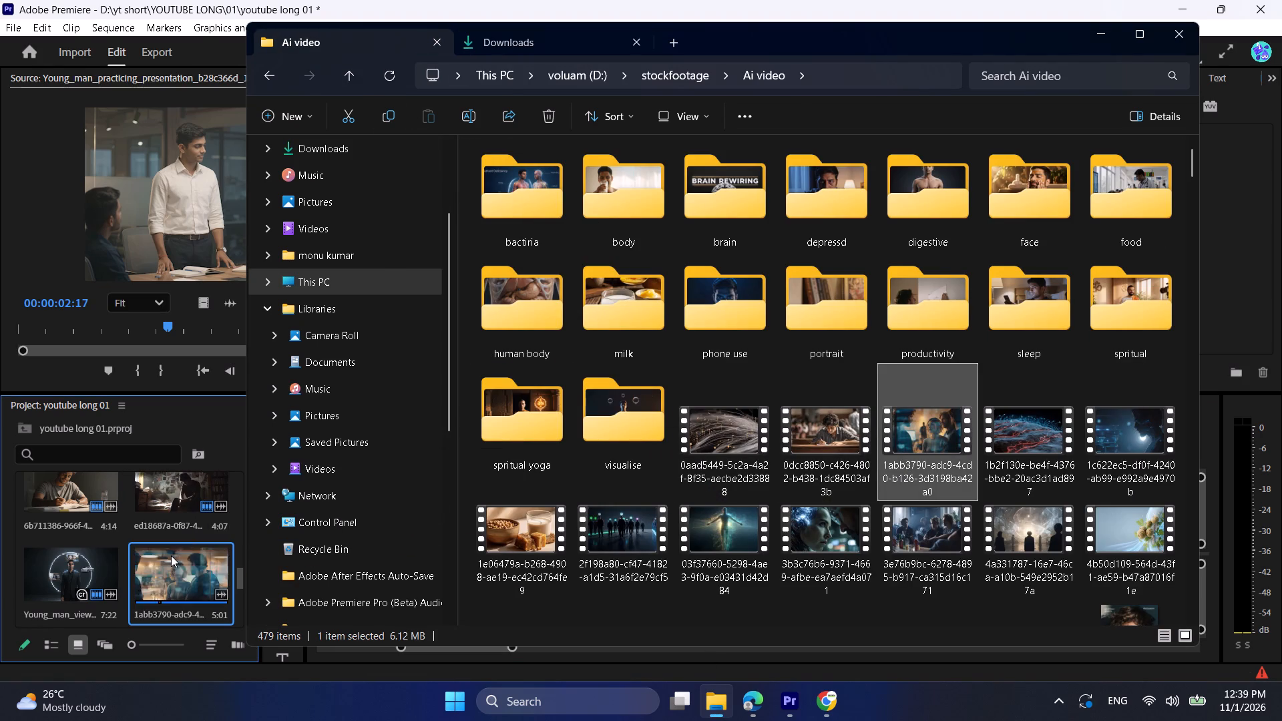
pyautogui.click(171, 555)
# Mark an In point at 00:00:00:14 on the 1abb3790 clip and place its video only on V1 directly after the presentation clip.
pyautogui.moveTo(50, 329); pyautogui.dragTo(23, 321)
pyautogui.press('space')
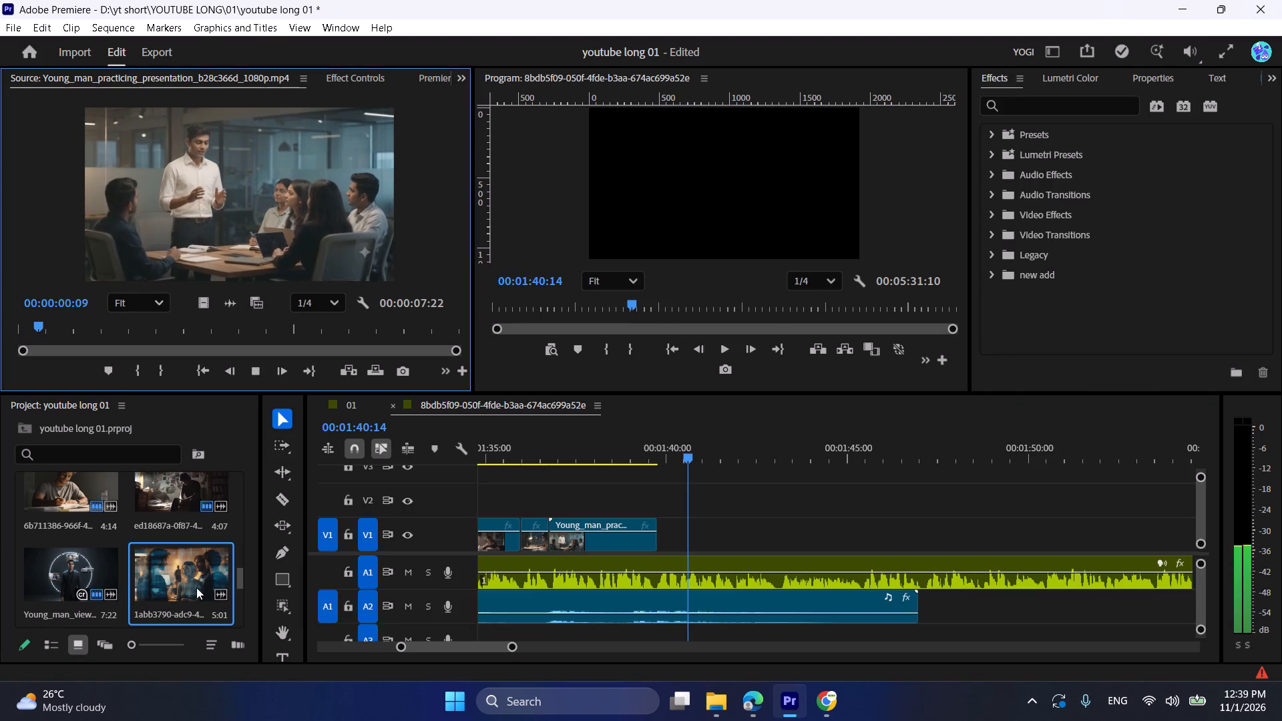
pyautogui.doubleClick(164, 567)
pyautogui.press('space')
pyautogui.moveTo(62, 314); pyautogui.dragTo(37, 314)
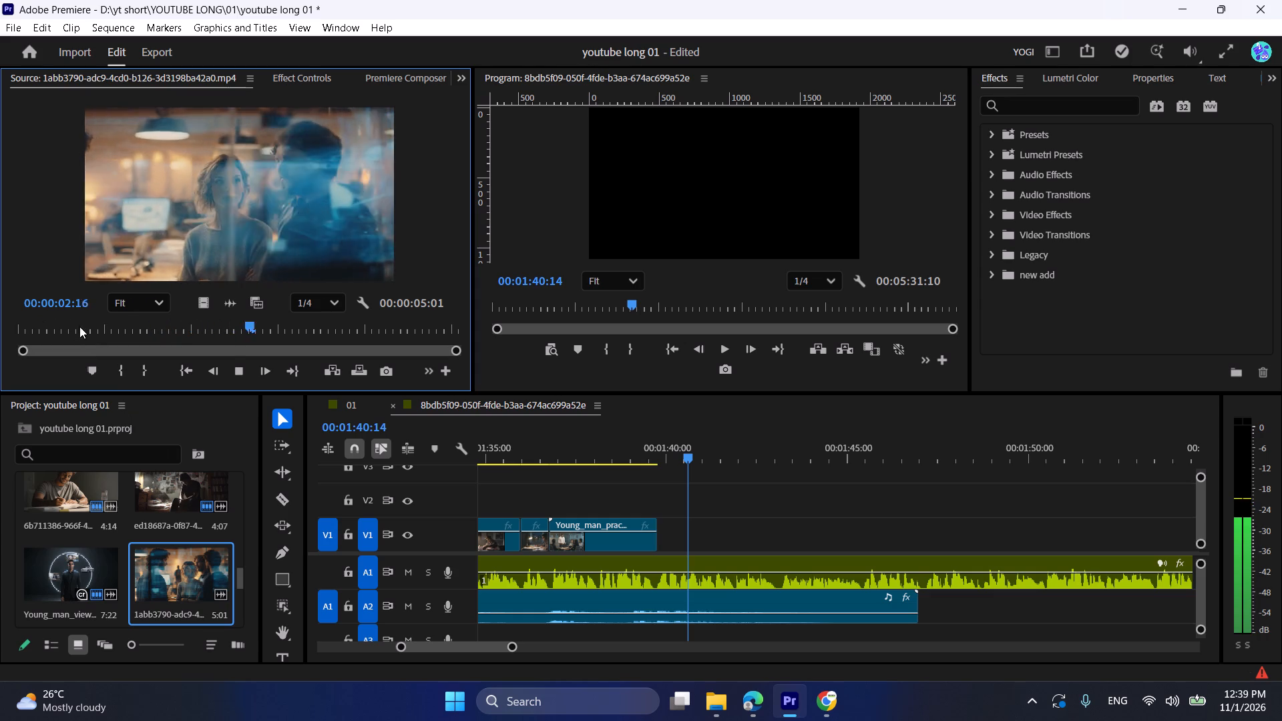
pyautogui.moveTo(79, 326); pyautogui.dragTo(69, 325)
pyautogui.press('i')
pyautogui.moveTo(205, 298); pyautogui.dragTo(438, 441)
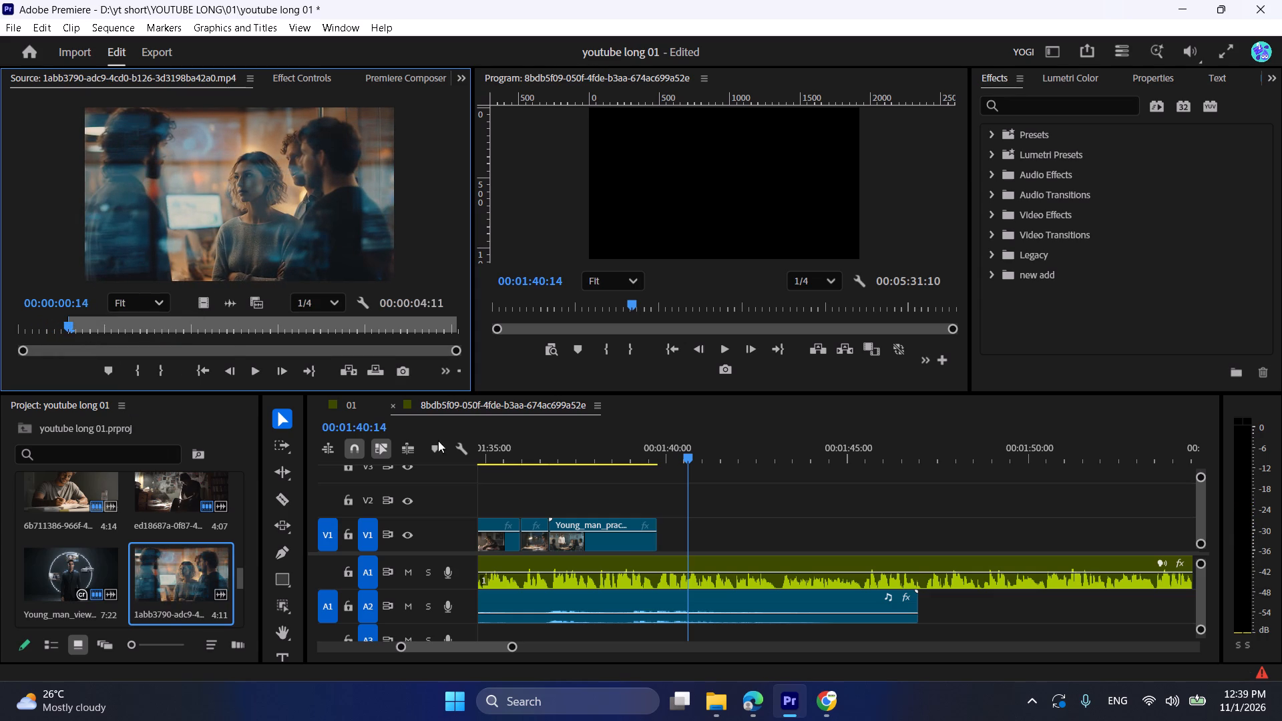
pyautogui.moveTo(438, 441); pyautogui.dragTo(662, 545)
# Check the 1abb3790 clip on V1 against the voiceover, trim its end to about 00:01:41:19, and save the project.
pyautogui.click(634, 443)
pyautogui.press('space')
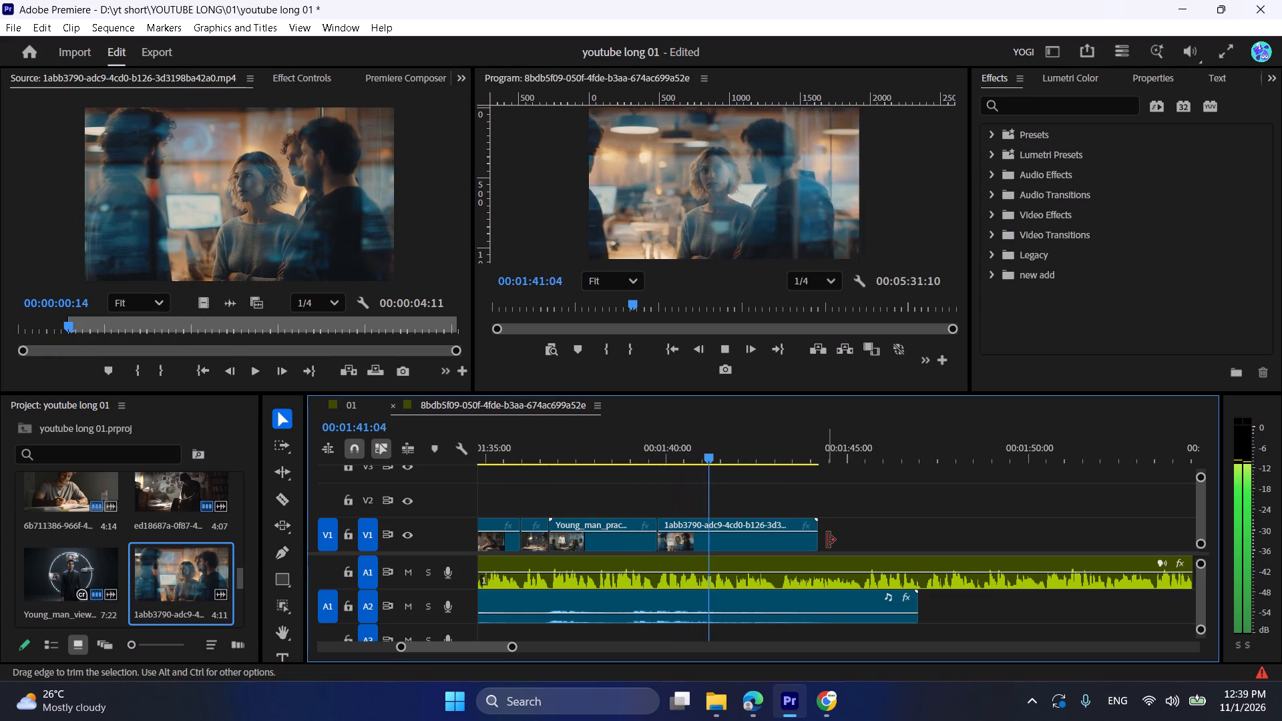
pyautogui.press('space')
pyautogui.press('space')
pyautogui.press('space')
pyautogui.moveTo(827, 540); pyautogui.dragTo(730, 532)
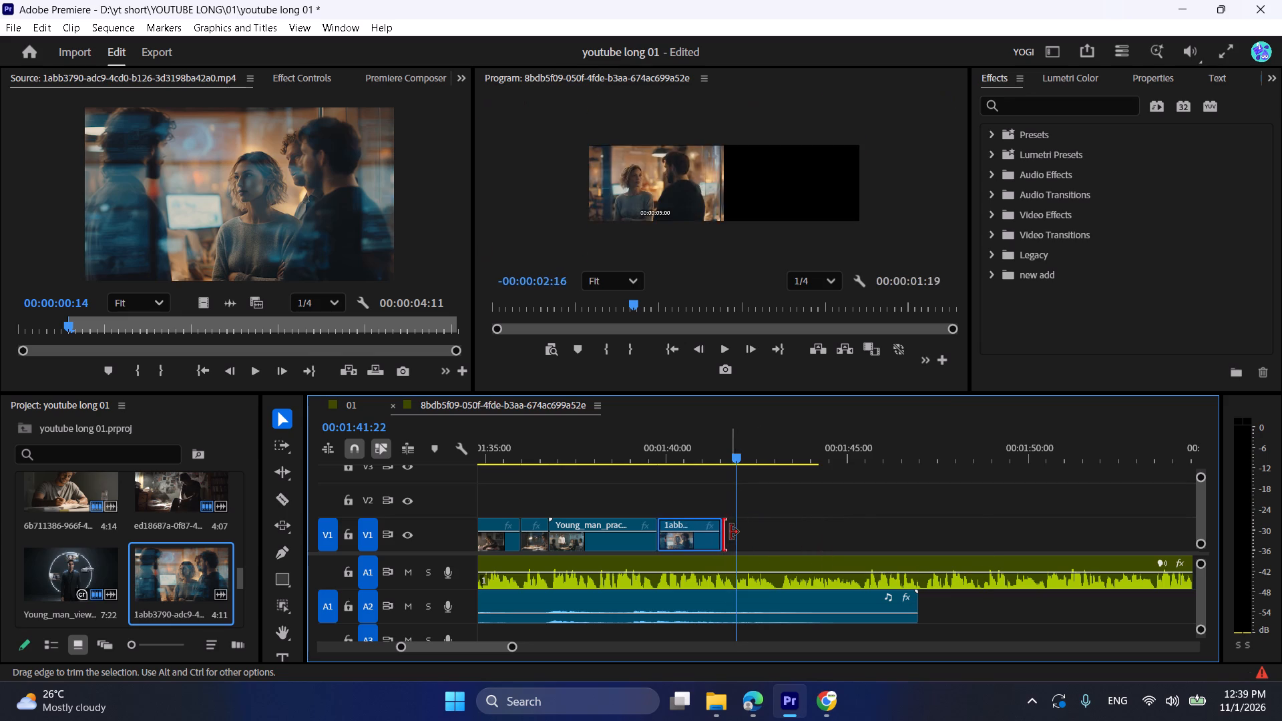
pyautogui.click(726, 463)
pyautogui.press('space')
pyautogui.press('space')
pyautogui.moveTo(724, 535); pyautogui.dragTo(732, 536)
pyautogui.press('space')
pyautogui.keyDown('alt'); pyautogui.scroll(-6, 736, 537); pyautogui.keyUp('alt')
pyautogui.keyDown('alt'); pyautogui.scroll(5, 738, 537); pyautogui.keyUp('alt')
pyautogui.press('space')
pyautogui.scroll(-3, 764, 536)
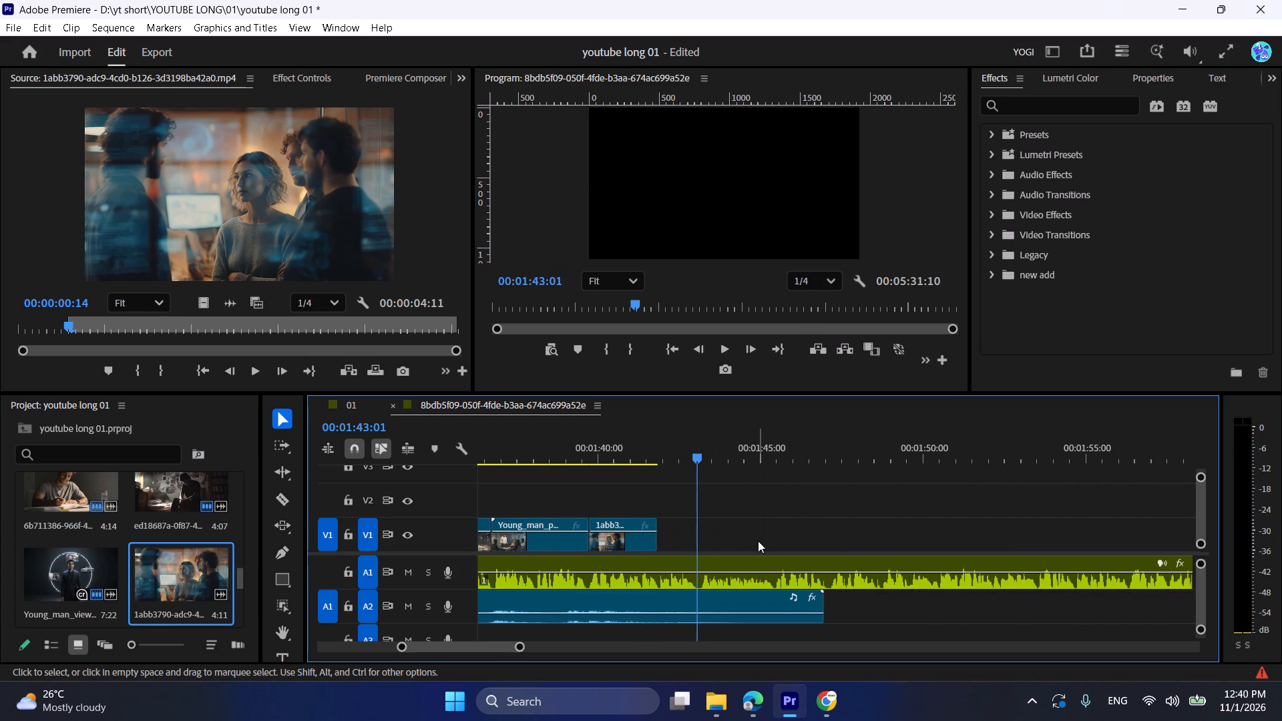
pyautogui.hotkey('ctrl', 's')
# Listen to the next voiceover lines and copy "Thoda private raho. Har kisi ko apne plans batana zaroori nahi." from the Google Docs script in Edge.
pyautogui.keyDown('alt'); pyautogui.scroll(6, 679, 508); pyautogui.keyUp('alt')
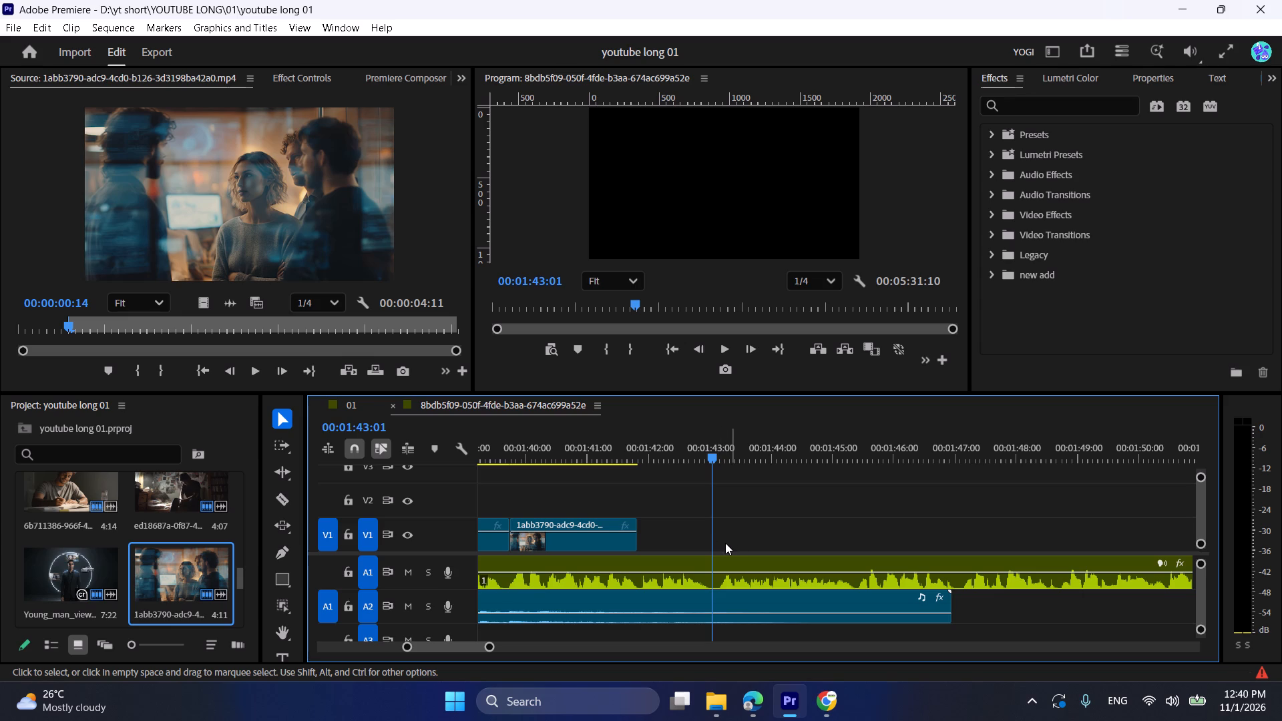
pyautogui.press('space')
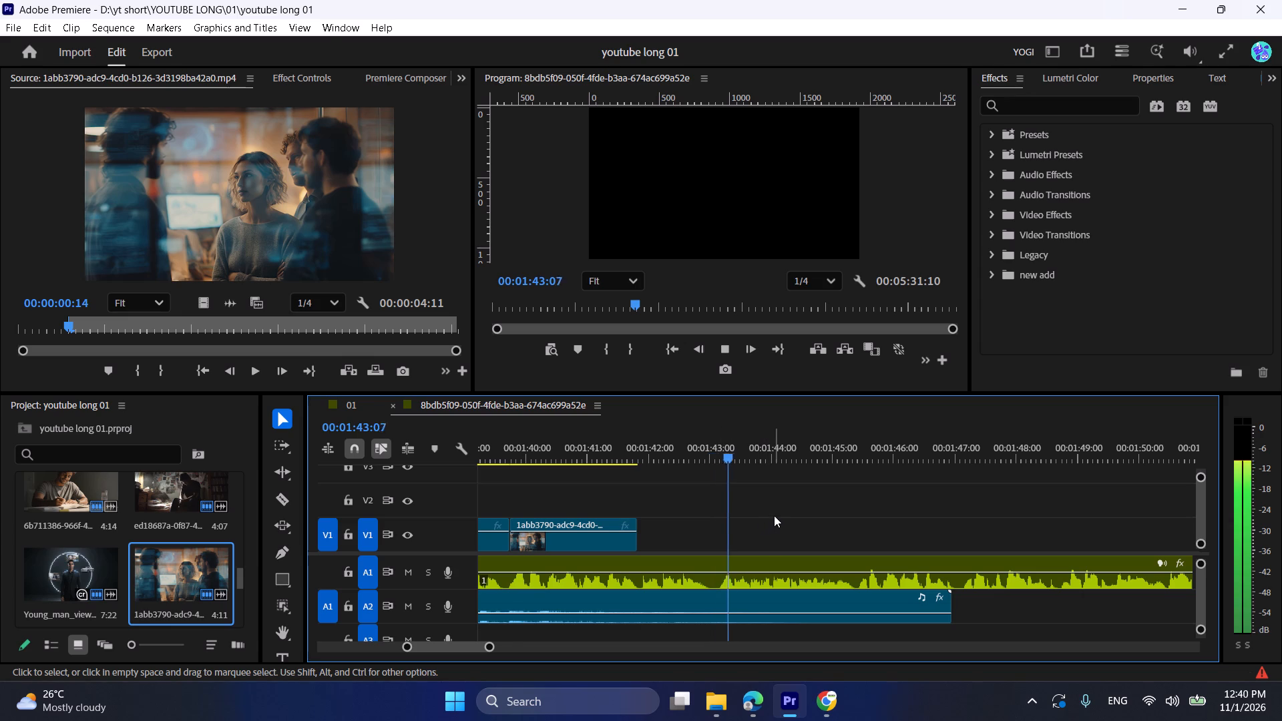
pyautogui.keyDown('alt'); pyautogui.scroll(-5, 775, 514); pyautogui.keyUp('alt')
pyautogui.scroll(-3, 775, 514)
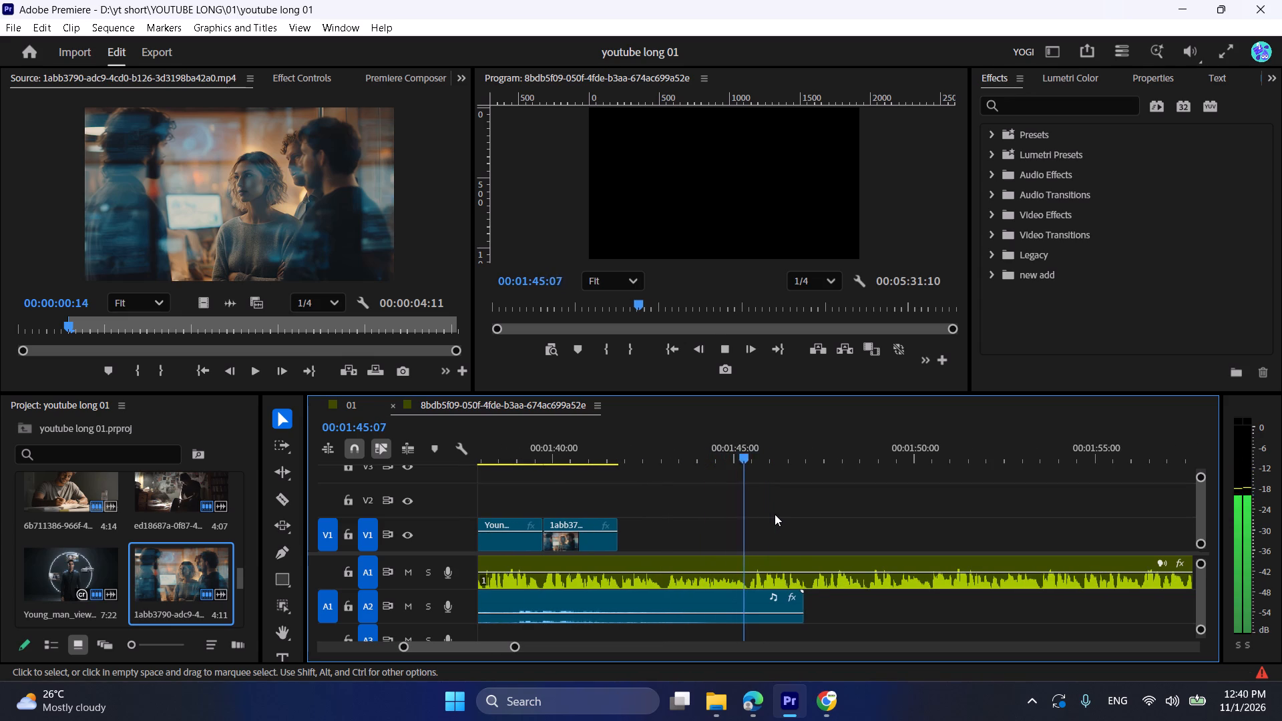
pyautogui.press('space')
pyautogui.click(761, 692)
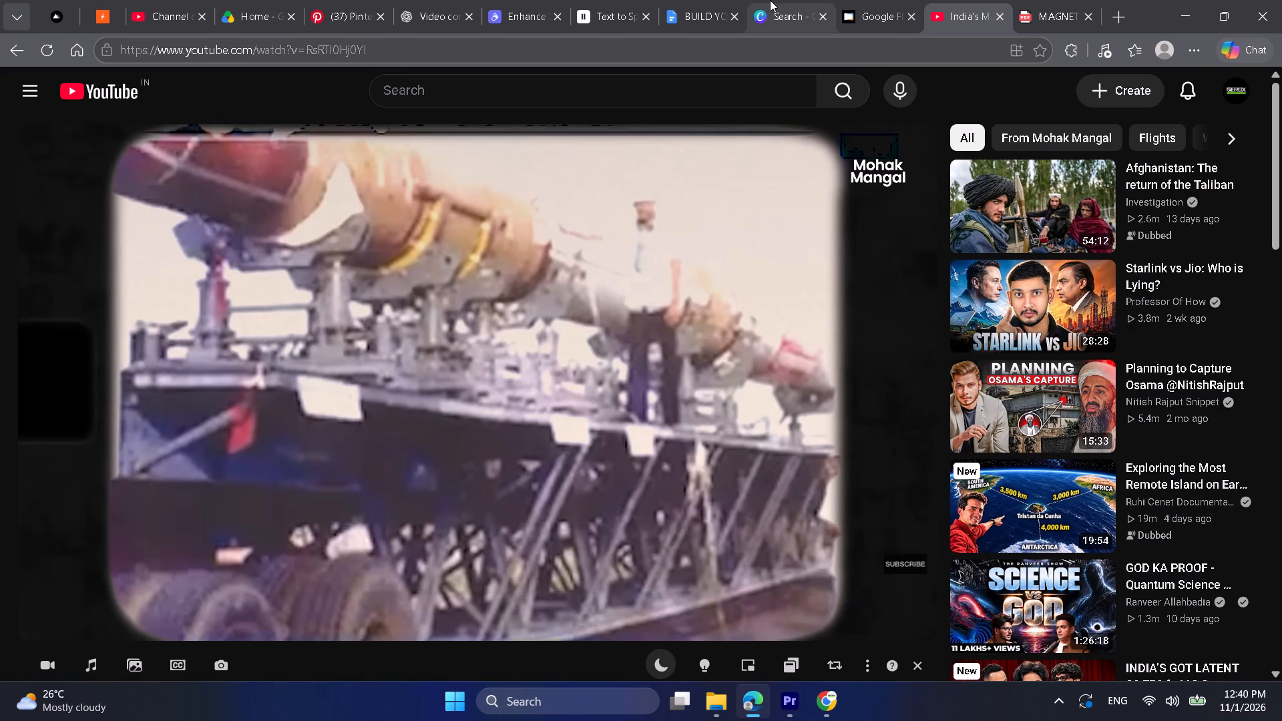
pyautogui.click(712, 0)
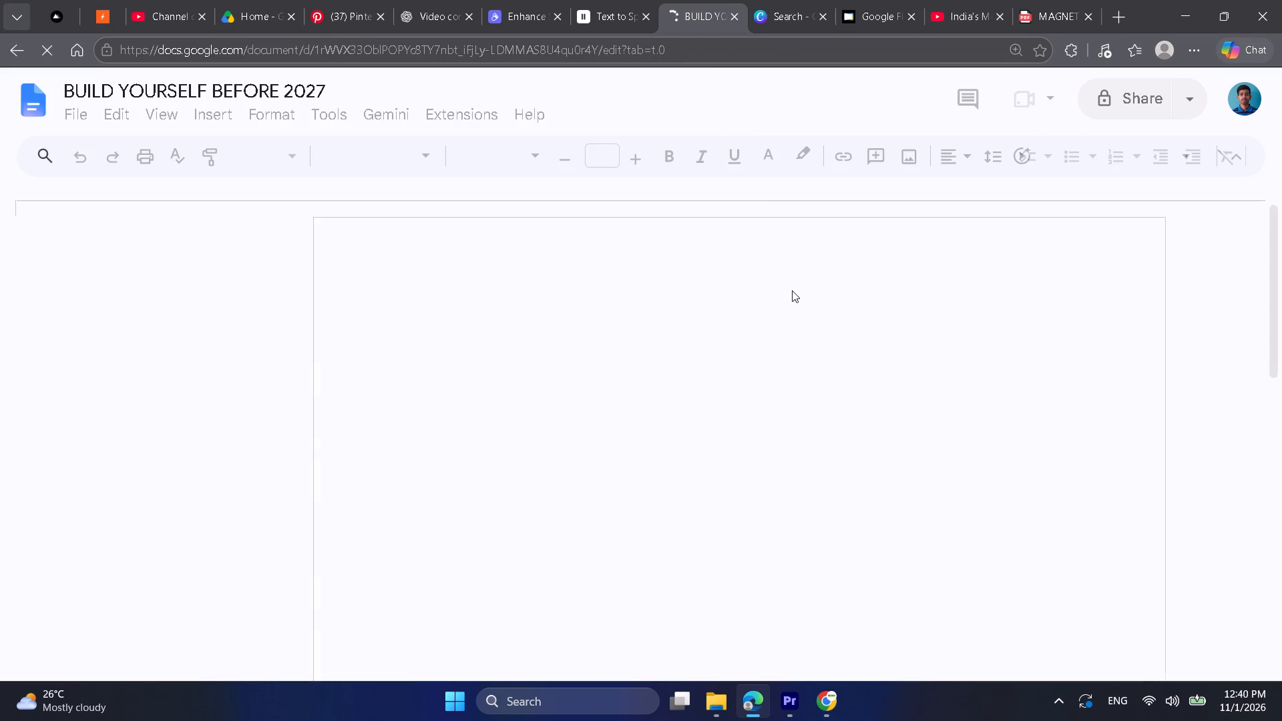
pyautogui.scroll(-4, 796, 292)
pyautogui.scroll(4, 799, 296)
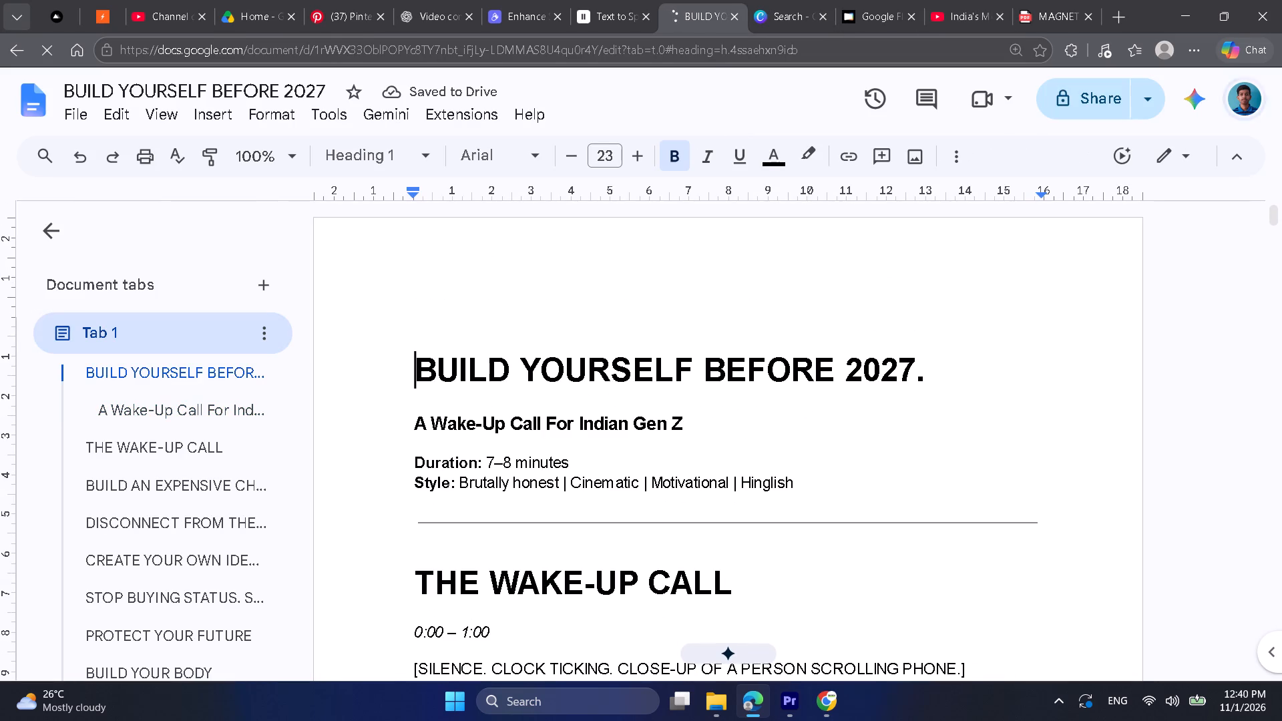
pyautogui.scroll(-1, 799, 296)
pyautogui.scroll(3, 799, 296)
pyautogui.scroll(-13, 799, 296)
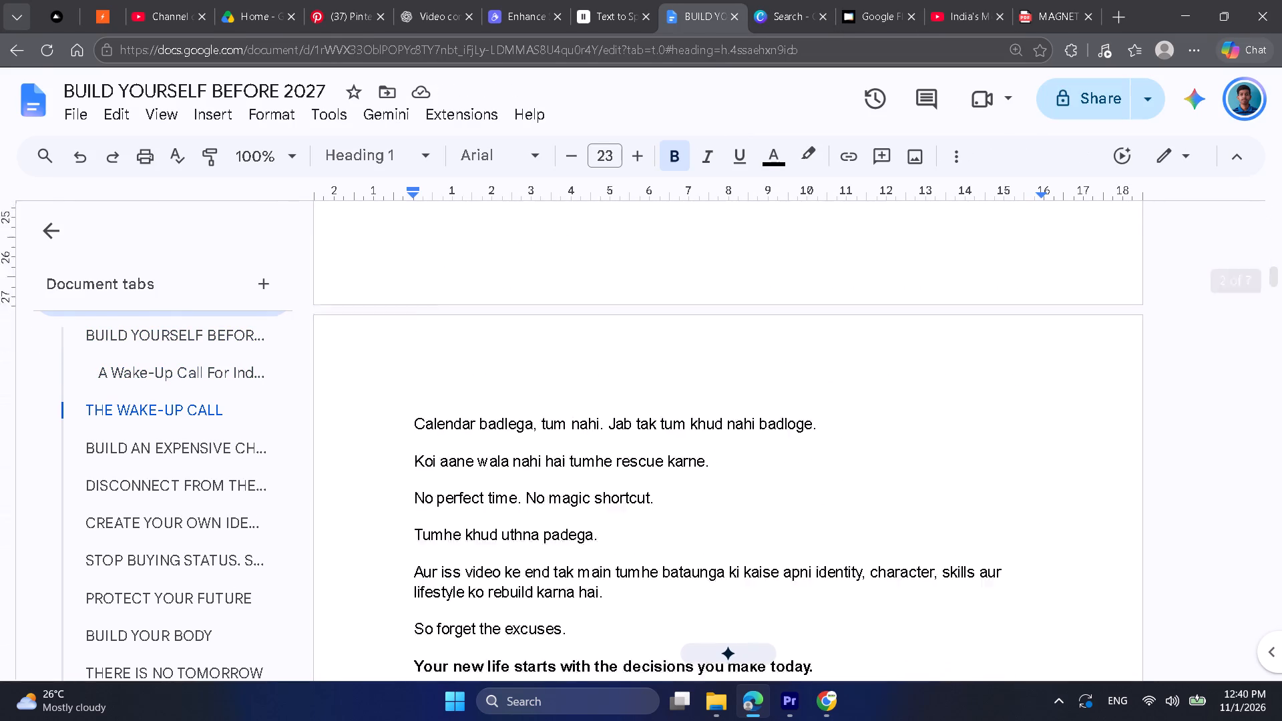
pyautogui.scroll(-15, 769, 339)
pyautogui.scroll(3, 747, 385)
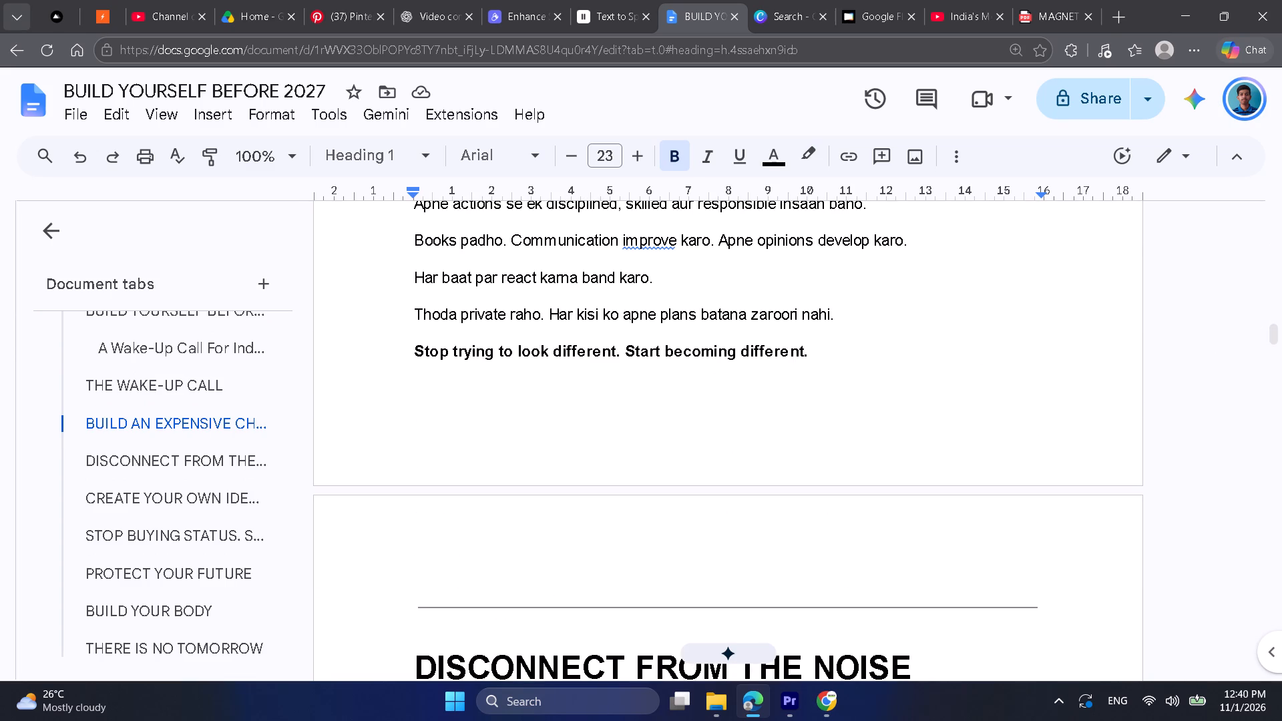
pyautogui.moveTo(417, 310); pyautogui.dragTo(836, 304)
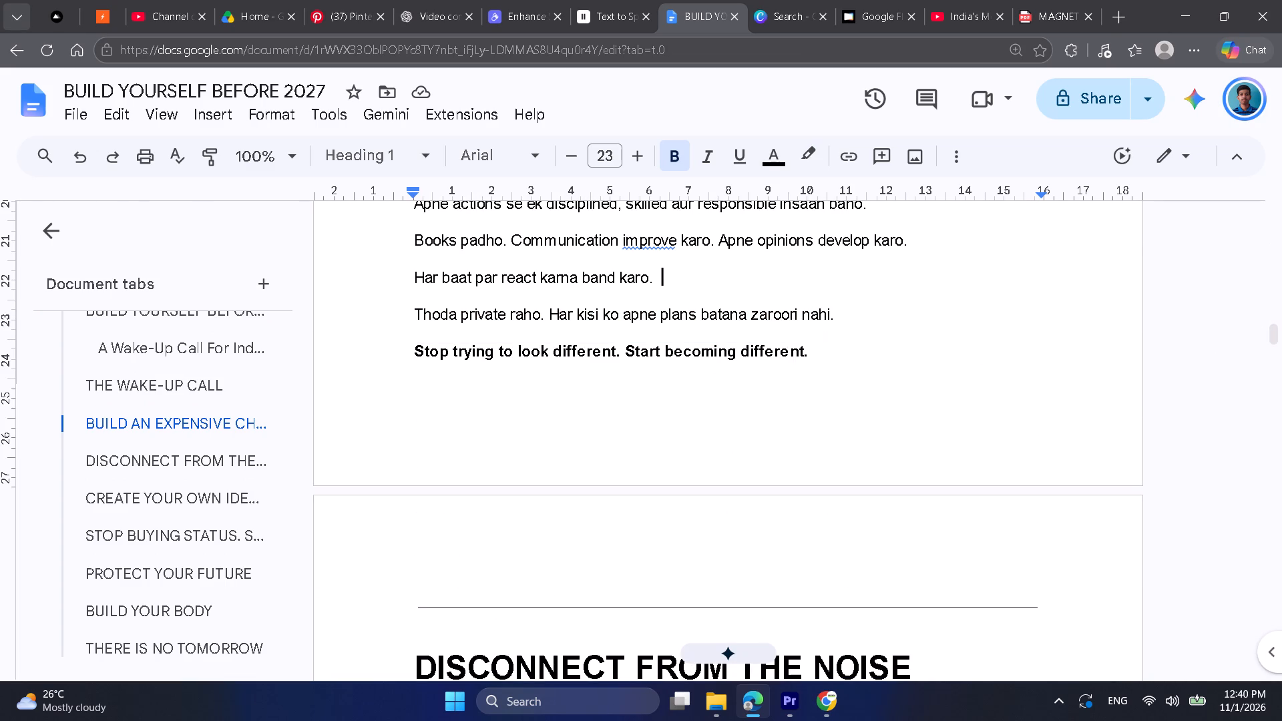
pyautogui.moveTo(836, 304); pyautogui.dragTo(841, 308)
pyautogui.hotkey('ctrl', 'c')
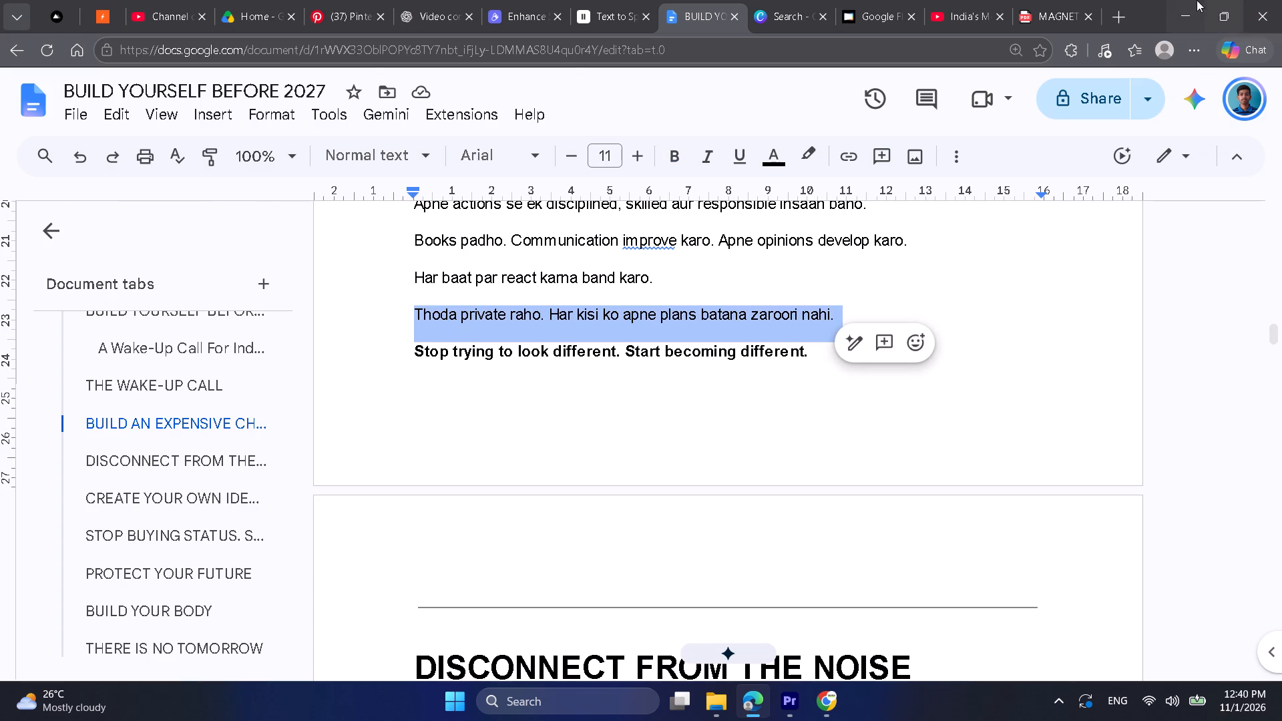
pyautogui.click(1193, 0)
# In TypographyEdit in Chrome, replace the script with the copied line, capitalise "Private", and generate the styles.
pyautogui.click(828, 686)
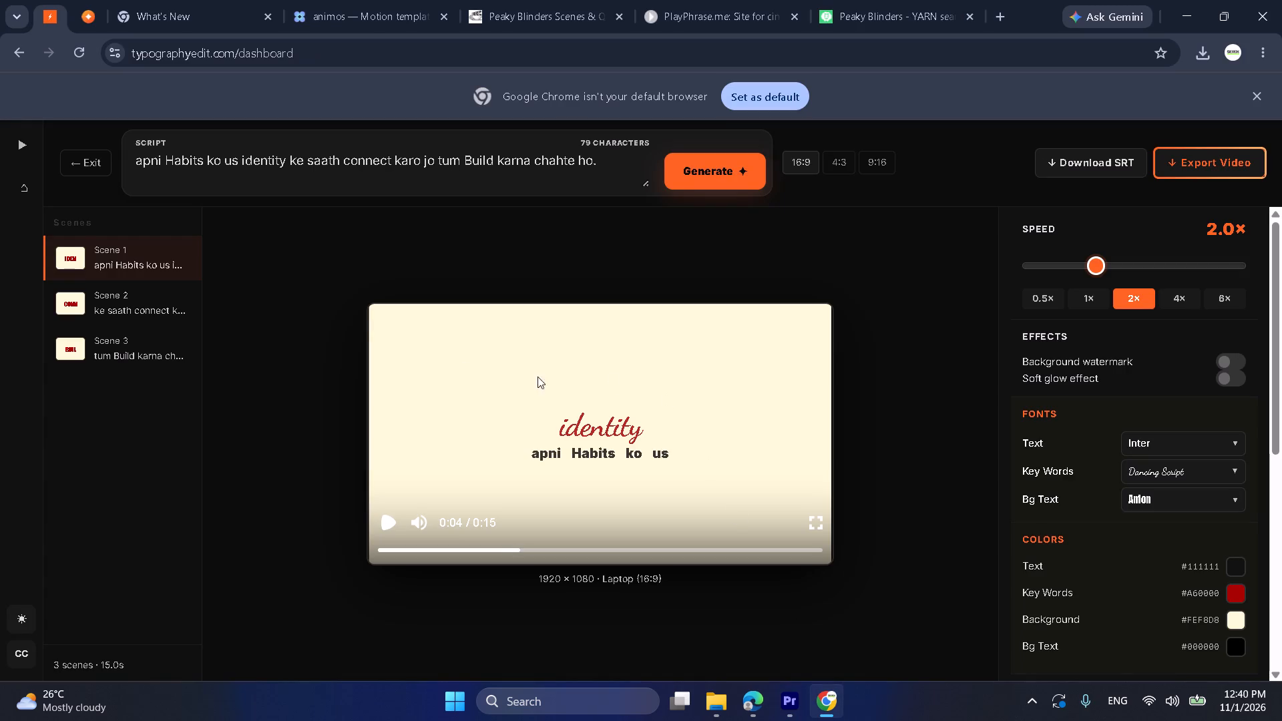
pyautogui.click(79, 166)
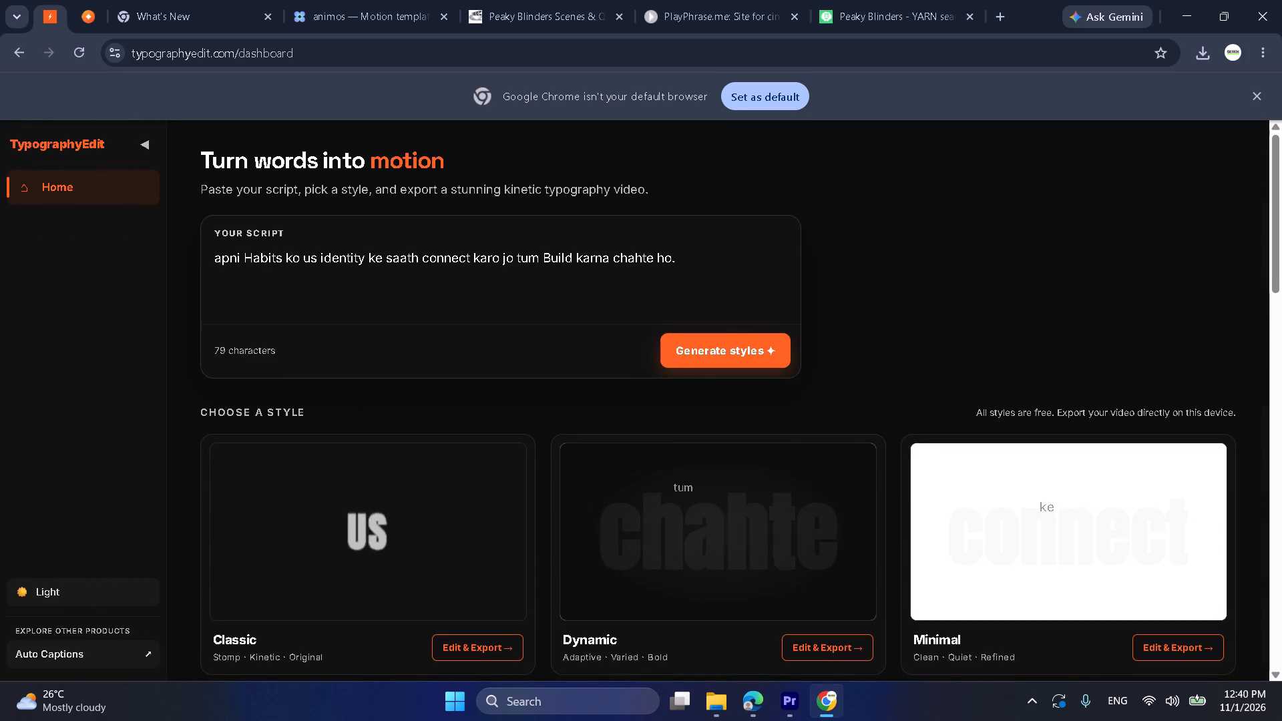
pyautogui.tripleClick(300, 273)
pyautogui.hotkey('ctrl', 'v')
pyautogui.click(318, 305)
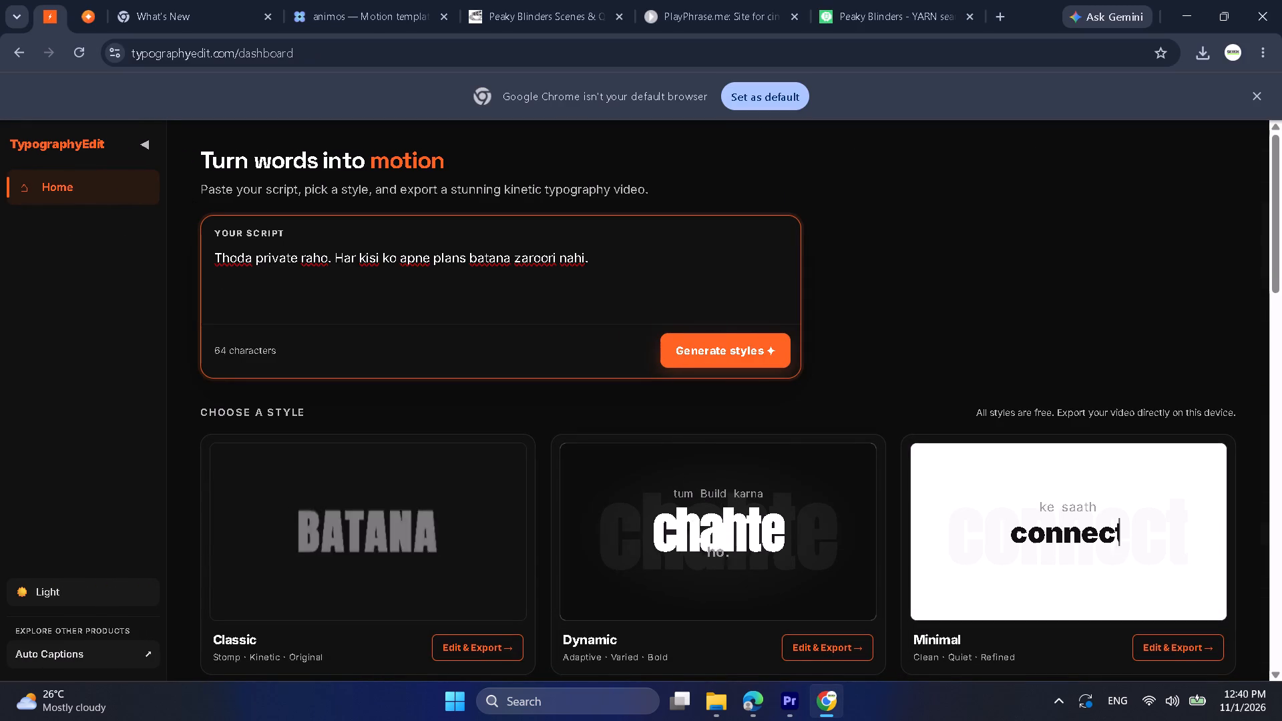
pyautogui.click(262, 259)
pyautogui.hotkey('shift', 'p')
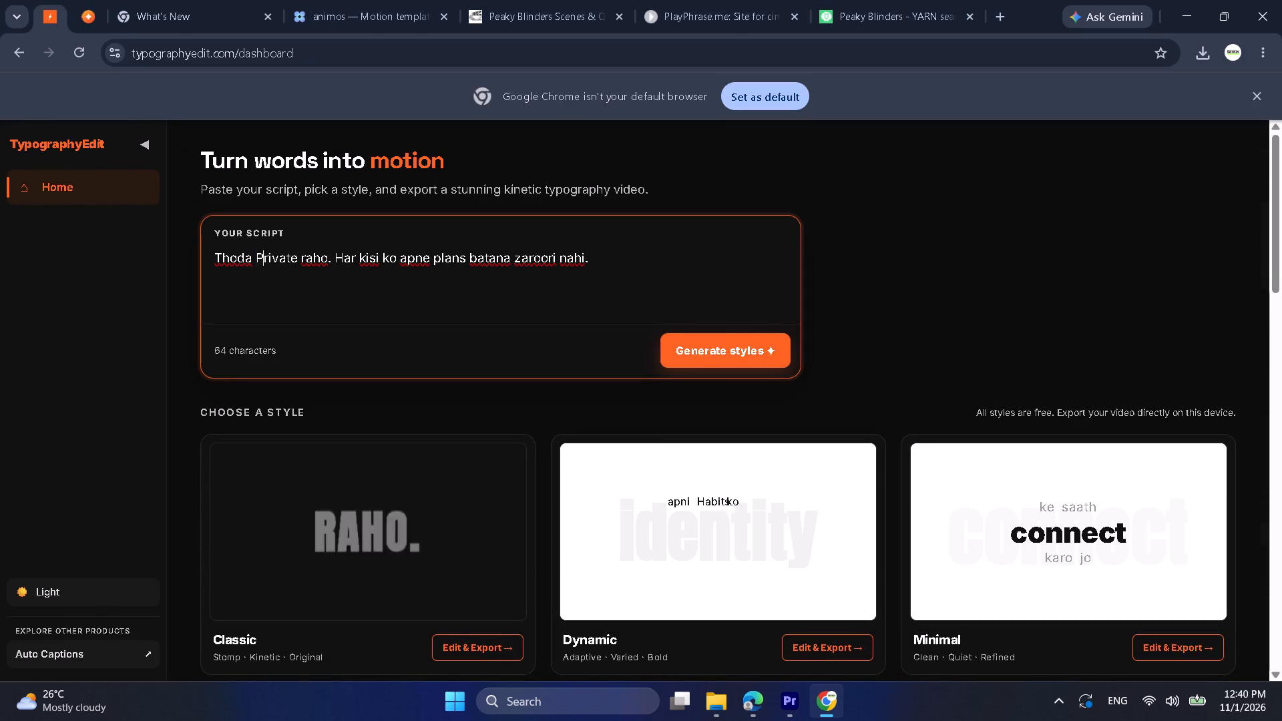
pyautogui.click(369, 295)
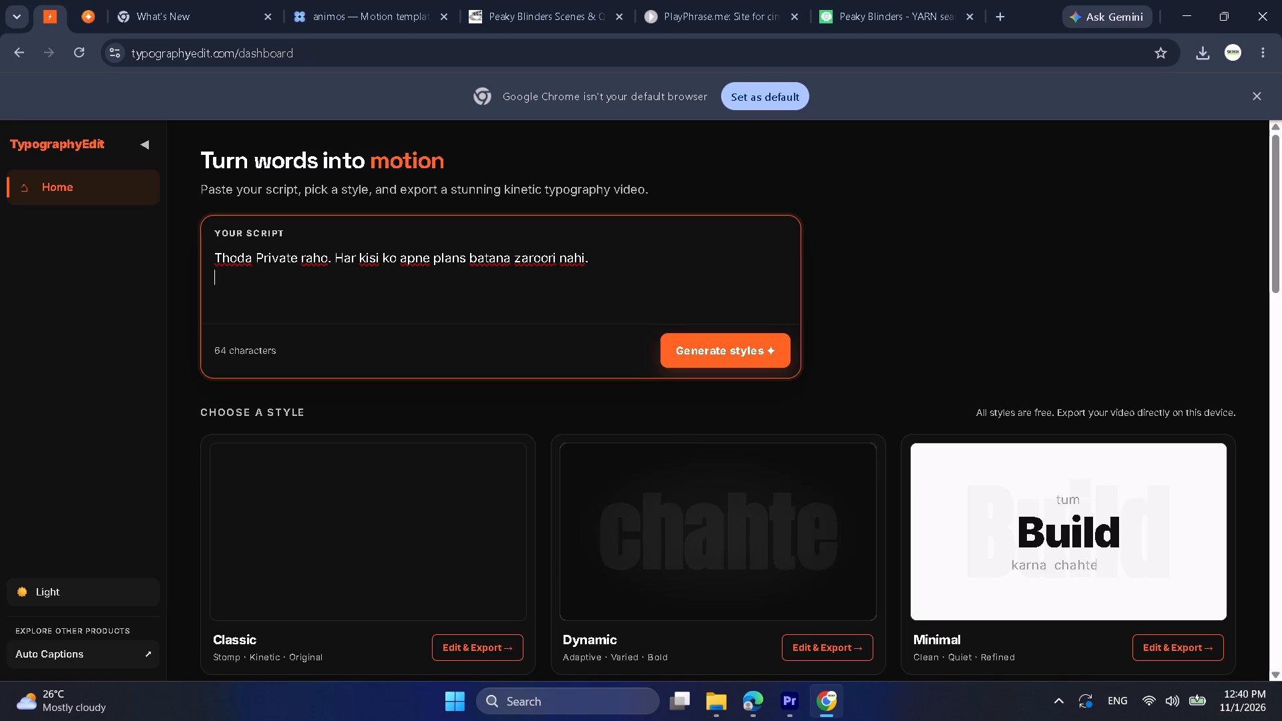
pyautogui.click(692, 347)
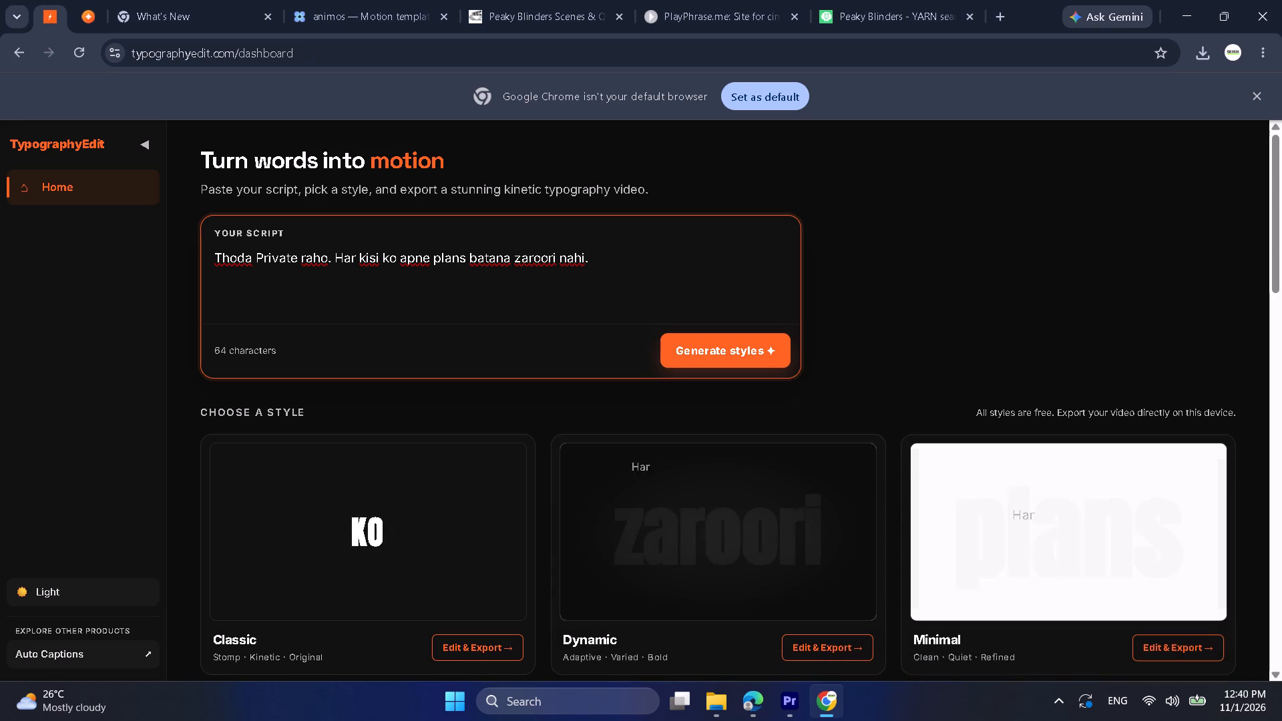
# Choose the Retro style for the "Thoda Private raho" script and export it as a video.
pyautogui.scroll(-4, 652, 282)
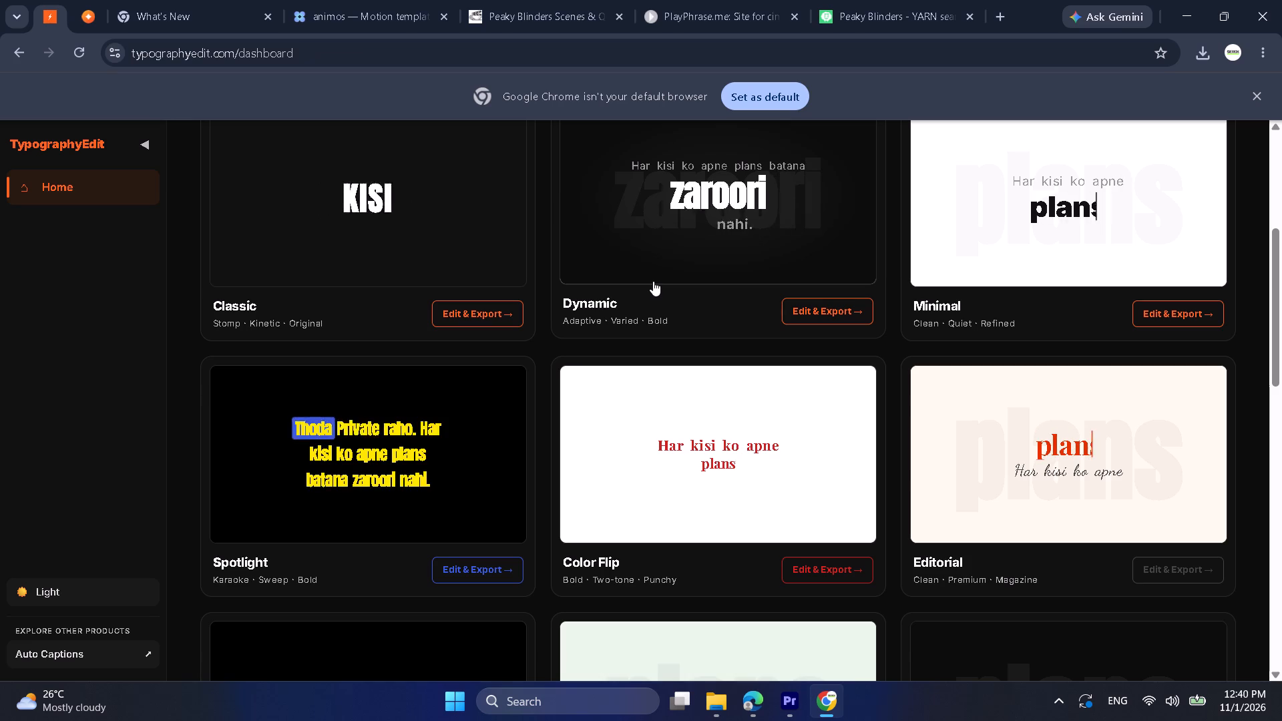
pyautogui.scroll(-5, 654, 280)
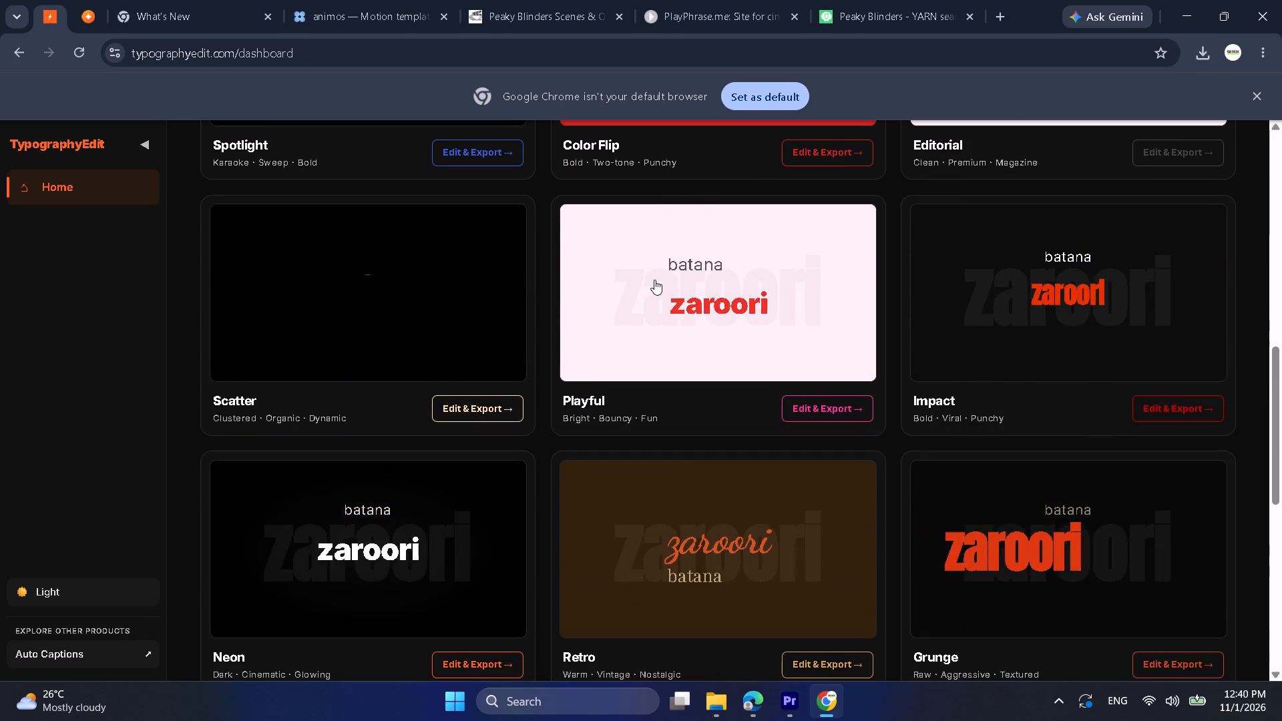
pyautogui.scroll(-4, 685, 551)
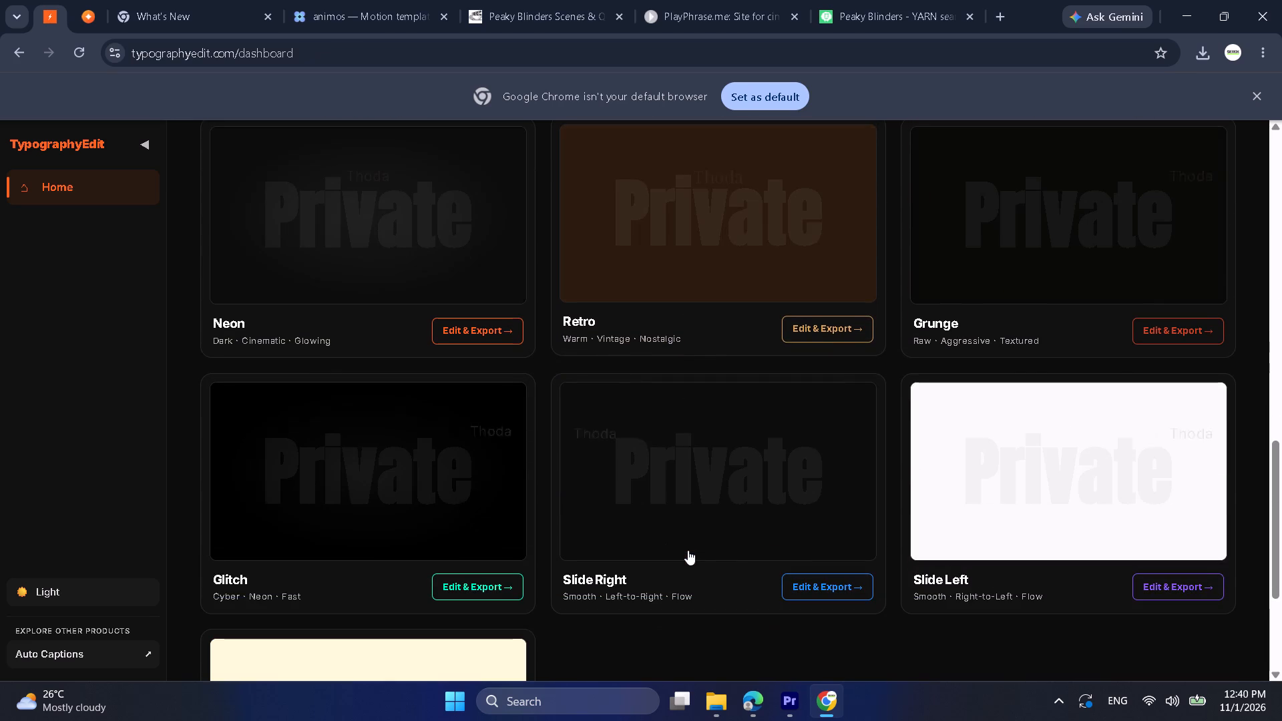
pyautogui.click(702, 273)
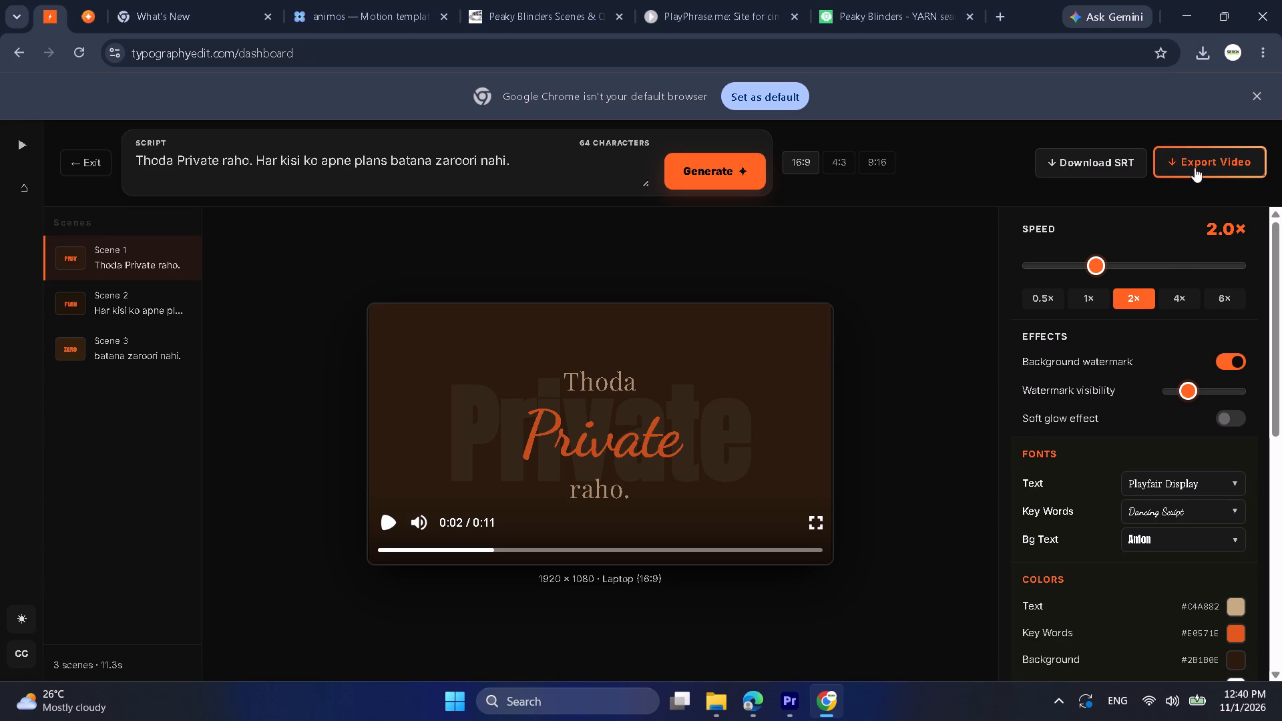
pyautogui.click(1195, 168)
pyautogui.click(781, 427)
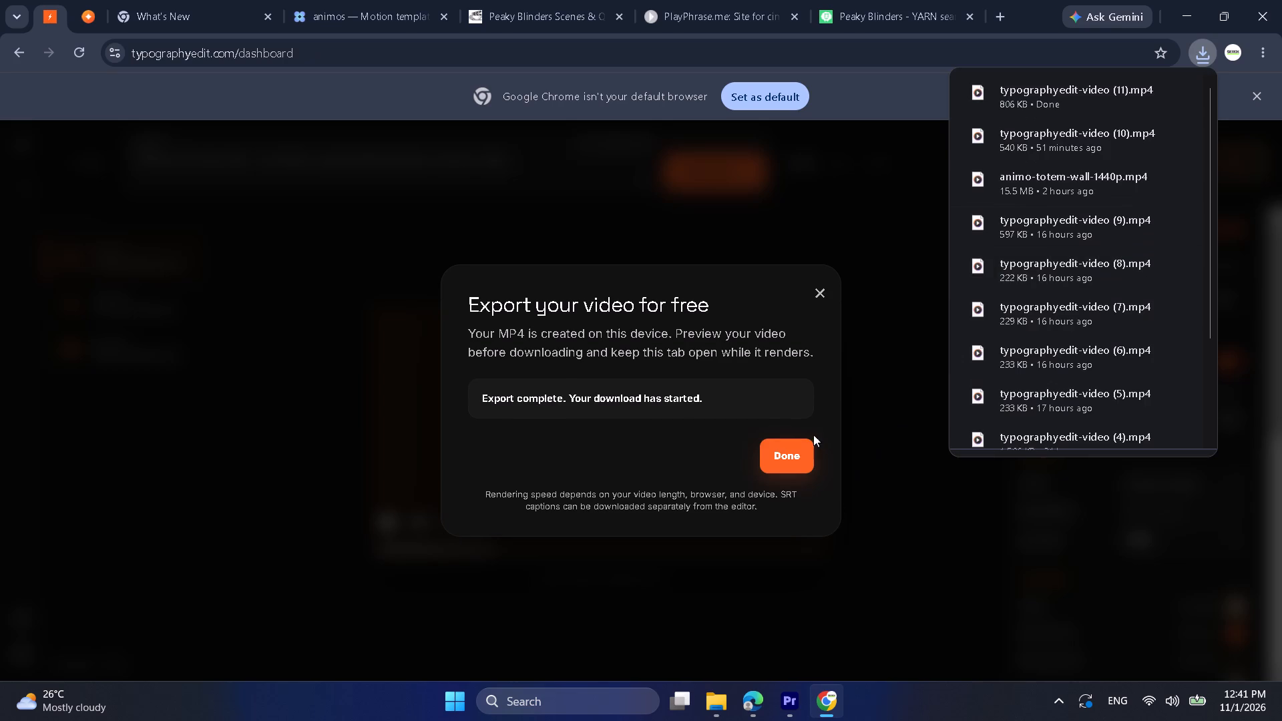
pyautogui.click(793, 467)
# Import the newly exported typographyedit-video (11).mp4 from the Downloads folder into the Premiere project.
pyautogui.click(779, 706)
pyautogui.click(723, 696)
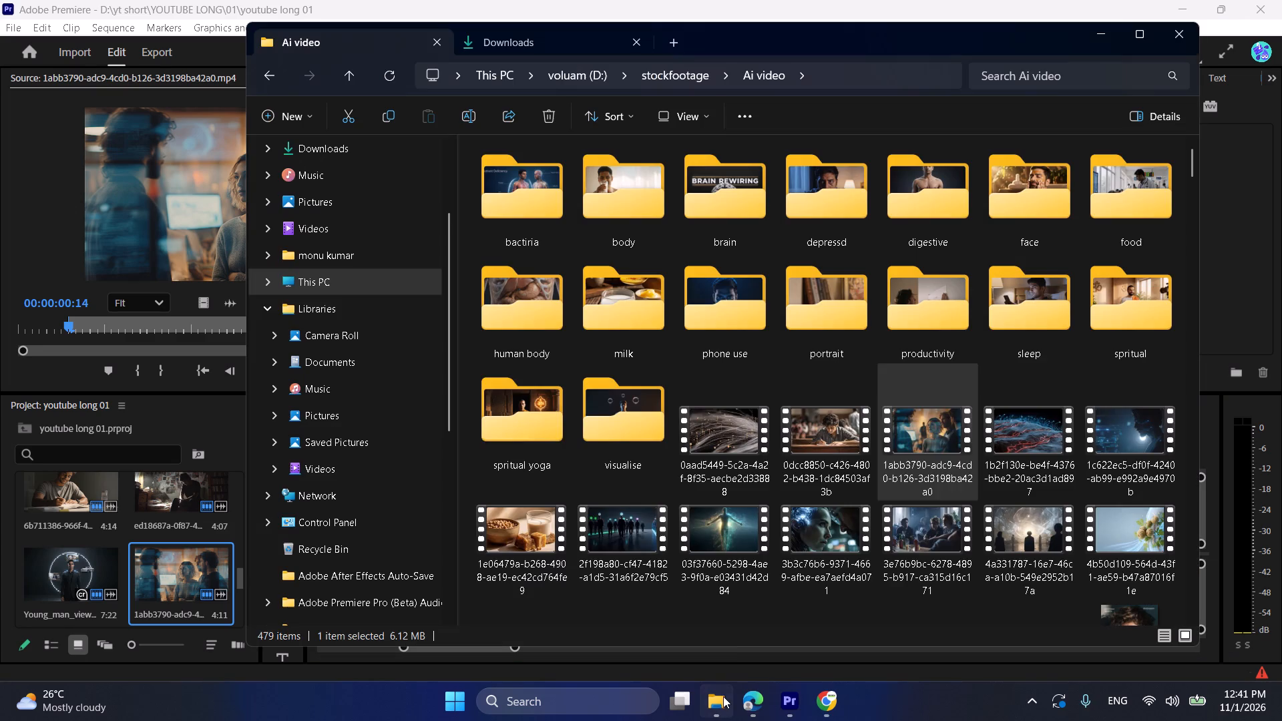
pyautogui.click(512, 43)
pyautogui.moveTo(513, 181); pyautogui.dragTo(130, 553)
# Place the typographyedit-video (11) clip's video on V1 and position it directly after the 1abb3790 clip.
pyautogui.doubleClick(168, 575)
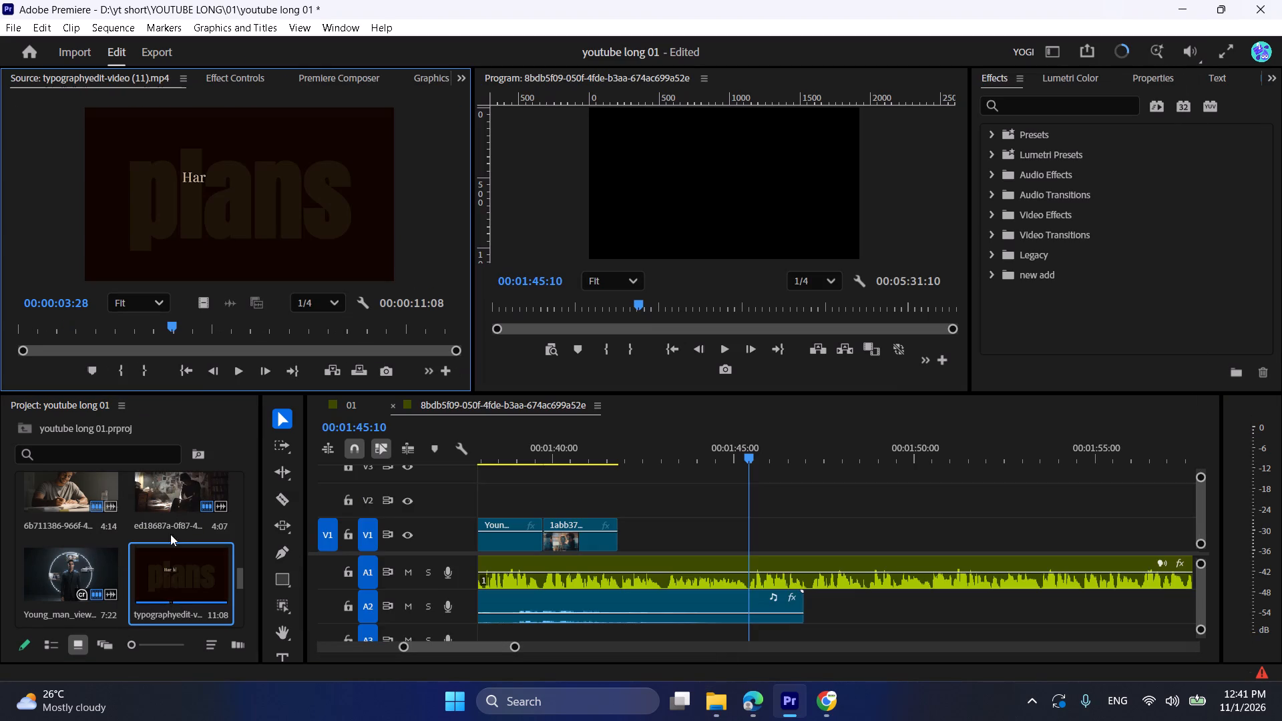
pyautogui.moveTo(202, 306); pyautogui.dragTo(753, 519)
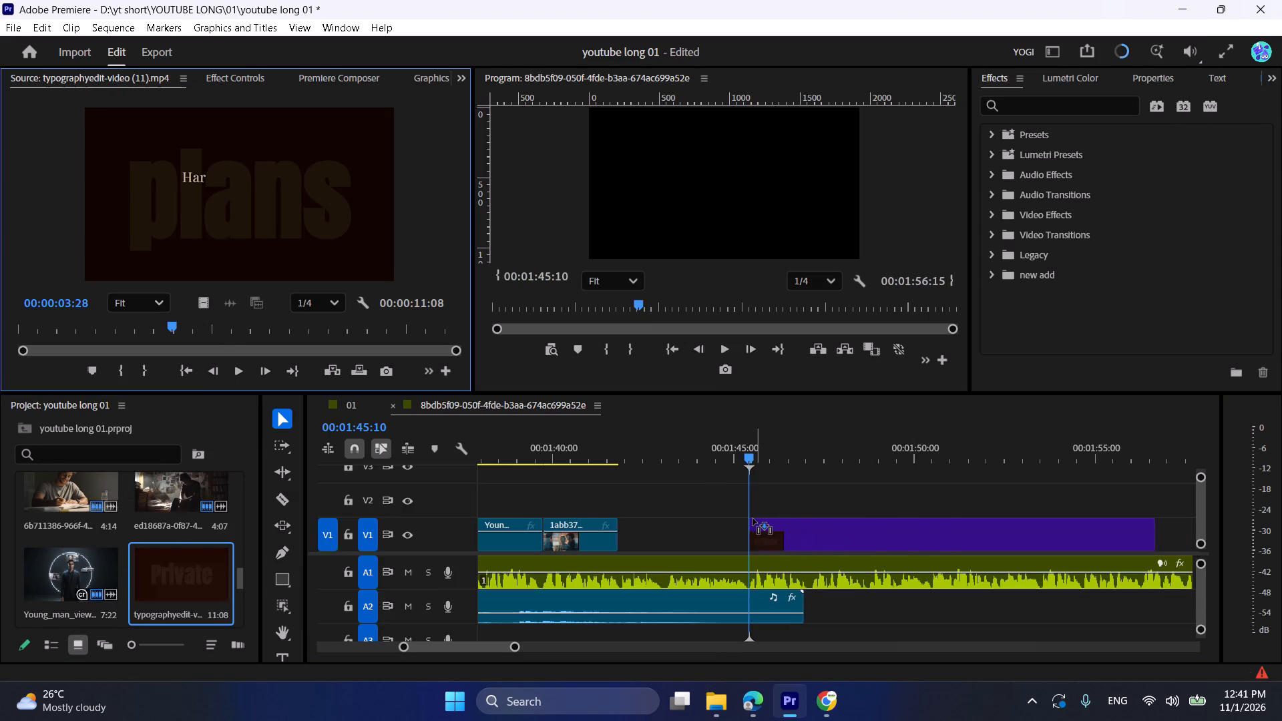
pyautogui.moveTo(753, 519); pyautogui.dragTo(749, 519)
pyautogui.click(806, 534)
pyautogui.press('space')
pyautogui.scroll(-3, 806, 534)
pyautogui.press('space')
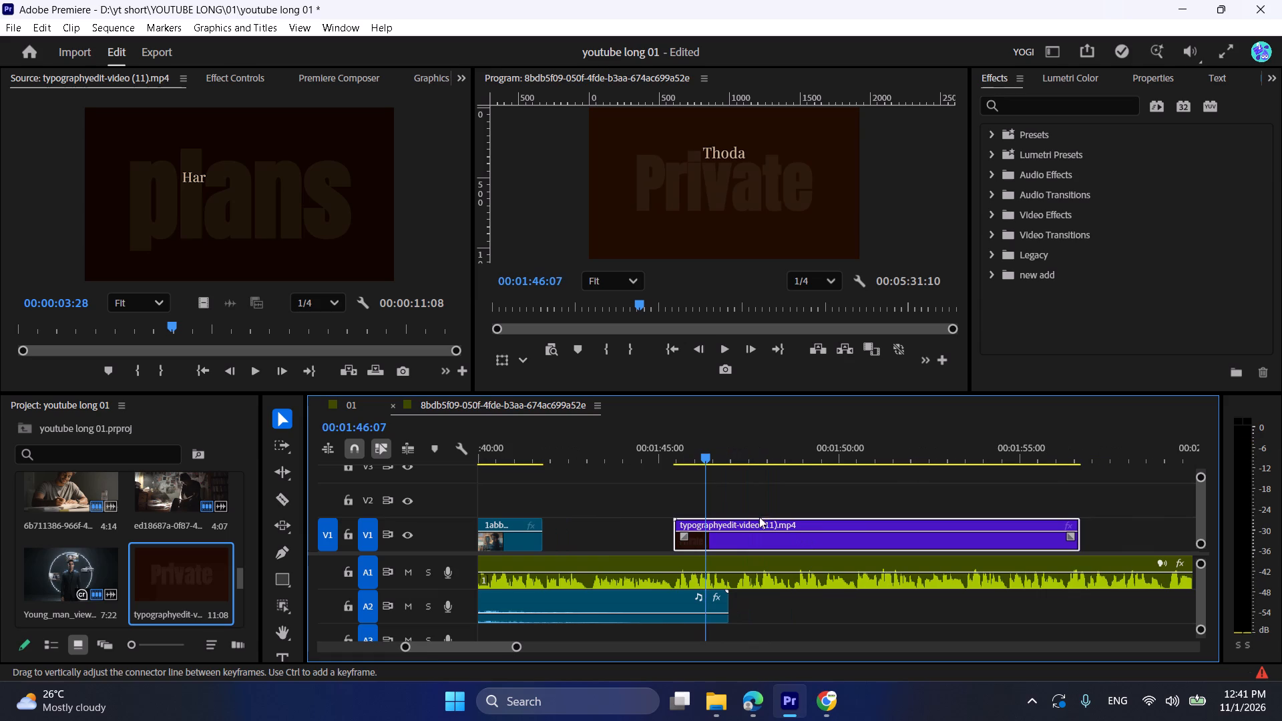
pyautogui.press('space')
pyautogui.moveTo(784, 546); pyautogui.dragTo(686, 551)
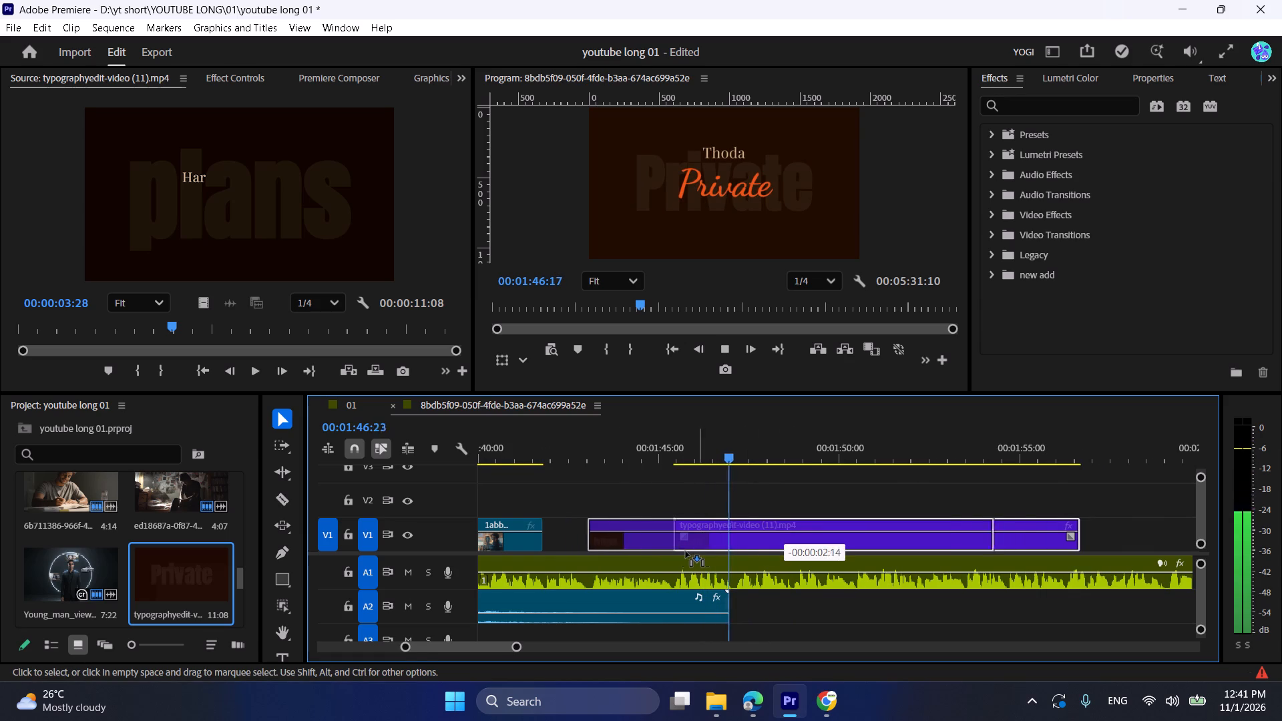
pyautogui.moveTo(686, 551); pyautogui.dragTo(657, 549)
# Play the typographyedit-video (11) clip against the voiceover, set its speed to 400%, and preview the new timing.
pyautogui.click(554, 450)
pyautogui.press('space')
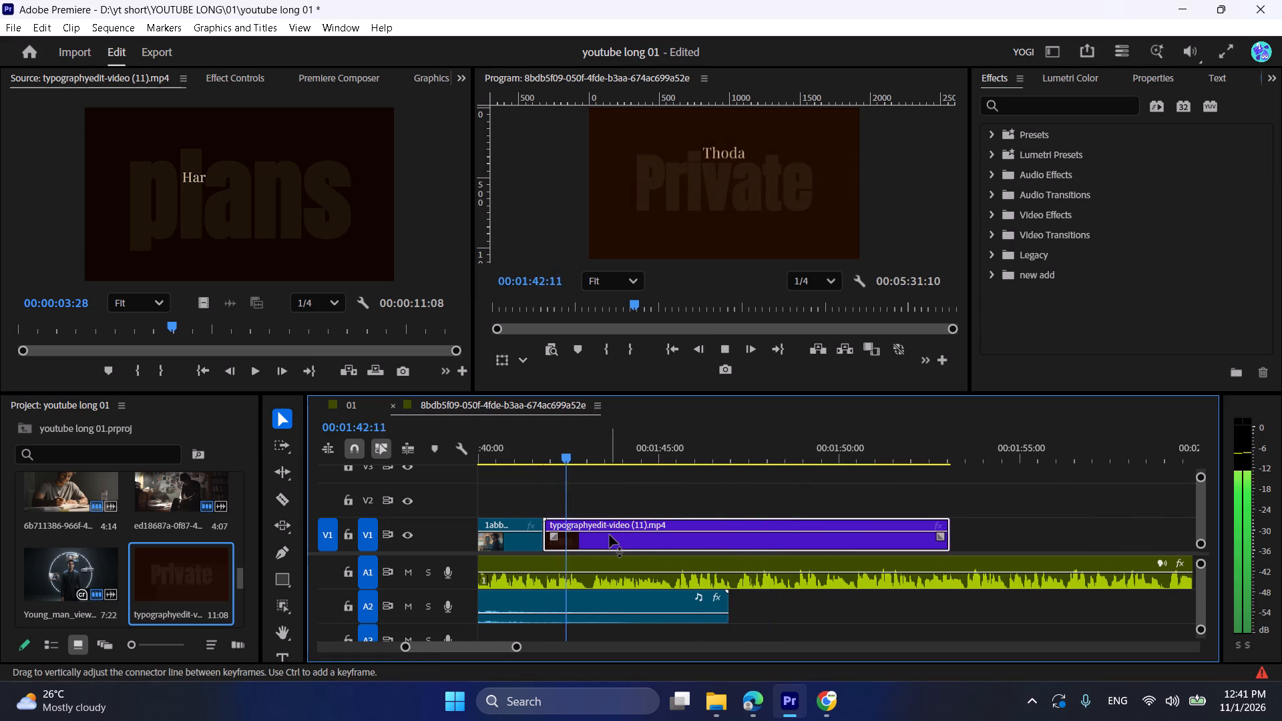
pyautogui.press('space')
pyautogui.rightClick(611, 531)
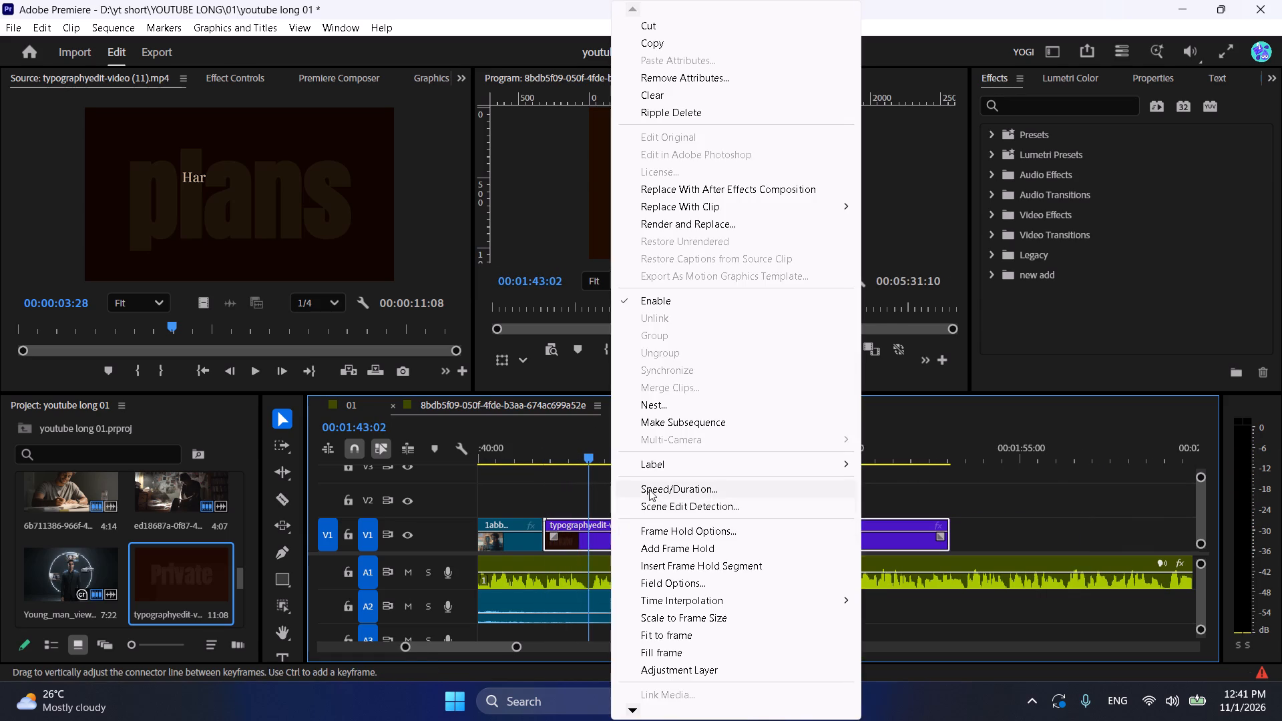
pyautogui.click(649, 489)
pyautogui.write('40')
pyautogui.press('0')
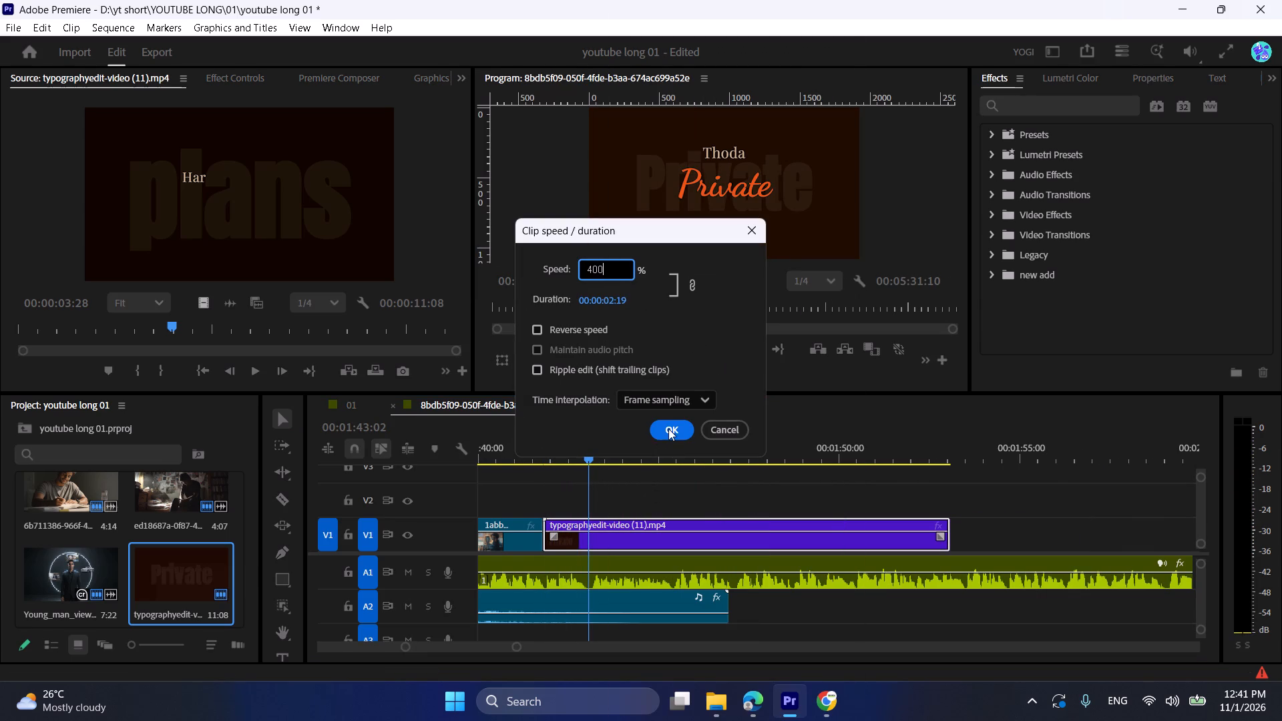
pyautogui.click(668, 429)
pyautogui.moveTo(570, 449); pyautogui.dragTo(541, 445)
pyautogui.press('space')
pyautogui.keyDown('alt'); pyautogui.scroll(3, 554, 509); pyautogui.keyUp('alt')
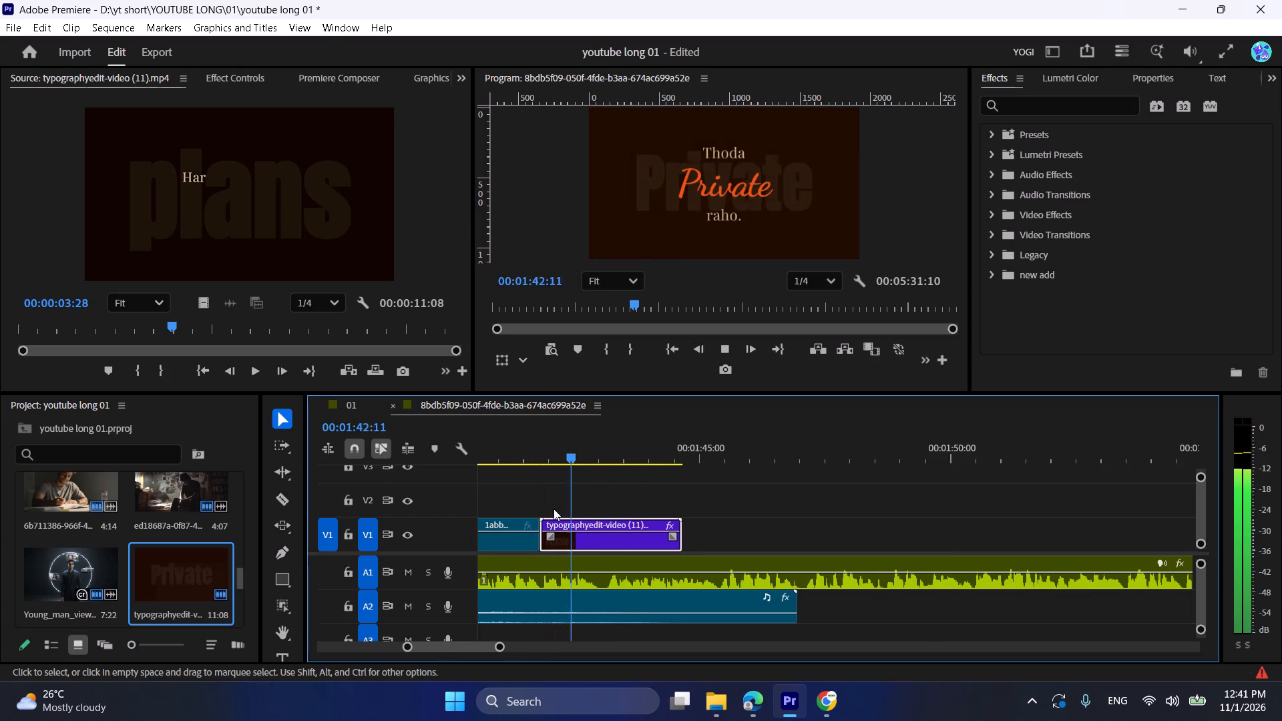
pyautogui.press('space')
pyautogui.keyDown('alt'); pyautogui.scroll(3, 577, 515); pyautogui.keyUp('alt')
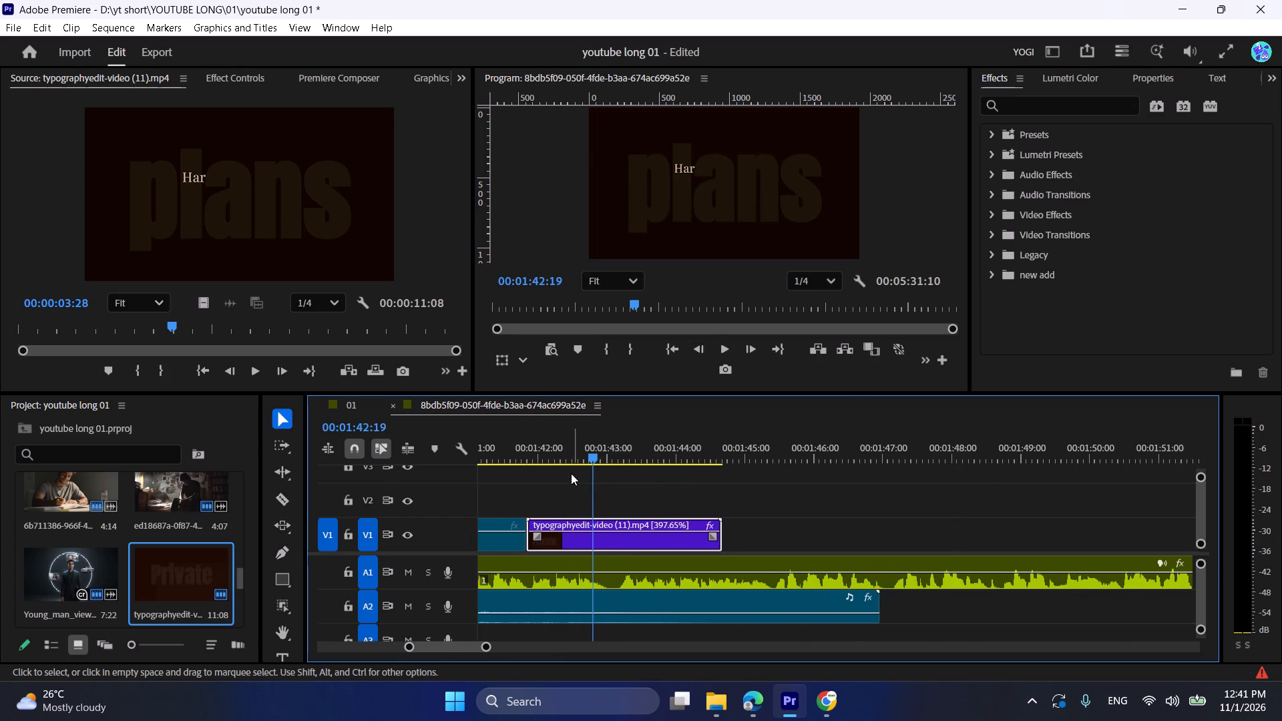
# Set the speed of the typographyedit-video (11) clip on V1 to 300%.
pyautogui.rightClick(605, 529)
pyautogui.click(667, 487)
pyautogui.press('3')
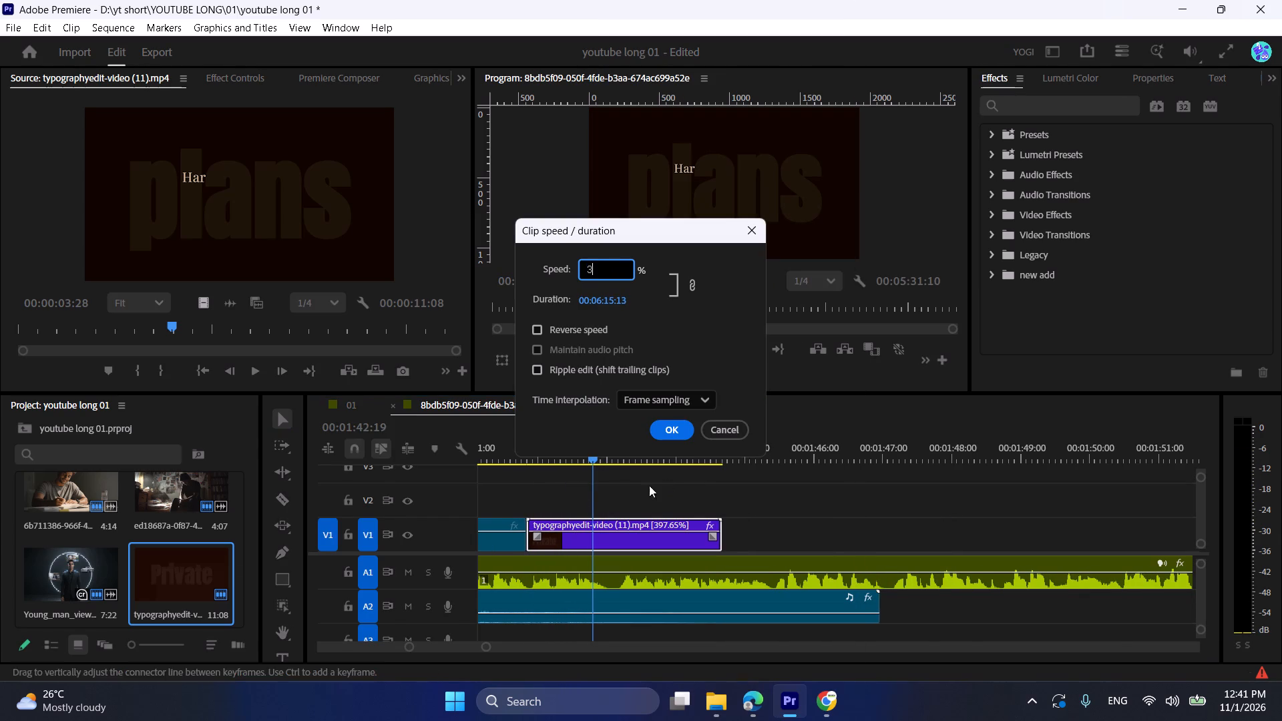
pyautogui.press('0')
pyautogui.press('0')
pyautogui.click(665, 427)
# Play the typographyedit-video (11) clip in short bursts from just before its start to compare its text timing with the voiceover.
pyautogui.moveTo(527, 452); pyautogui.dragTo(517, 449)
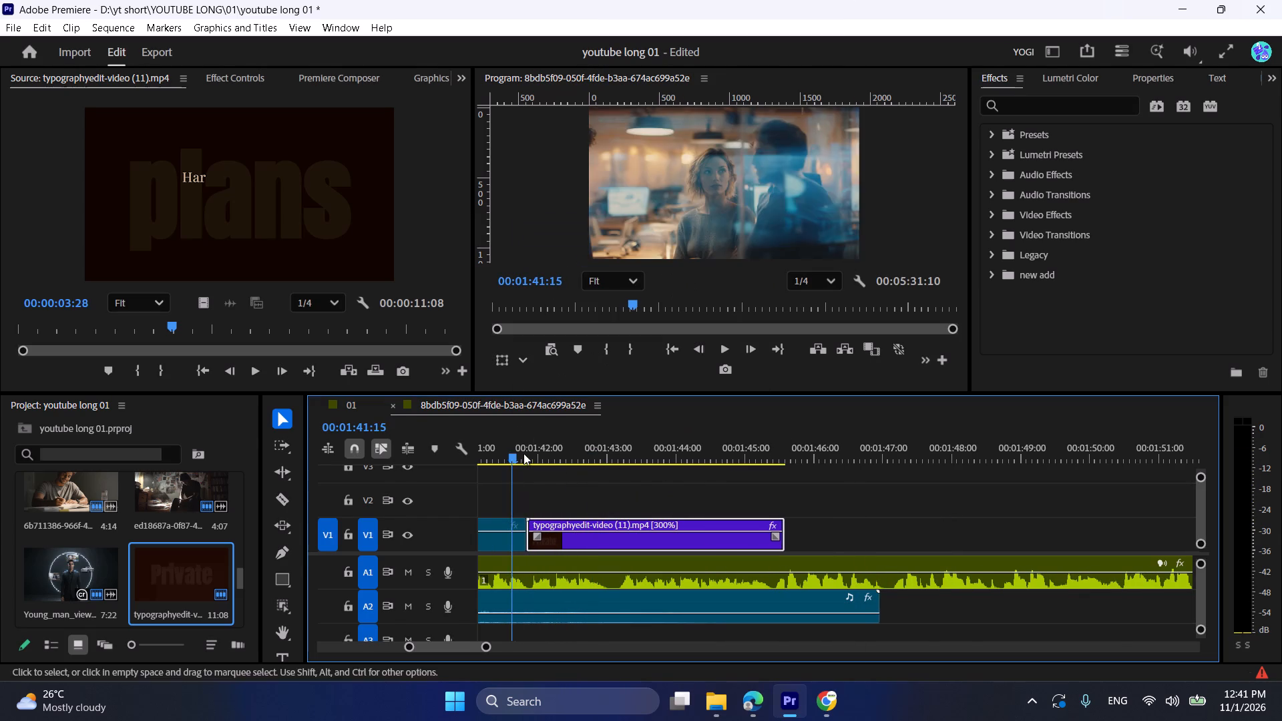
pyautogui.press('space')
pyautogui.press('space')
pyautogui.press('space')
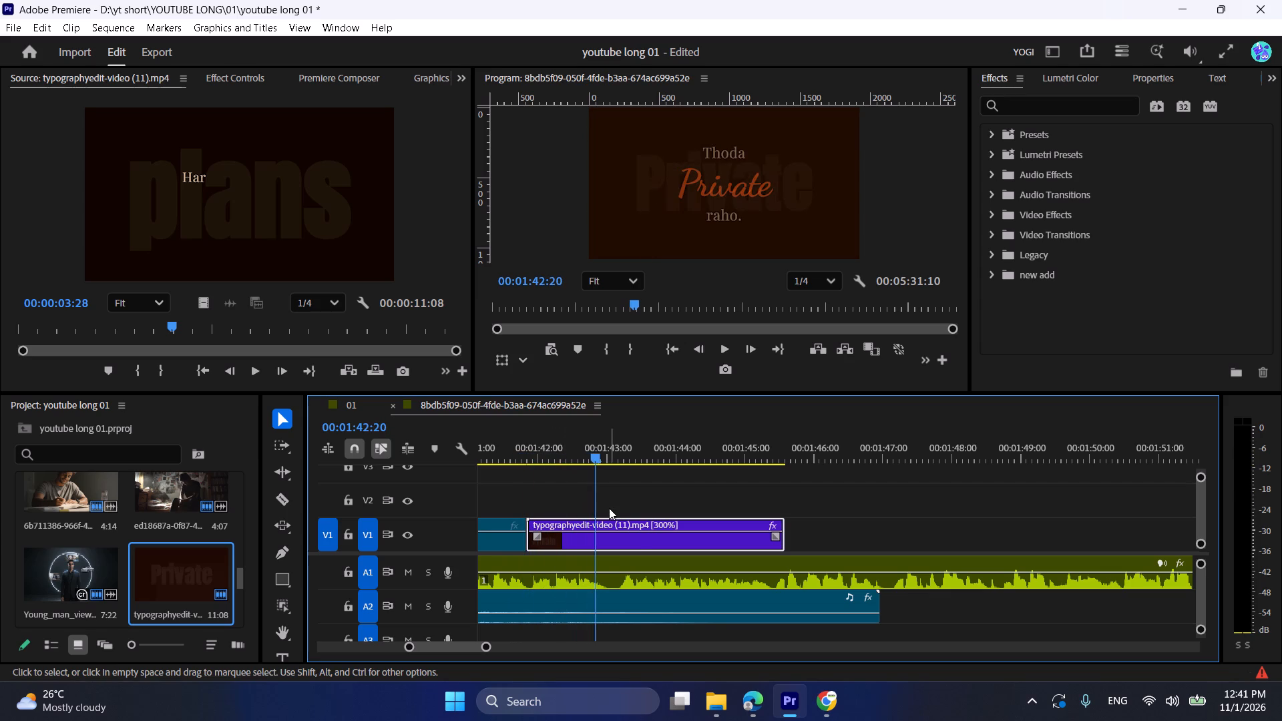
pyautogui.press('space')
pyautogui.press('space')
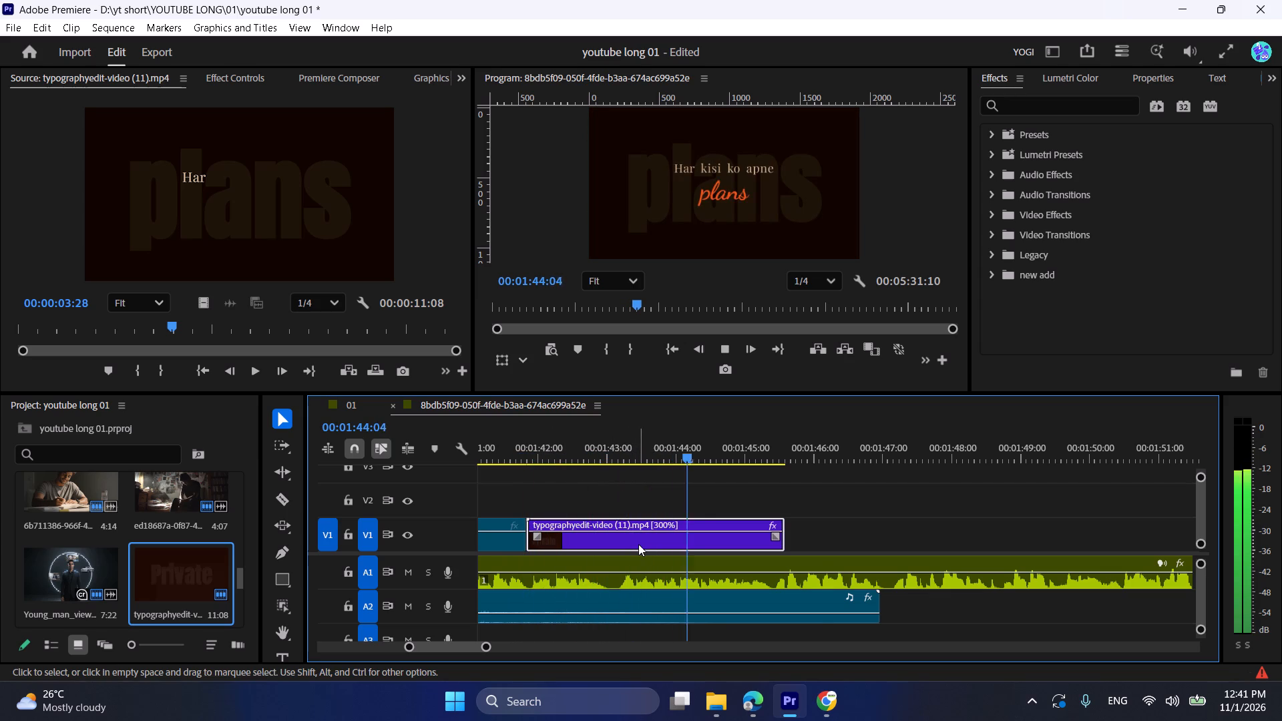
pyautogui.press('space')
pyautogui.press('space')
pyautogui.press('space')
pyautogui.press('space')
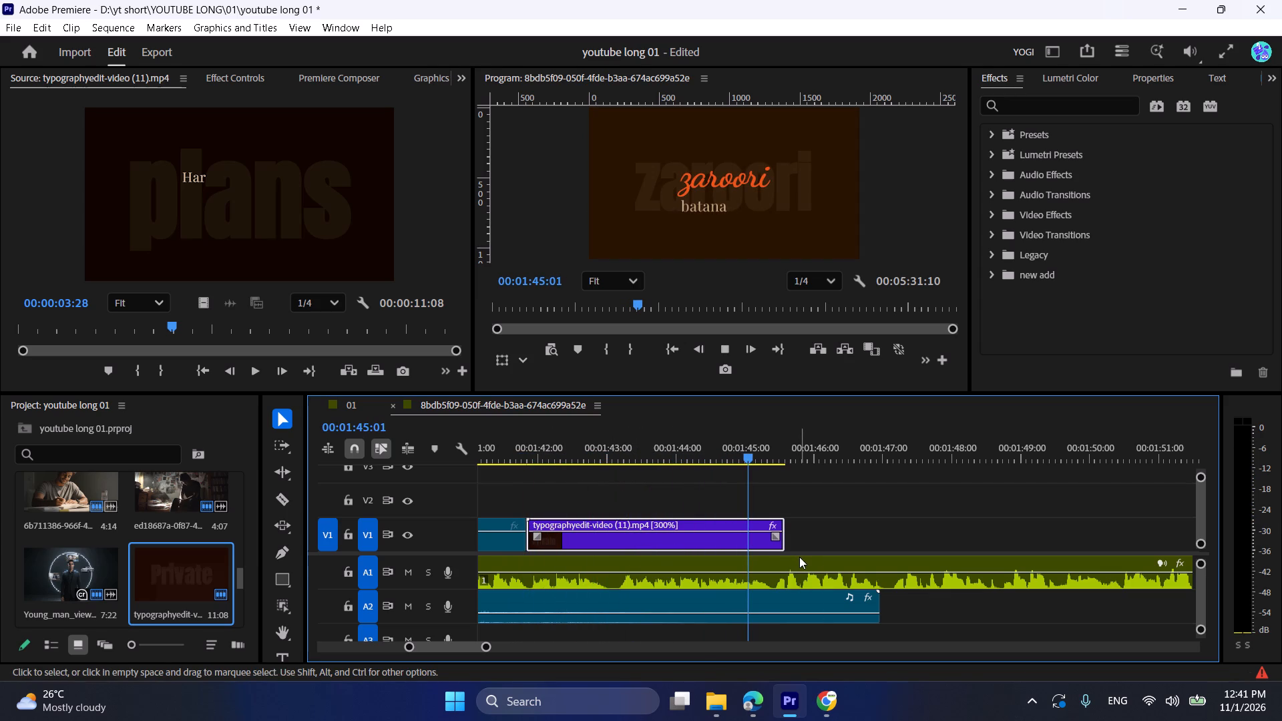
pyautogui.press('space')
pyautogui.press('space')
pyautogui.press('space')
pyautogui.press('space')
pyautogui.press('space')
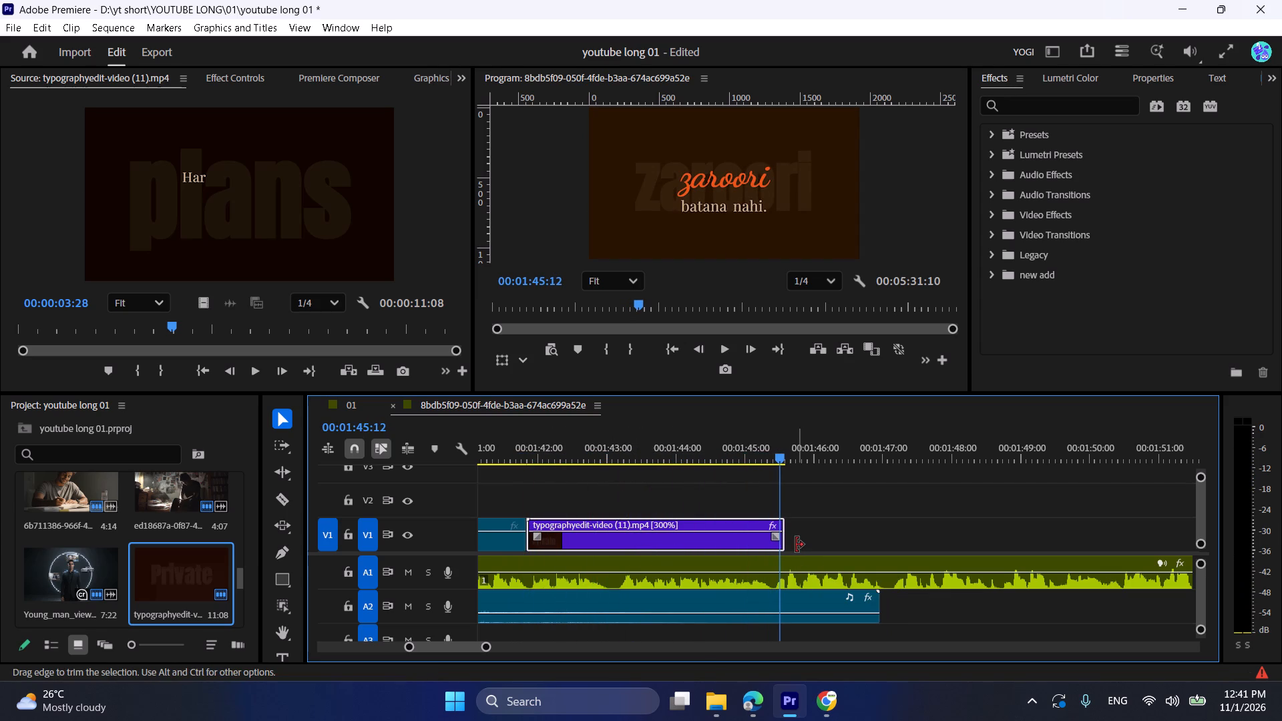
# Trim the end of the typographyedit-video (11) clip to 00:01:45:10 and replay the section.
pyautogui.click(776, 453)
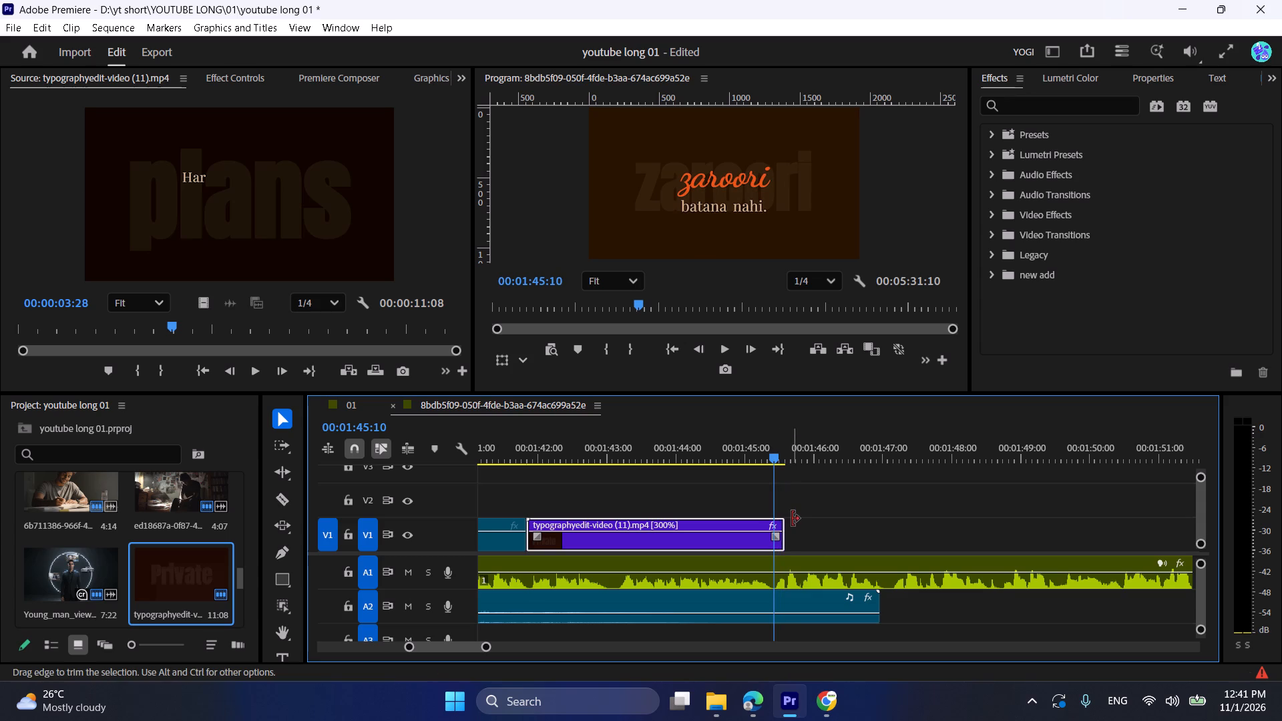
pyautogui.moveTo(791, 519); pyautogui.dragTo(785, 517)
pyautogui.click(505, 441)
pyautogui.click(553, 490)
pyautogui.press('space')
pyautogui.keyDown('alt'); pyautogui.scroll(1, 554, 489); pyautogui.keyUp('alt')
pyautogui.keyDown('alt'); pyautogui.scroll(-5, 554, 489); pyautogui.keyUp('alt')
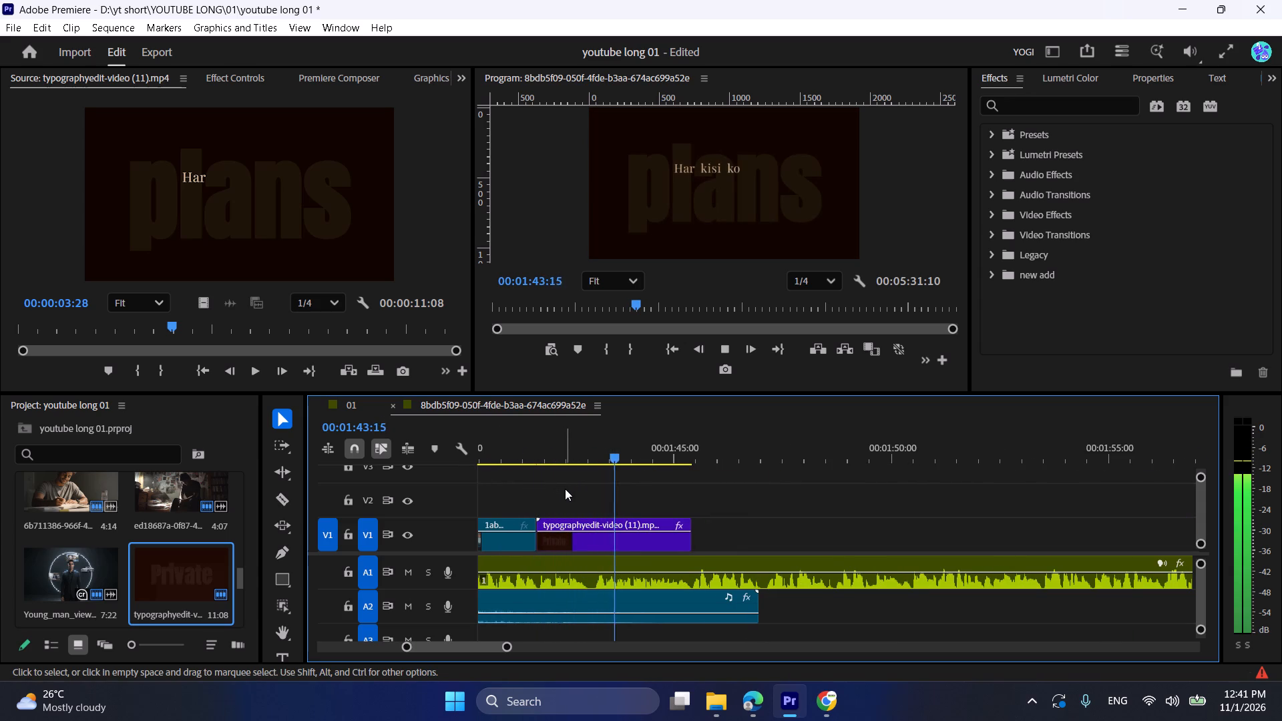
pyautogui.press('space')
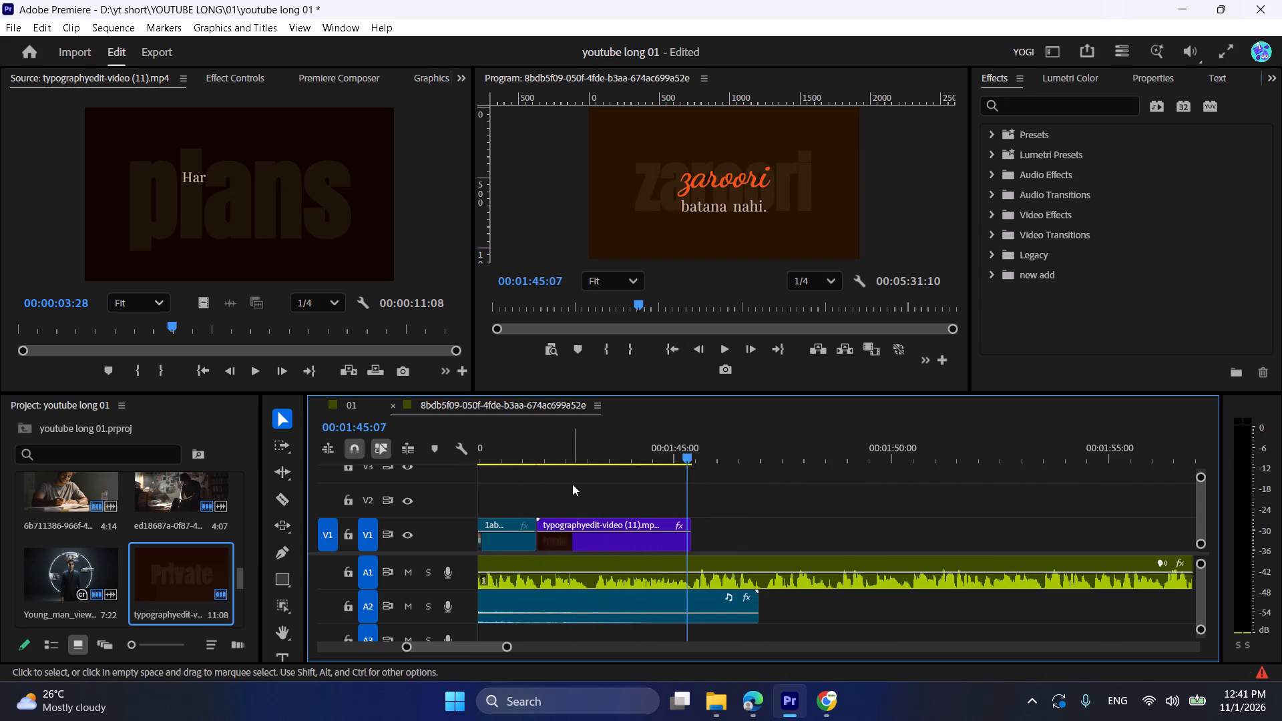
# Save the project.
pyautogui.hotkey('ctrl', 's')
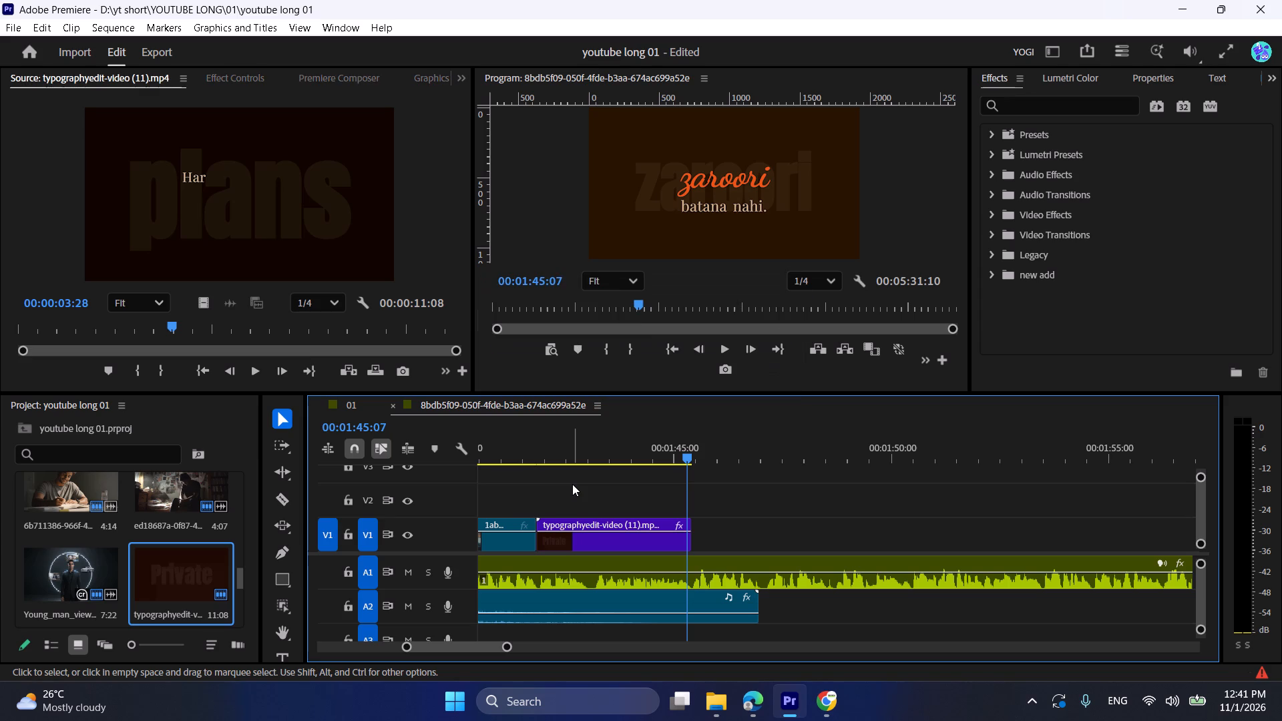
# Play on past the typographyedit-video (11) clip and examine where the background music on A2 runs out.
pyautogui.press('space')
pyautogui.keyDown('alt'); pyautogui.scroll(-3, 717, 517); pyautogui.keyUp('alt')
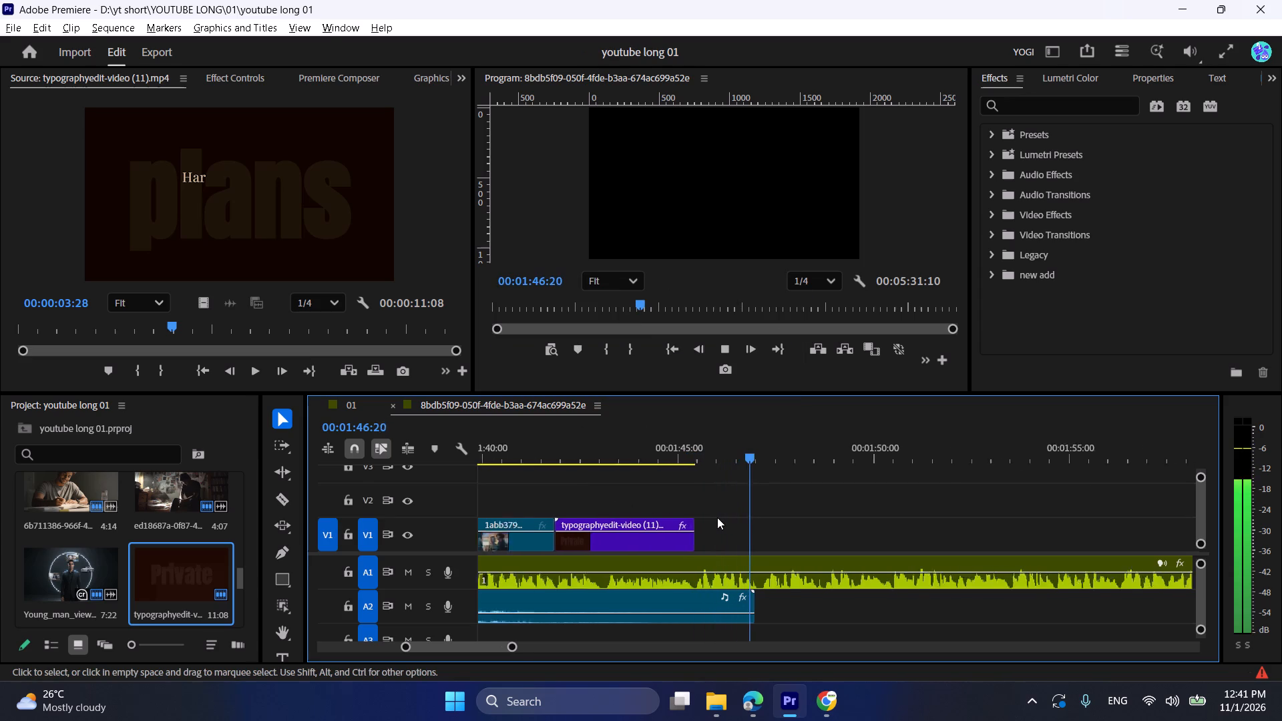
pyautogui.keyDown('alt'); pyautogui.scroll(-3, 717, 517); pyautogui.keyUp('alt')
pyautogui.press('space')
pyautogui.keyDown('alt'); pyautogui.scroll(-17, 740, 538); pyautogui.keyUp('alt')
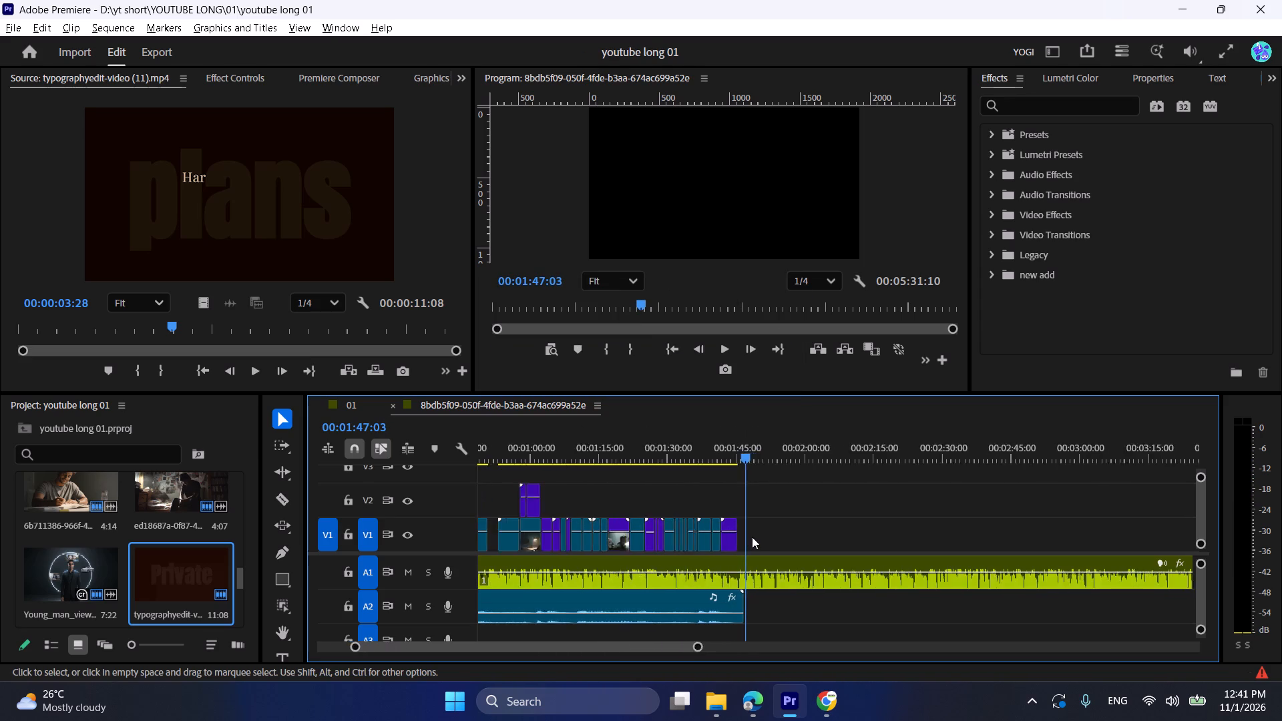
pyautogui.keyDown('alt'); pyautogui.scroll(2, 752, 537); pyautogui.keyUp('alt')
pyautogui.keyDown('alt'); pyautogui.scroll(-7, 752, 537); pyautogui.keyUp('alt')
# Look through the Downloads folder for new background music, previewing the Family Affair, The Perfect Girl, Feeling Blue and Timeless music videos.
pyautogui.click(706, 702)
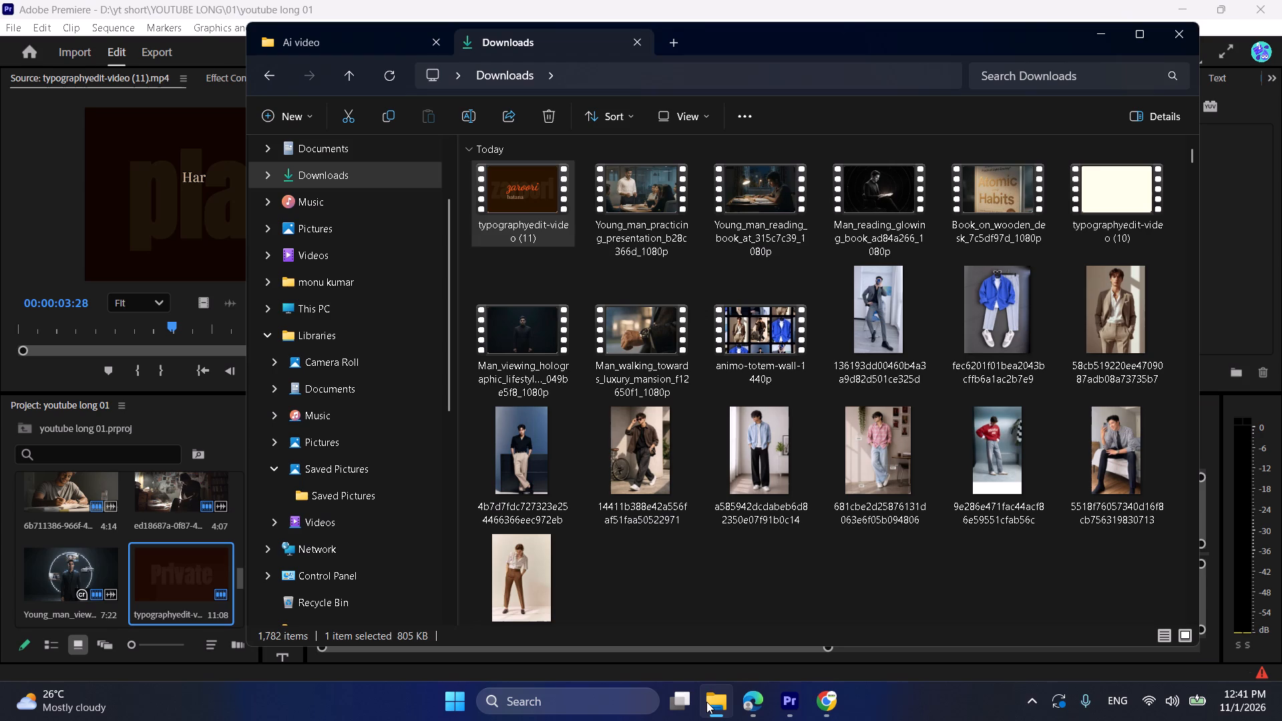
pyautogui.moveTo(1193, 153); pyautogui.dragTo(1185, 445)
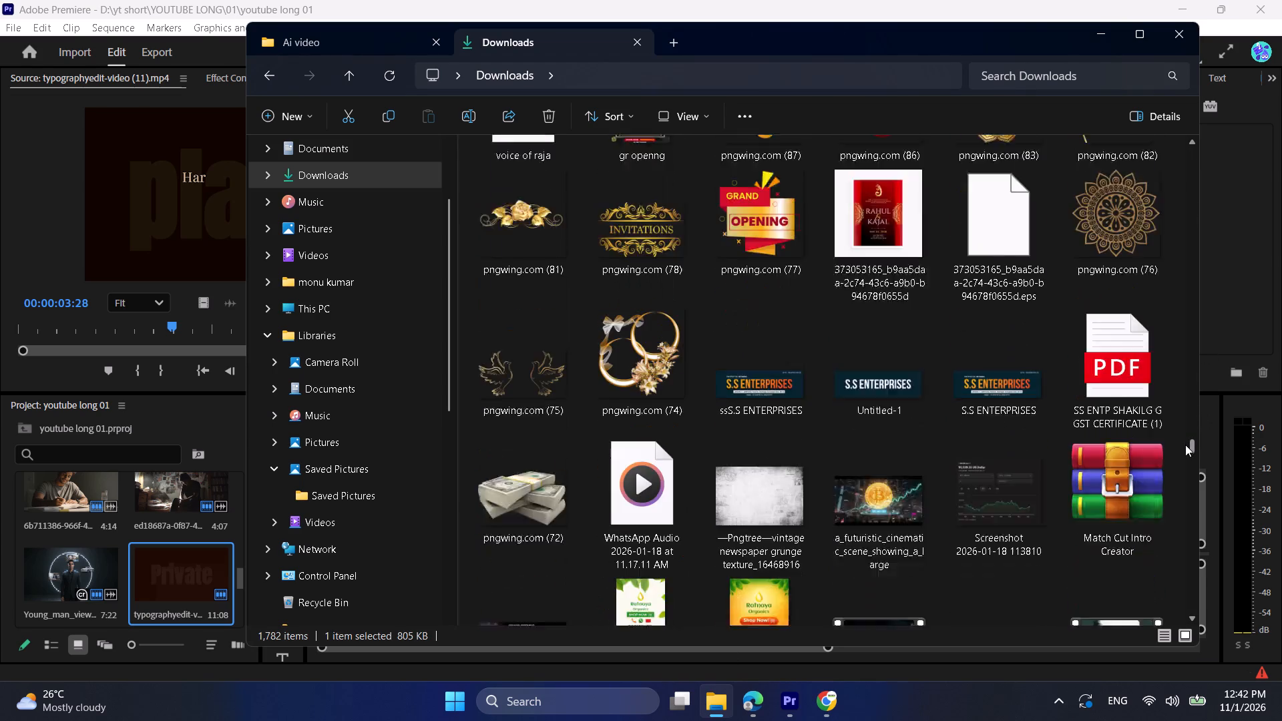
pyautogui.moveTo(1185, 445); pyautogui.dragTo(1185, 457)
pyautogui.scroll(2, 1090, 435)
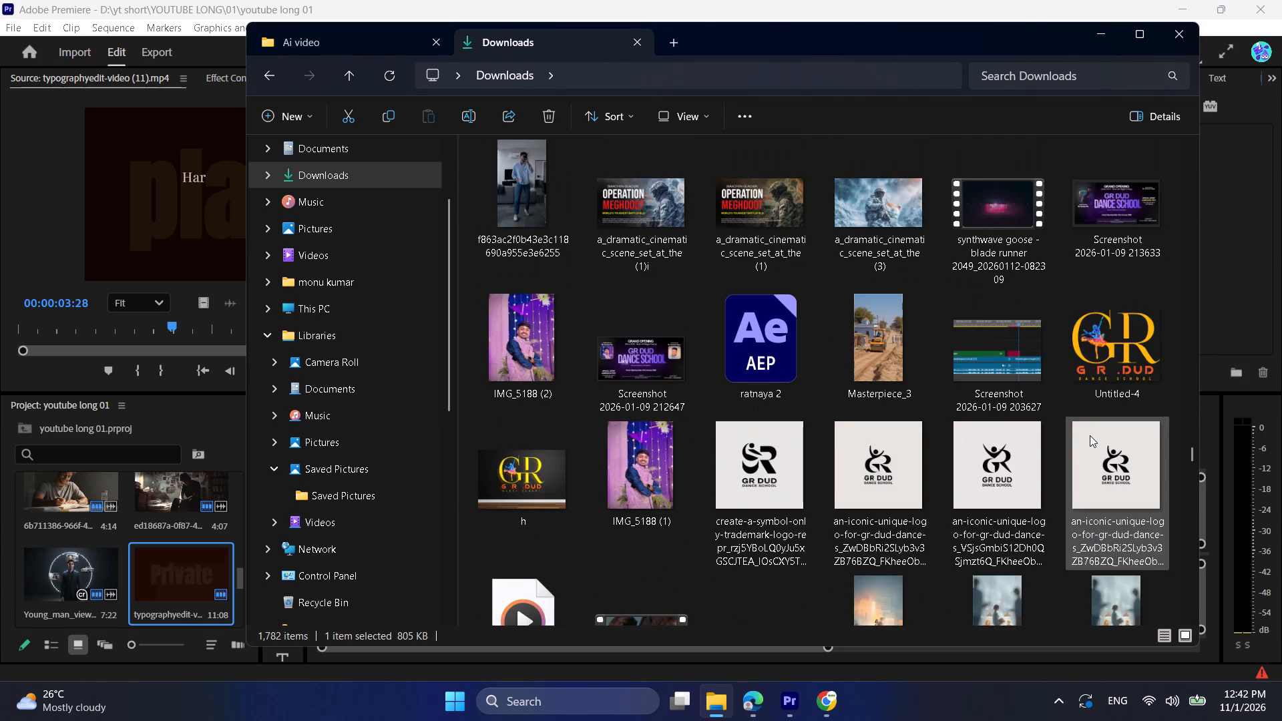
pyautogui.scroll(1, 1090, 435)
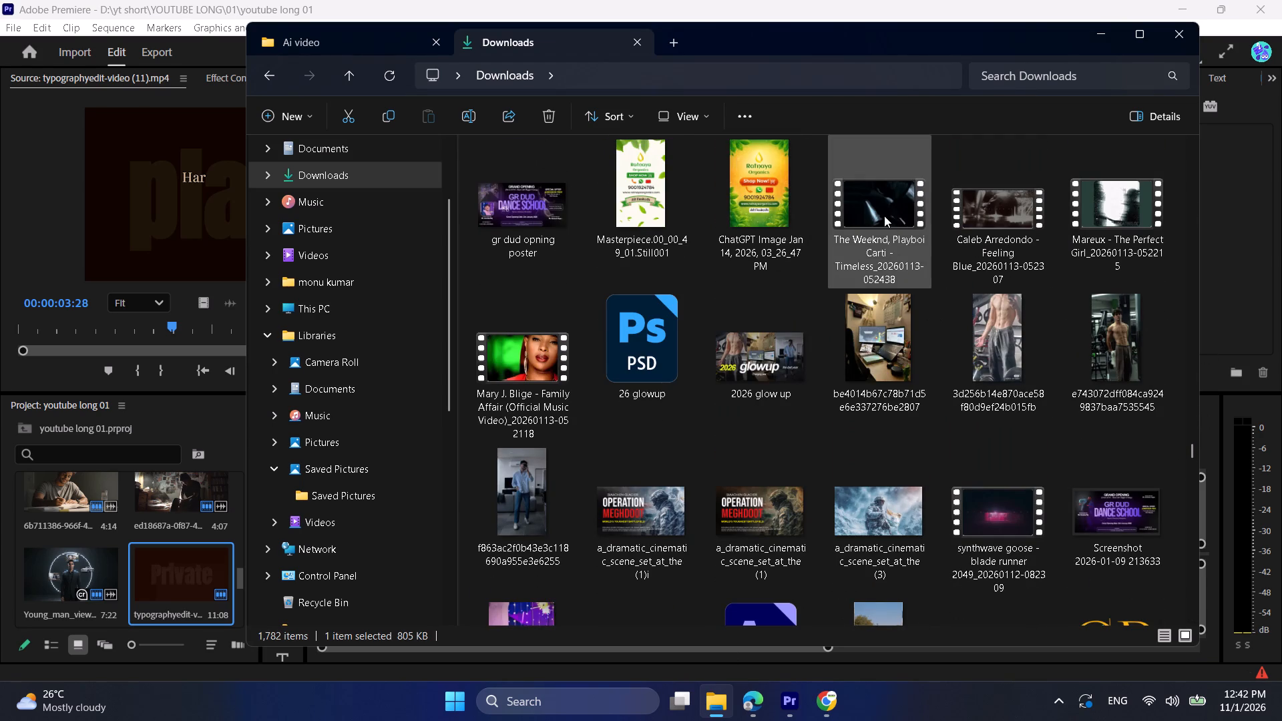
pyautogui.doubleClick(558, 362)
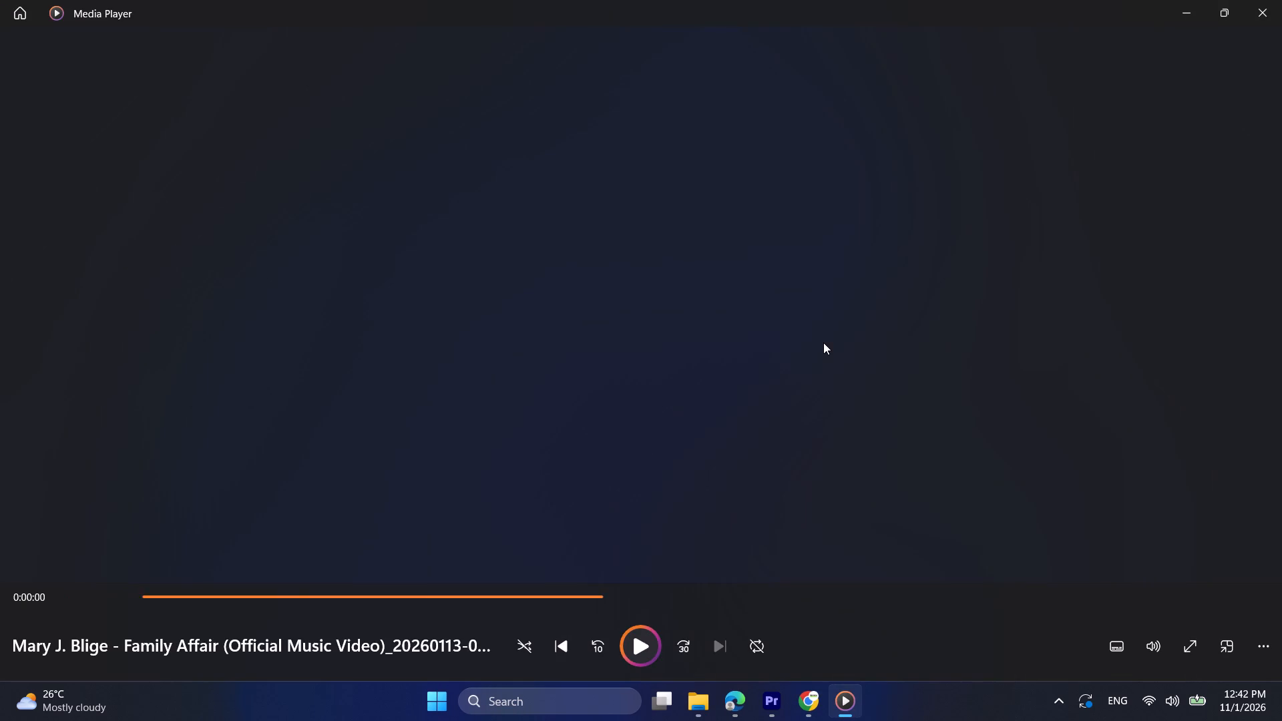
pyautogui.click(1281, 0)
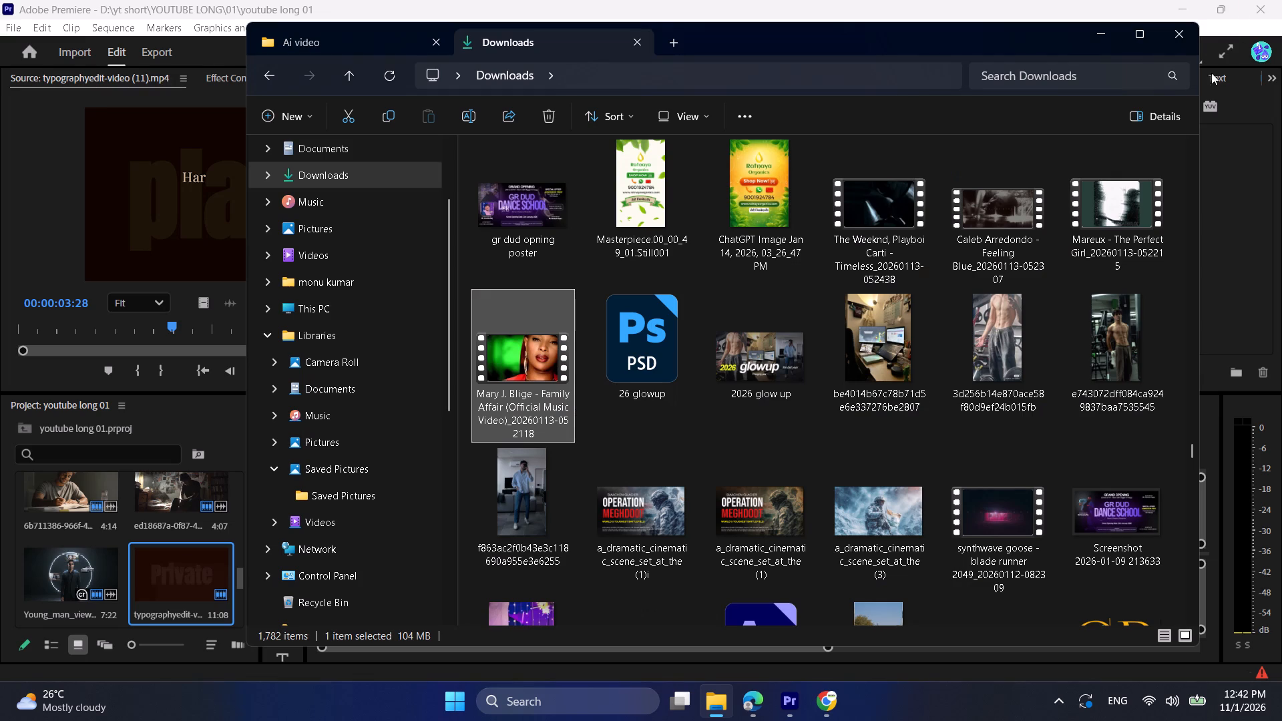
pyautogui.doubleClick(1105, 232)
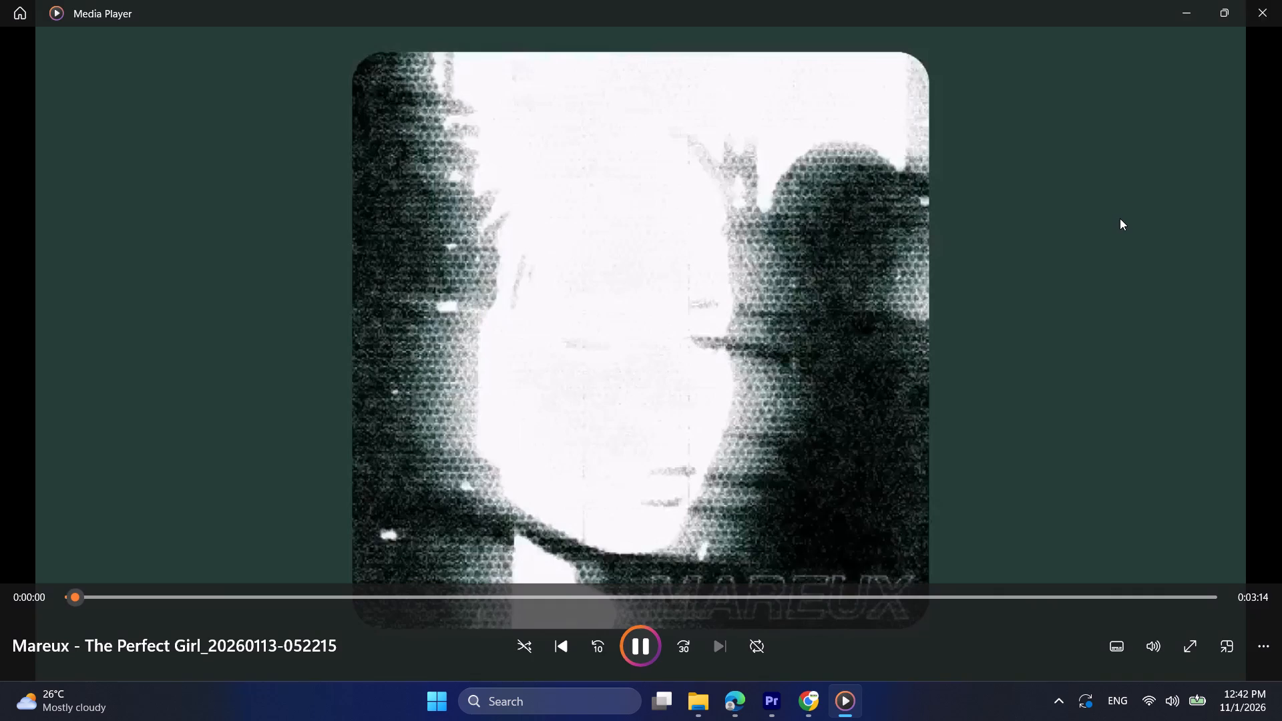
pyautogui.click(1281, 0)
pyautogui.doubleClick(1016, 216)
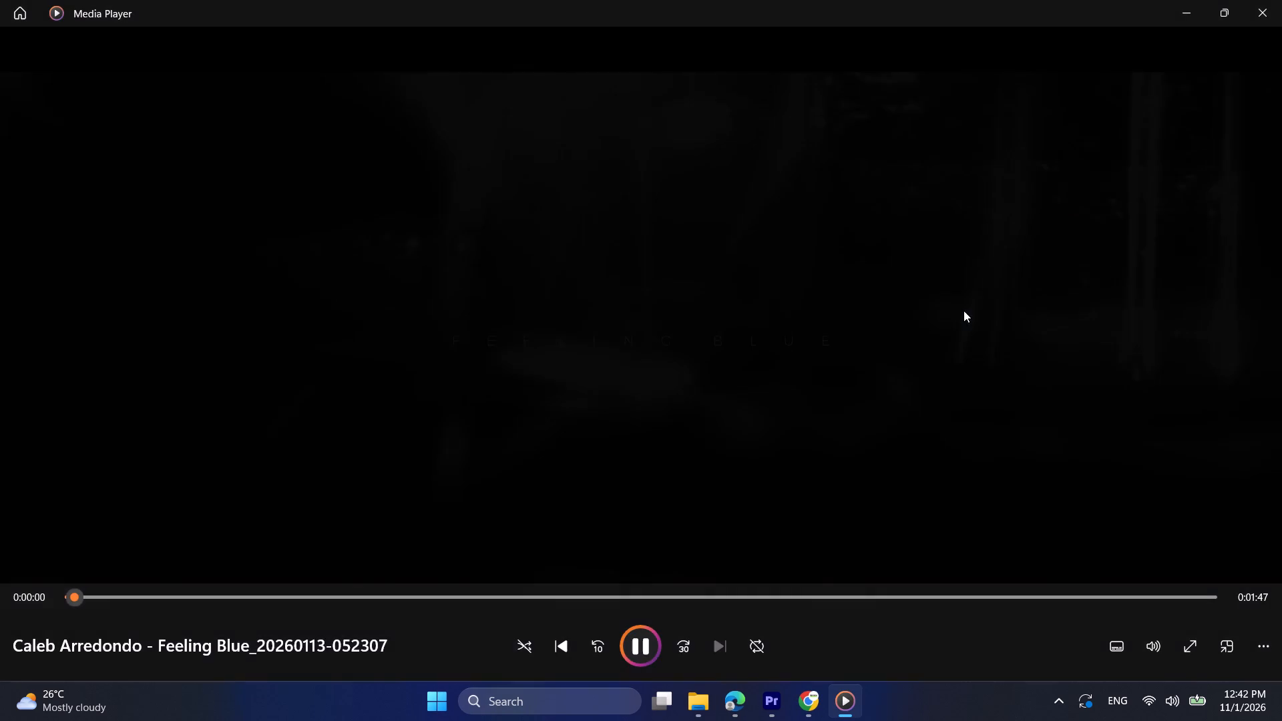
pyautogui.click(1281, 0)
pyautogui.doubleClick(907, 202)
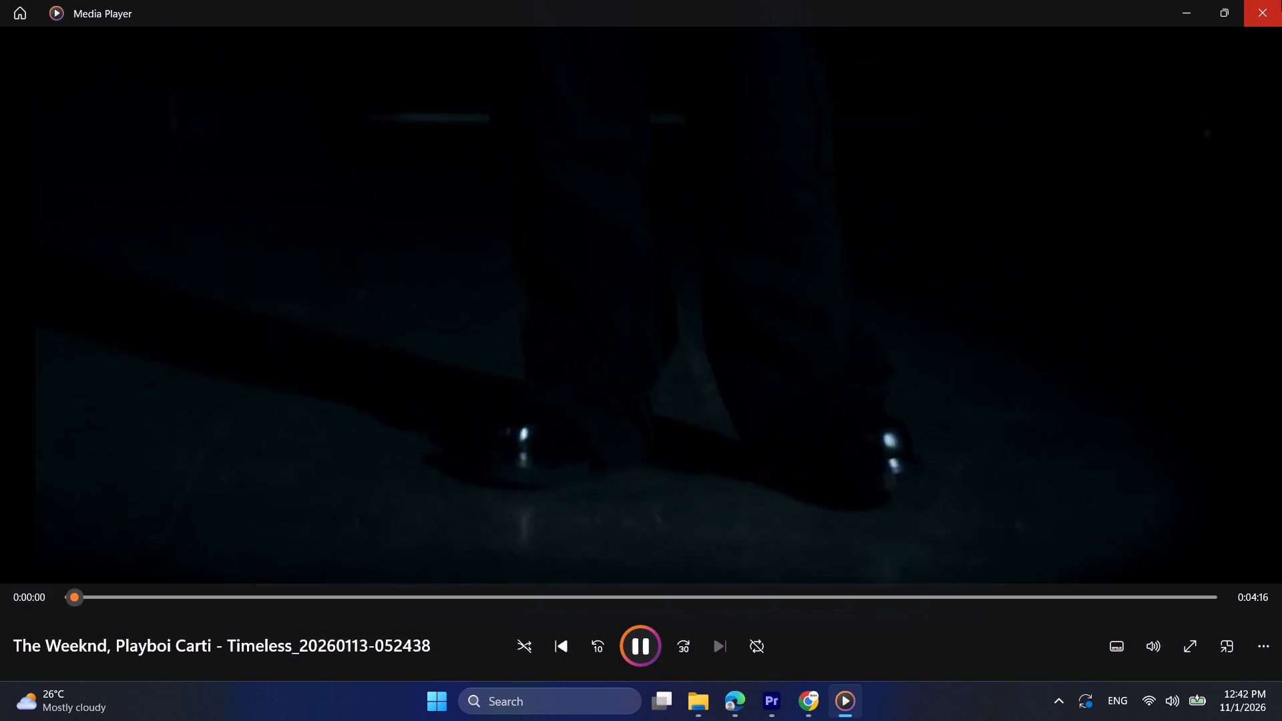
pyautogui.click(1281, 0)
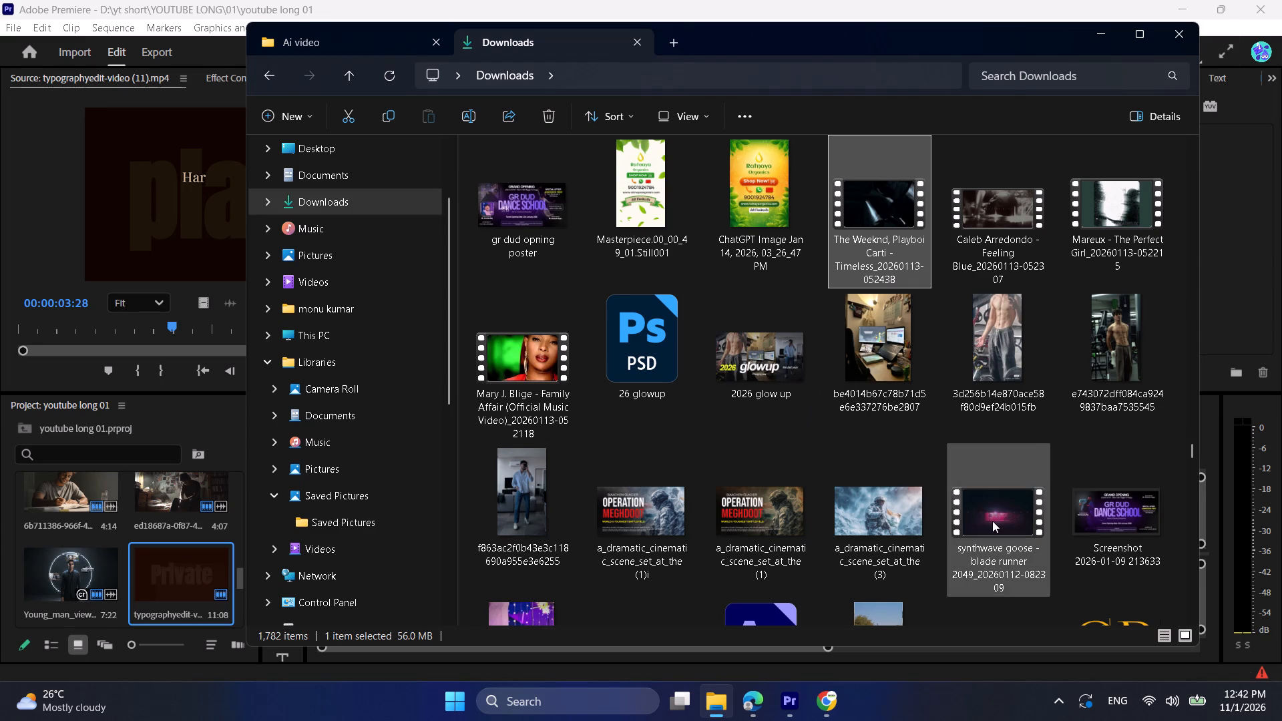
# Import the synthwave goose - blade runner 2049 video from Downloads and place only its audio on A2 directly after the existing music.
pyautogui.moveTo(992, 521); pyautogui.dragTo(108, 591)
pyautogui.doubleClick(161, 570)
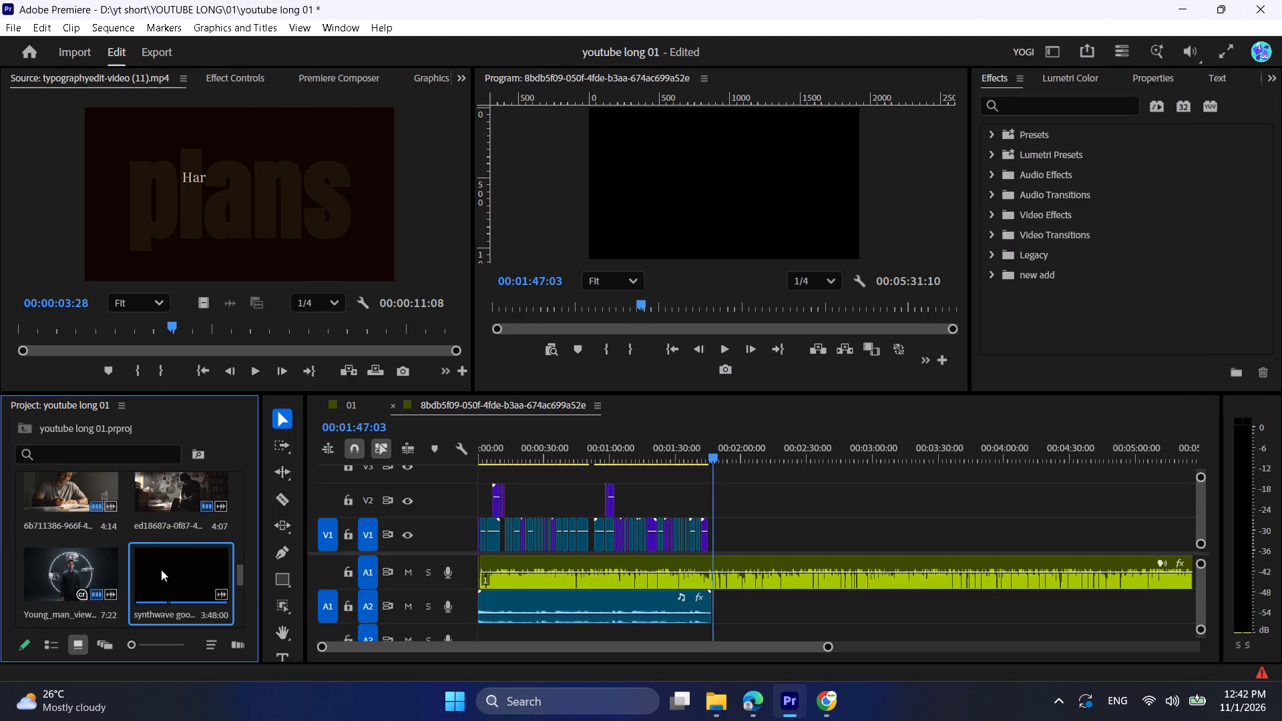
pyautogui.moveTo(229, 307); pyautogui.dragTo(722, 617)
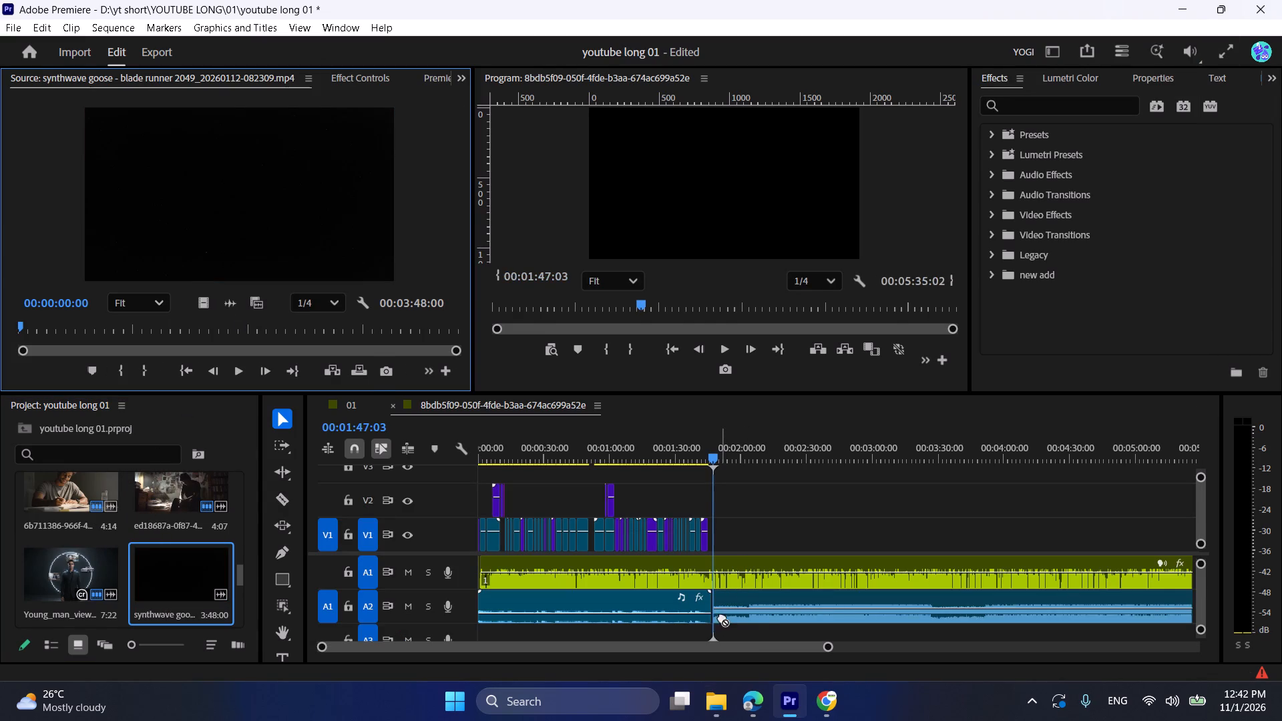
pyautogui.moveTo(722, 617); pyautogui.dragTo(720, 617)
# Lower the volume level of the synthwave goose music clip on A2 to -18.5 dB and play it with the voiceover.
pyautogui.click(759, 608)
pyautogui.click(386, 77)
pyautogui.moveTo(150, 181); pyautogui.dragTo(120, 182)
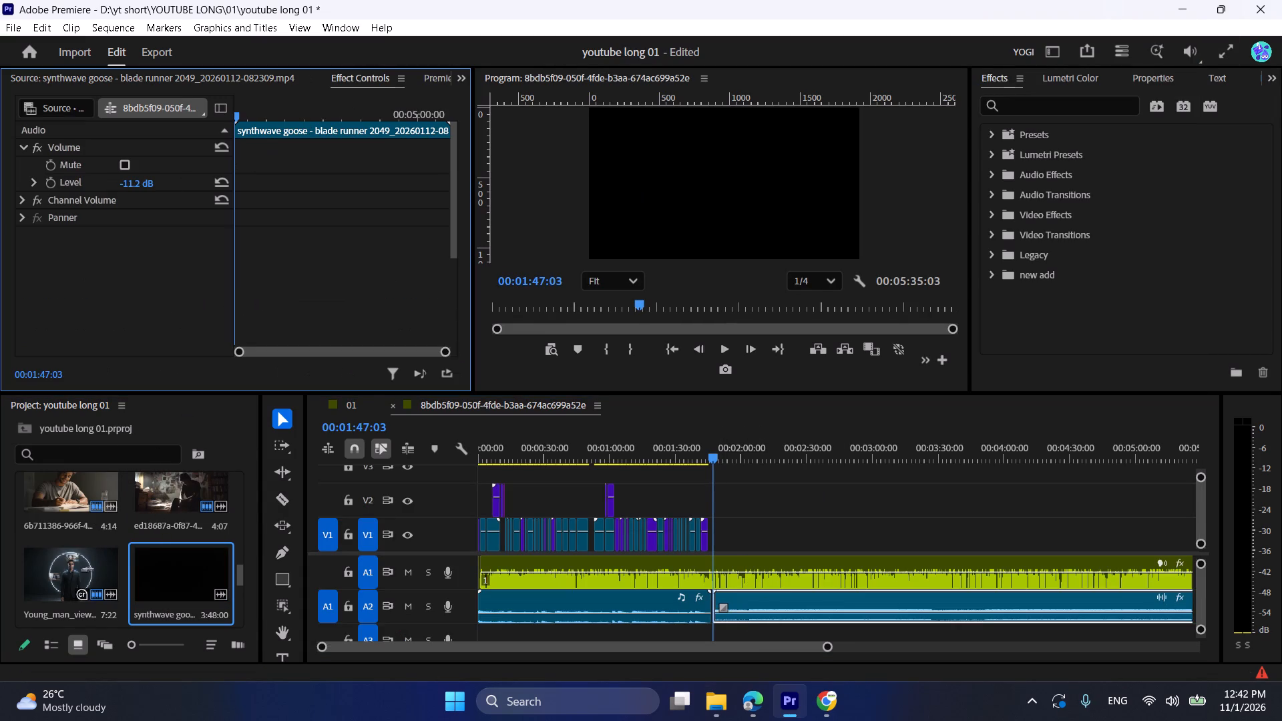
pyautogui.moveTo(120, 182); pyautogui.dragTo(112, 183)
pyautogui.press('space')
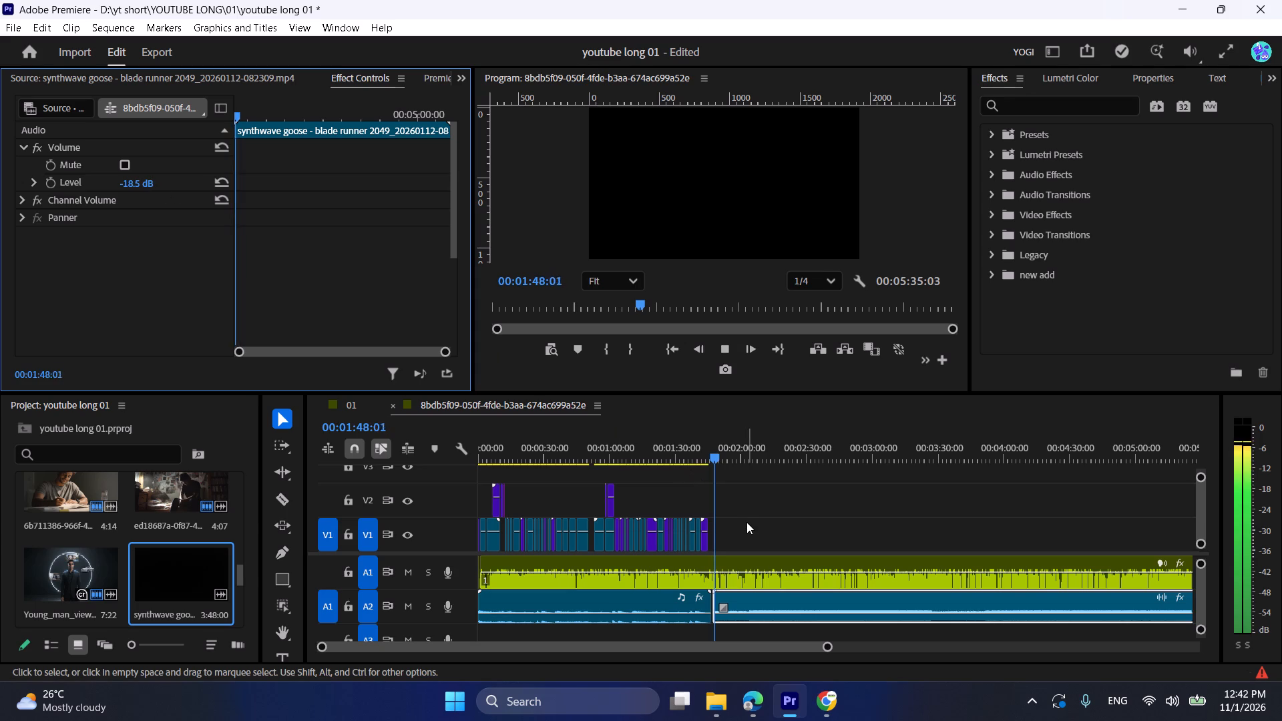
pyautogui.click(746, 522)
# Move the synthwave goose music clip earlier on A2 so it starts where the typographyedit-video (11) clip ends.
pyautogui.keyDown('alt'); pyautogui.scroll(15, 735, 519); pyautogui.keyUp('alt')
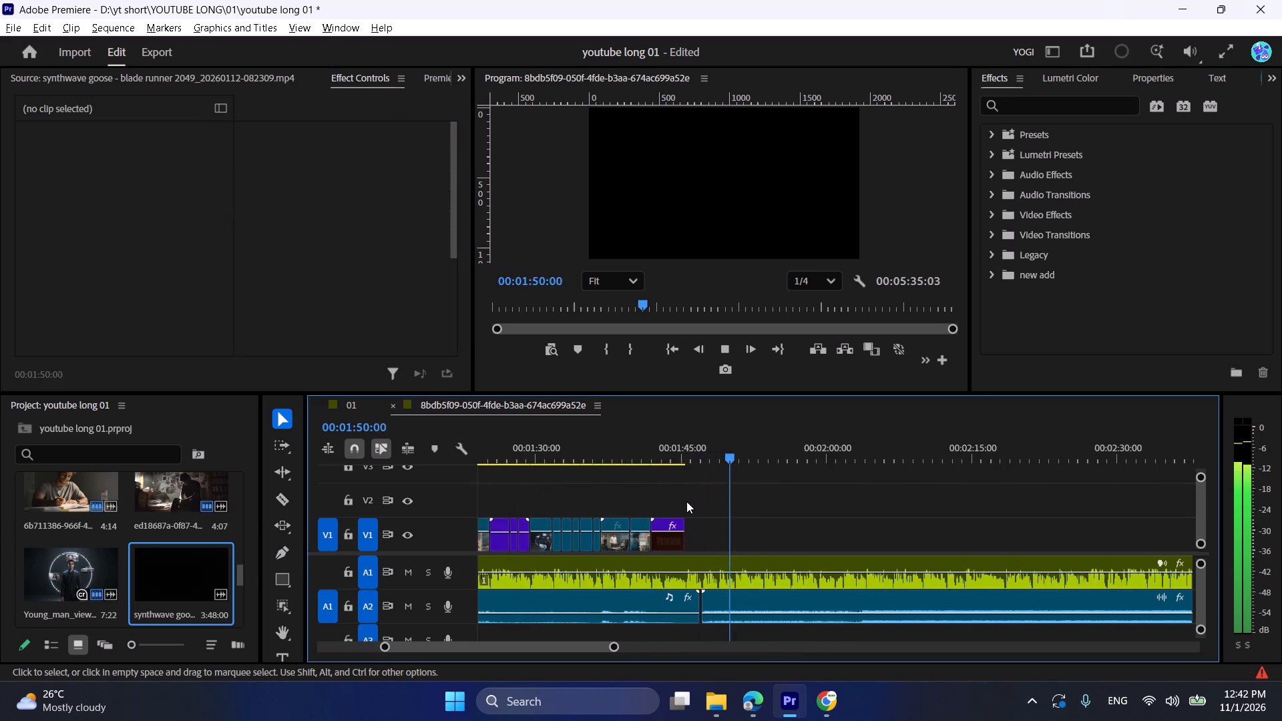
pyautogui.keyDown('alt'); pyautogui.scroll(1, 686, 501); pyautogui.keyUp('alt')
pyautogui.keyDown('alt'); pyautogui.scroll(-1, 686, 501); pyautogui.keyUp('alt')
pyautogui.keyDown('alt'); pyautogui.scroll(1, 686, 501); pyautogui.keyUp('alt')
pyautogui.moveTo(736, 605); pyautogui.dragTo(717, 601)
# Play the change of background music around the end of the typographyedit-video (11) clip to check the transition.
pyautogui.click(684, 451)
pyautogui.click(674, 447)
pyautogui.press('space')
pyautogui.click(714, 549)
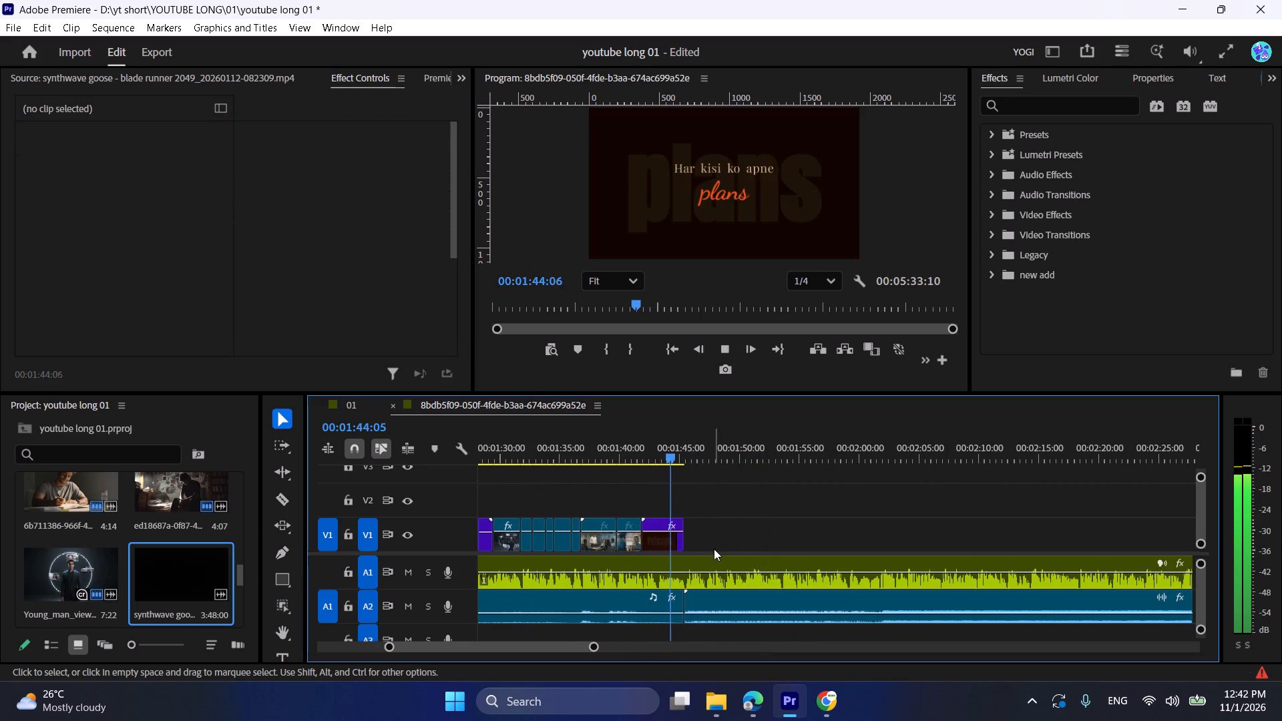
pyautogui.keyDown('alt'); pyautogui.scroll(6, 686, 521); pyautogui.keyUp('alt')
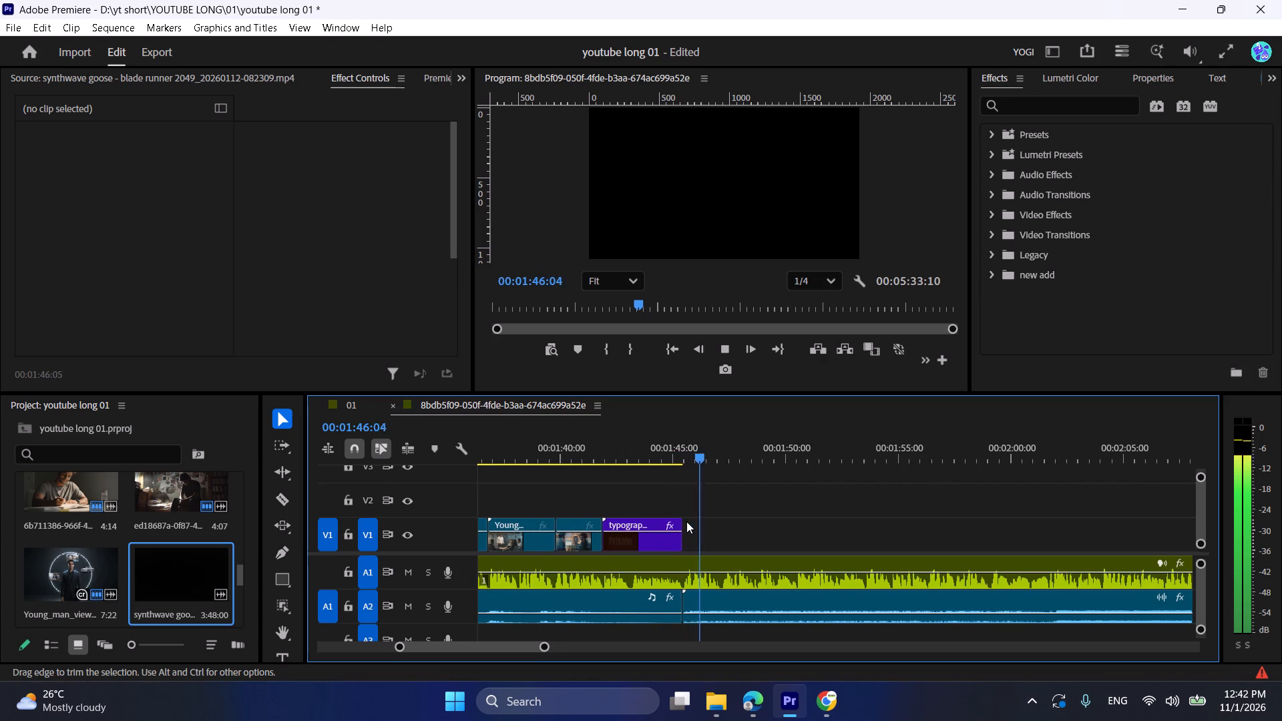
pyautogui.press('space')
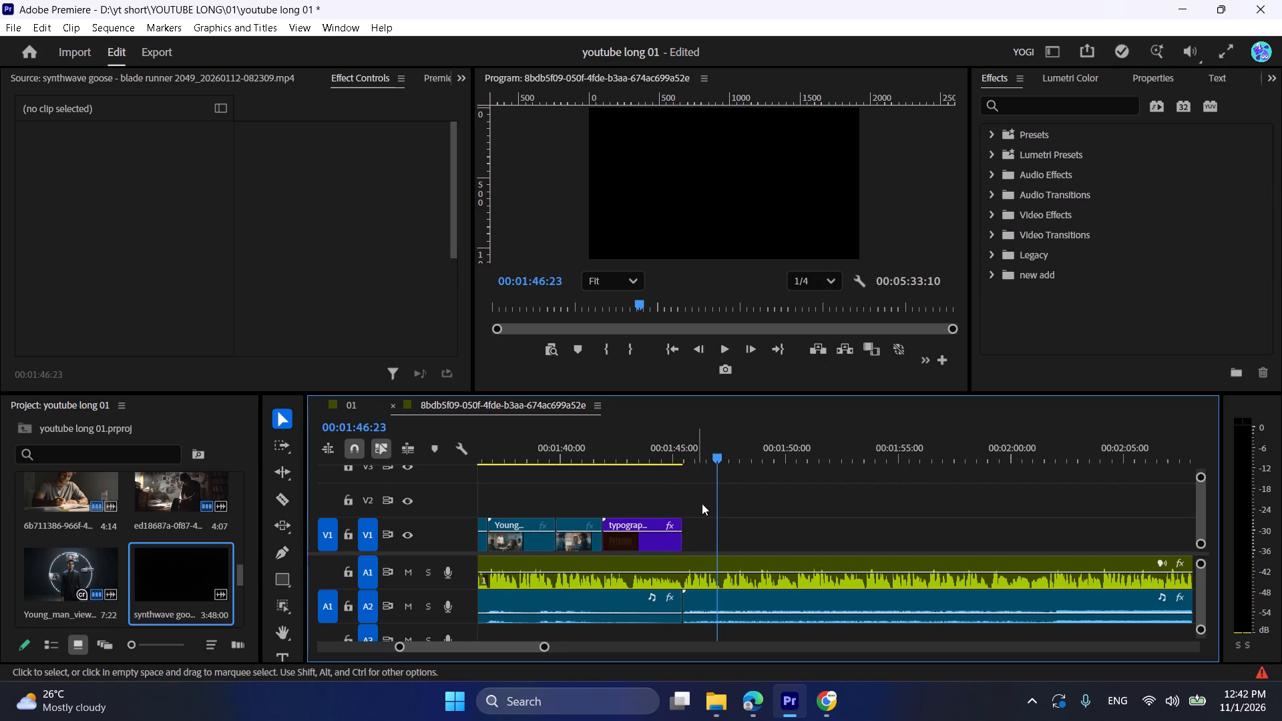
pyautogui.click(666, 449)
pyautogui.press('space')
pyautogui.press('space')
pyautogui.press('space')
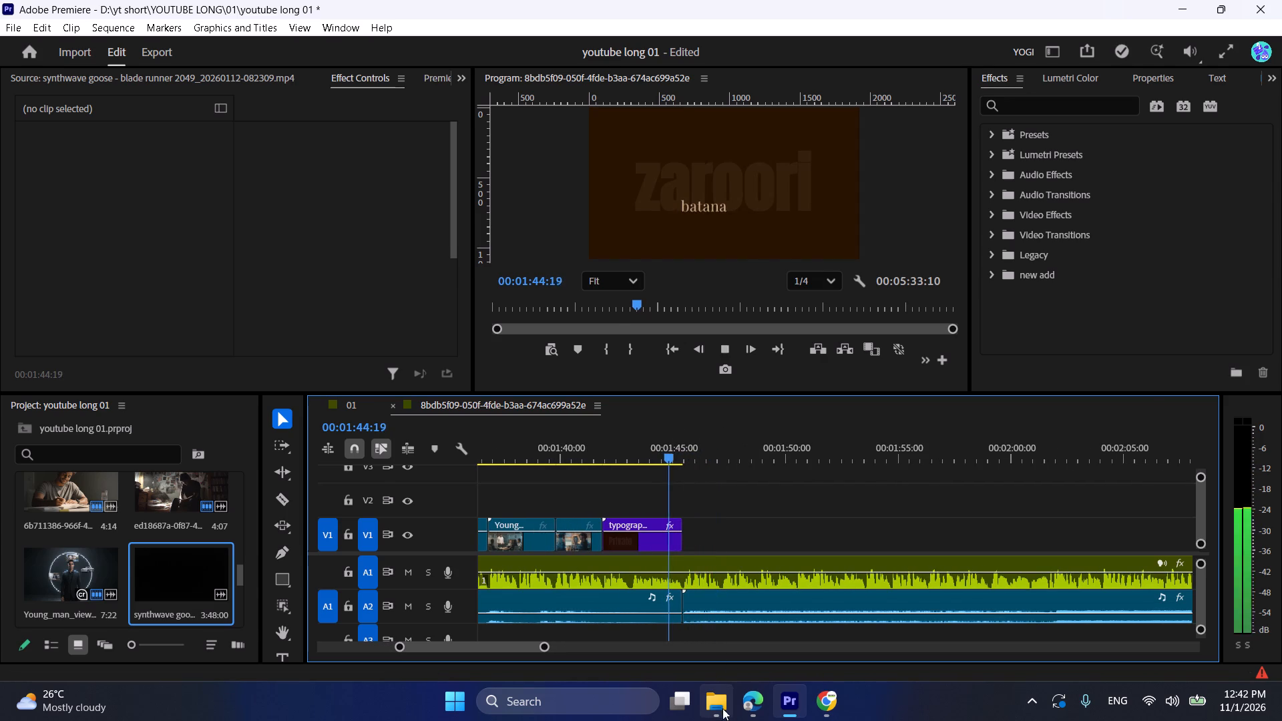
pyautogui.press('space')
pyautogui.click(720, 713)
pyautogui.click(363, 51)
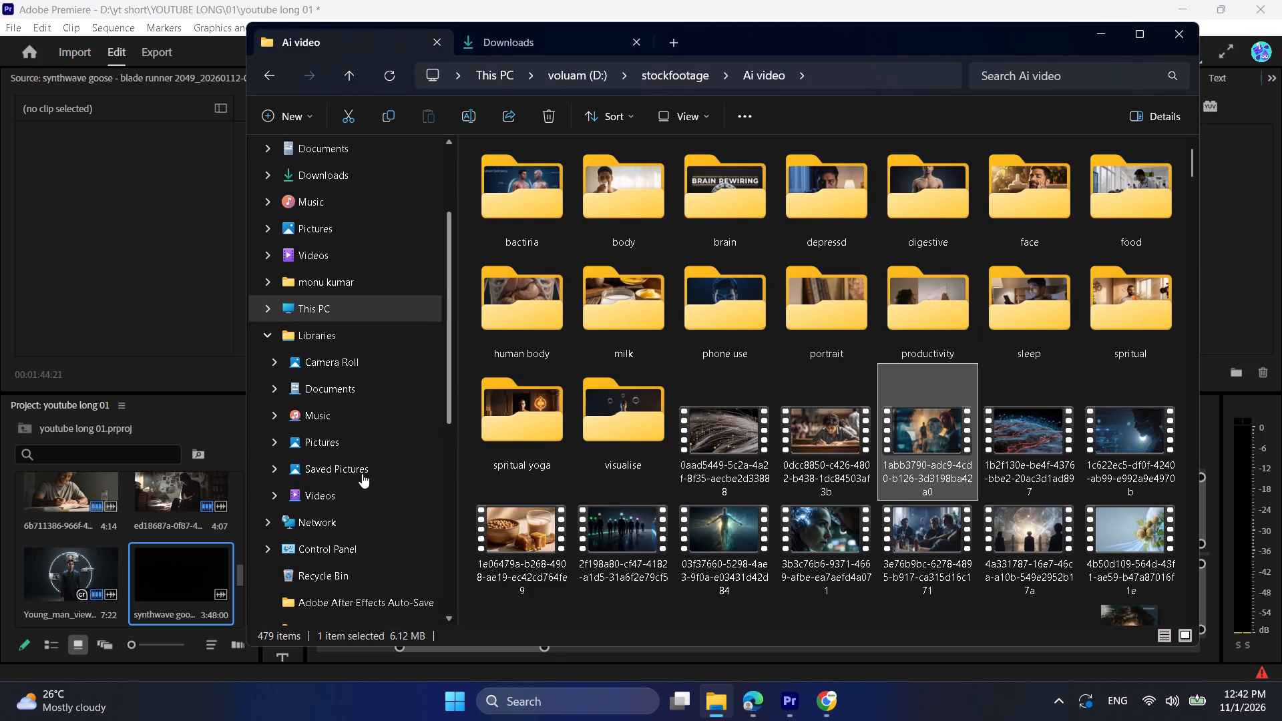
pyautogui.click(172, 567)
# Find the 383be140 clip of a man among shadowy figures and place only its video on V1 directly after the typography clip.
pyautogui.scroll(-5, 172, 569)
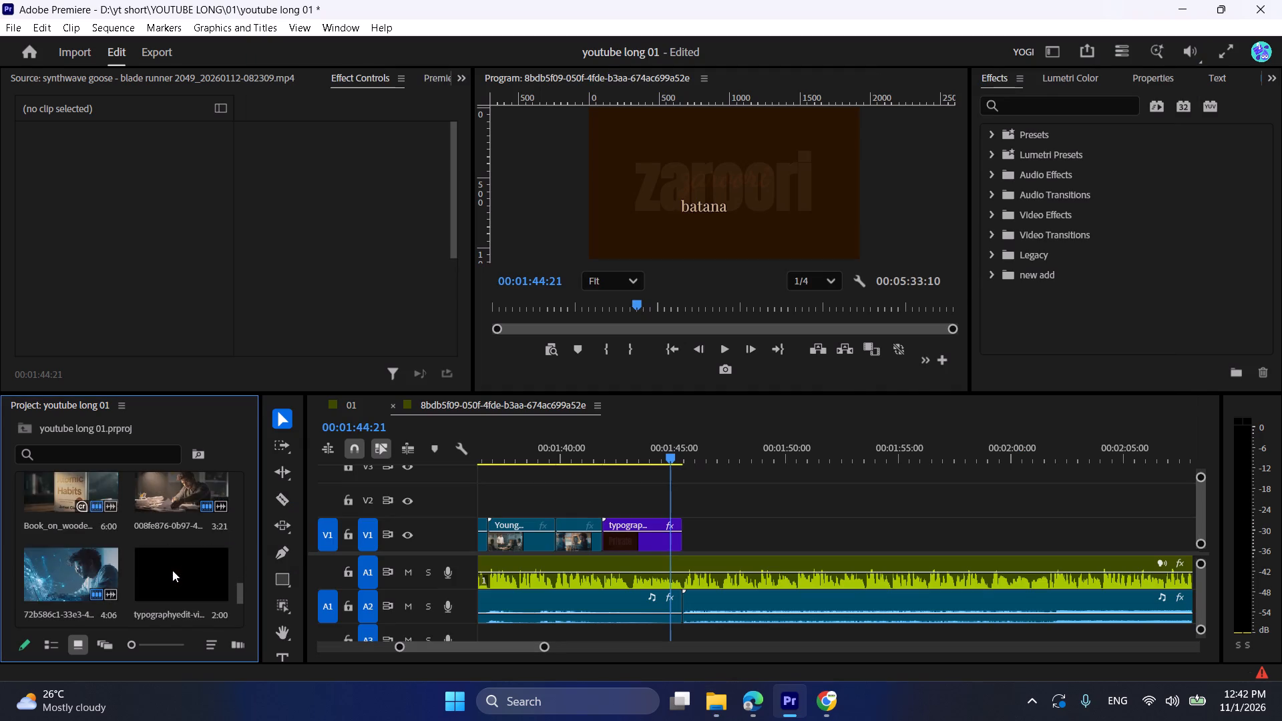
pyautogui.scroll(-3, 172, 570)
pyautogui.scroll(1, 186, 572)
pyautogui.scroll(-5, 186, 572)
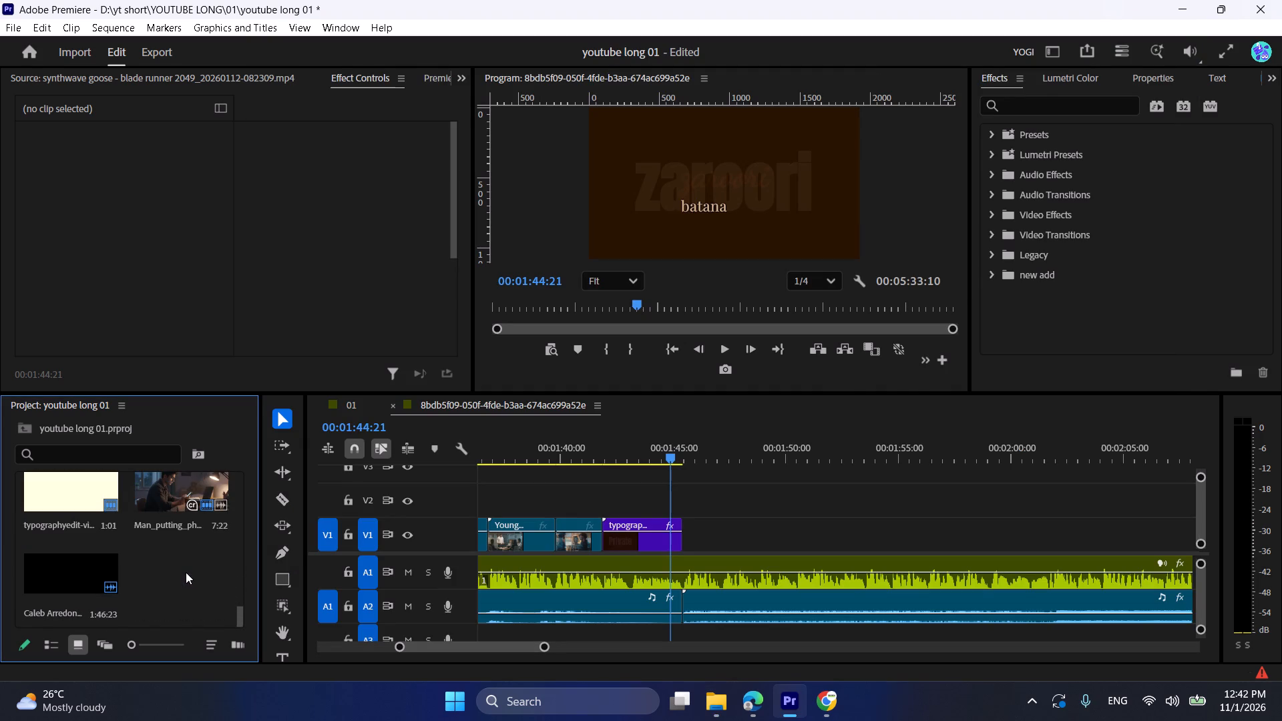
pyautogui.moveTo(239, 608); pyautogui.dragTo(242, 464)
pyautogui.scroll(-4, 171, 532)
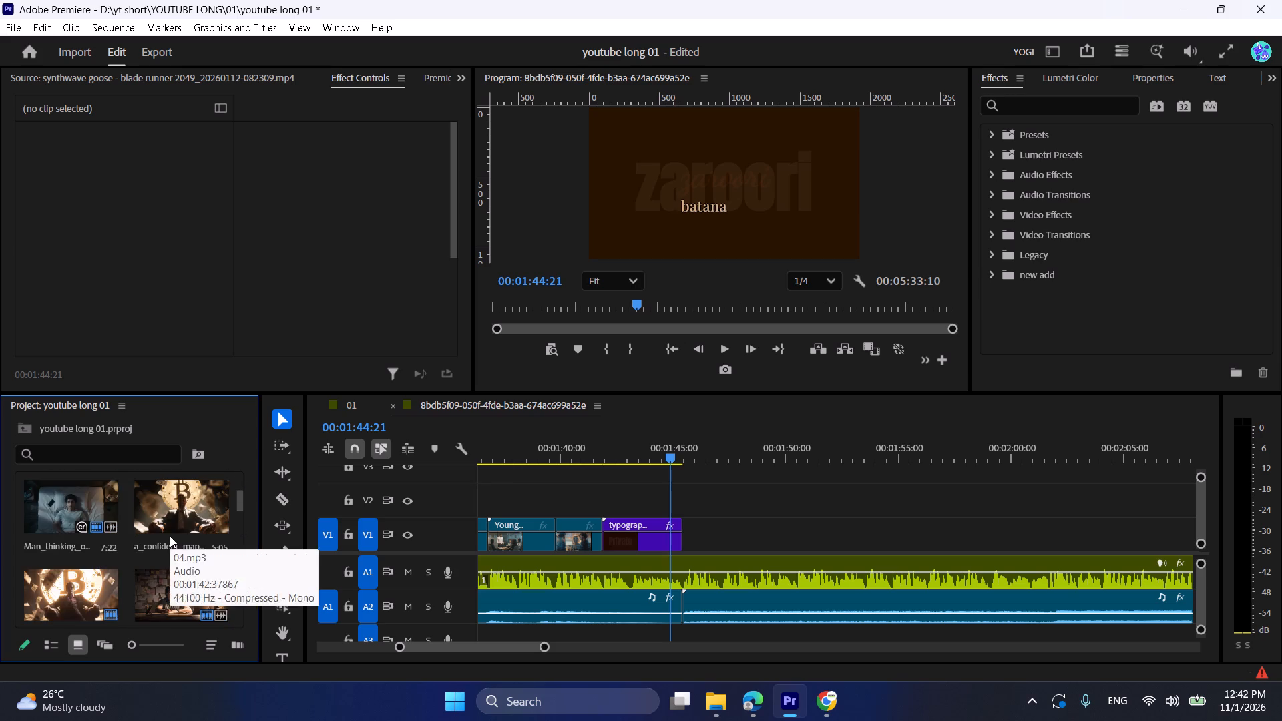
pyautogui.scroll(2, 170, 536)
pyautogui.scroll(-2, 170, 536)
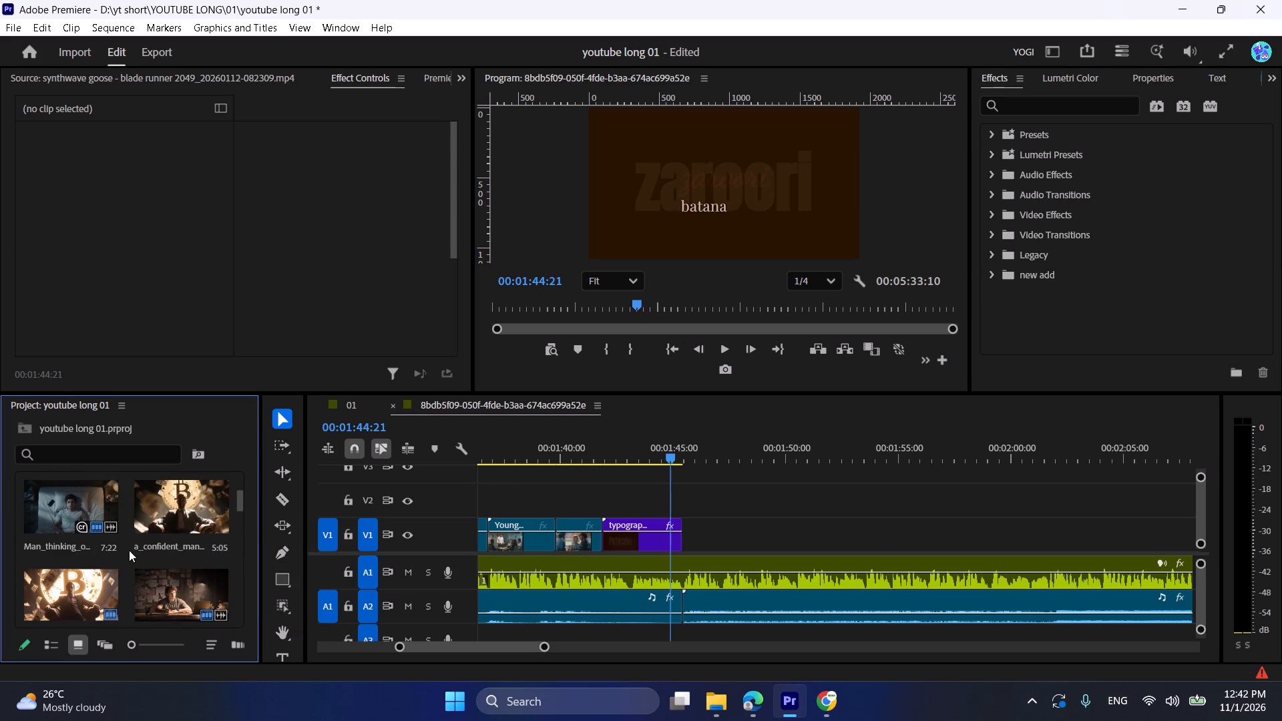
pyautogui.scroll(-2, 129, 550)
pyautogui.scroll(1, 129, 550)
pyautogui.scroll(-2, 129, 550)
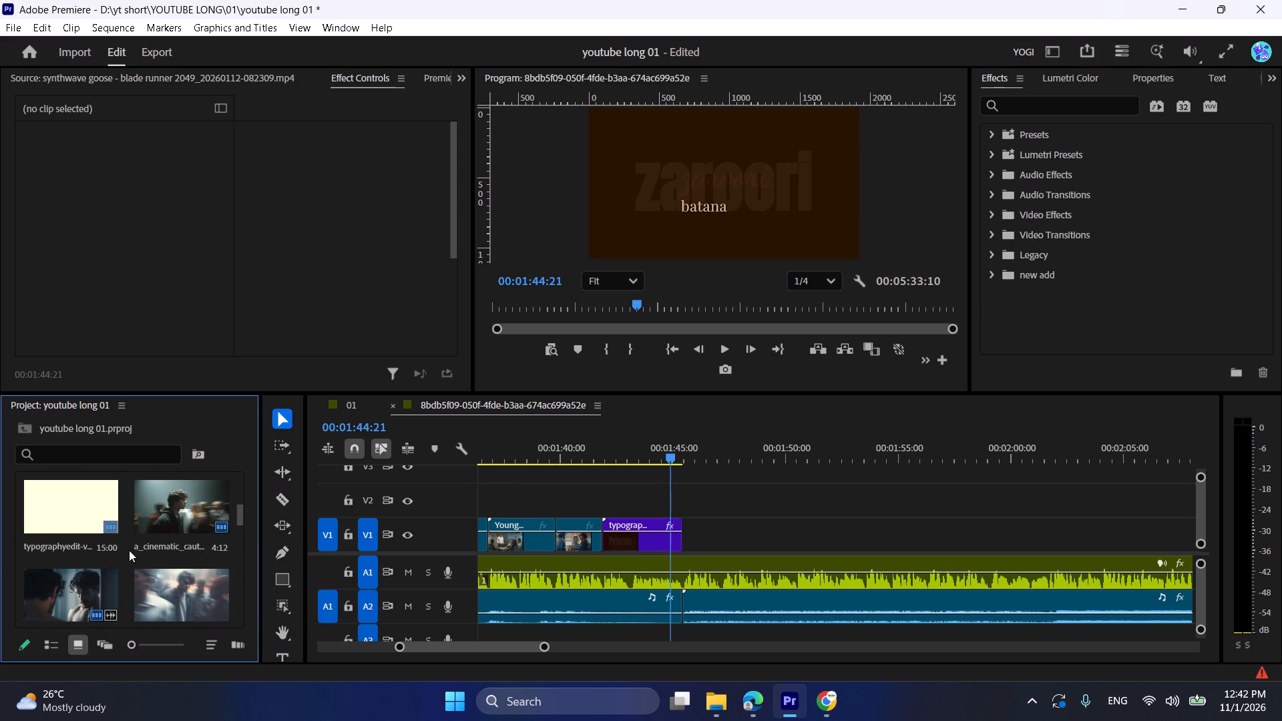
pyautogui.scroll(-3, 129, 550)
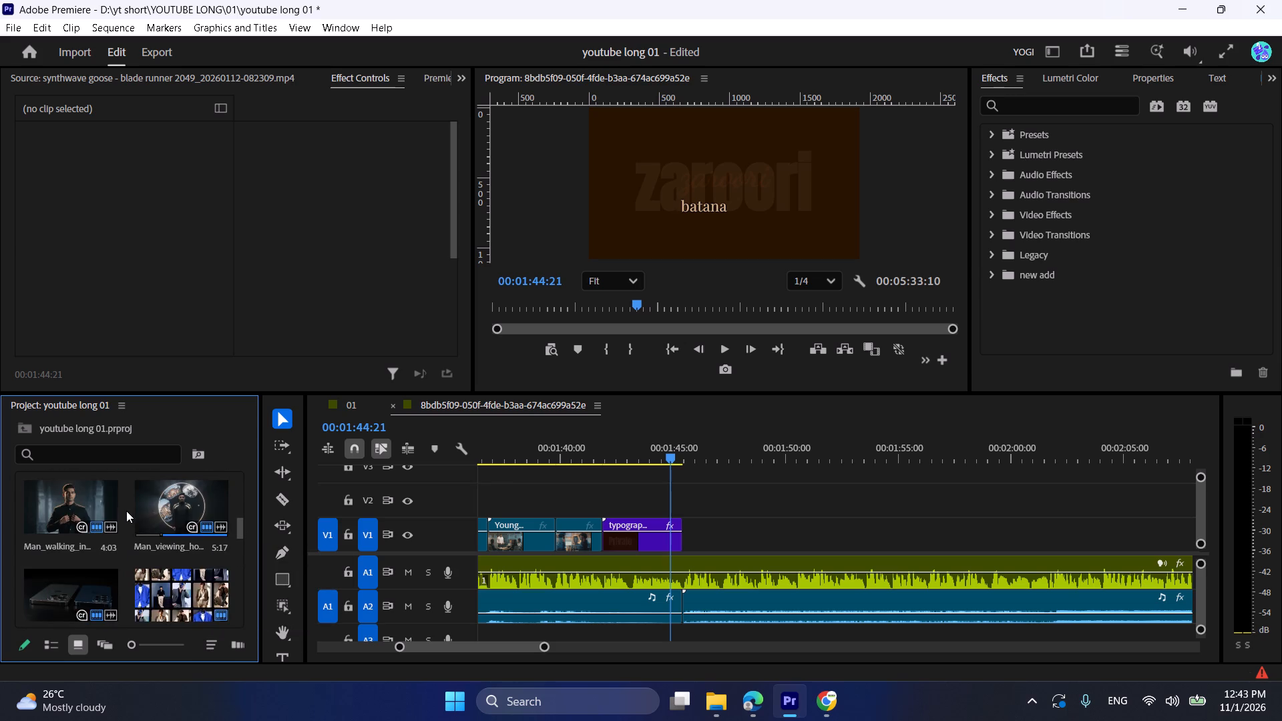
pyautogui.scroll(-3, 126, 511)
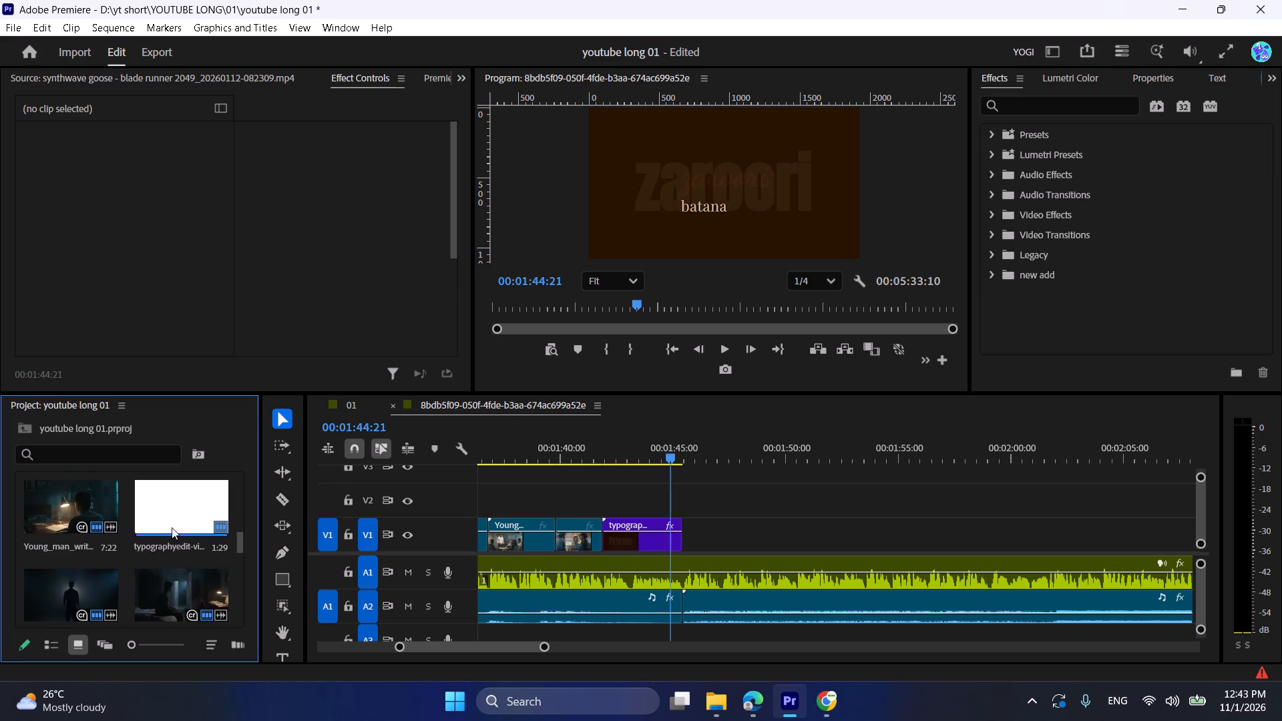
pyautogui.scroll(1, 172, 527)
pyautogui.doubleClick(73, 502)
pyautogui.moveTo(200, 300); pyautogui.dragTo(739, 510)
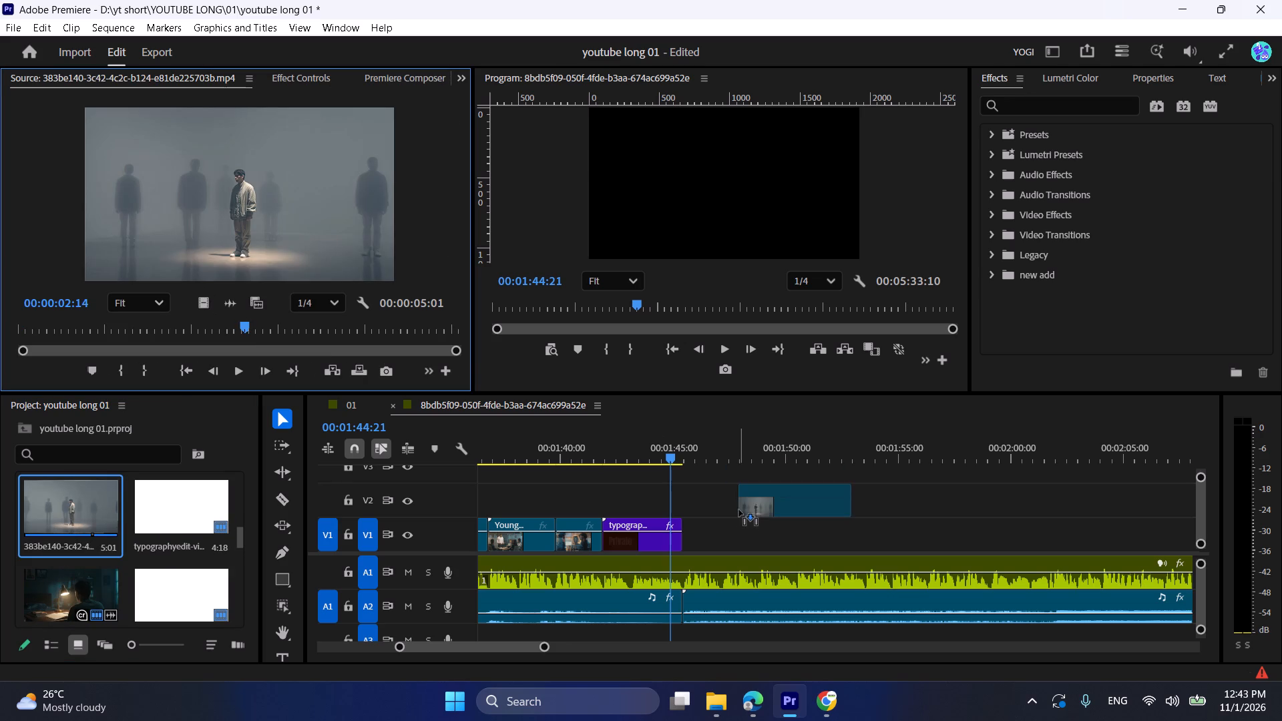
pyautogui.moveTo(739, 510); pyautogui.dragTo(690, 531)
# Play the 383be140 clip with the voiceover, trim its end back to about 00:01:48:15, and save the project.
pyautogui.press('space')
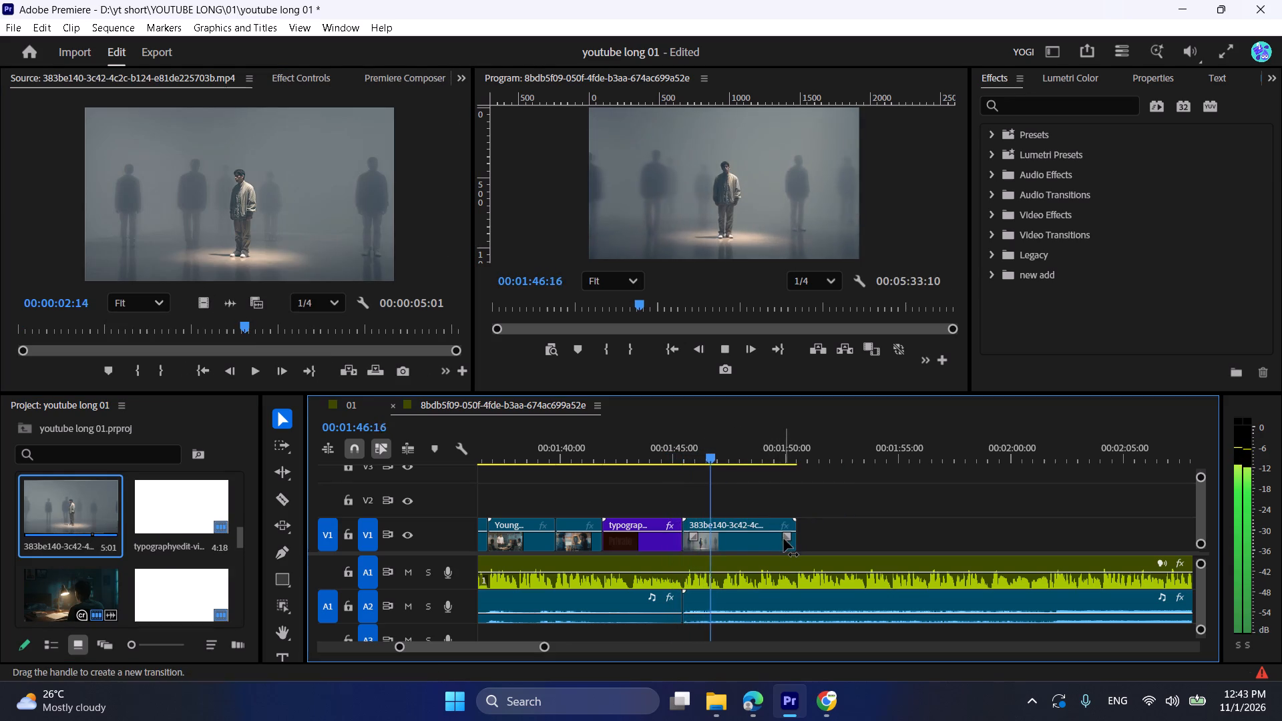
pyautogui.press('space')
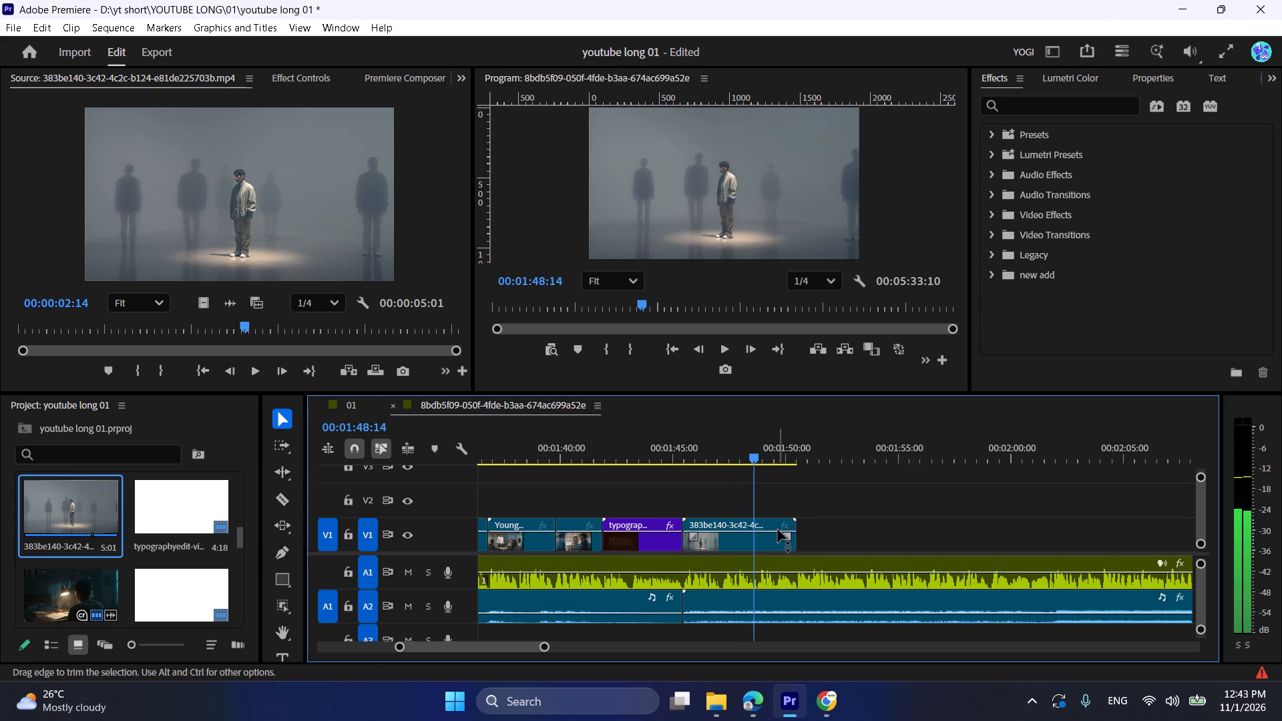
pyautogui.press('space')
pyautogui.press('space')
pyautogui.moveTo(808, 542); pyautogui.dragTo(768, 535)
pyautogui.press('space')
pyautogui.scroll(-3, 793, 536)
pyautogui.keyDown('alt'); pyautogui.scroll(3, 763, 535); pyautogui.keyUp('alt')
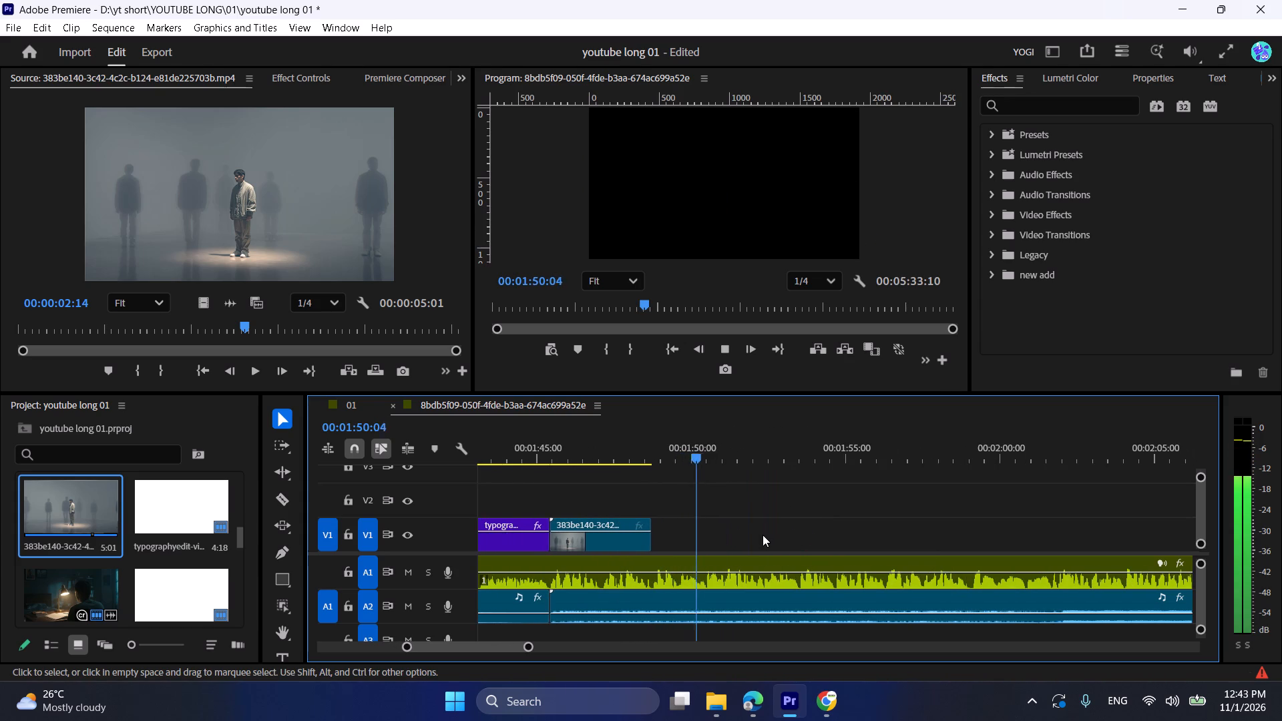
pyautogui.press('space')
pyautogui.hotkey('ctrl', 's')
# Play the voiceover past the end of the 383be140 clip to hear which section follows.
pyautogui.click(640, 438)
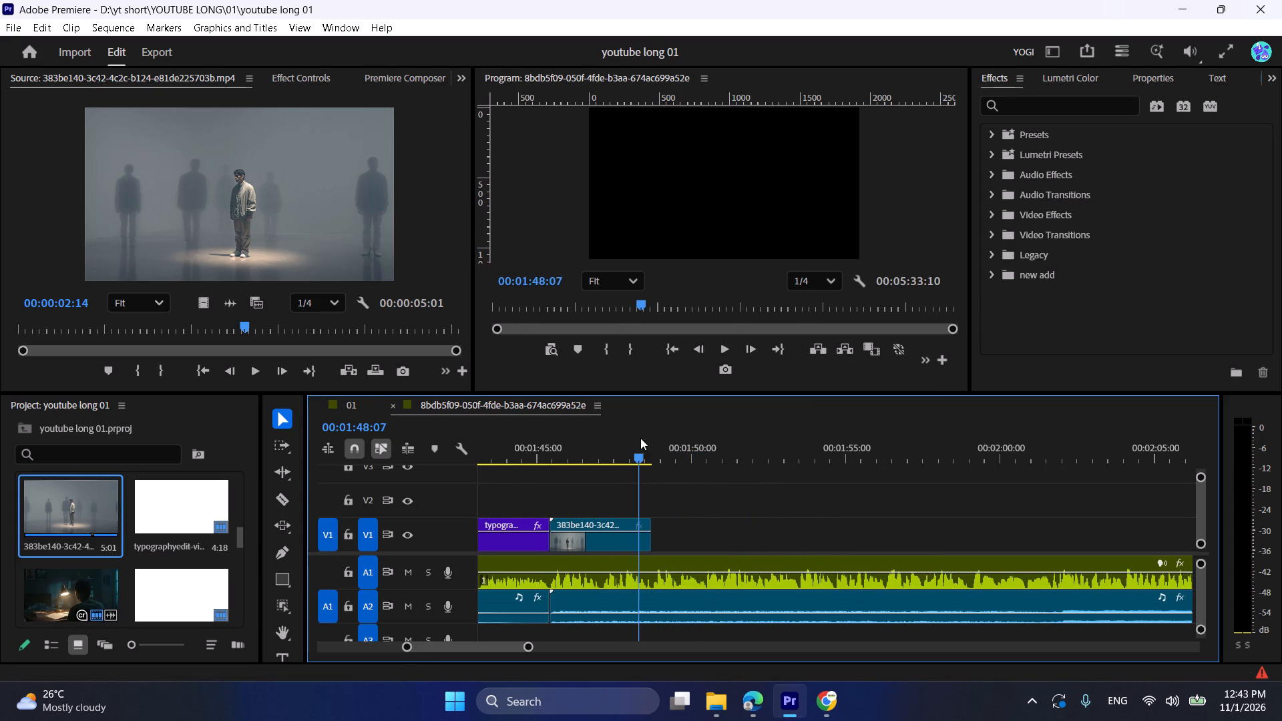
pyautogui.press('space')
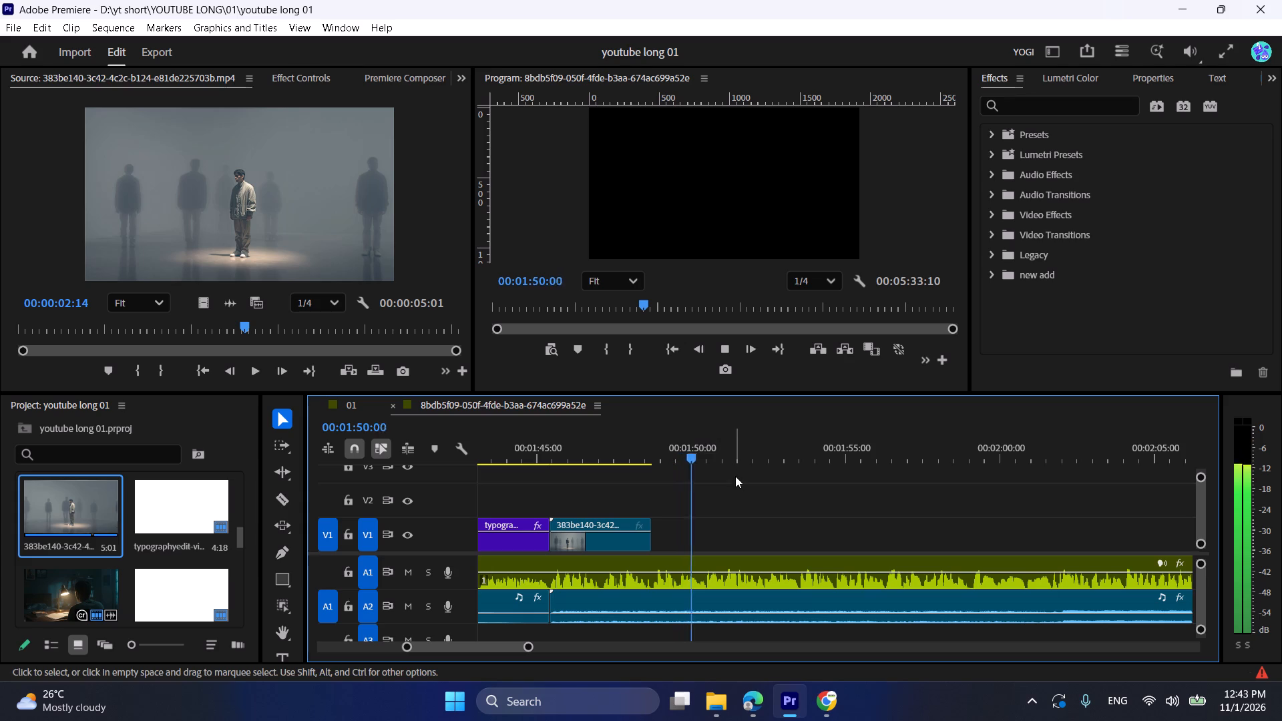
pyautogui.press('space')
pyautogui.keyDown('alt'); pyautogui.scroll(4, 692, 515); pyautogui.keyUp('alt')
pyautogui.keyDown('alt'); pyautogui.scroll(-3, 692, 515); pyautogui.keyUp('alt')
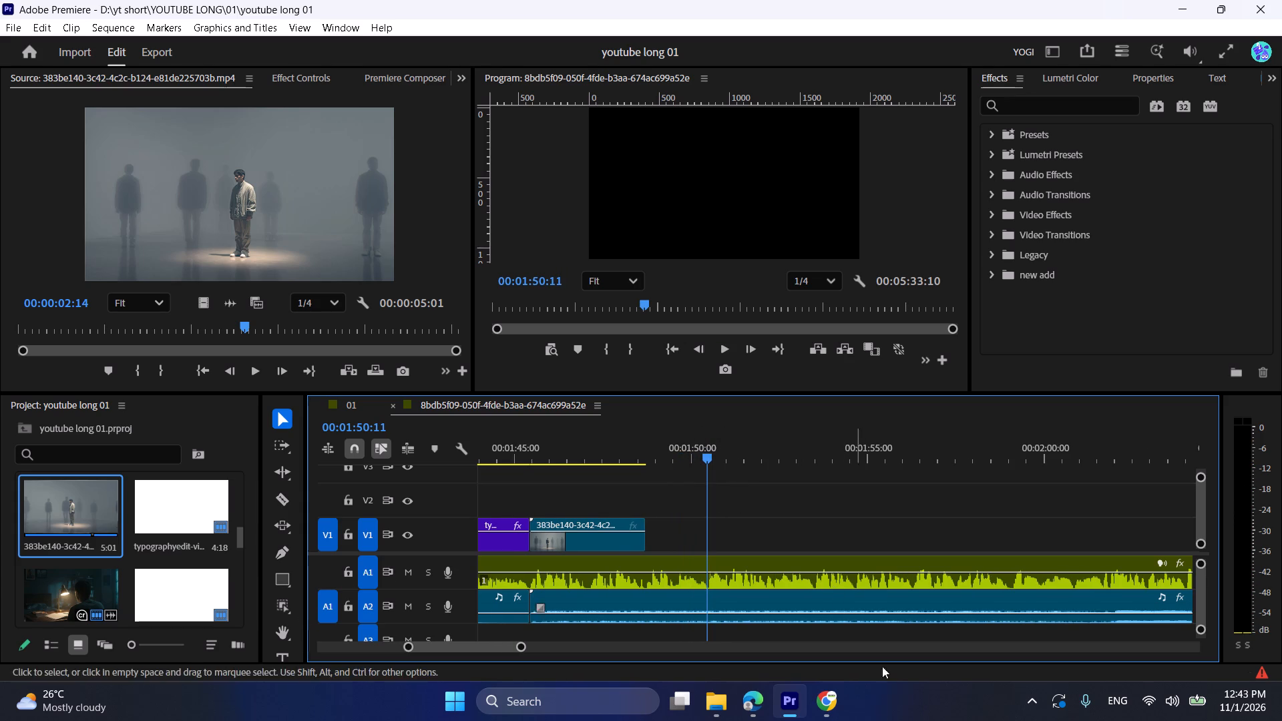
# Copy the heading "DISCONNECT FROM THE NOISE" from the Google Docs script in Edge and return to Premiere.
pyautogui.click(735, 692)
pyautogui.click(658, 437)
pyautogui.scroll(-1, 658, 437)
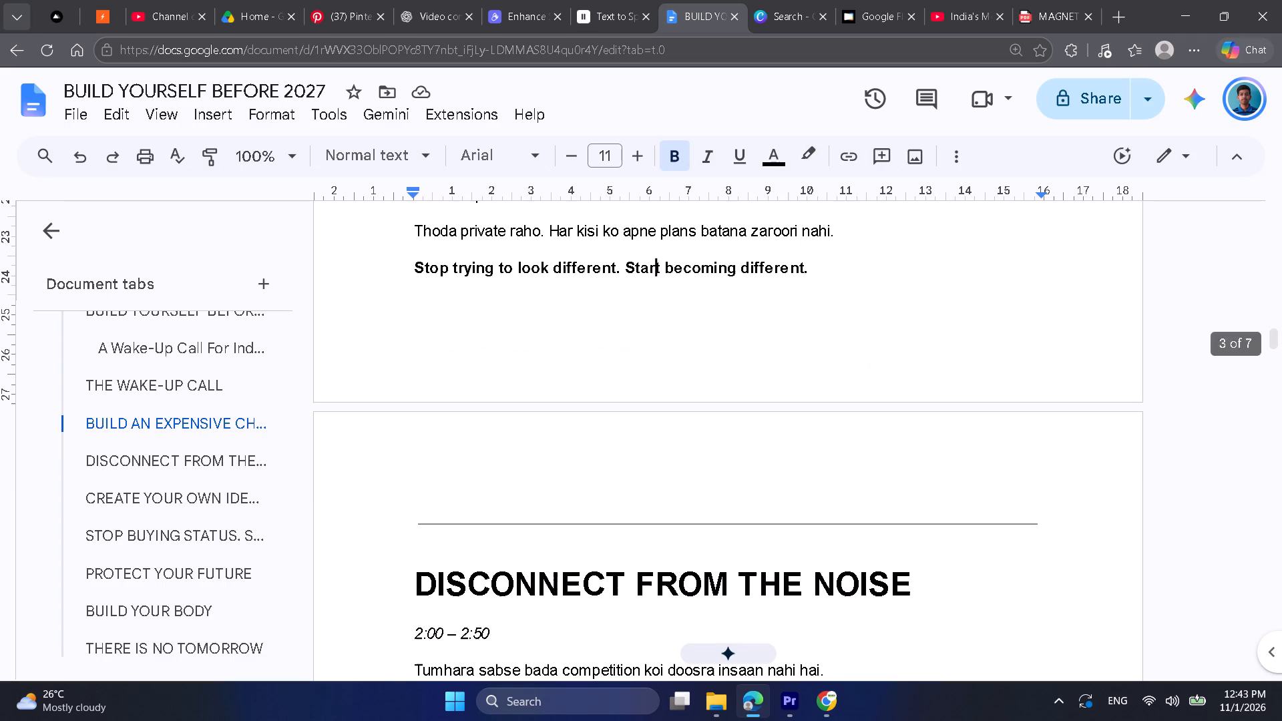
pyautogui.click(648, 307)
pyautogui.scroll(-1, 665, 397)
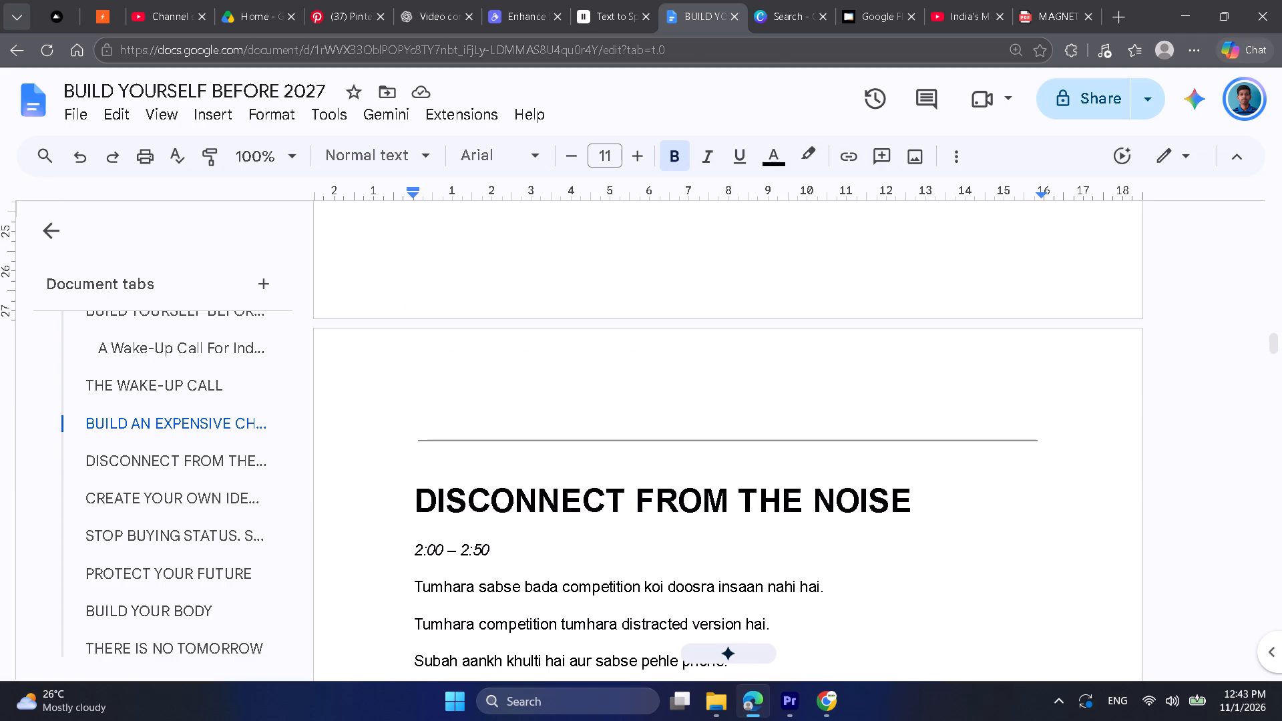
pyautogui.moveTo(413, 492); pyautogui.dragTo(907, 499)
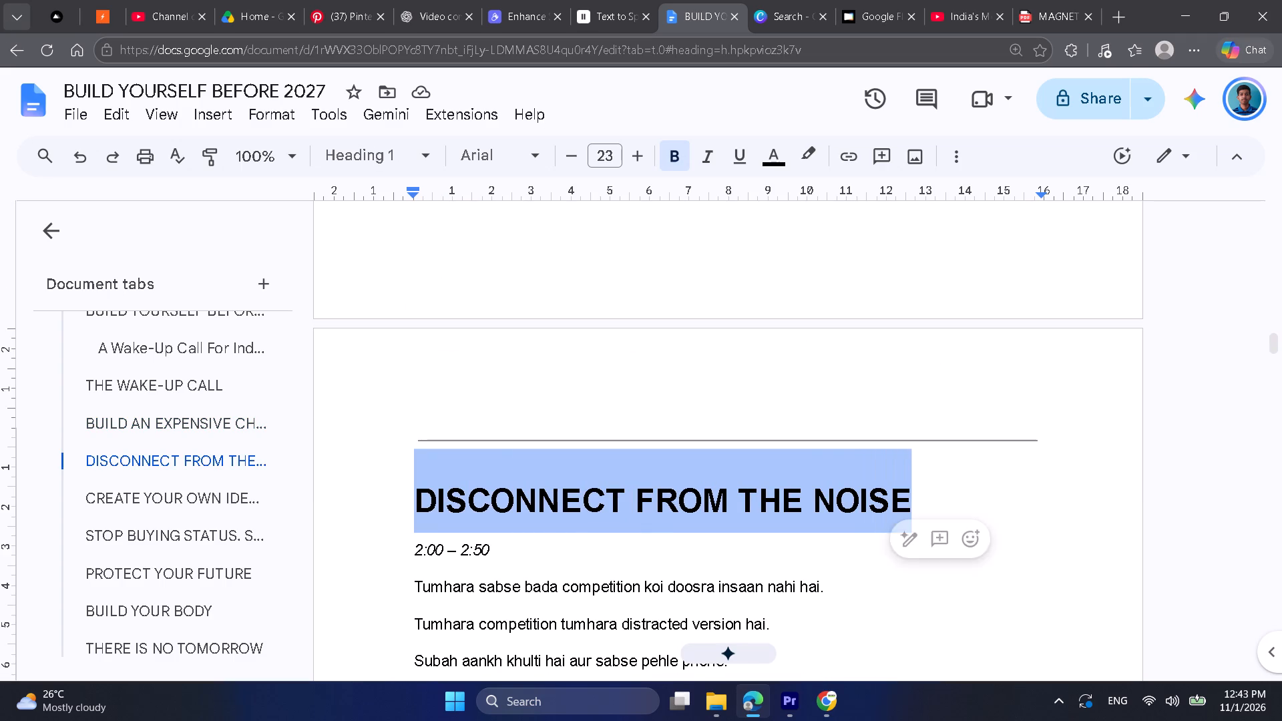
pyautogui.hotkey('ctrl', 'c')
pyautogui.click(1188, 0)
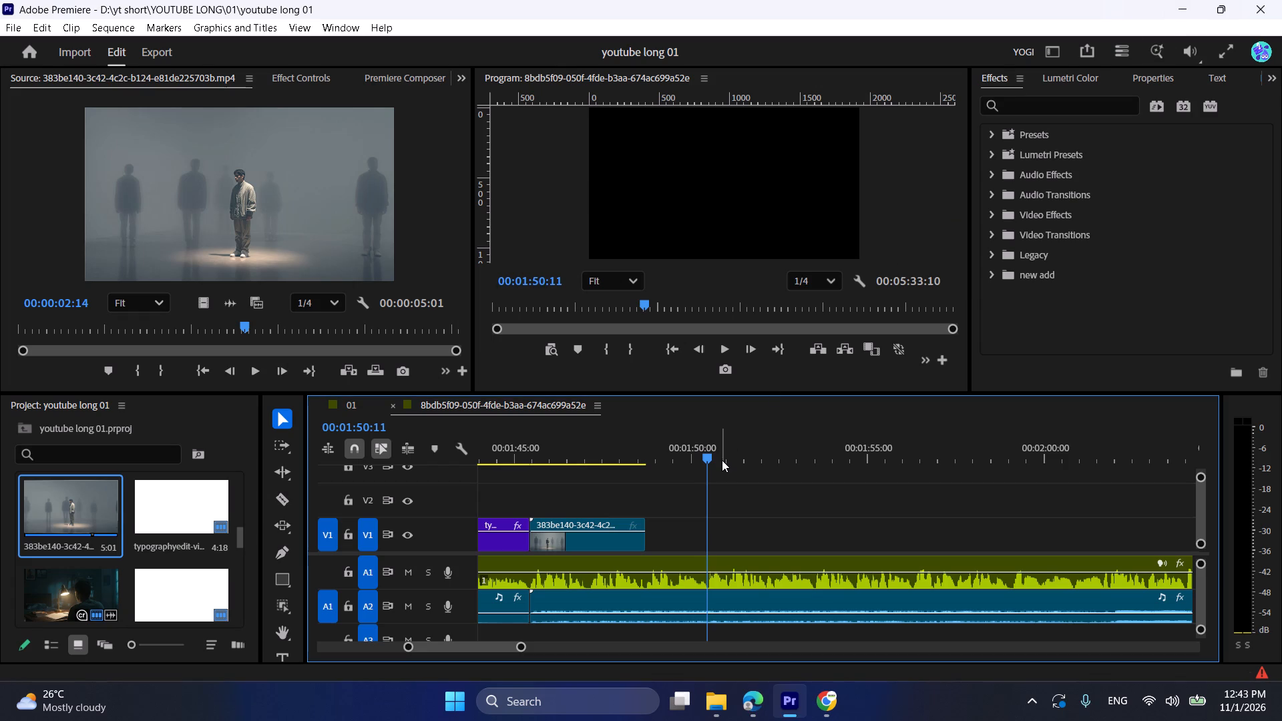
# Add a text graphic on V1 at 00:01:48:20, just after the 383be140 clip, containing the copied heading "DISCONNECT FROM THE NOISE".
pyautogui.moveTo(658, 447); pyautogui.dragTo(610, 443)
pyautogui.press('space')
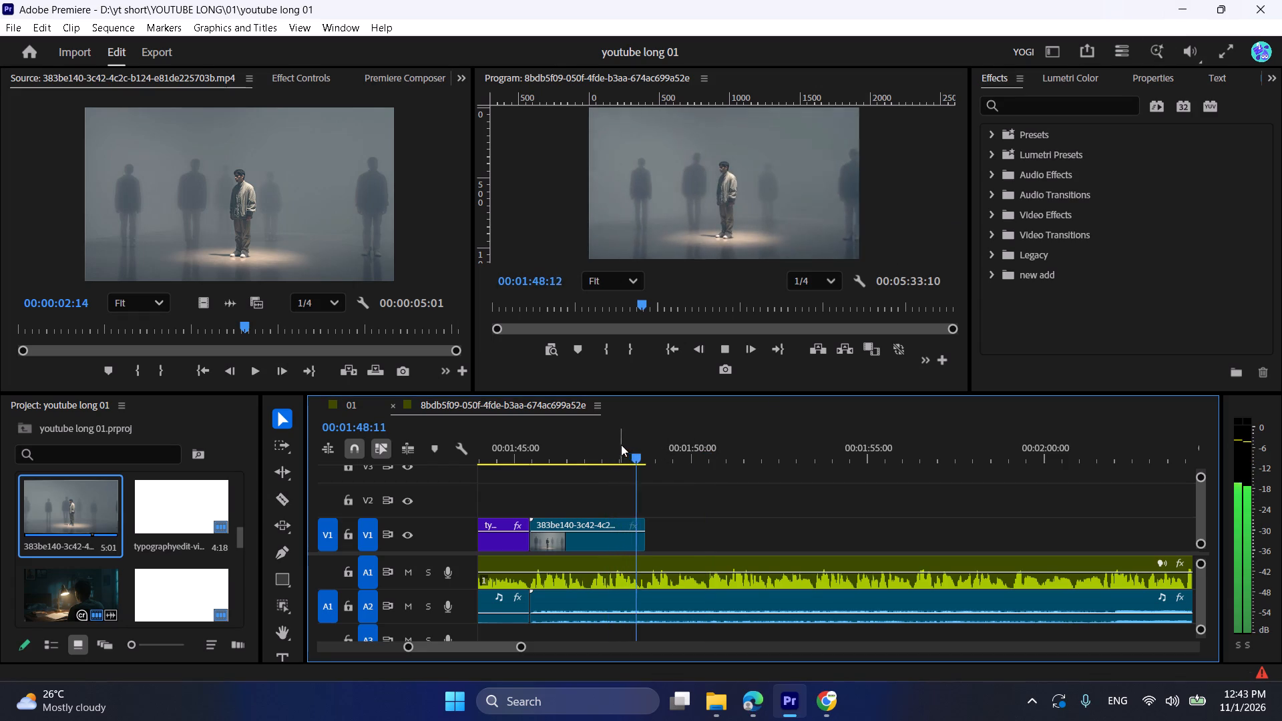
pyautogui.press('space')
pyautogui.click(281, 650)
pyautogui.press('space')
pyautogui.press('space')
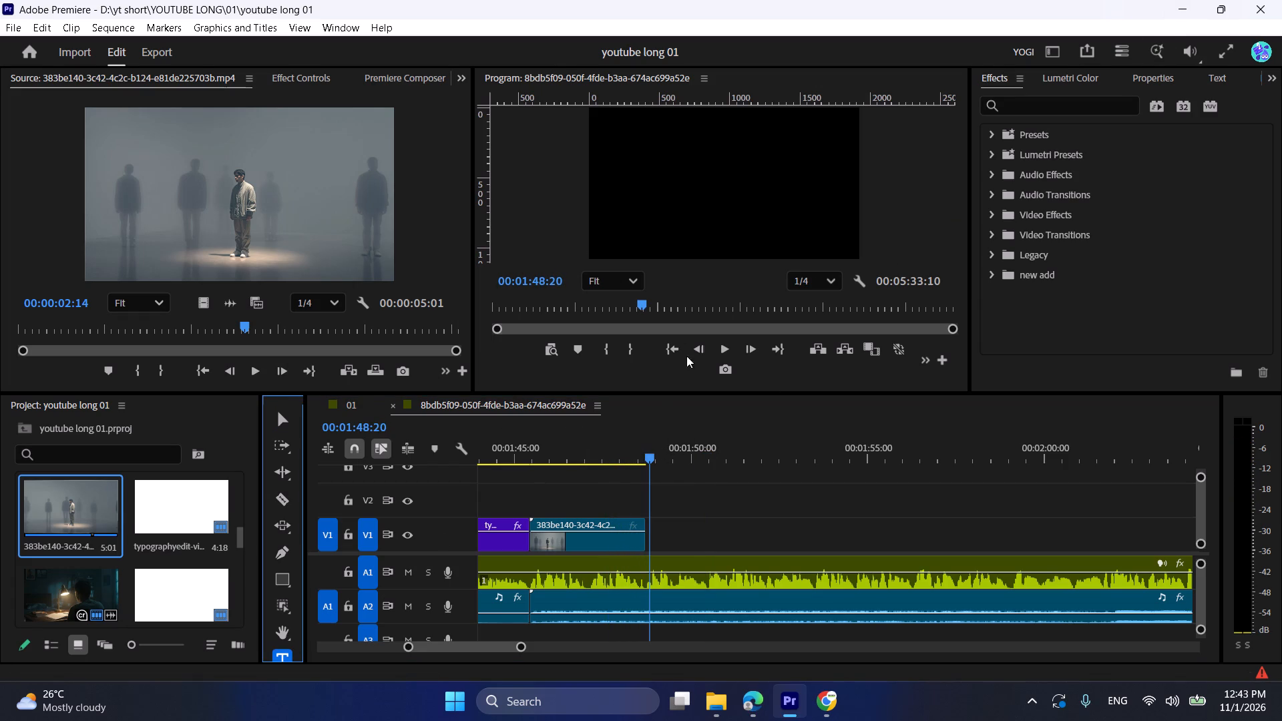
pyautogui.click(666, 174)
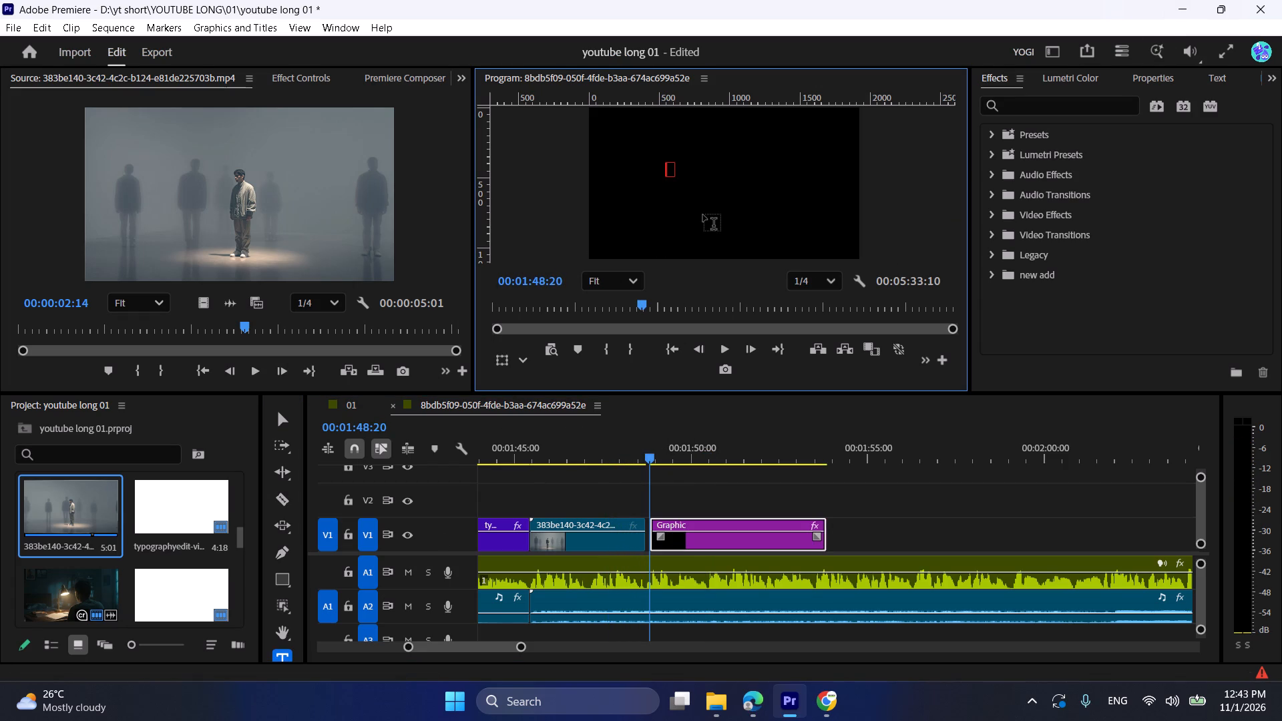
pyautogui.hotkey('ctrl', 'v')
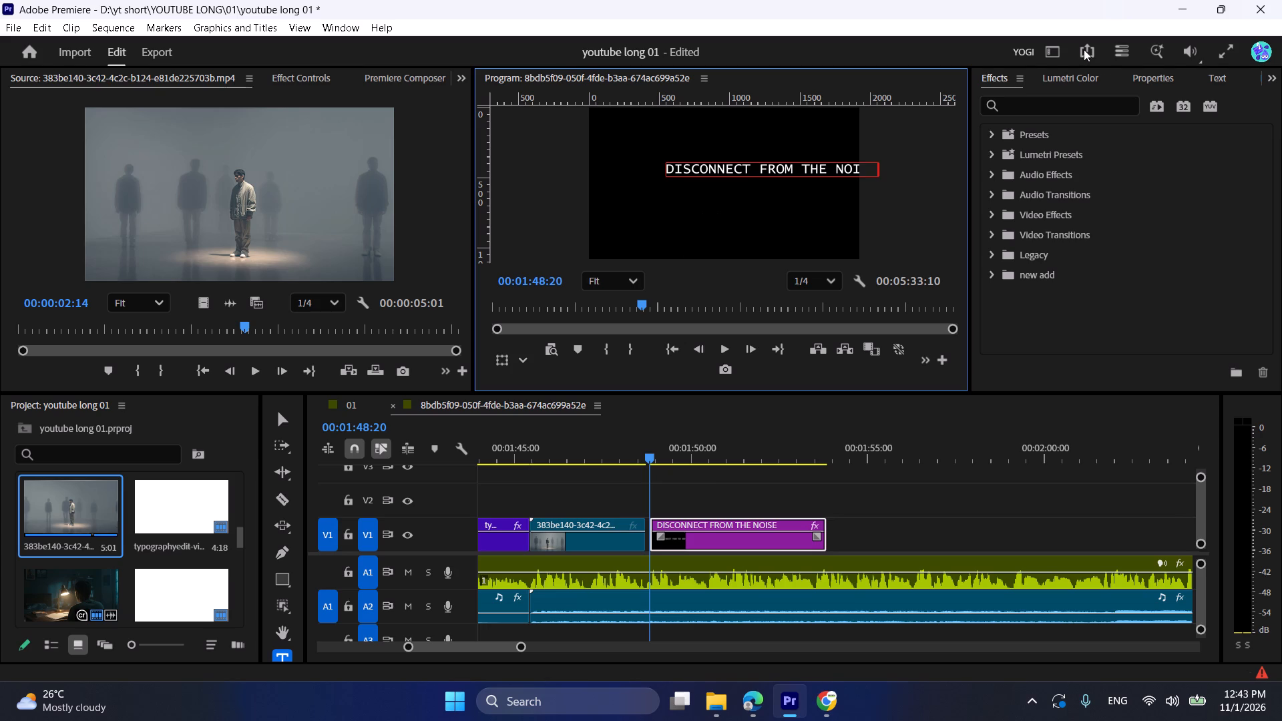
# Set the font of the "DISCONNECT FROM THE NOISE" title to Arial Bold.
pyautogui.click(1149, 77)
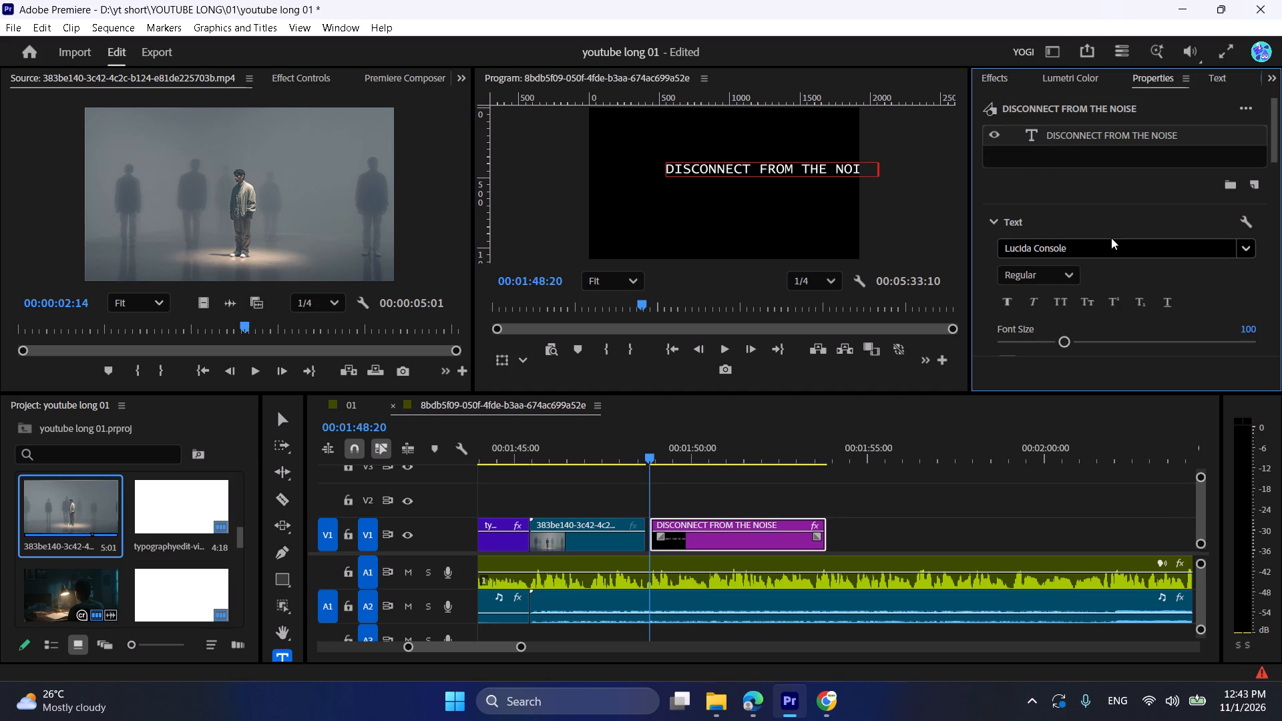
pyautogui.doubleClick(1092, 138)
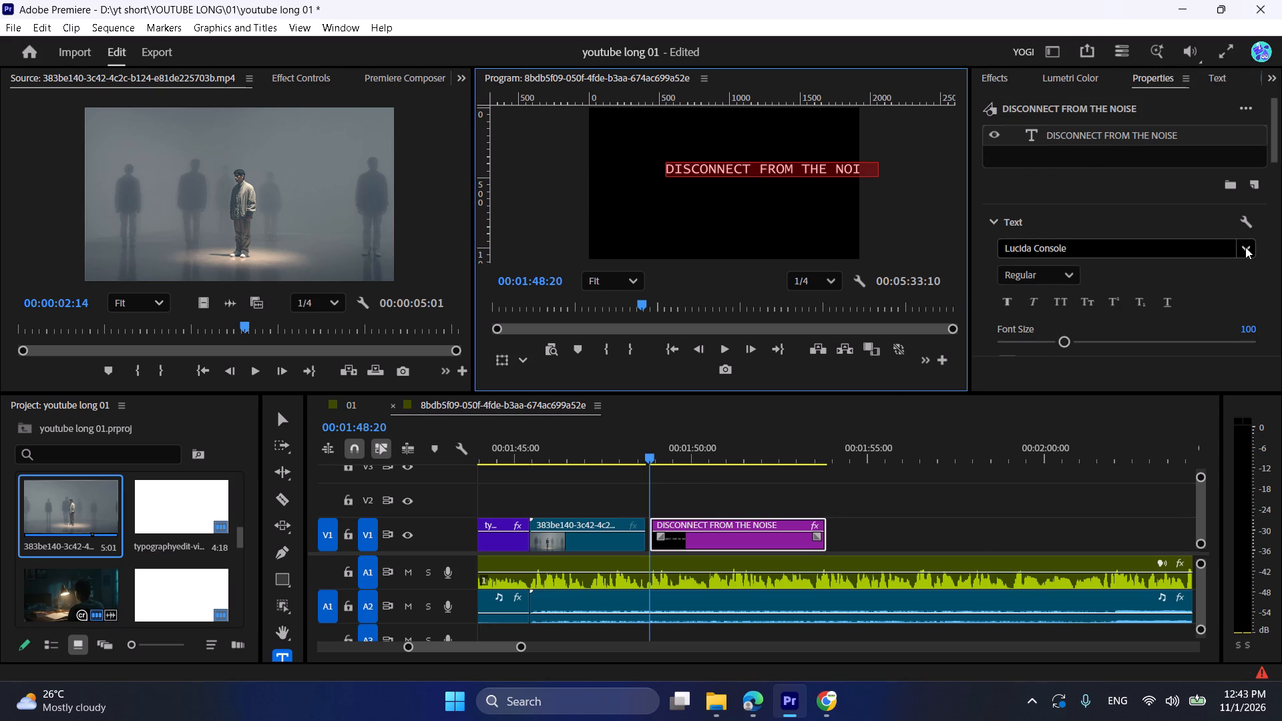
pyautogui.click(1245, 247)
pyautogui.click(1041, 270)
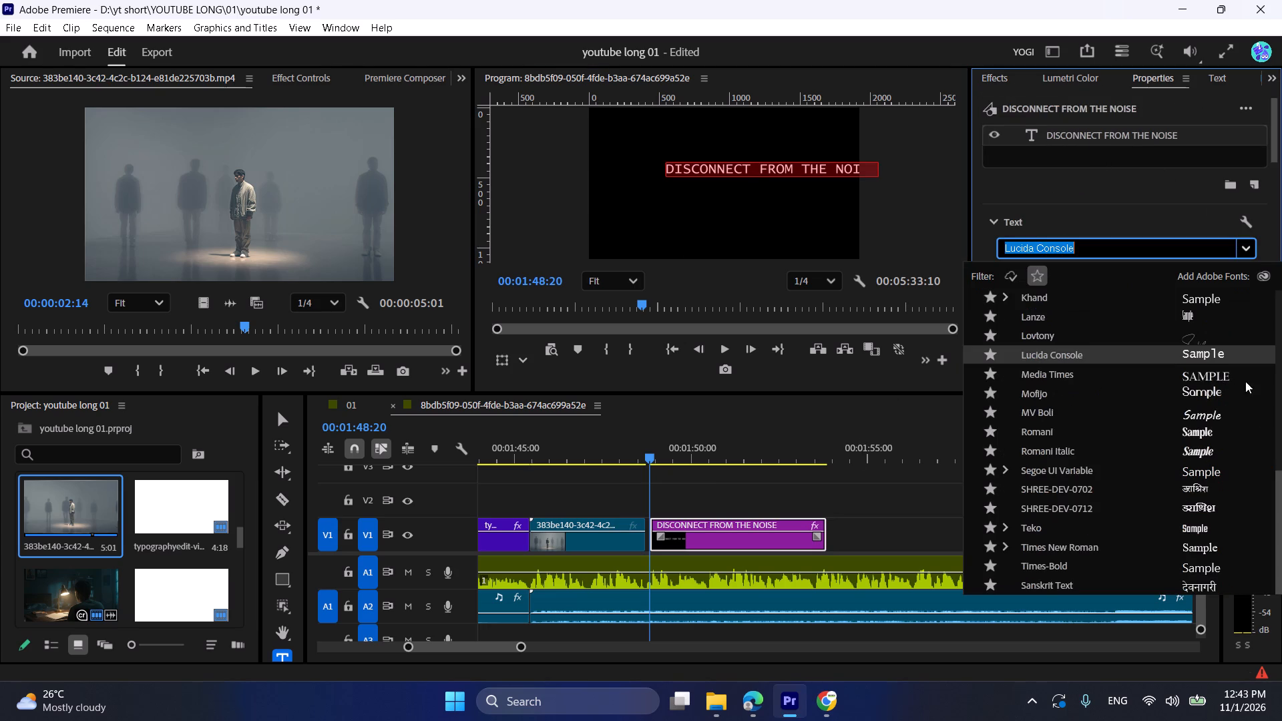
pyautogui.moveTo(1279, 484); pyautogui.dragTo(1280, 294)
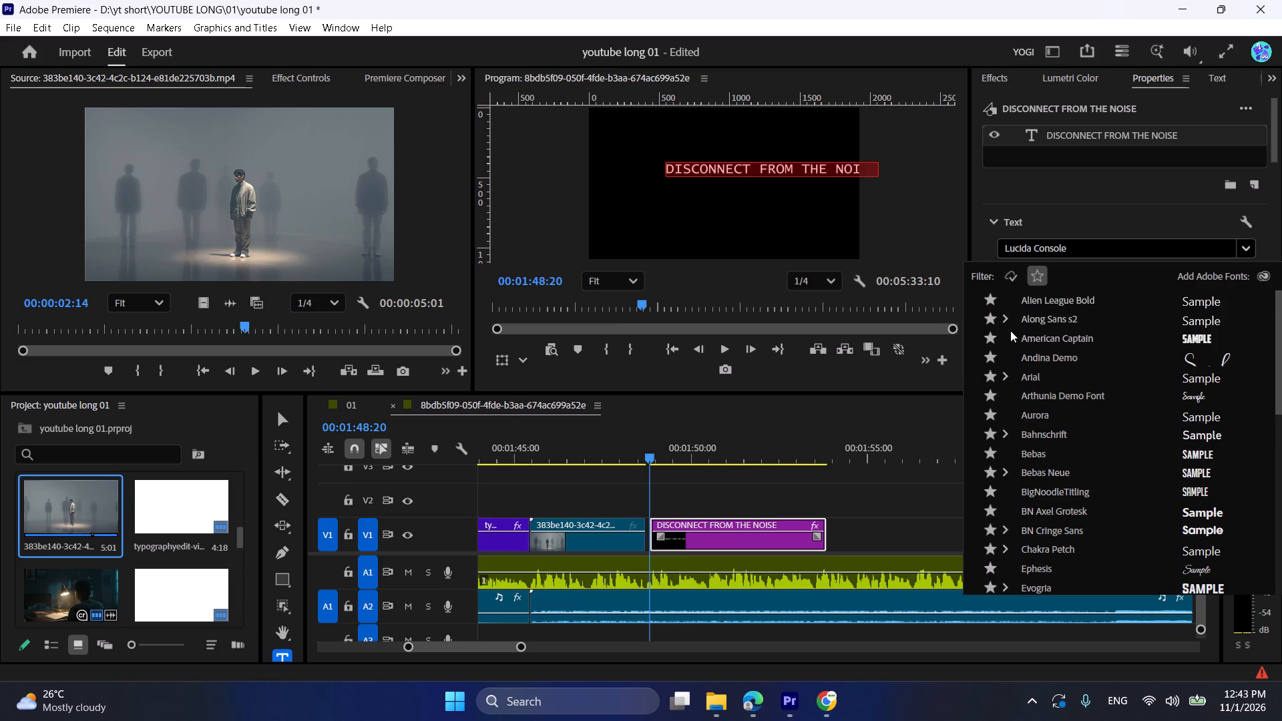
pyautogui.click(1012, 377)
pyautogui.click(1057, 510)
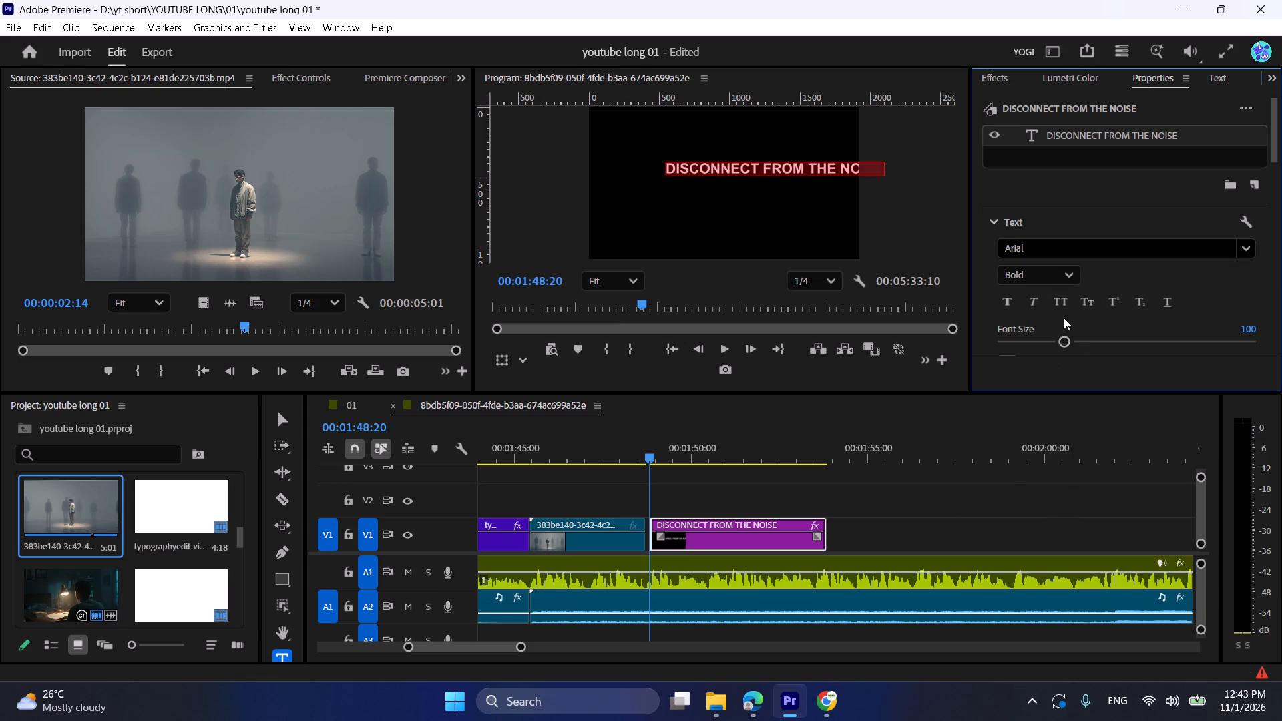
pyautogui.click(1060, 299)
pyautogui.click(1060, 299)
# Tighten the title text's tracking to -33.
pyautogui.scroll(-2, 1105, 278)
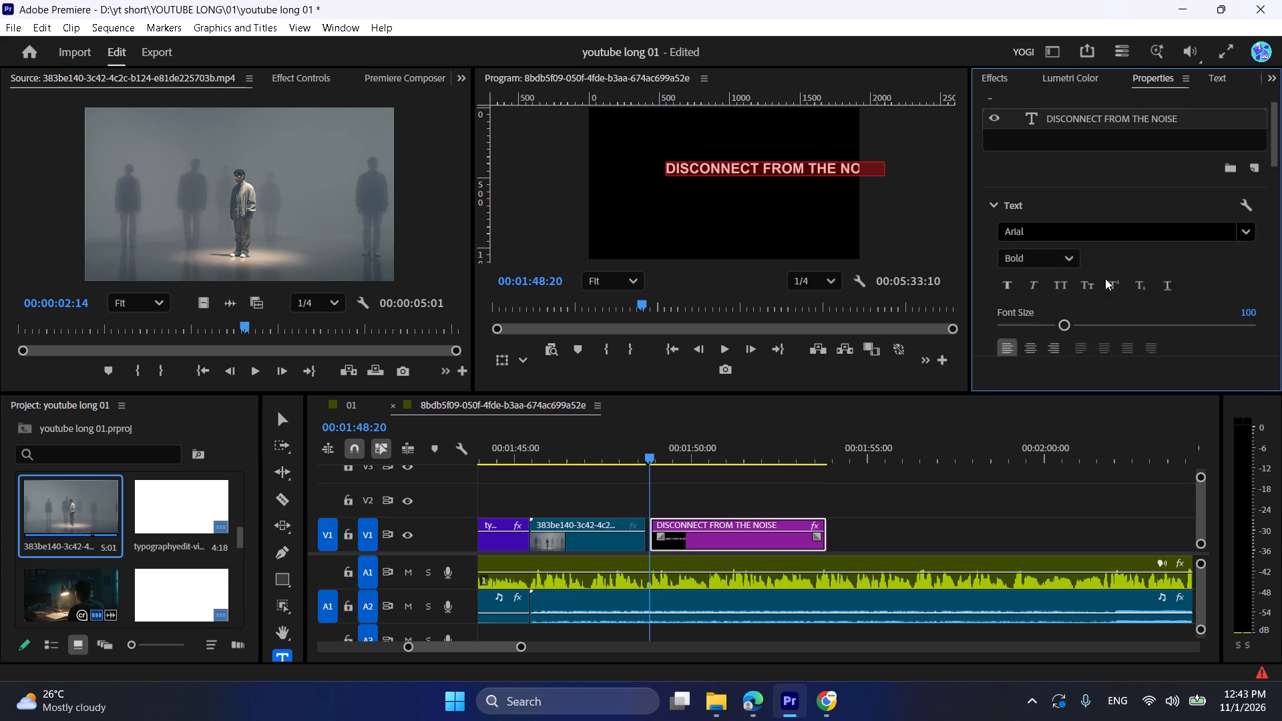
pyautogui.scroll(-4, 1105, 278)
pyautogui.moveTo(1024, 324); pyautogui.dragTo(999, 320)
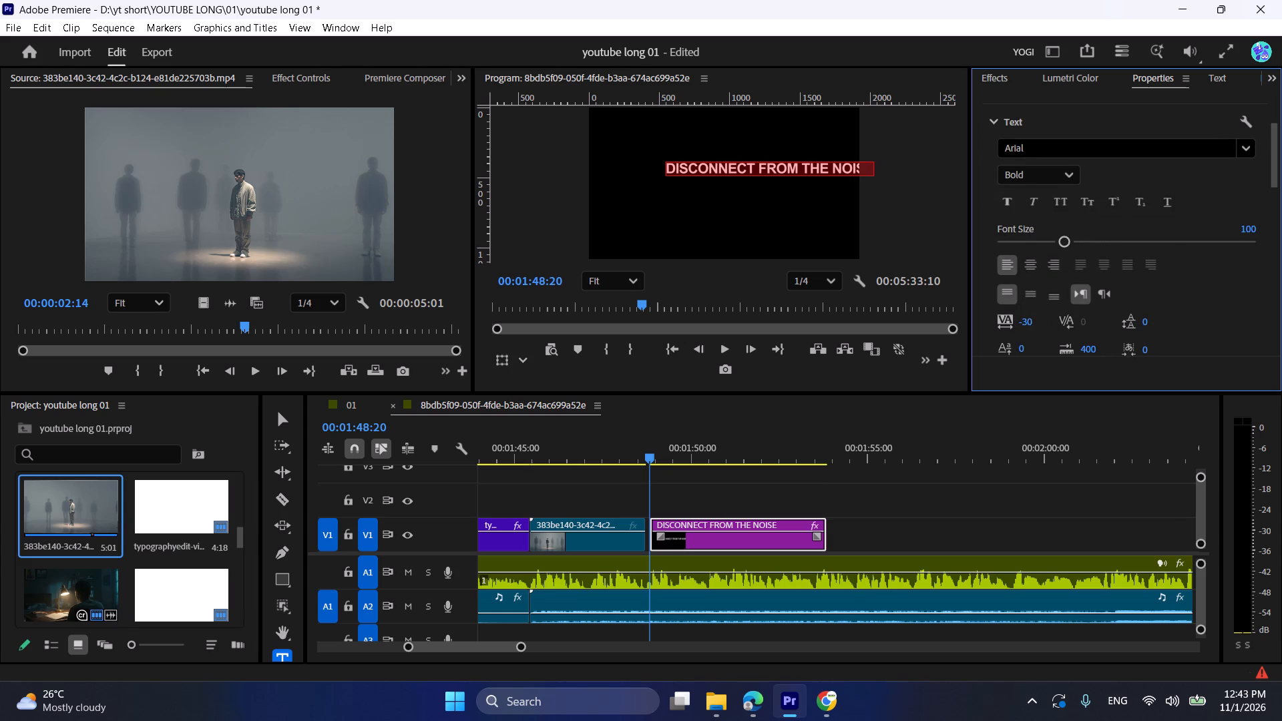
pyautogui.moveTo(999, 320); pyautogui.dragTo(996, 319)
# Center-align the title text and align it to the horizontal and vertical center of the frame.
pyautogui.click(1026, 264)
pyautogui.click(1026, 264)
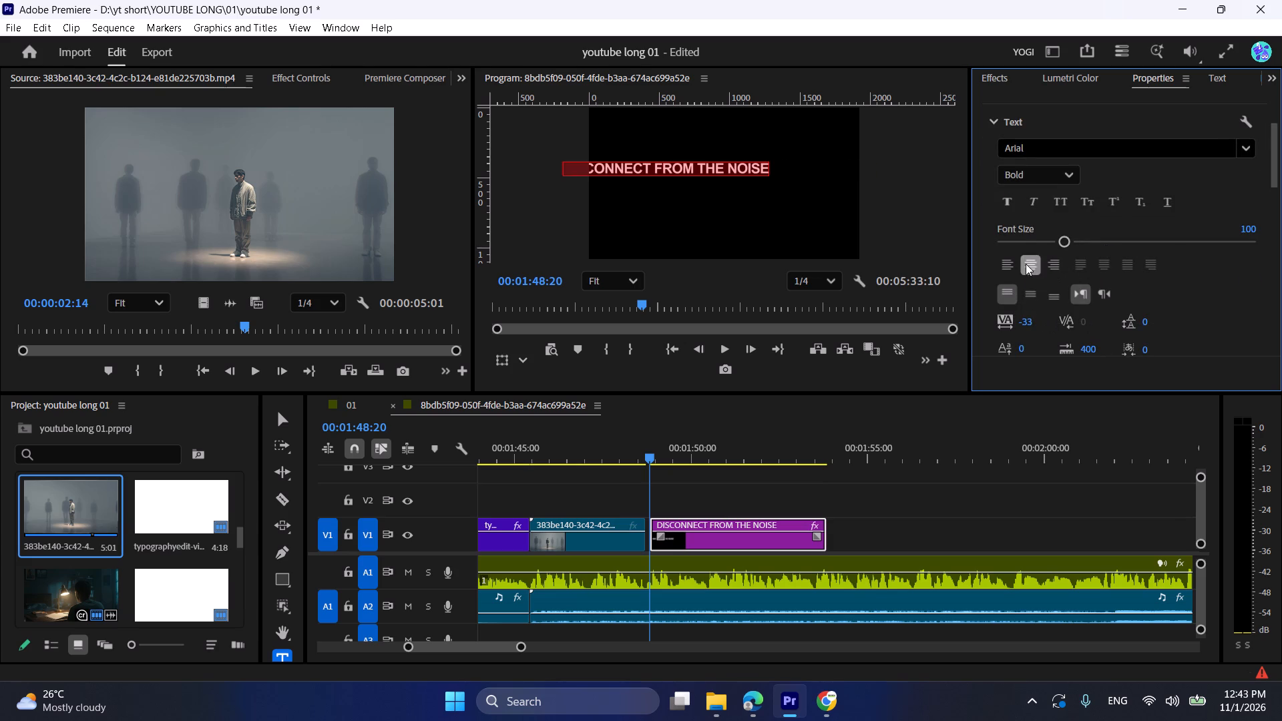
pyautogui.click(1026, 264)
pyautogui.scroll(-18, 1215, 340)
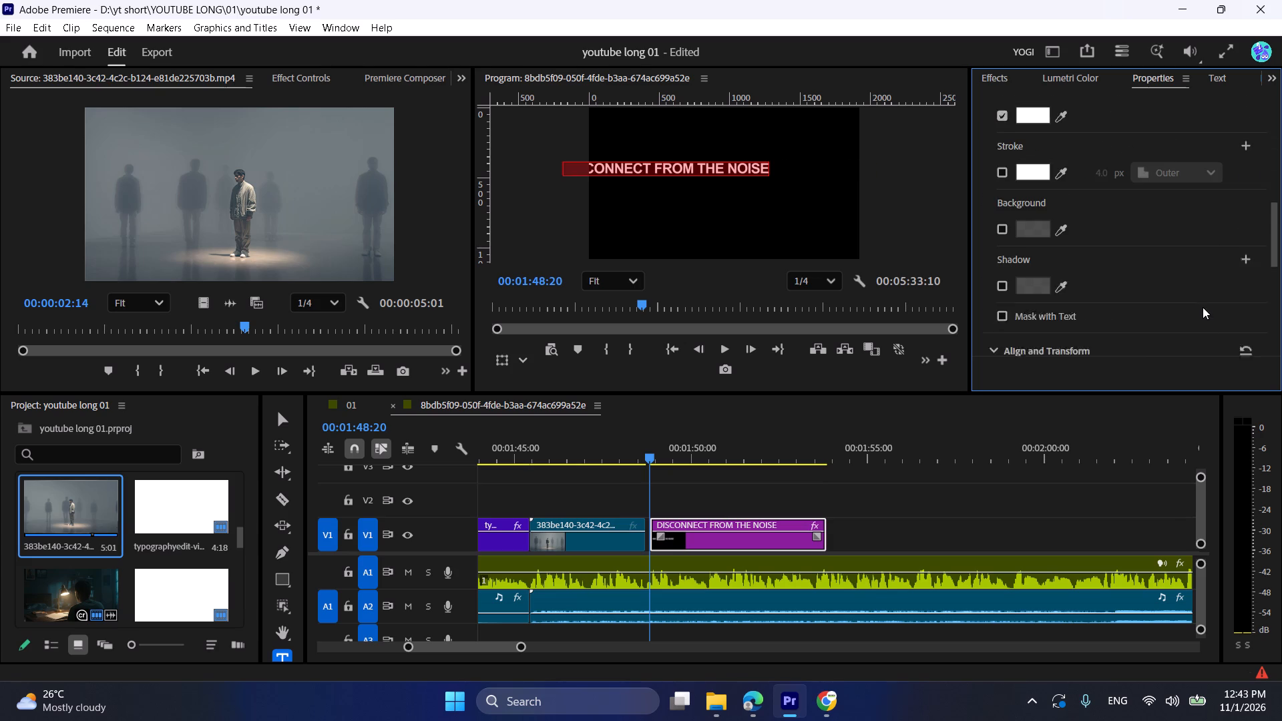
pyautogui.scroll(-3, 1203, 307)
pyautogui.tripleClick(1136, 341)
pyautogui.tripleClick(1136, 341)
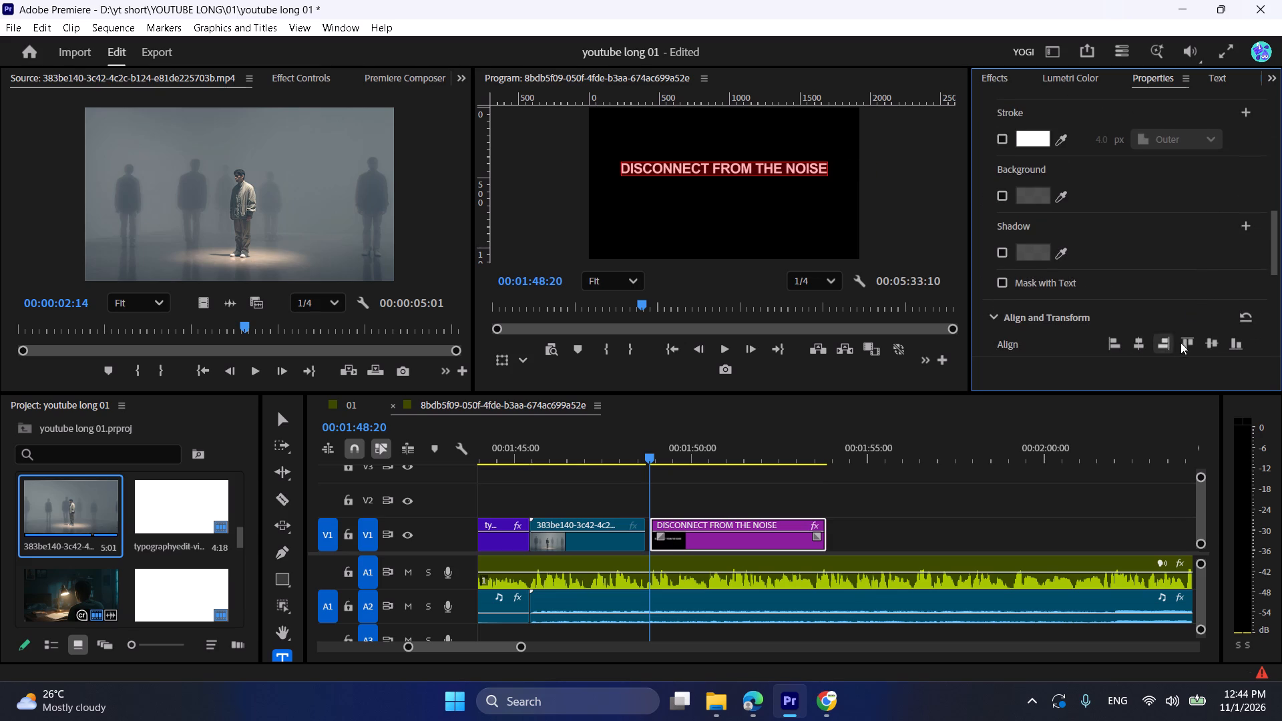
pyautogui.tripleClick(1213, 343)
pyautogui.doubleClick(1142, 341)
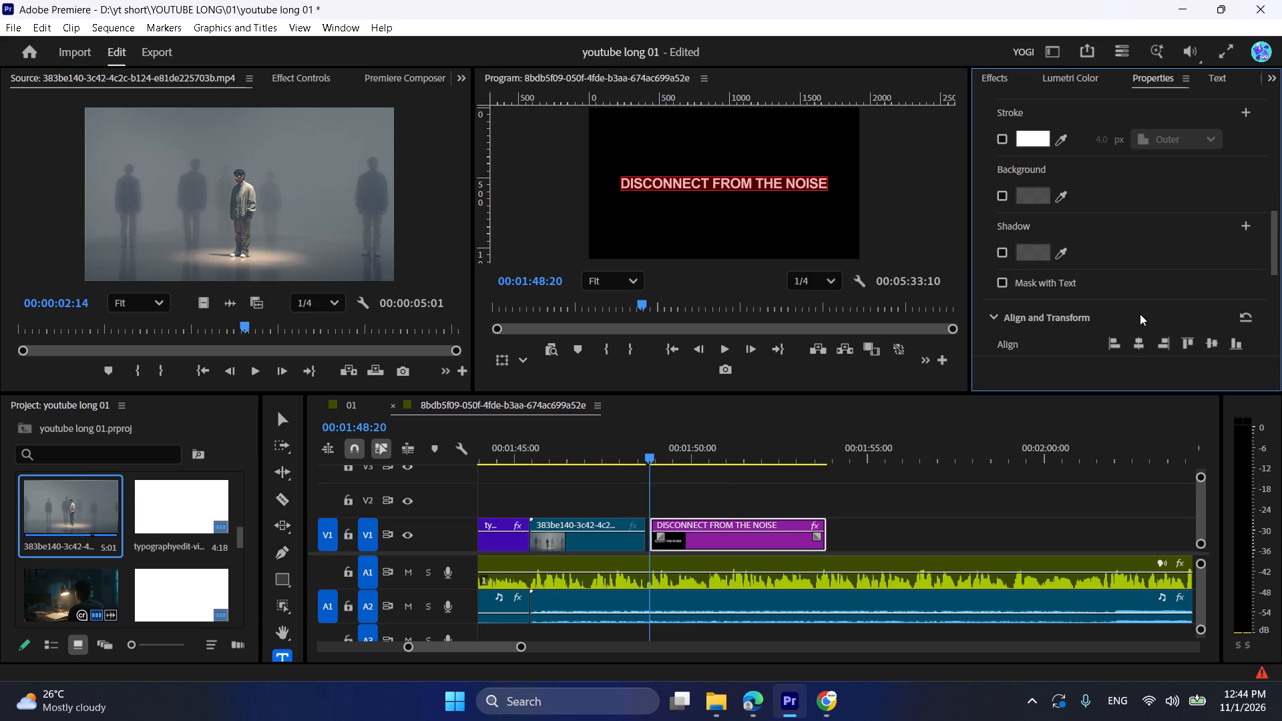
# Change the font style of the "DISCONNECT FROM THE NOISE" title to Arial Regular.
pyautogui.scroll(17, 1140, 314)
pyautogui.scroll(8, 1140, 314)
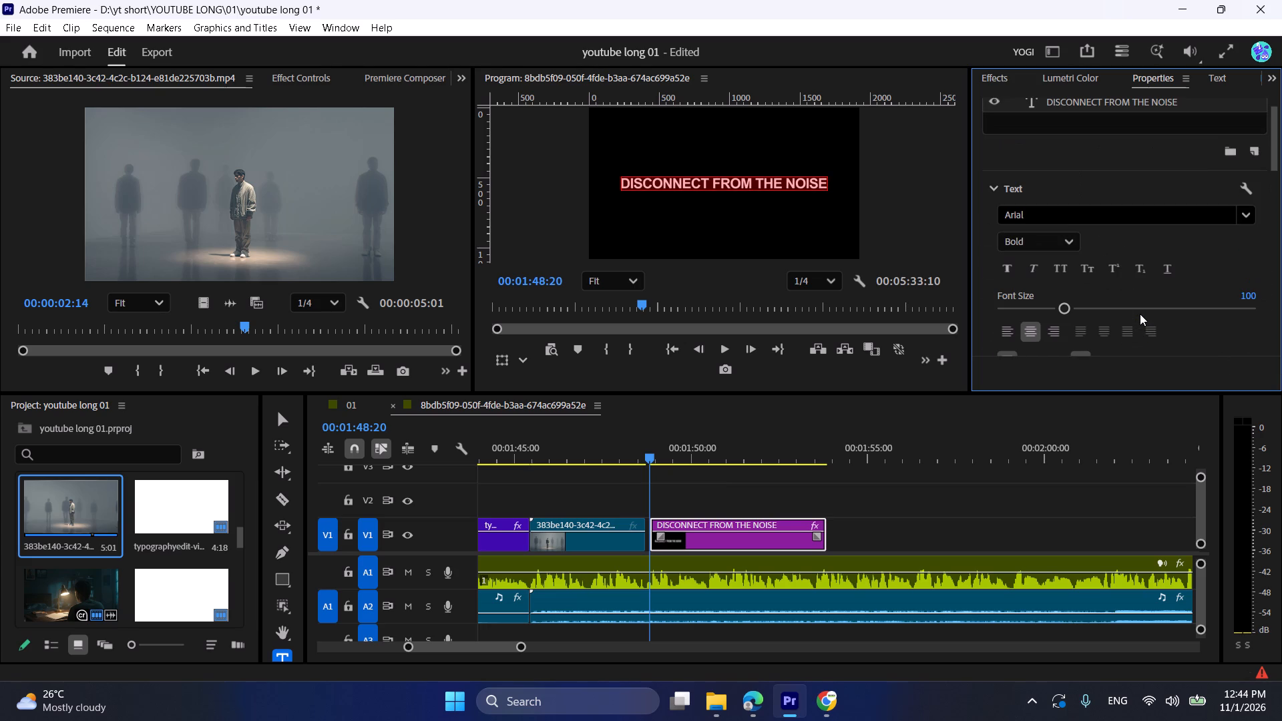
pyautogui.click(1046, 240)
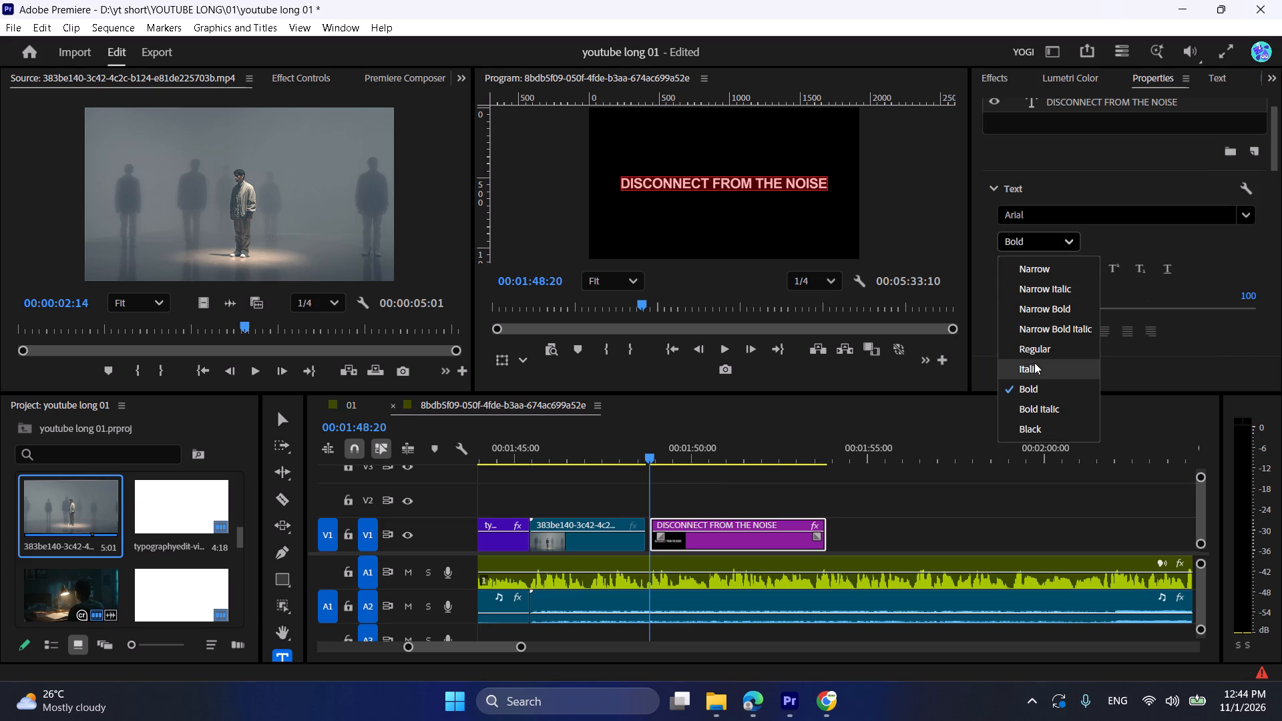
pyautogui.click(1044, 344)
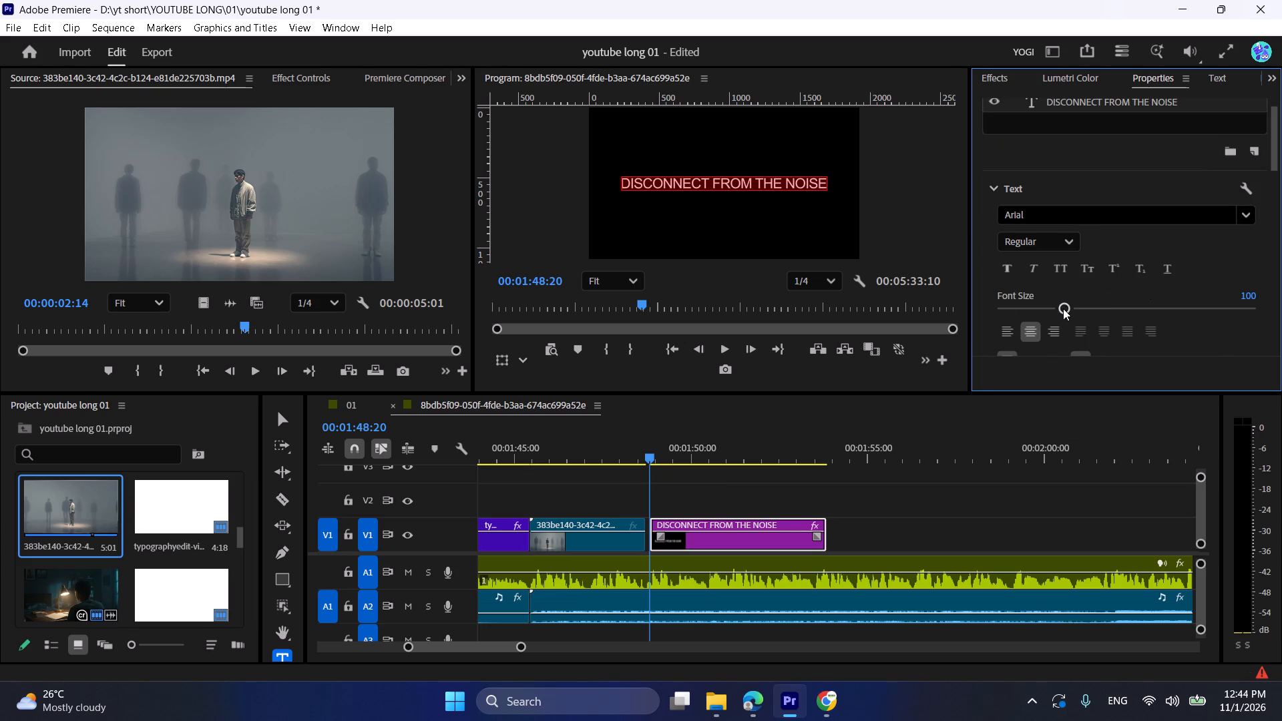
# Reduce the title text's font size to 72.
pyautogui.moveTo(1063, 308); pyautogui.dragTo(1043, 309)
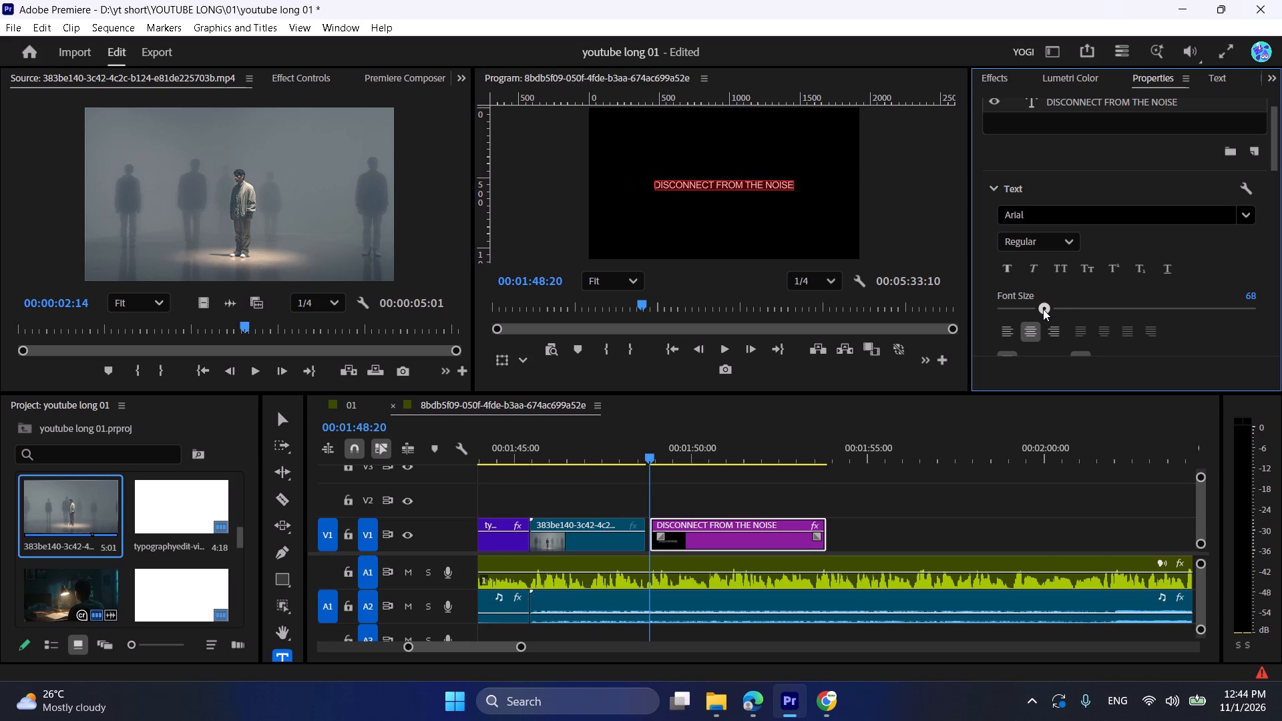
pyautogui.moveTo(1043, 309); pyautogui.dragTo(1046, 310)
# Close the small gap before the title on V1 so it starts at 00:01:48:18, directly after the 383be140 clip.
pyautogui.click(624, 456)
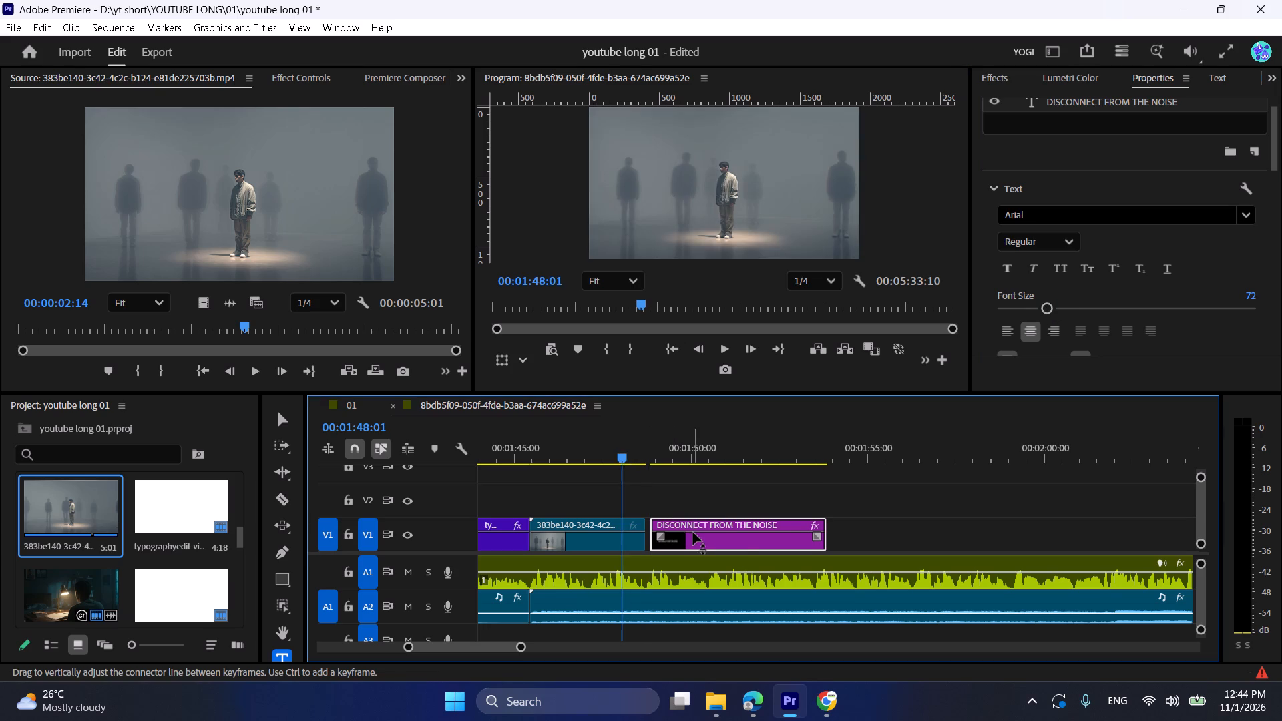
pyautogui.click(686, 521)
pyautogui.press('space')
pyautogui.press('space')
pyautogui.click(728, 501)
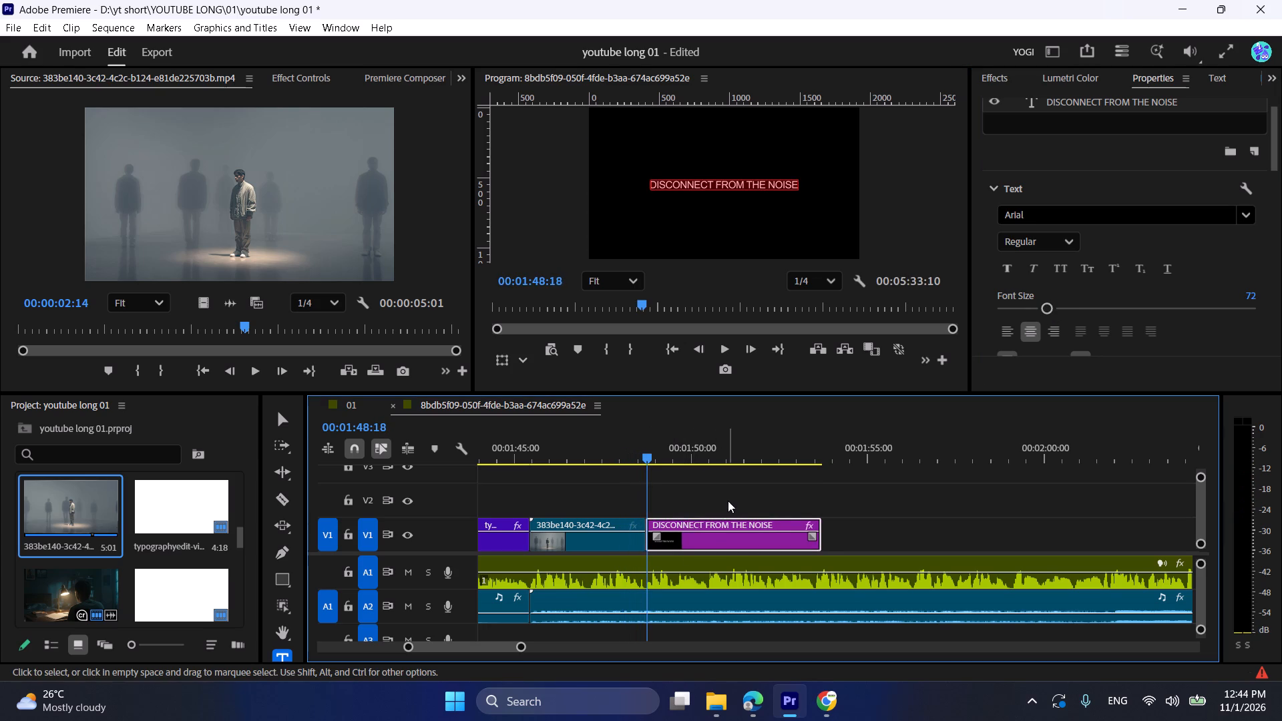
# Set the fill colour of only the word "DISCONNECT" in the title to red, FF0000.
pyautogui.doubleClick(692, 186)
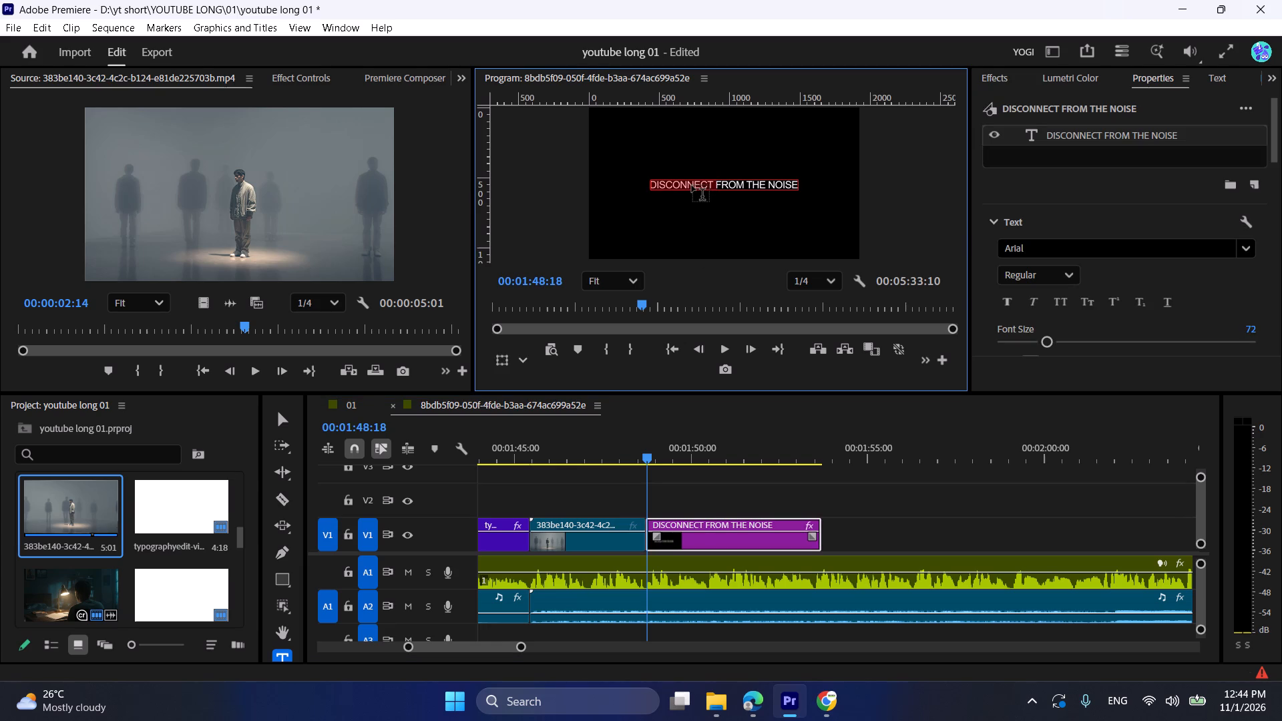
pyautogui.scroll(-4, 1010, 186)
pyautogui.scroll(-4, 1016, 272)
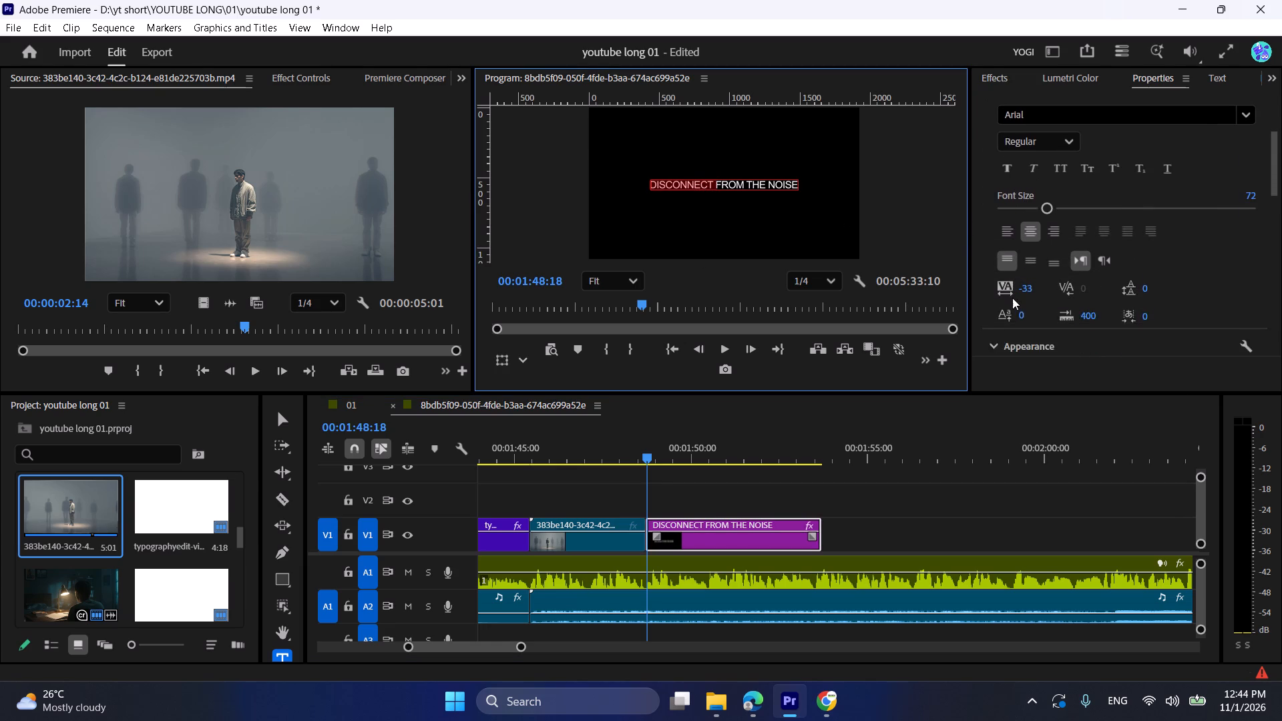
pyautogui.scroll(-3, 1012, 298)
pyautogui.scroll(1, 1010, 298)
pyautogui.scroll(-1, 1010, 298)
pyautogui.click(1034, 346)
pyautogui.moveTo(611, 358); pyautogui.dragTo(737, 485)
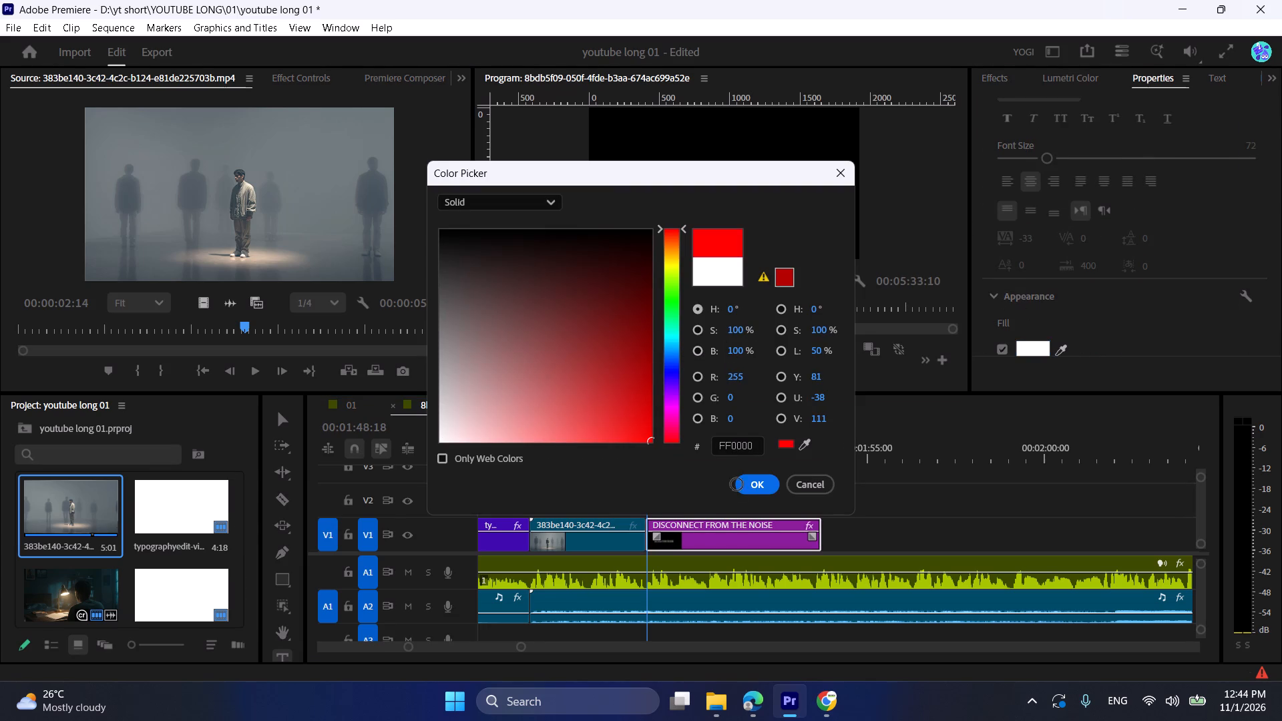
pyautogui.moveTo(737, 485); pyautogui.dragTo(763, 505)
pyautogui.click(759, 483)
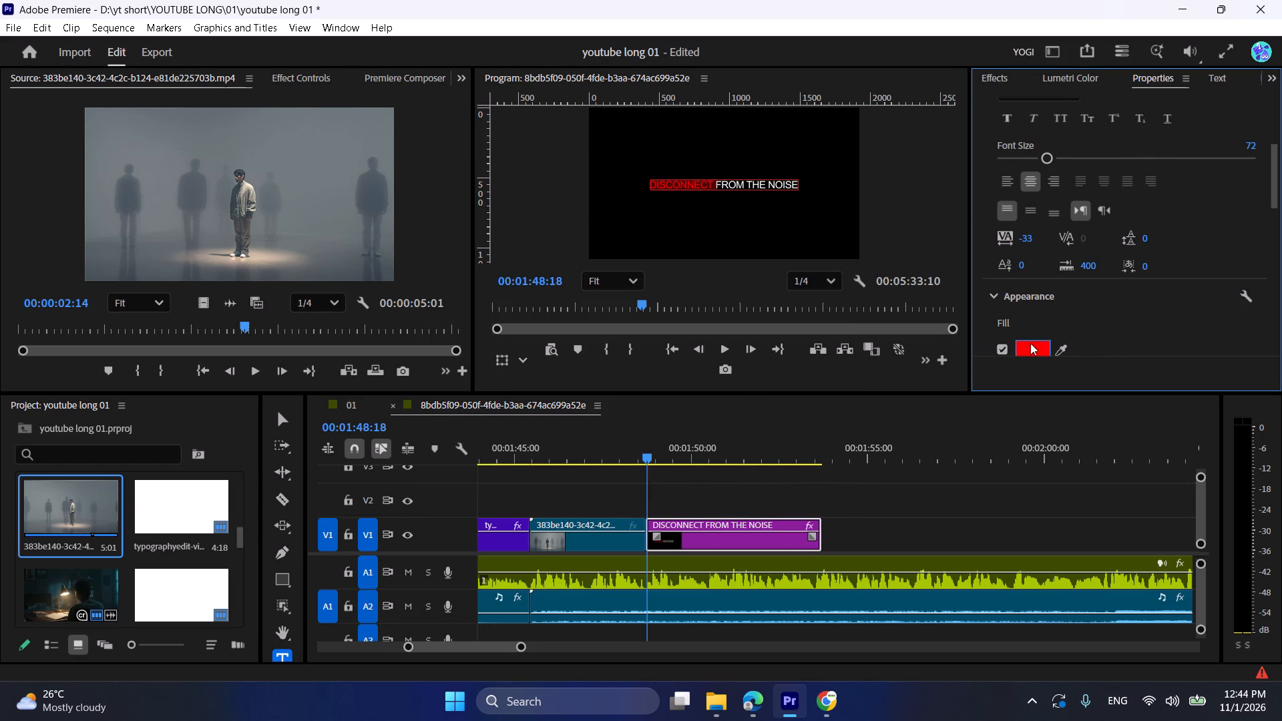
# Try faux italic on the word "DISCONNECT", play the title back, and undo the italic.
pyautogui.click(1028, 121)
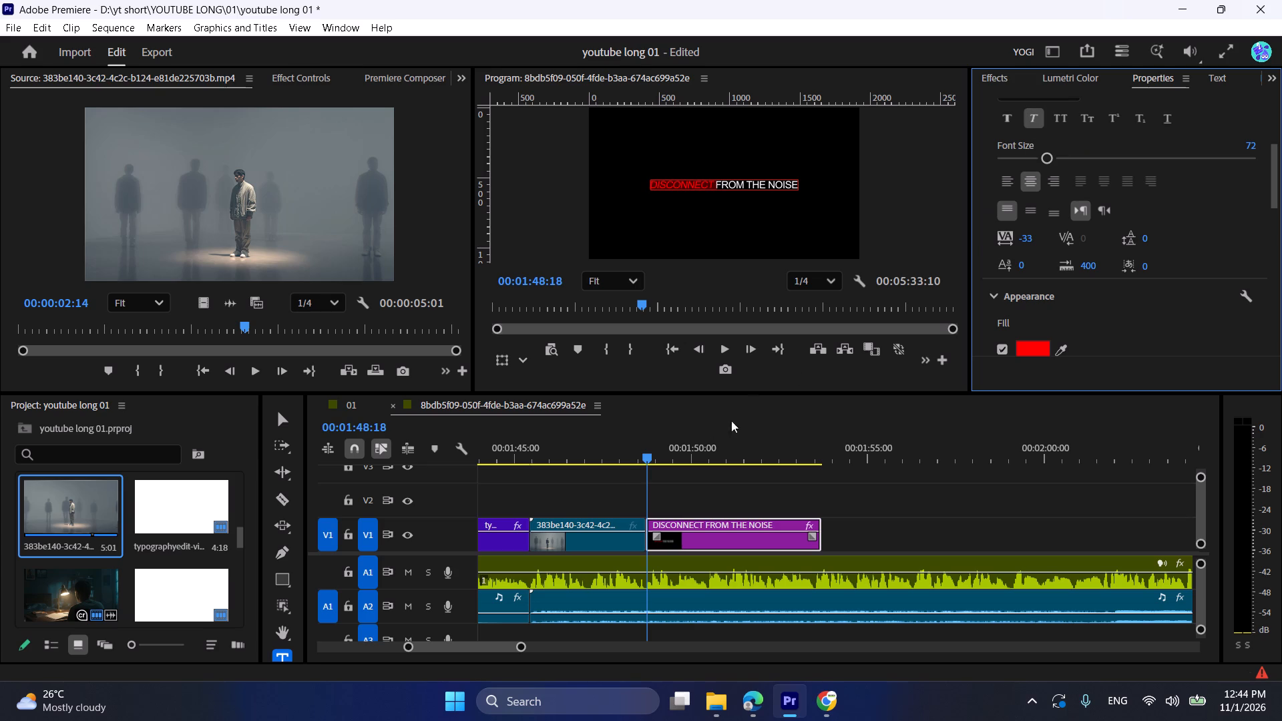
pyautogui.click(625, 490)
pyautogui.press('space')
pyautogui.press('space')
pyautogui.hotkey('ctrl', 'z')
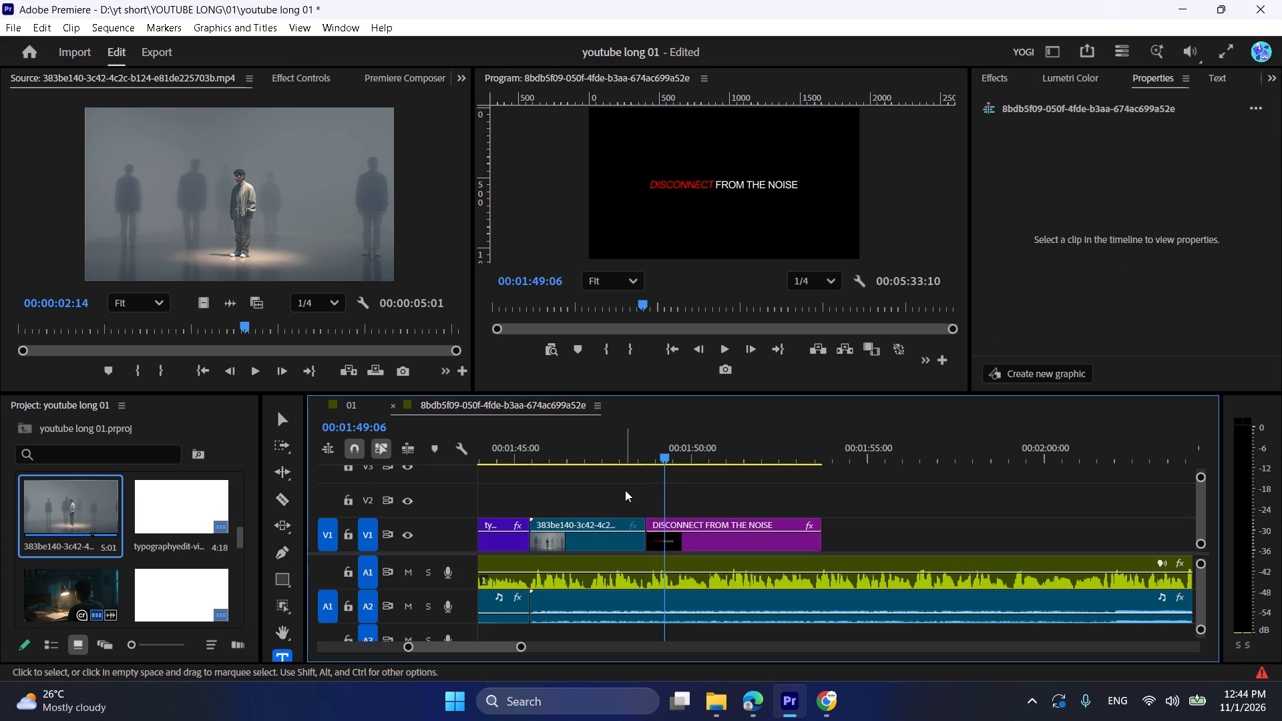
# Trim the end of the title clip on V1 to 00:01:50:11 to match the voiceover, for a duration of 00:00:01:18.
pyautogui.press('space')
pyautogui.press('space')
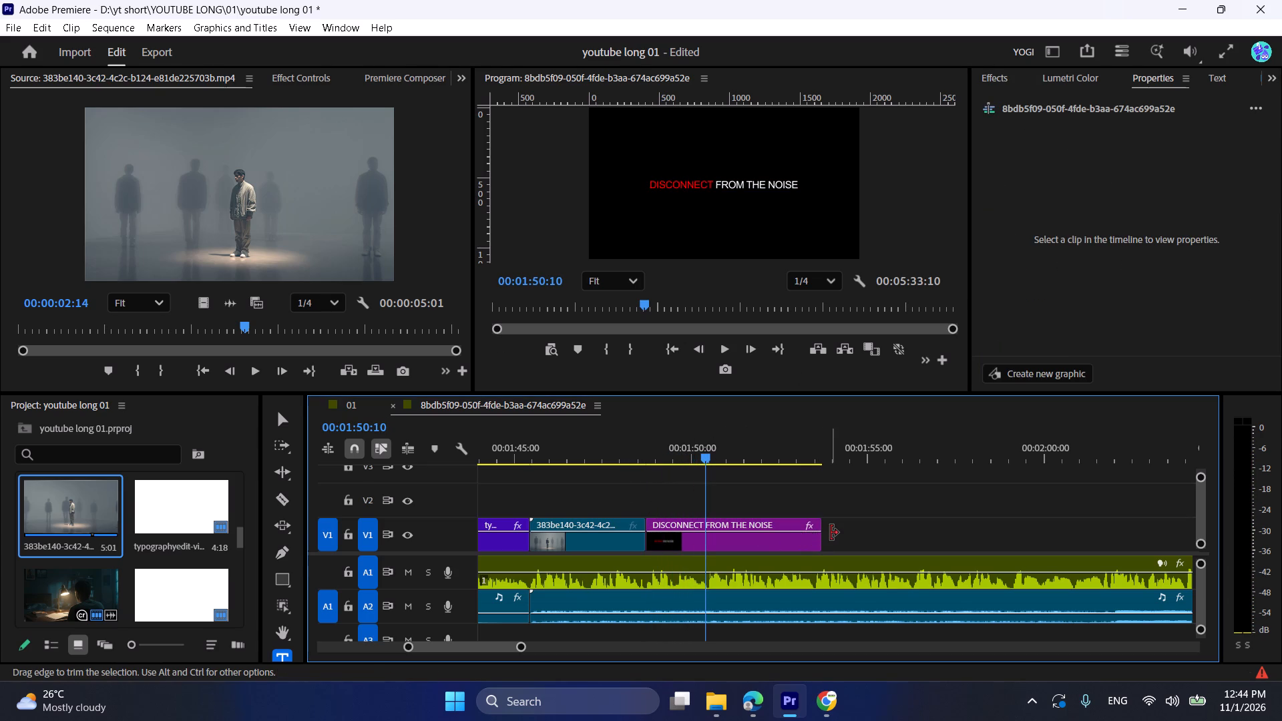
pyautogui.press('space')
pyautogui.press('space')
pyautogui.moveTo(831, 531); pyautogui.dragTo(722, 515)
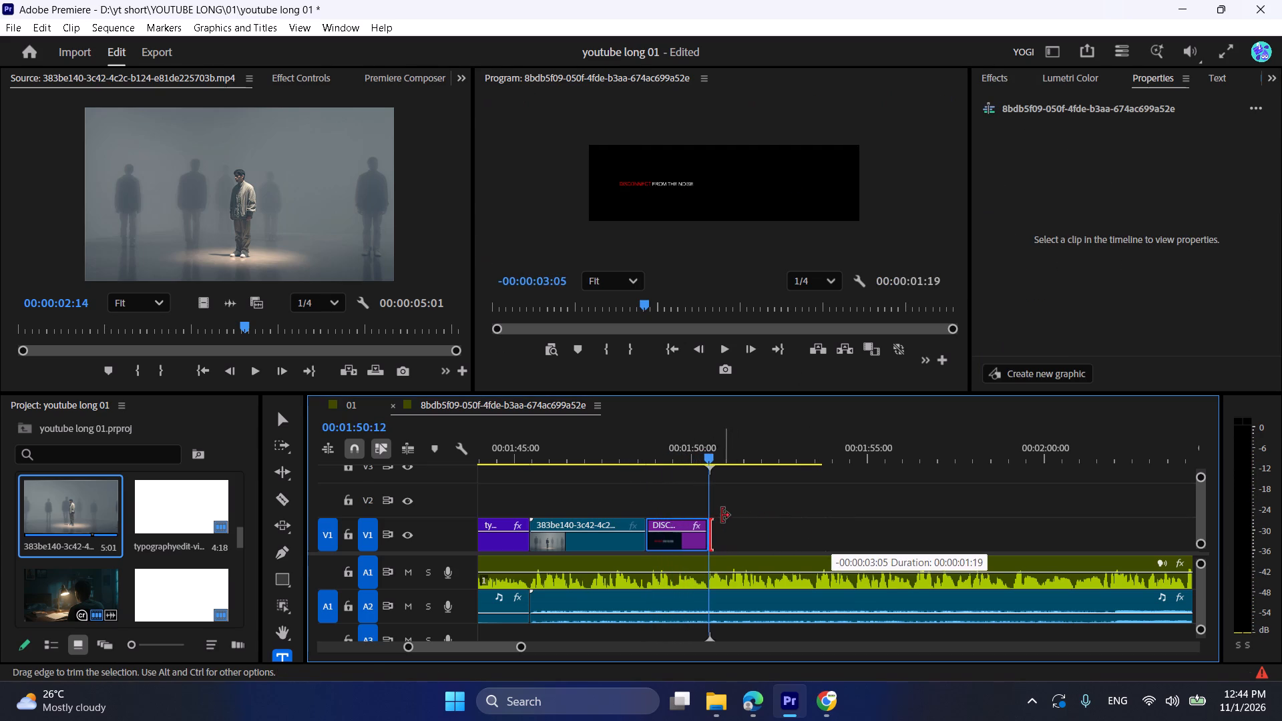
pyautogui.moveTo(722, 515); pyautogui.dragTo(718, 515)
pyautogui.moveTo(656, 444); pyautogui.dragTo(644, 441)
pyautogui.press('space')
pyautogui.keyDown('alt'); pyautogui.scroll(11, 669, 483); pyautogui.keyUp('alt')
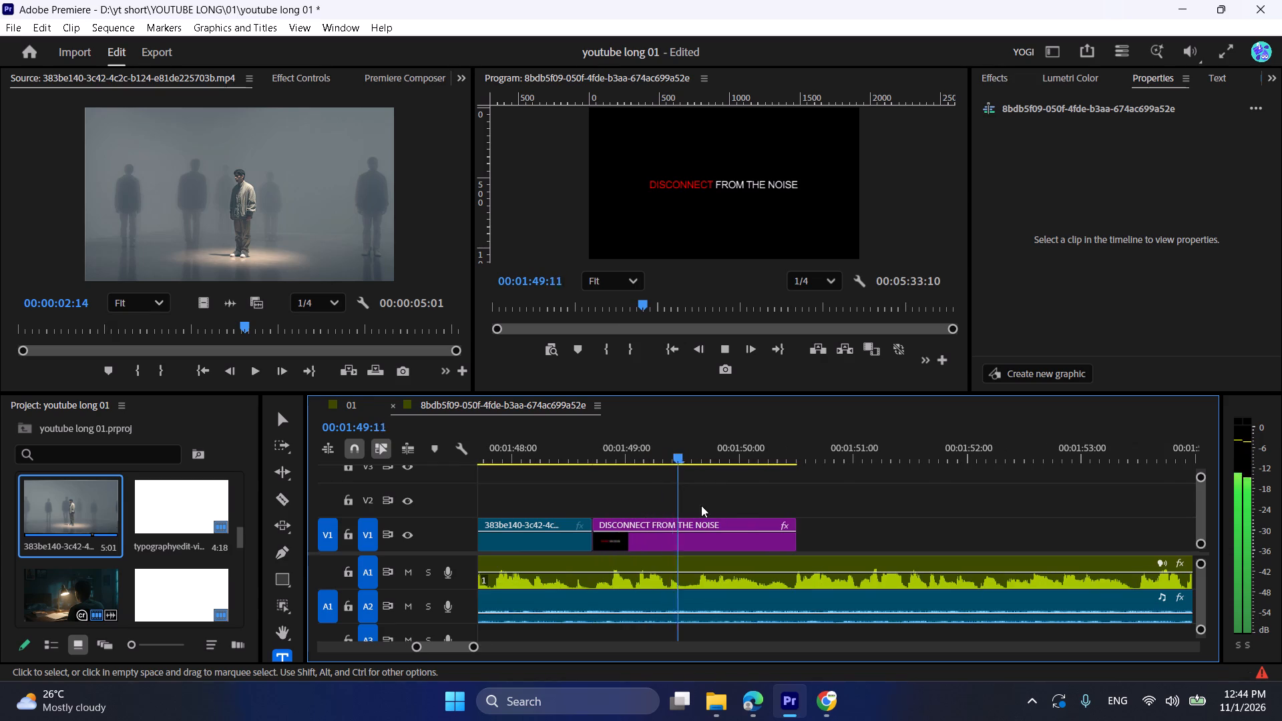
pyautogui.press('space')
pyautogui.moveTo(786, 438); pyautogui.dragTo(795, 460)
pyautogui.click(802, 519)
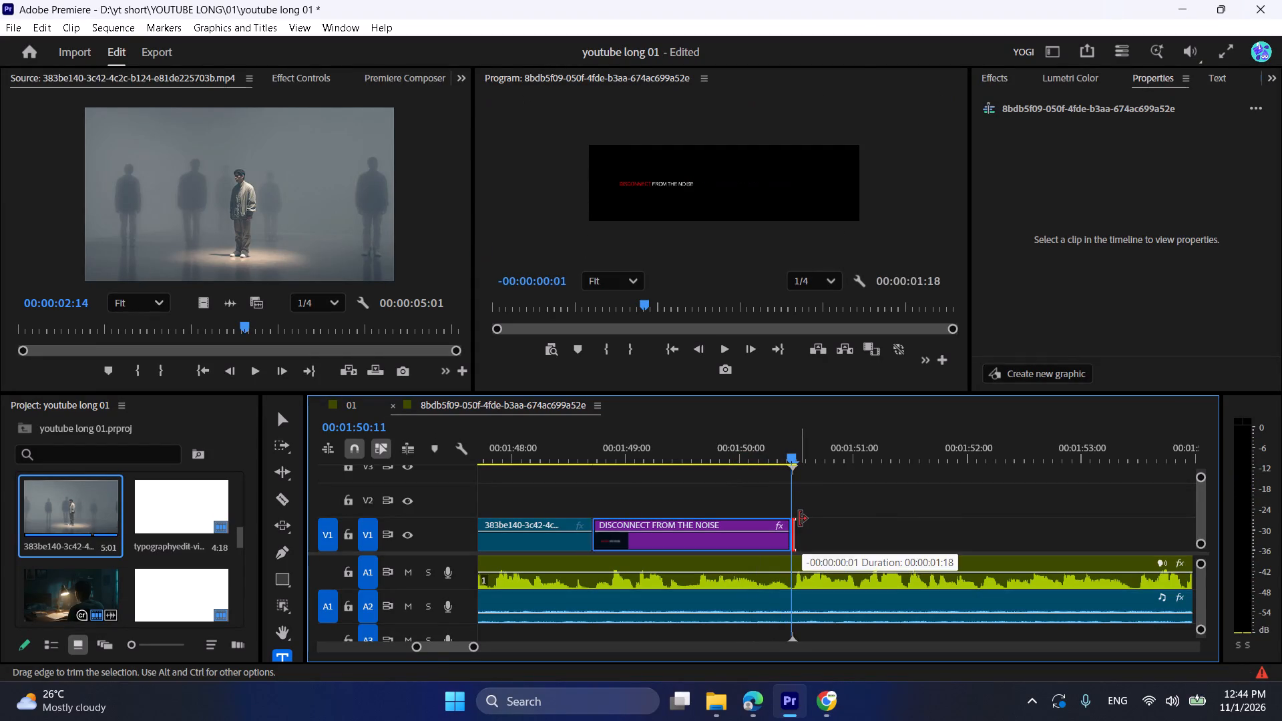
# Keyframe the title's Vector Motion scale from 100 at the clip's start to 125 at its end.
pyautogui.moveTo(707, 455); pyautogui.dragTo(605, 473)
pyautogui.click(640, 539)
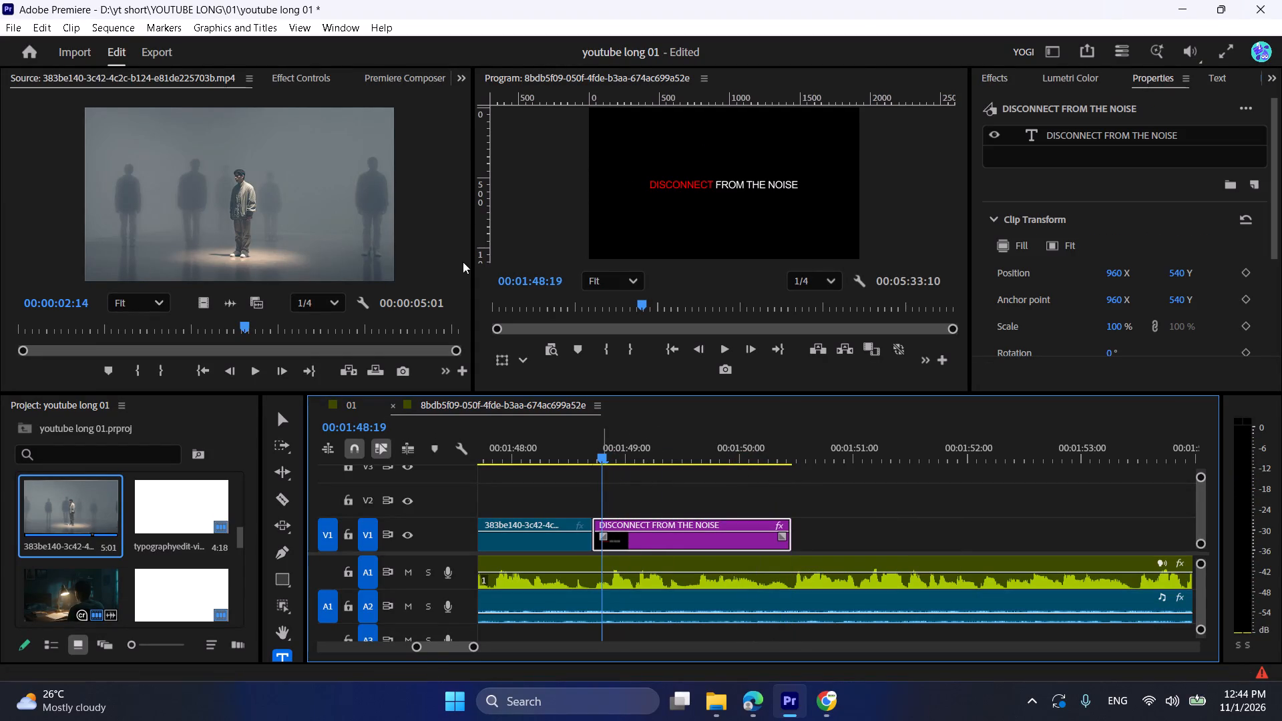
pyautogui.click(314, 76)
pyautogui.click(47, 178)
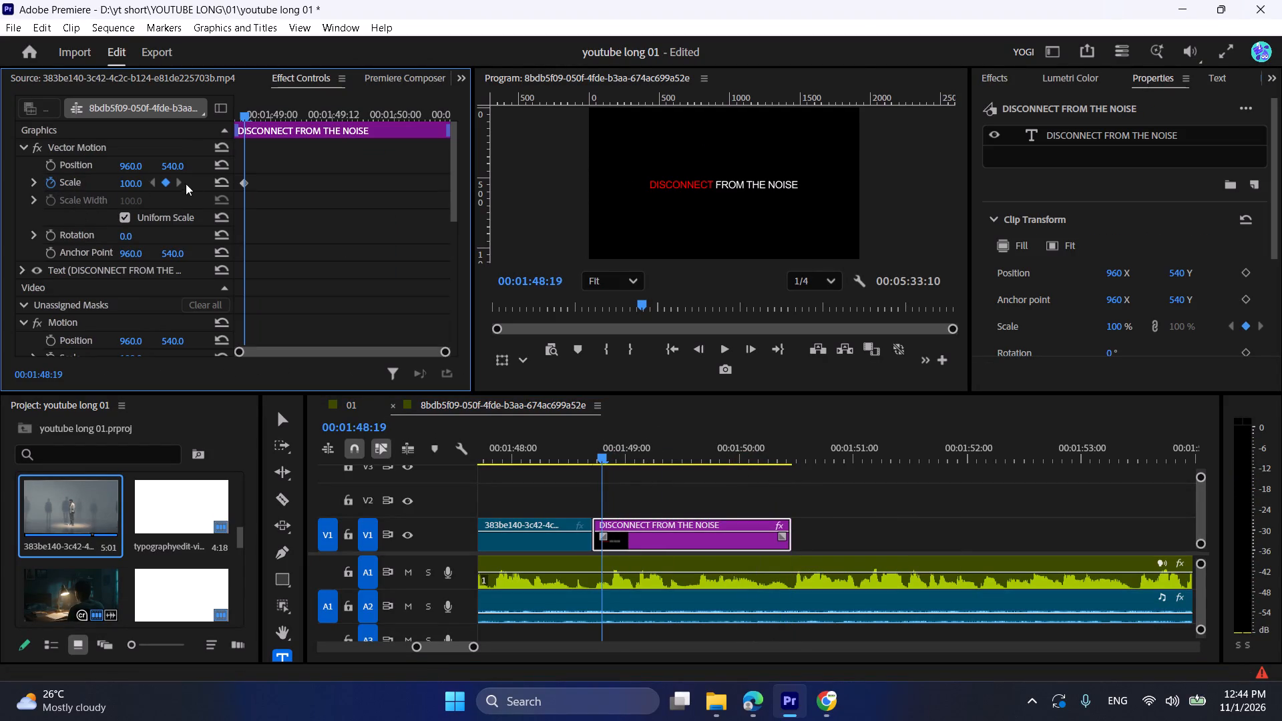
pyautogui.moveTo(246, 183); pyautogui.dragTo(281, 182)
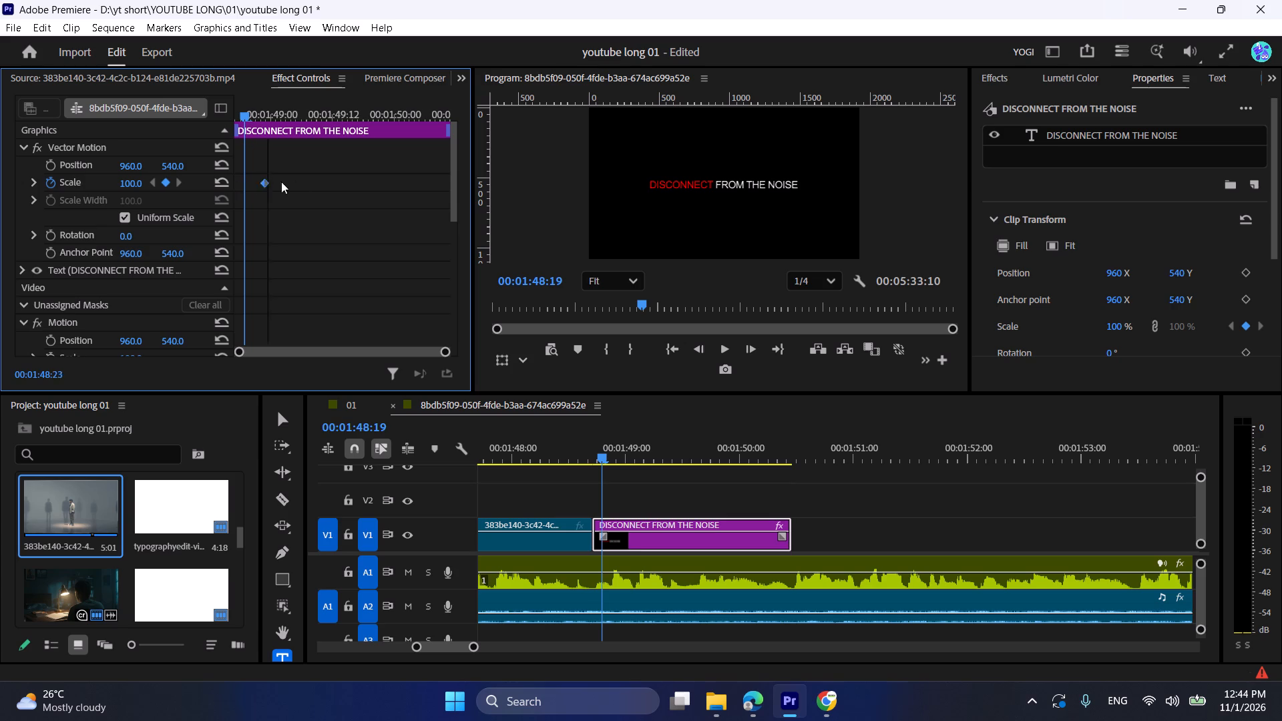
pyautogui.moveTo(281, 182); pyautogui.dragTo(239, 193)
pyautogui.moveTo(239, 193); pyautogui.dragTo(225, 193)
pyautogui.moveTo(137, 184); pyautogui.dragTo(172, 194)
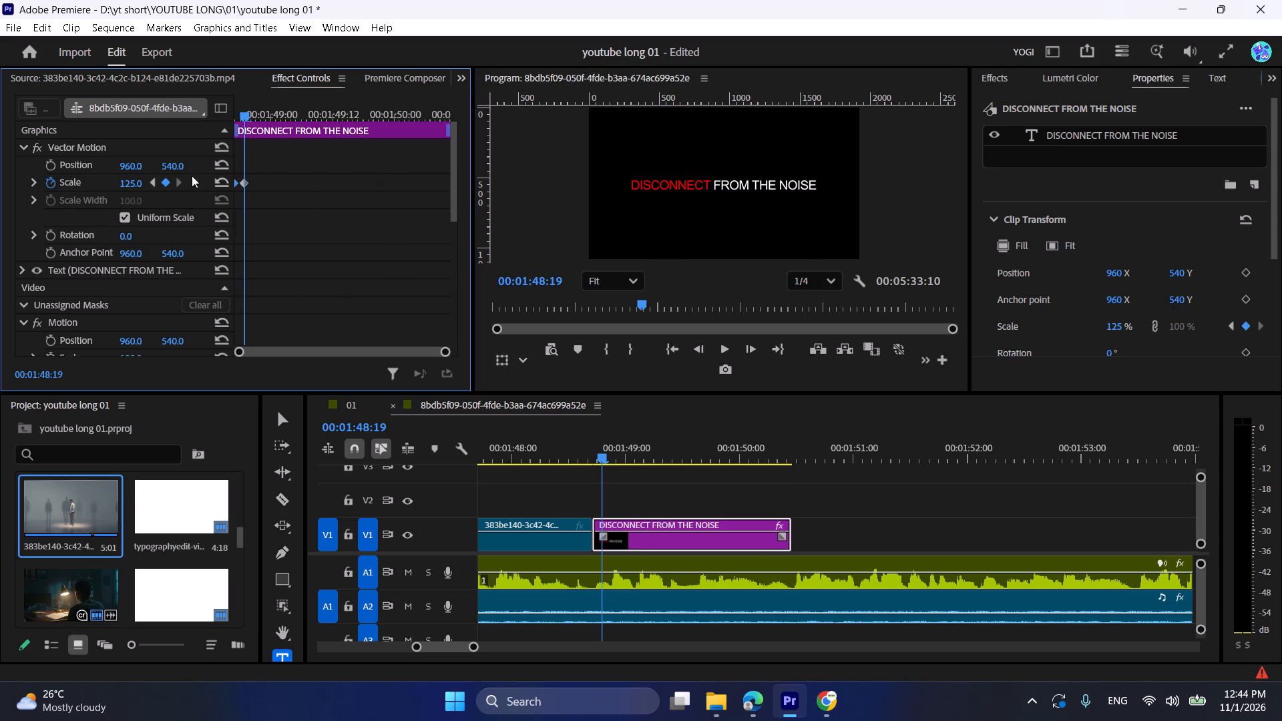
pyautogui.moveTo(246, 179); pyautogui.dragTo(657, 240)
# Play back the title's scale animation against the voiceover and save the project.
pyautogui.click(584, 443)
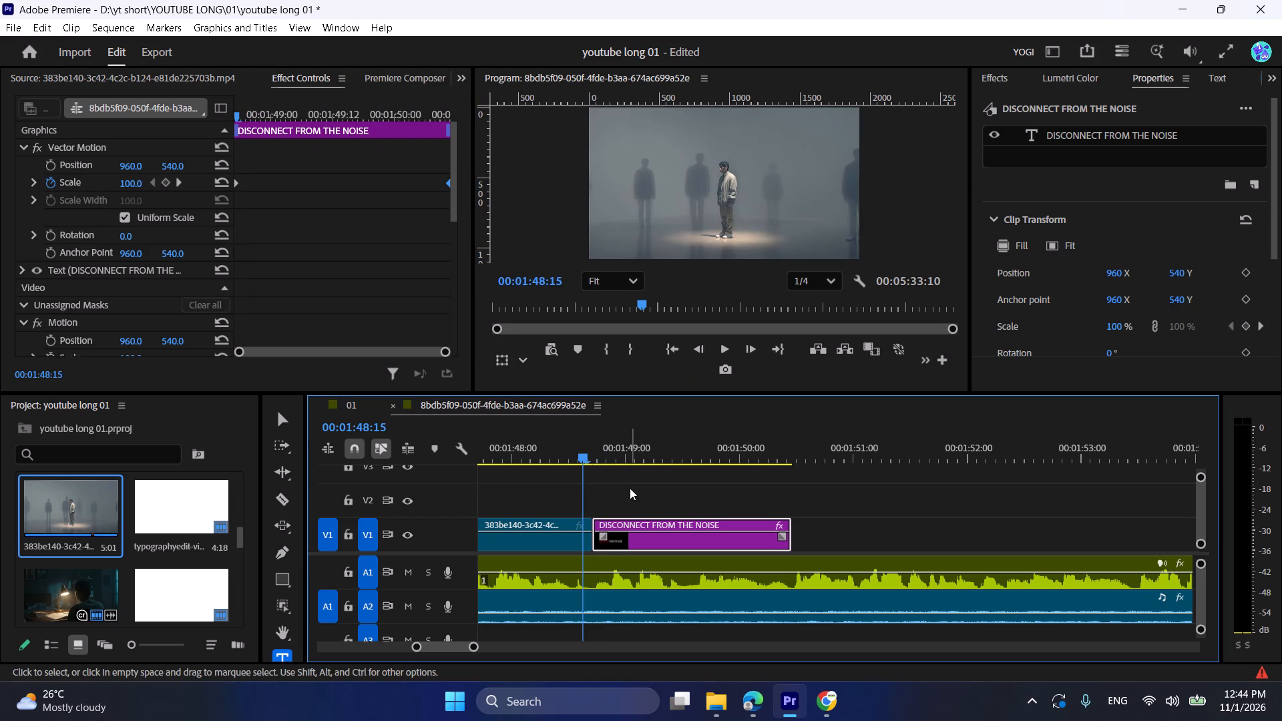
pyautogui.click(630, 488)
pyautogui.press('space')
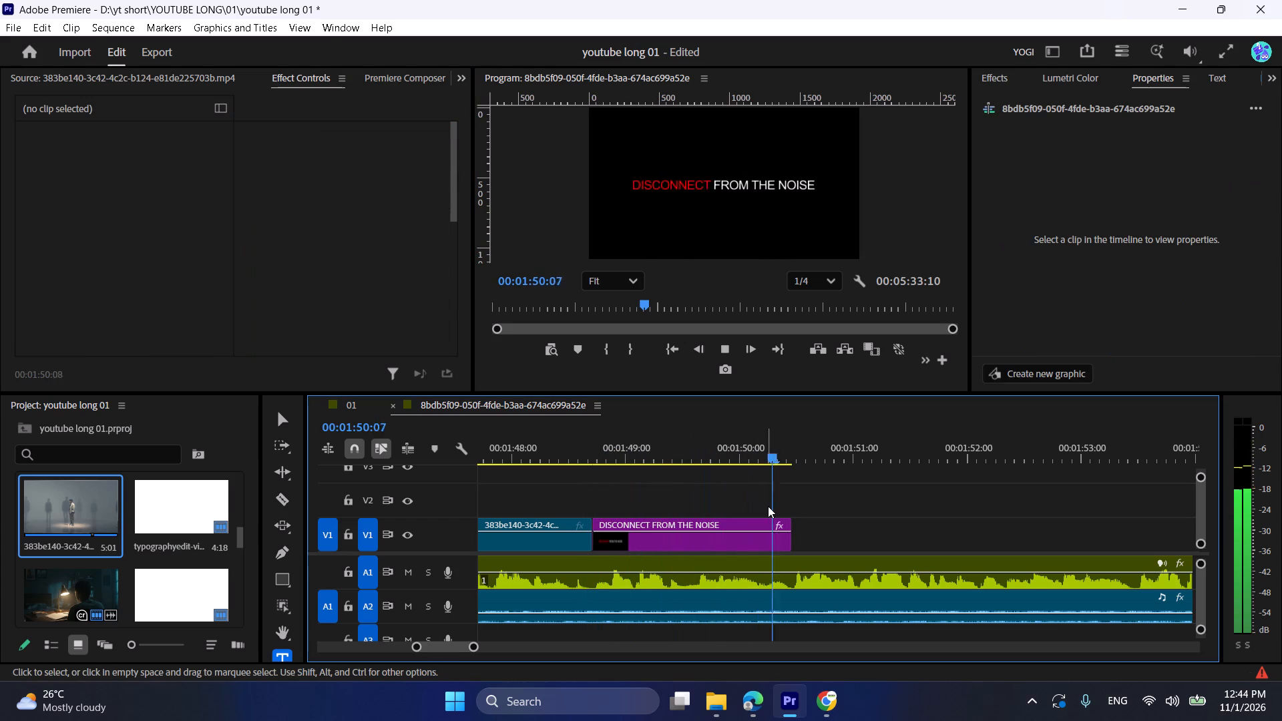
pyautogui.keyDown('alt'); pyautogui.scroll(-5, 775, 506); pyautogui.keyUp('alt')
pyautogui.keyDown('alt'); pyautogui.scroll(-19, 776, 506); pyautogui.keyUp('alt')
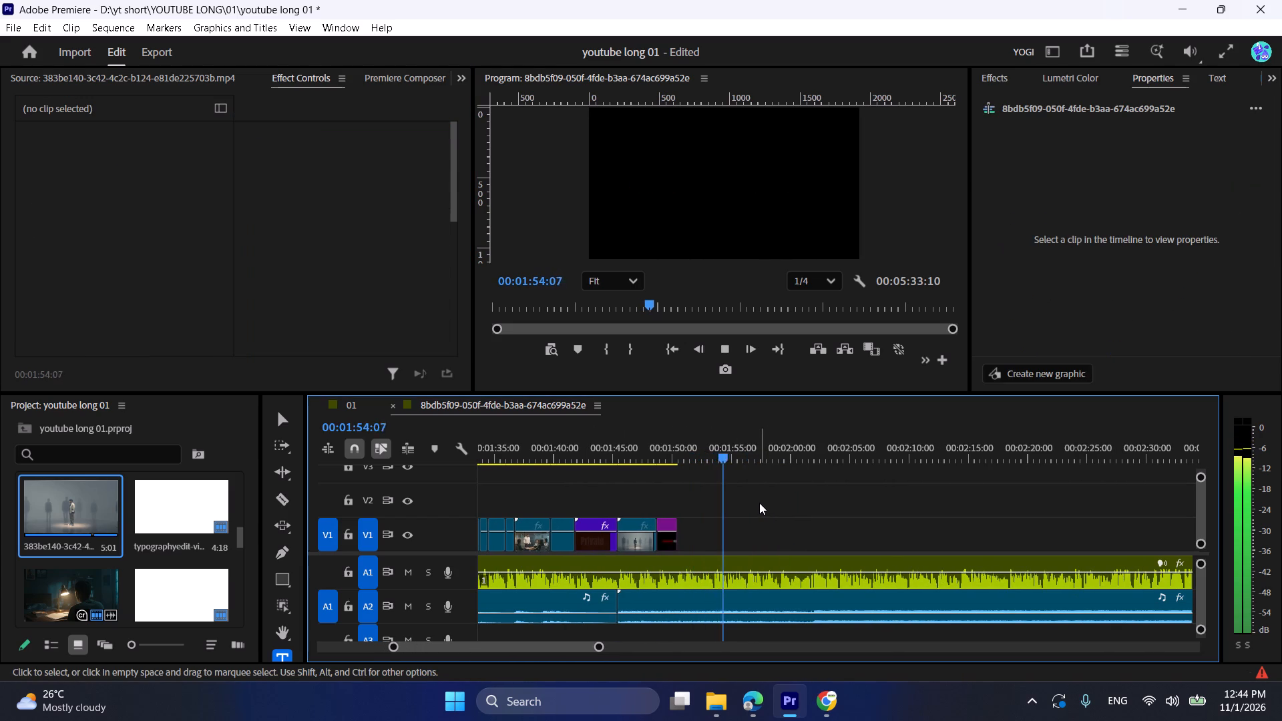
pyautogui.hotkey('ctrl', 's')
pyautogui.click(653, 444)
pyautogui.press('space')
pyautogui.keyDown('alt'); pyautogui.scroll(5, 674, 509); pyautogui.keyUp('alt')
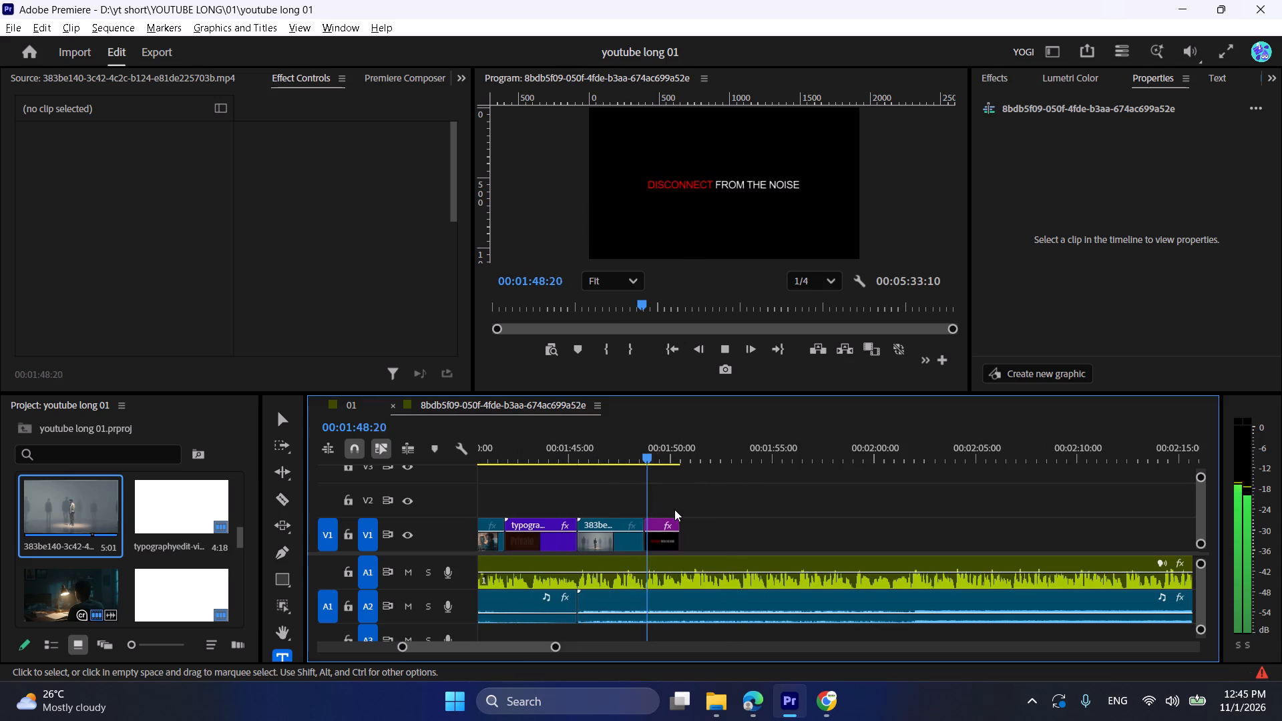
pyautogui.press('space')
# Import the 2f198a80 clip from the Ai video folder and place only its video on V1 at 00:01:50:11, directly after the title.
pyautogui.click(704, 698)
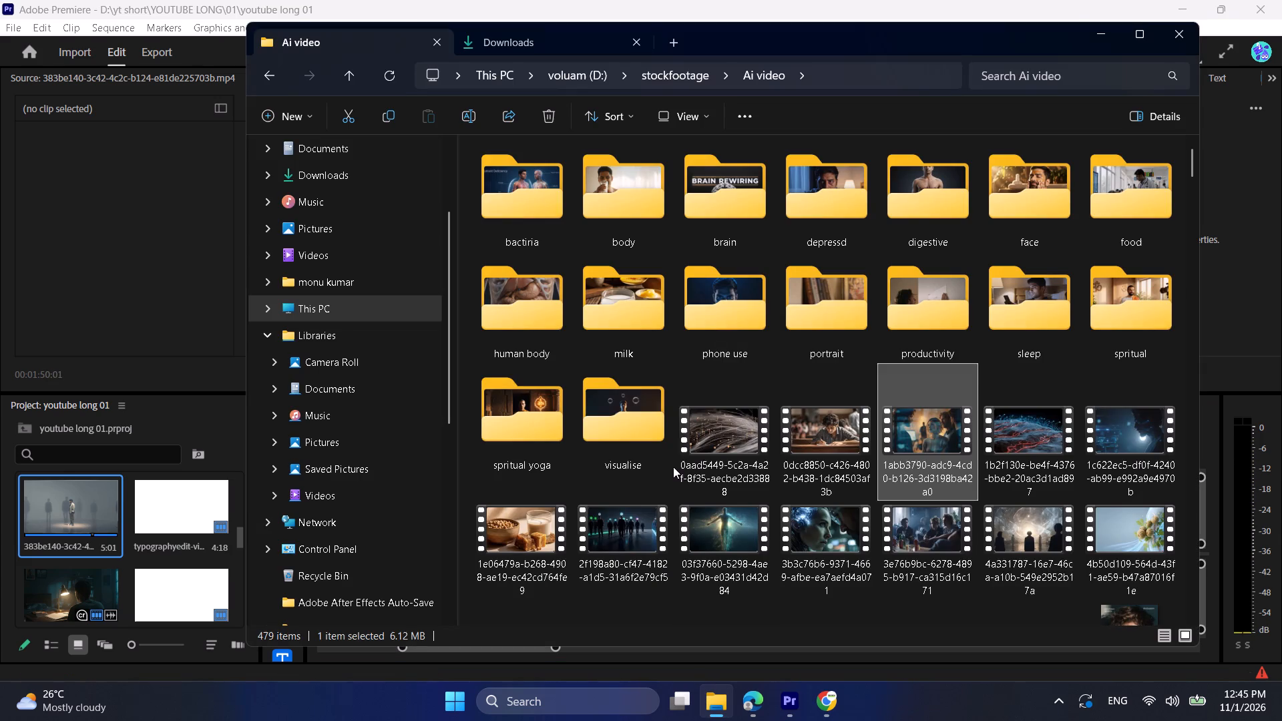
pyautogui.moveTo(616, 533); pyautogui.dragTo(154, 551)
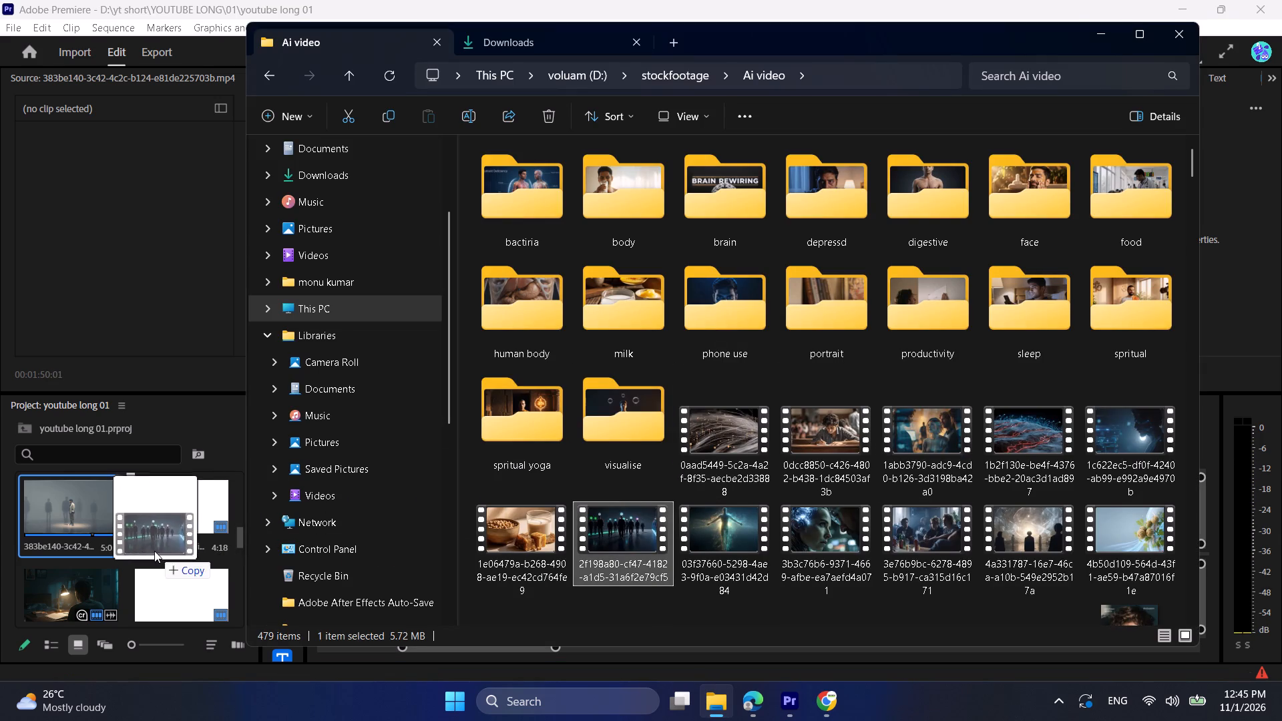
pyautogui.moveTo(154, 551); pyautogui.dragTo(154, 551)
pyautogui.doubleClick(161, 526)
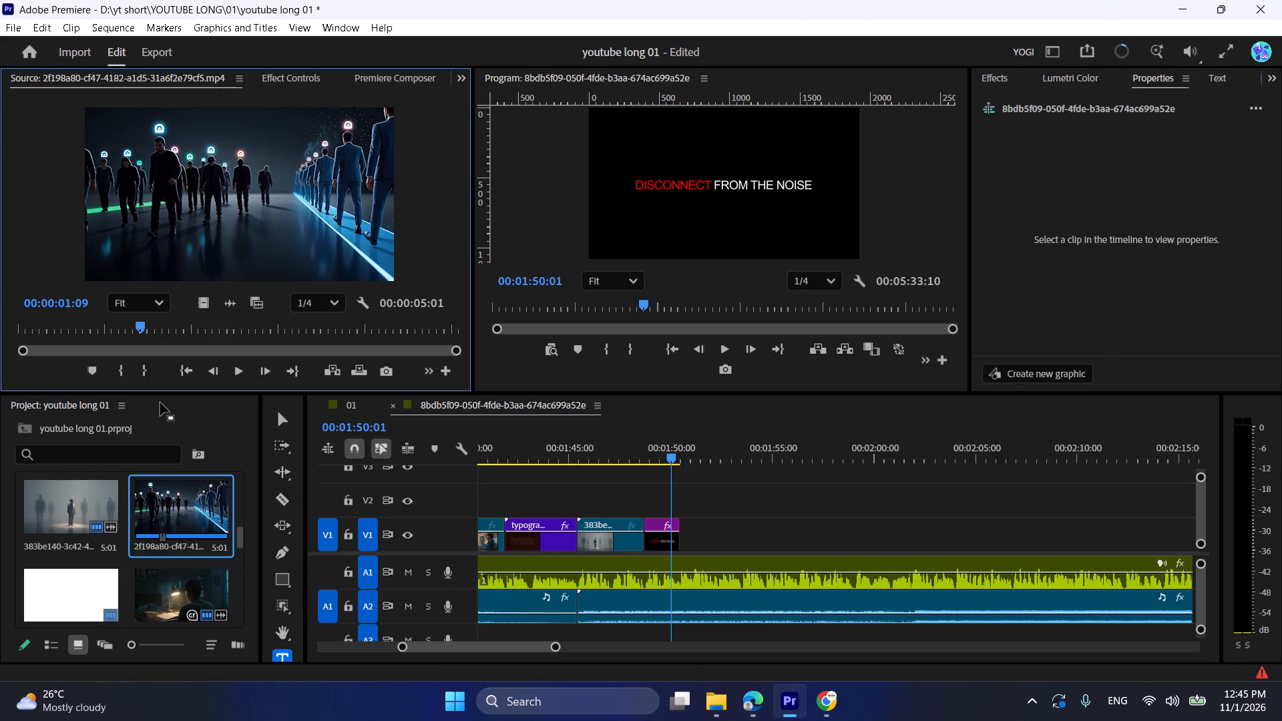
pyautogui.moveTo(206, 302); pyautogui.dragTo(686, 529)
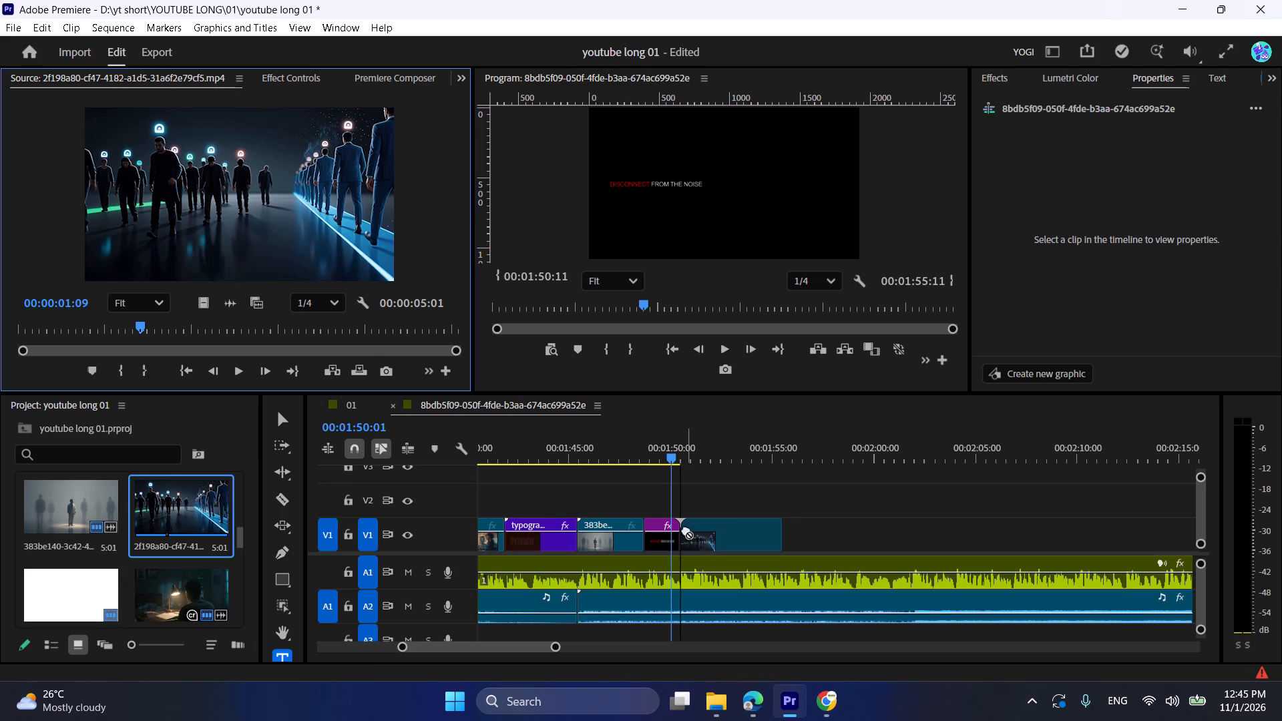
# Play the 2f198a80 clip against the voiceover and trim its end on V1 to 00:01:54:15.
pyautogui.press('space')
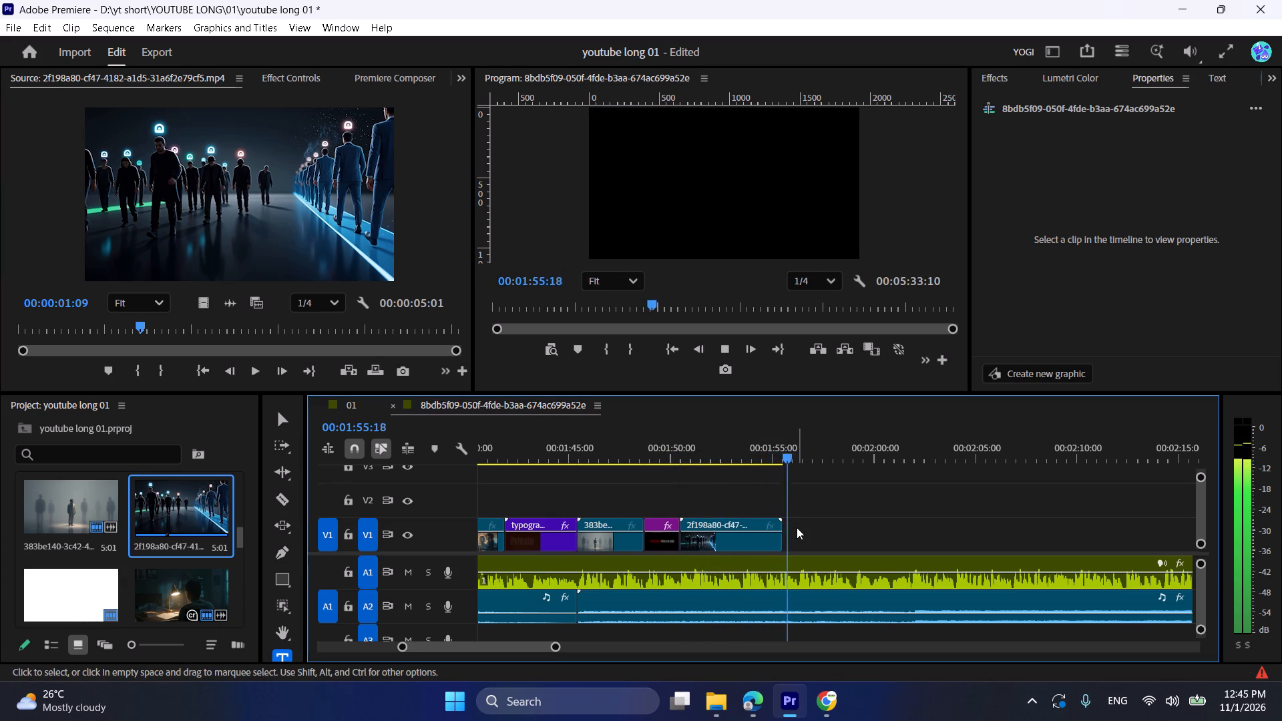
pyautogui.click(747, 443)
pyautogui.press('space')
pyautogui.keyDown('alt'); pyautogui.scroll(7, 776, 503); pyautogui.keyUp('alt')
pyautogui.press('space')
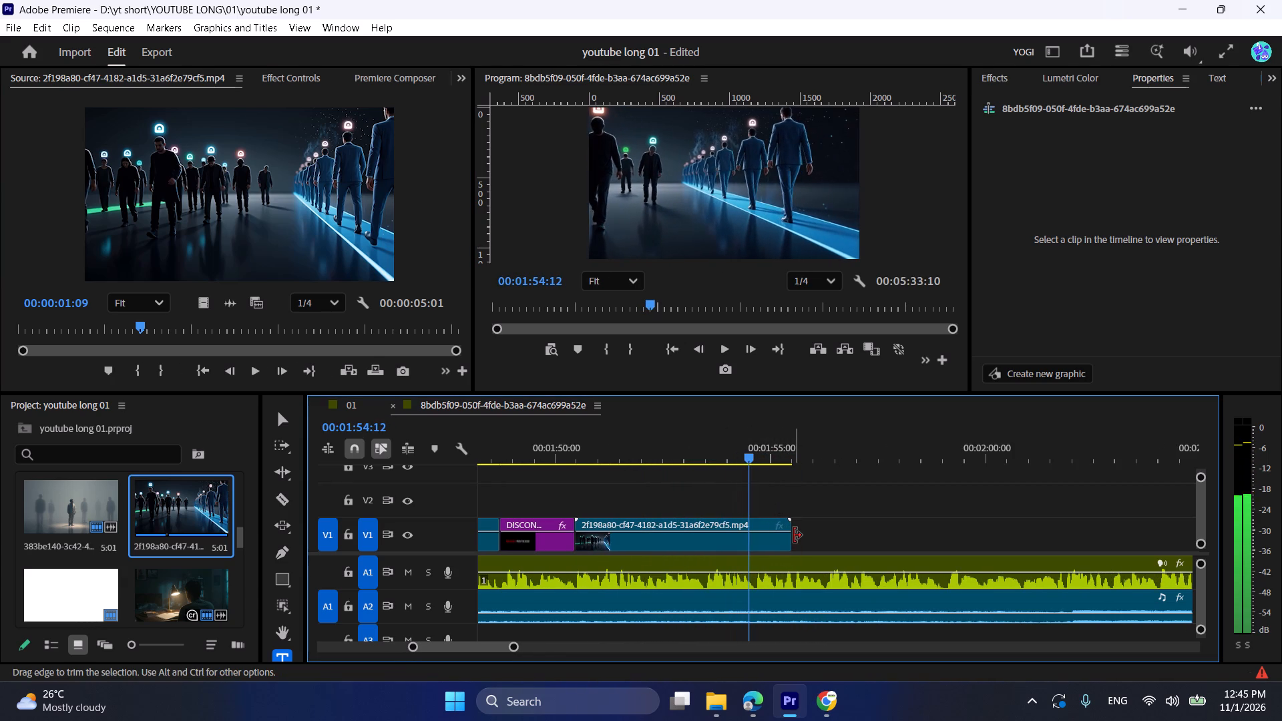
pyautogui.press('space')
pyautogui.press('space')
pyautogui.moveTo(794, 535); pyautogui.dragTo(762, 529)
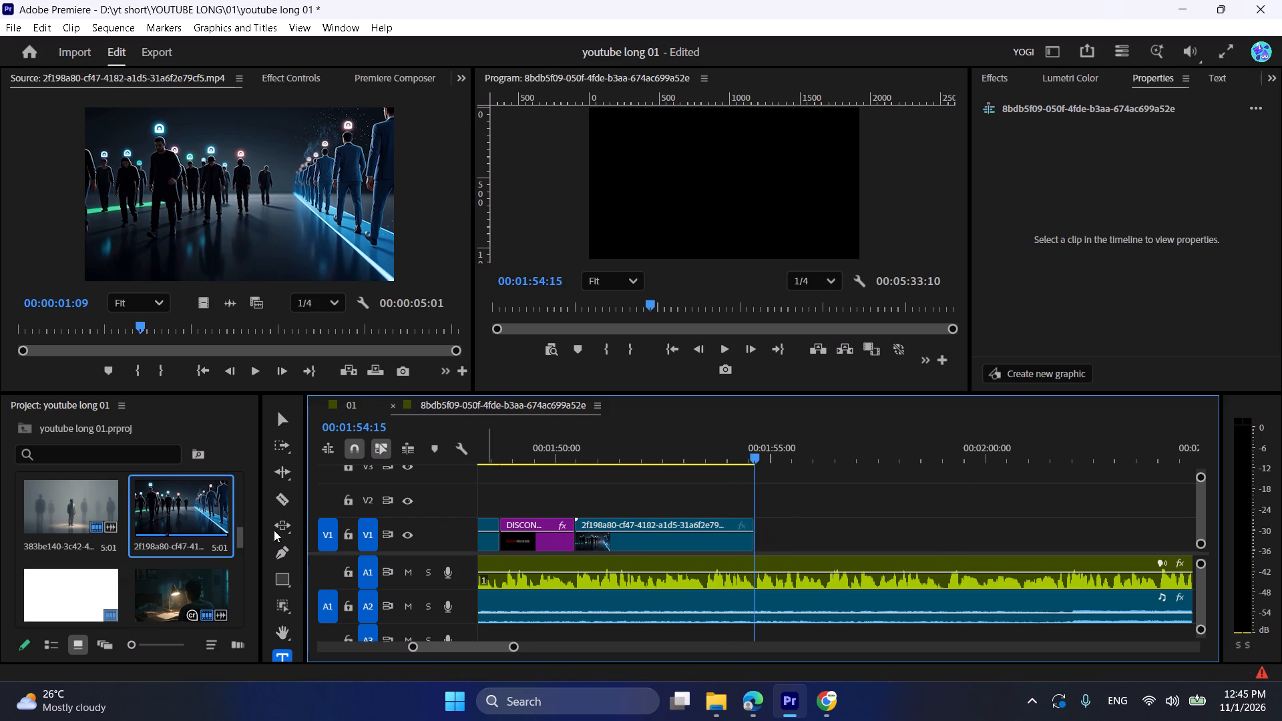
# Preview the young man clips in the project and place only the video of Young_man_overcomes_procrastination on V1 at about 00:01:53, over the 2f198a80 clip's end.
pyautogui.scroll(-2, 130, 546)
pyautogui.scroll(1, 136, 541)
pyautogui.doubleClick(182, 504)
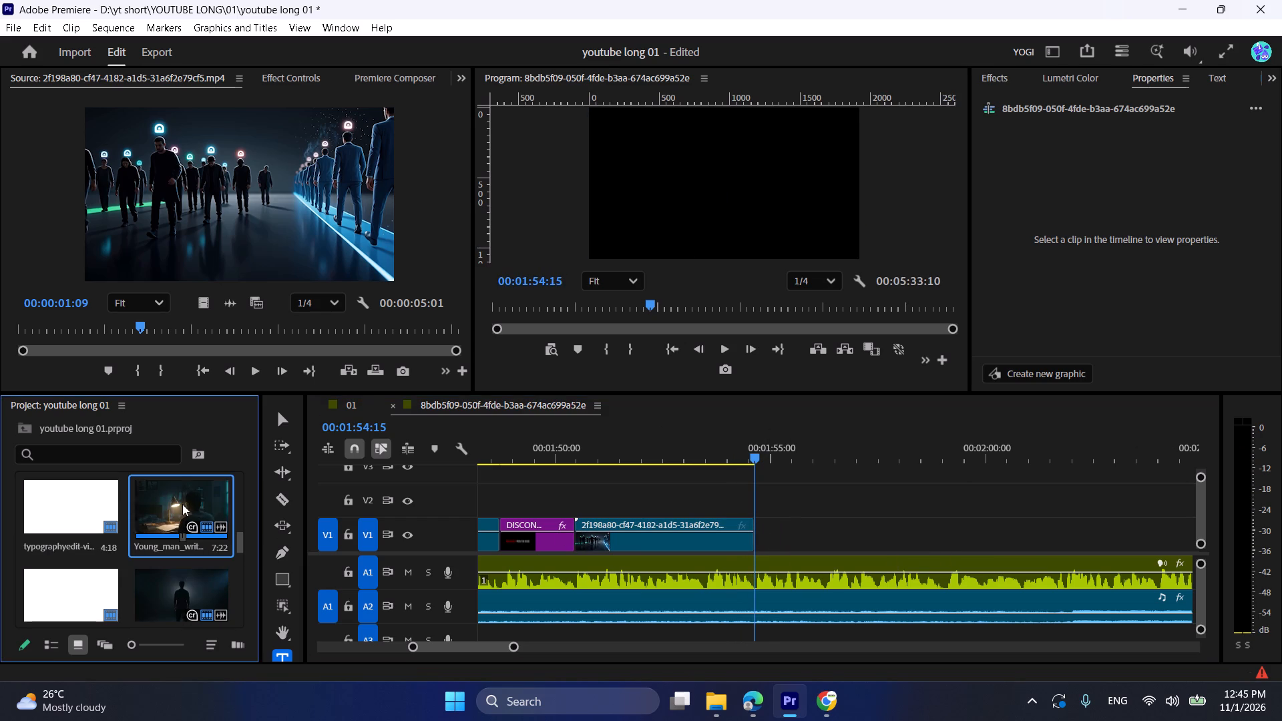
pyautogui.scroll(-1, 168, 570)
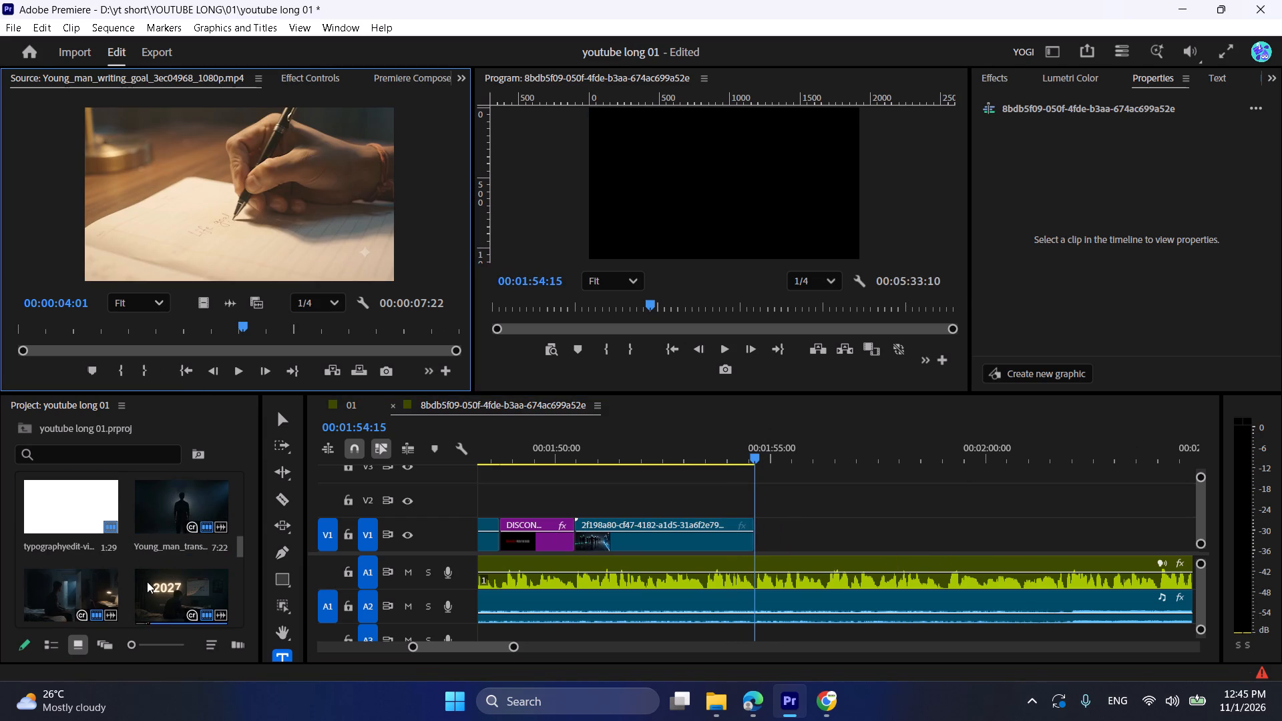
pyautogui.doubleClick(62, 587)
pyautogui.scroll(-1, 62, 587)
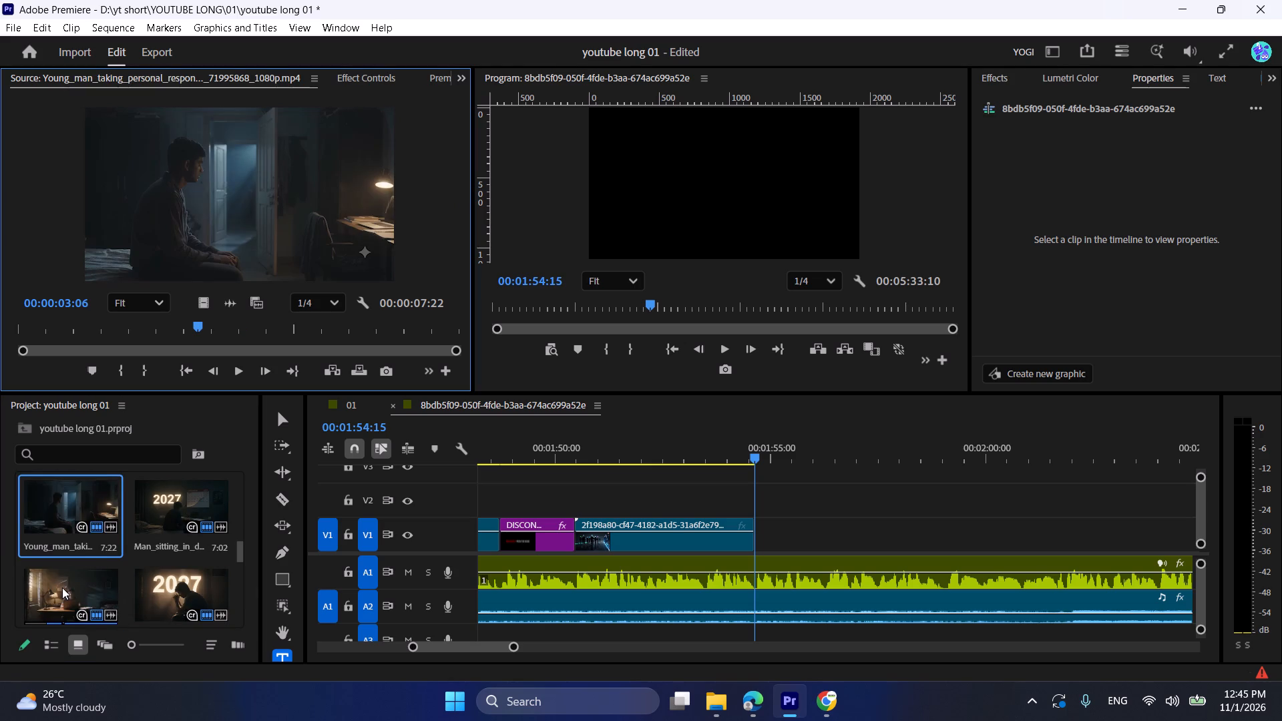
pyautogui.doubleClick(69, 587)
pyautogui.moveTo(204, 308); pyautogui.dragTo(622, 518)
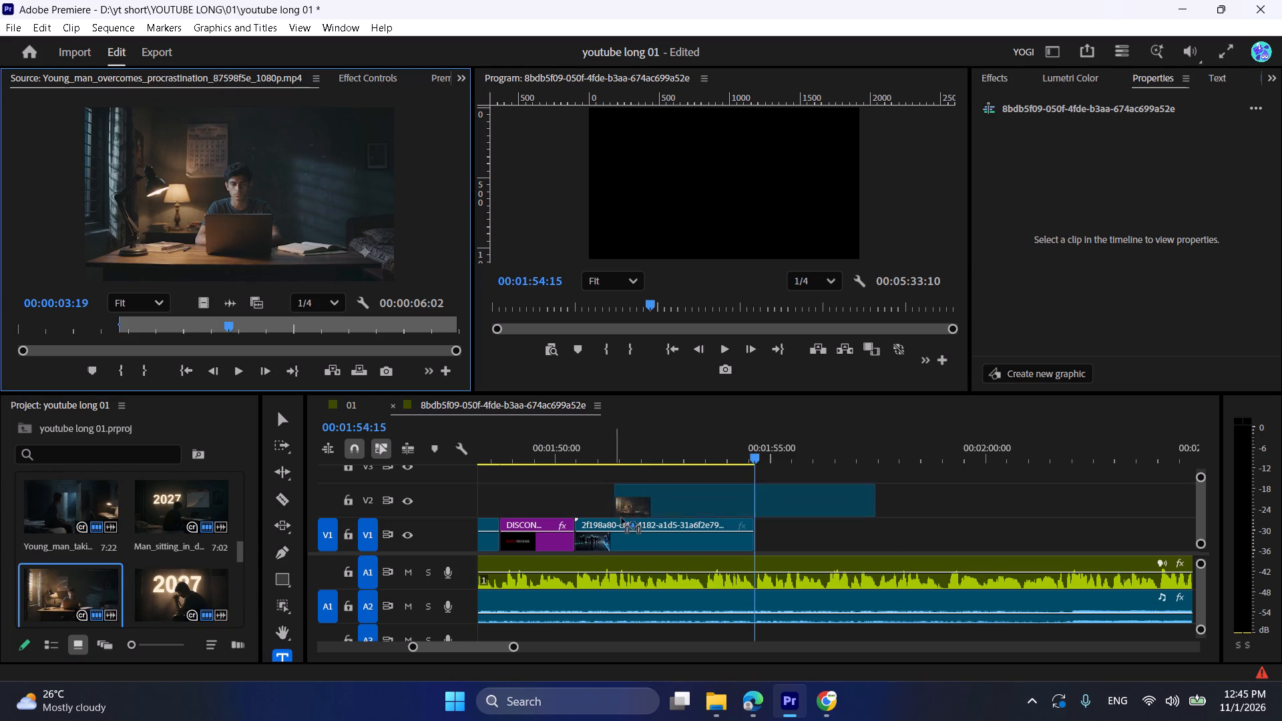
pyautogui.moveTo(622, 518); pyautogui.dragTo(704, 535)
pyautogui.click(691, 449)
pyautogui.press('space')
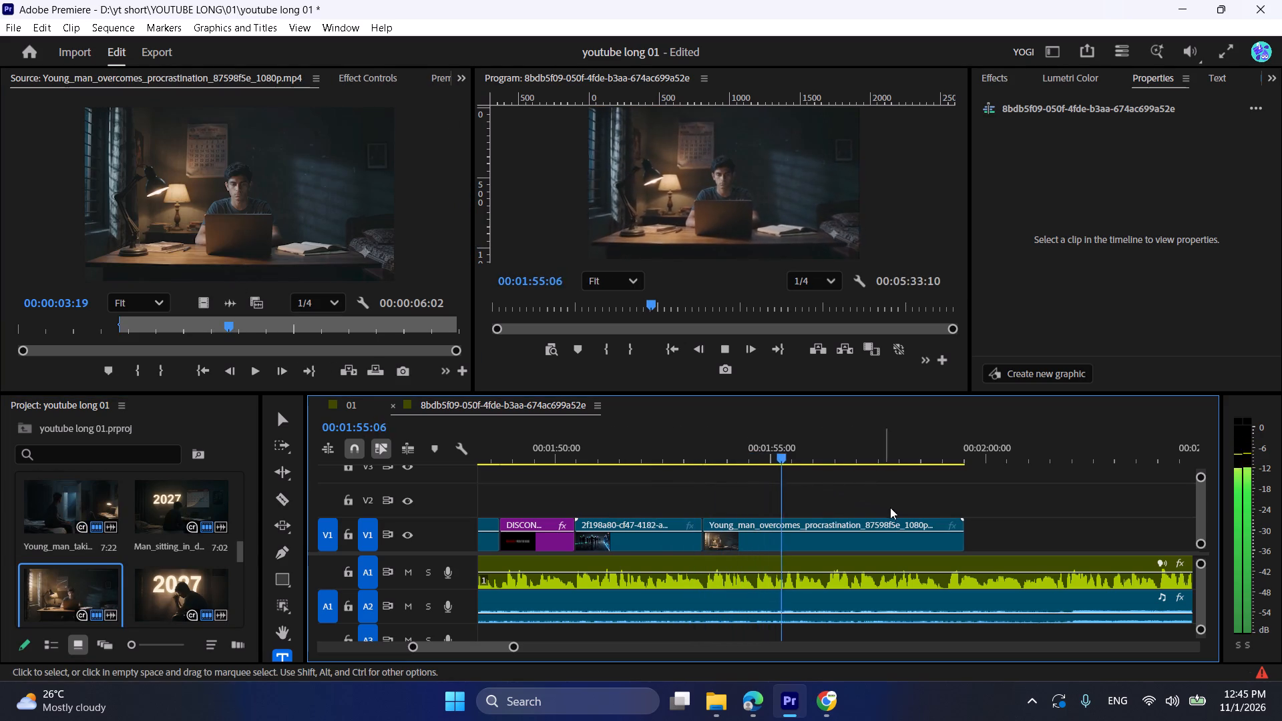
pyautogui.press('space')
pyautogui.press('space')
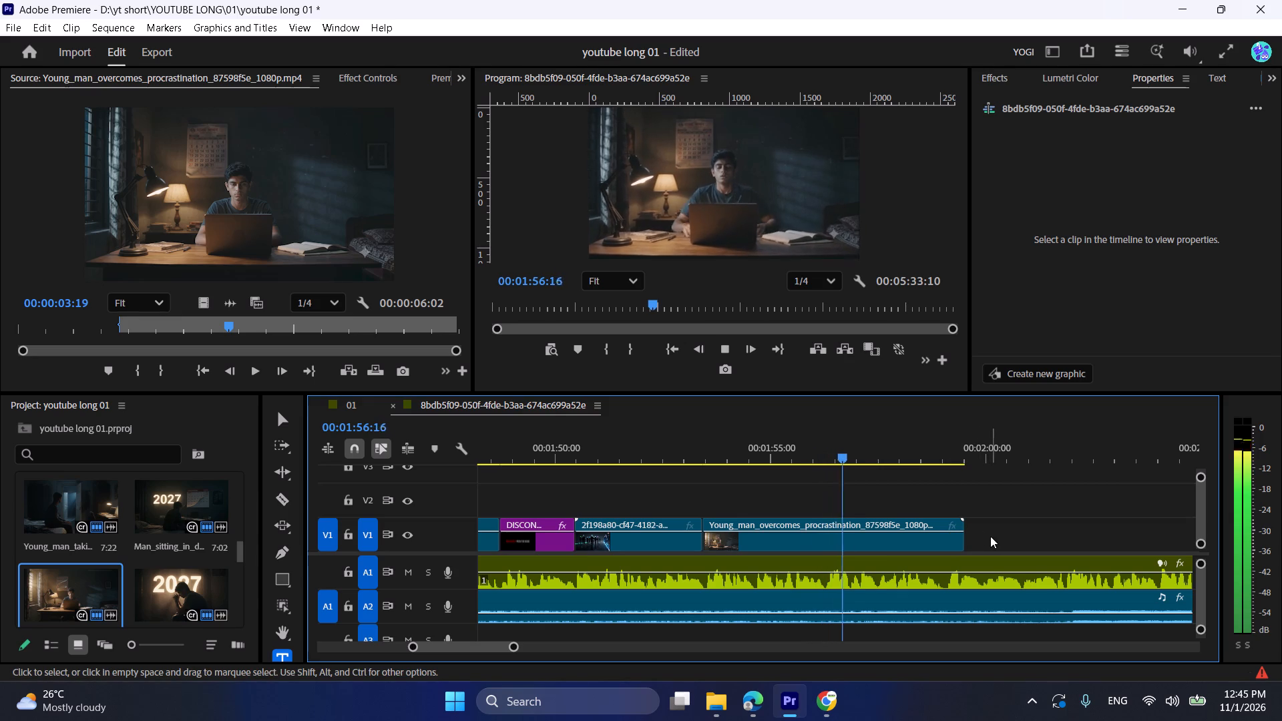
pyautogui.press('space')
pyautogui.moveTo(852, 439); pyautogui.dragTo(815, 431)
pyautogui.press('space')
pyautogui.press('space')
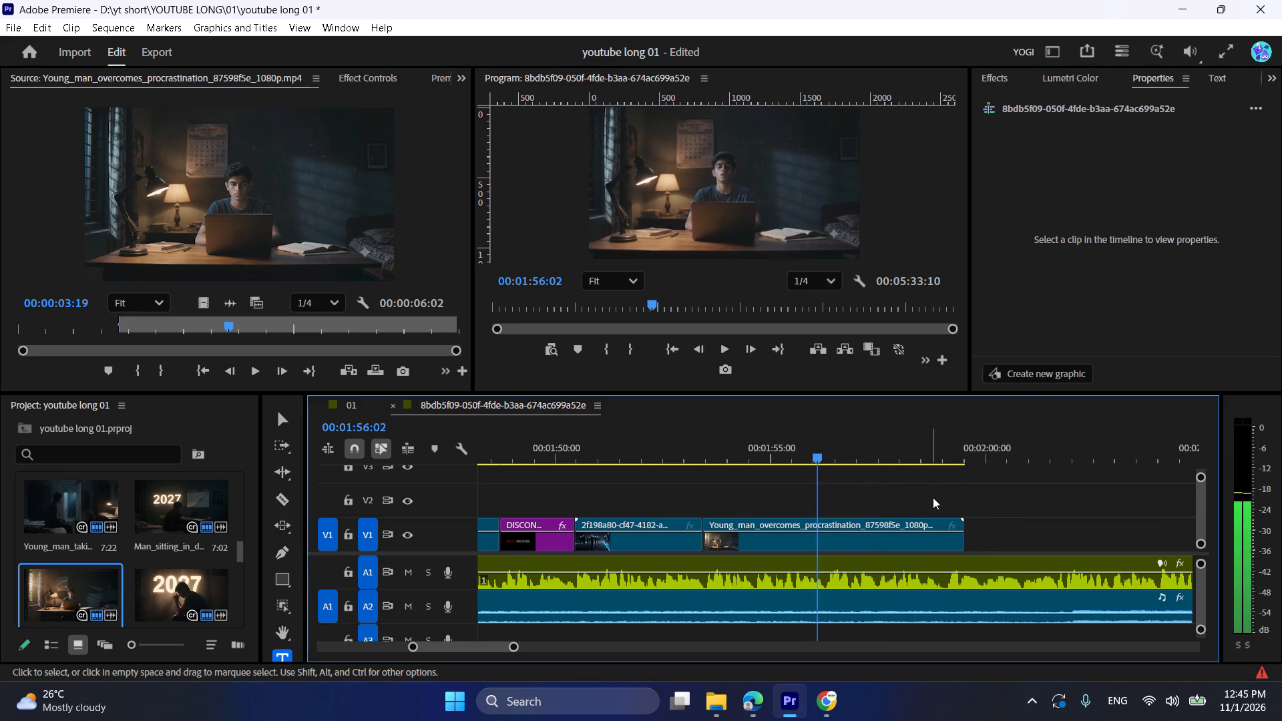
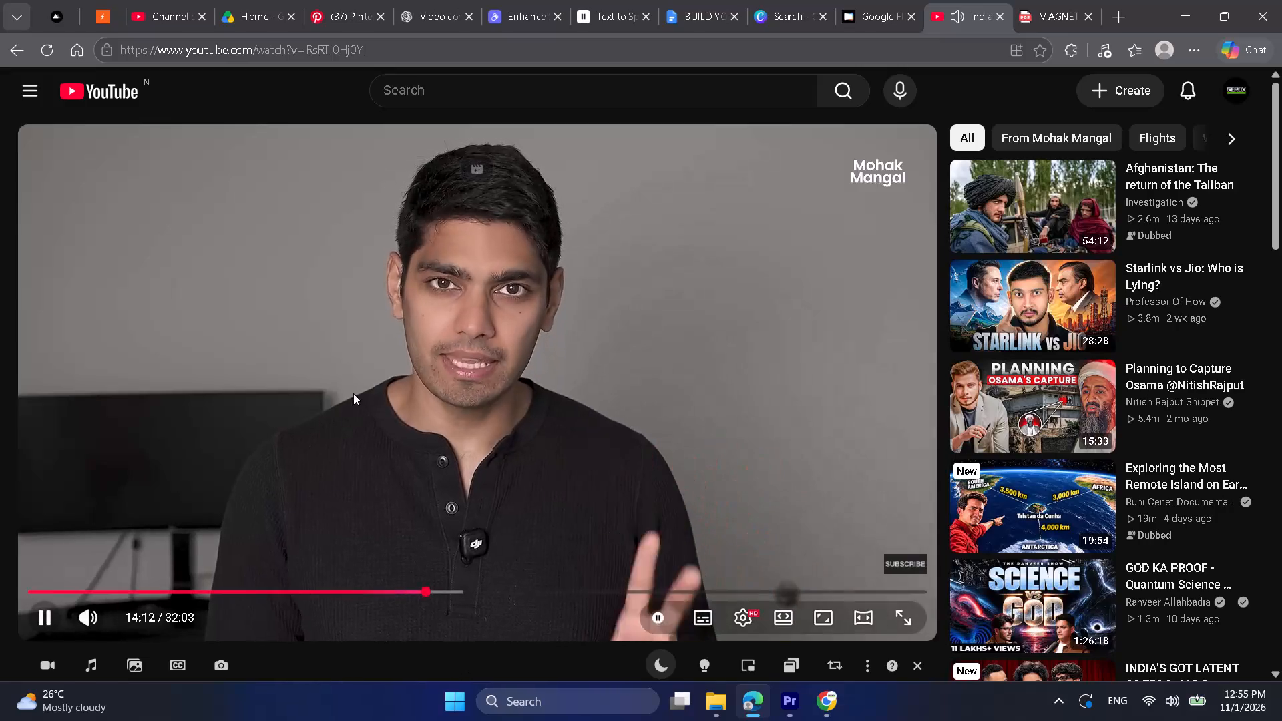
# Pause the YouTube video, return to Premiere and import the Young_man_waking_up_scrolling clip from the Downloads folder into the project.
pyautogui.click(363, 387)
pyautogui.click(1191, 0)
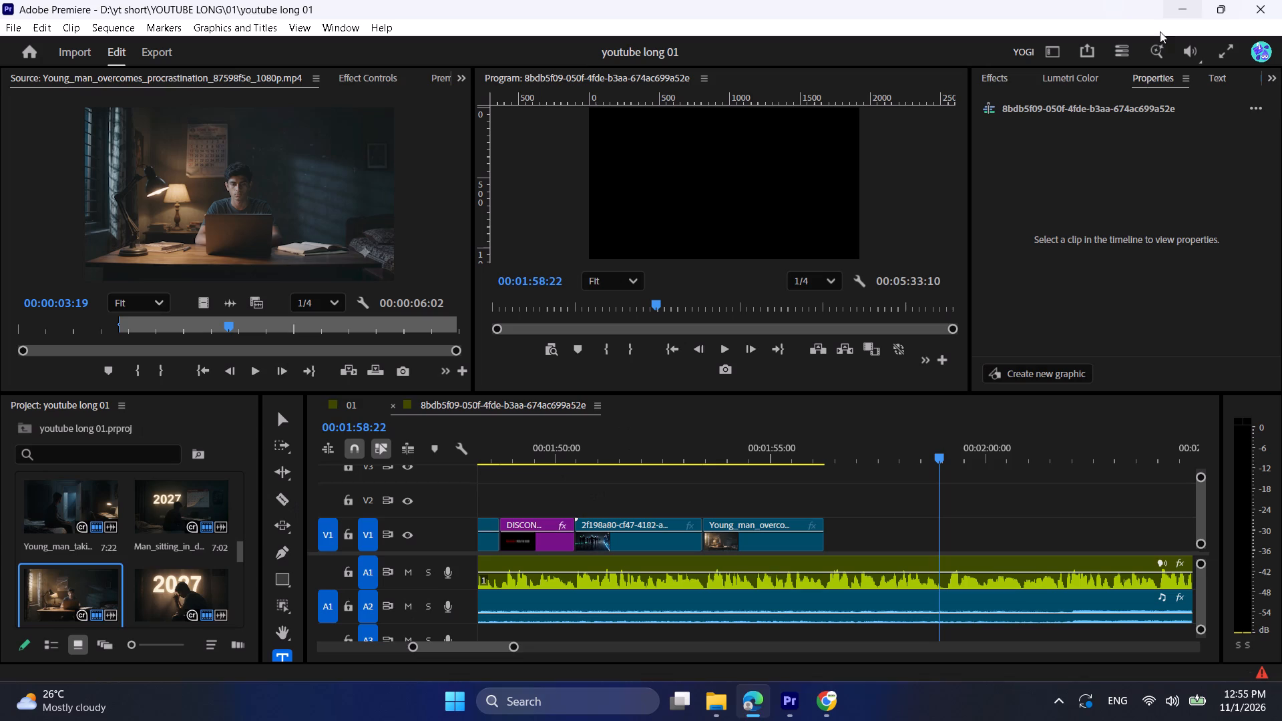
pyautogui.click(688, 618)
pyautogui.click(704, 694)
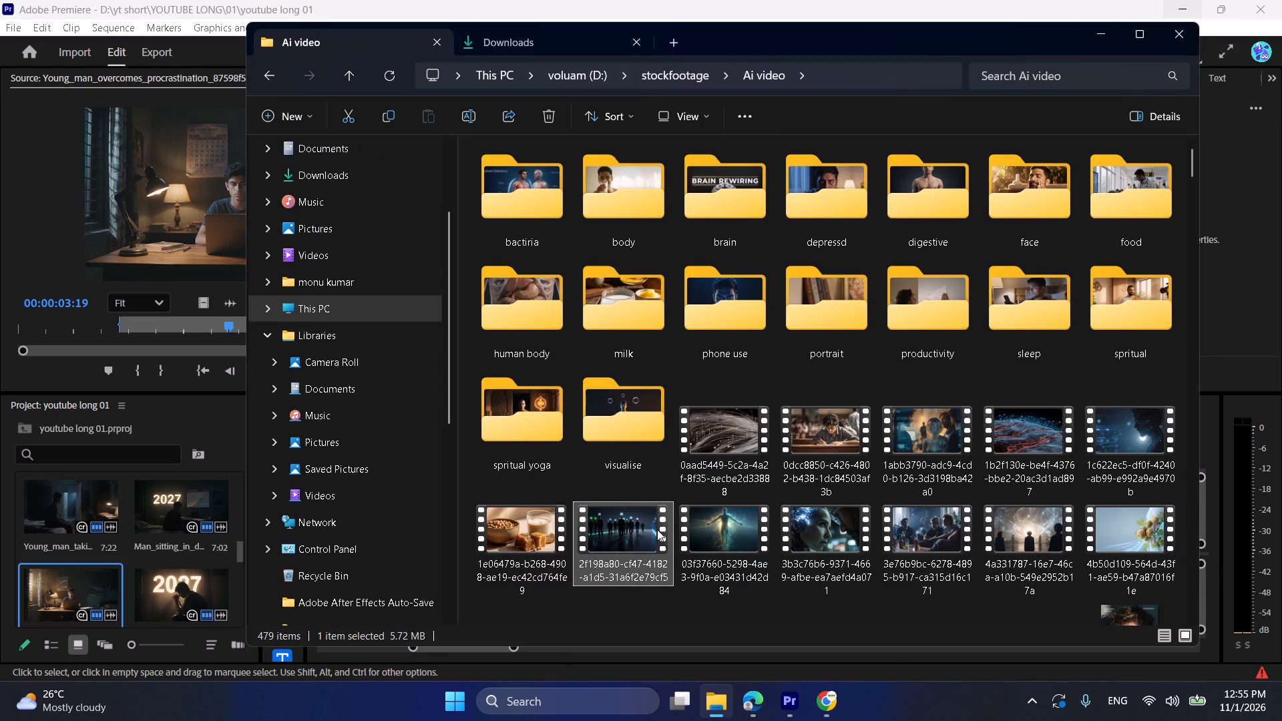
pyautogui.click(576, 39)
pyautogui.click(416, 202)
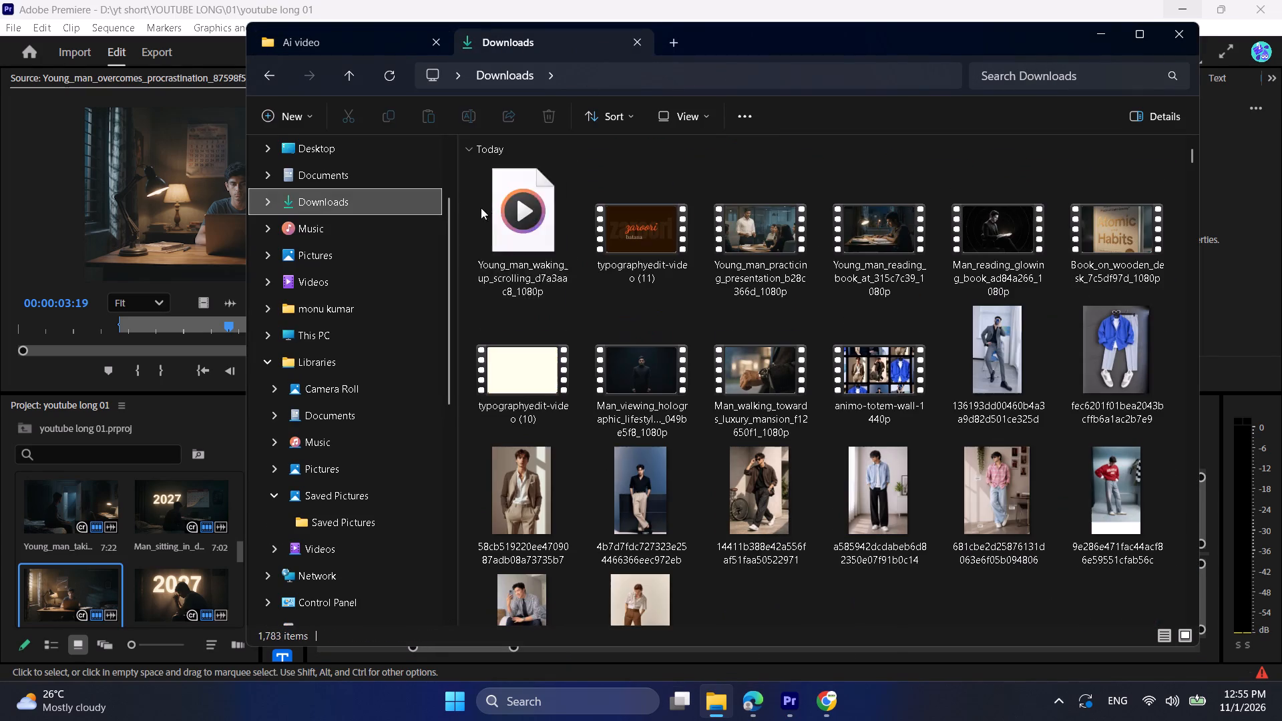
pyautogui.moveTo(529, 228); pyautogui.dragTo(126, 582)
# Place only the video of the waking-up clip on V1, directly after the Young_man_overcomes clip.
pyautogui.doubleClick(166, 593)
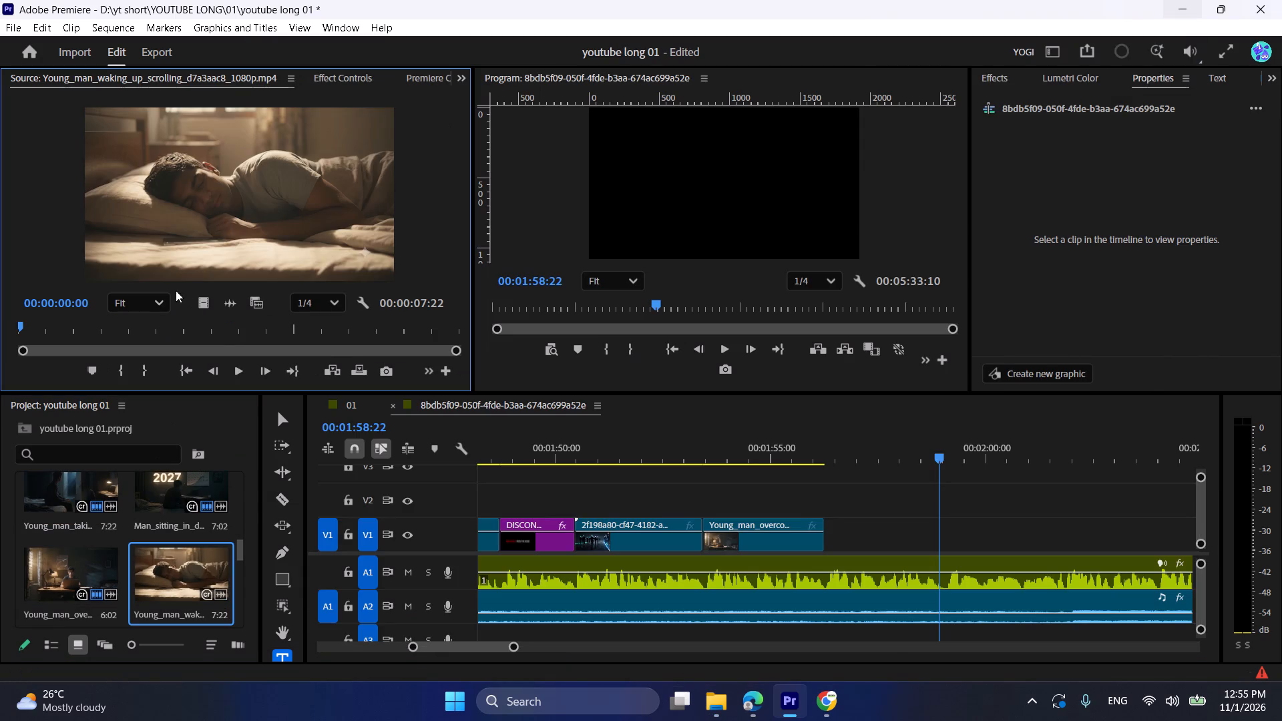
pyautogui.moveTo(196, 306); pyautogui.dragTo(831, 531)
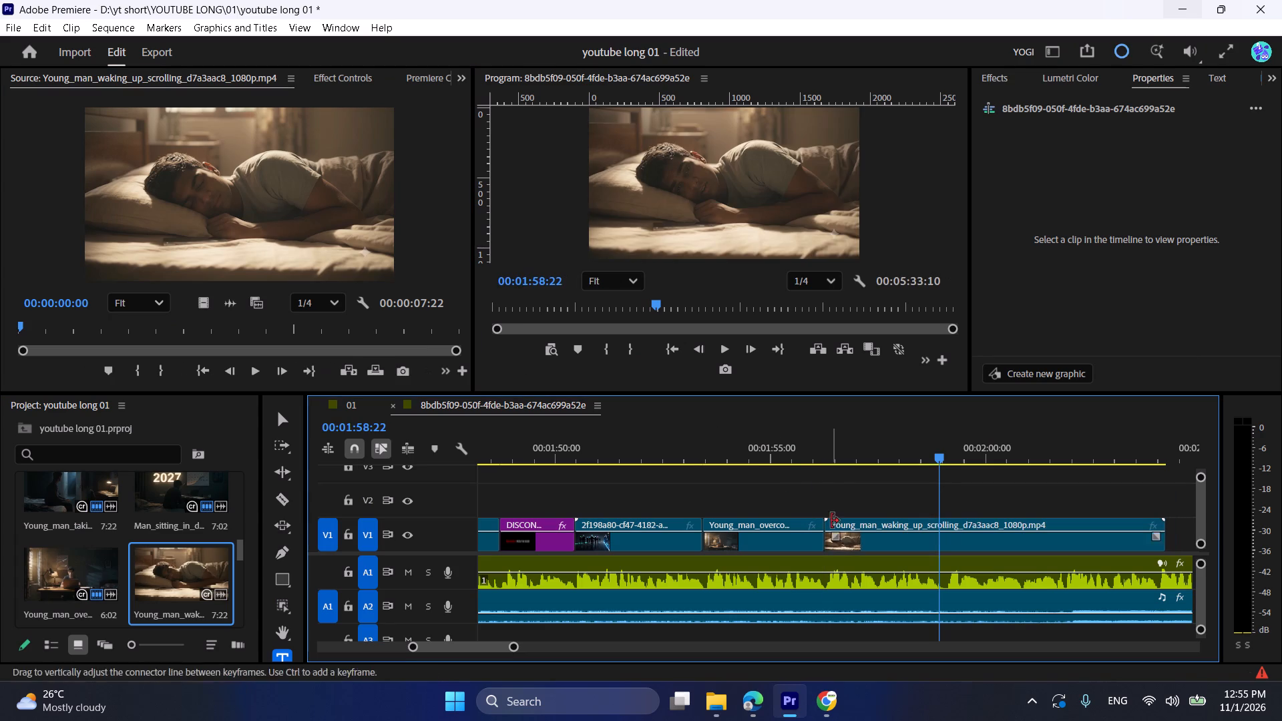
# Cut about 3 seconds off the start of the waking-up clip and move it back against the preceding clip.
pyautogui.press('space')
pyautogui.click(773, 441)
pyautogui.press('space')
pyautogui.scroll(-5, 787, 476)
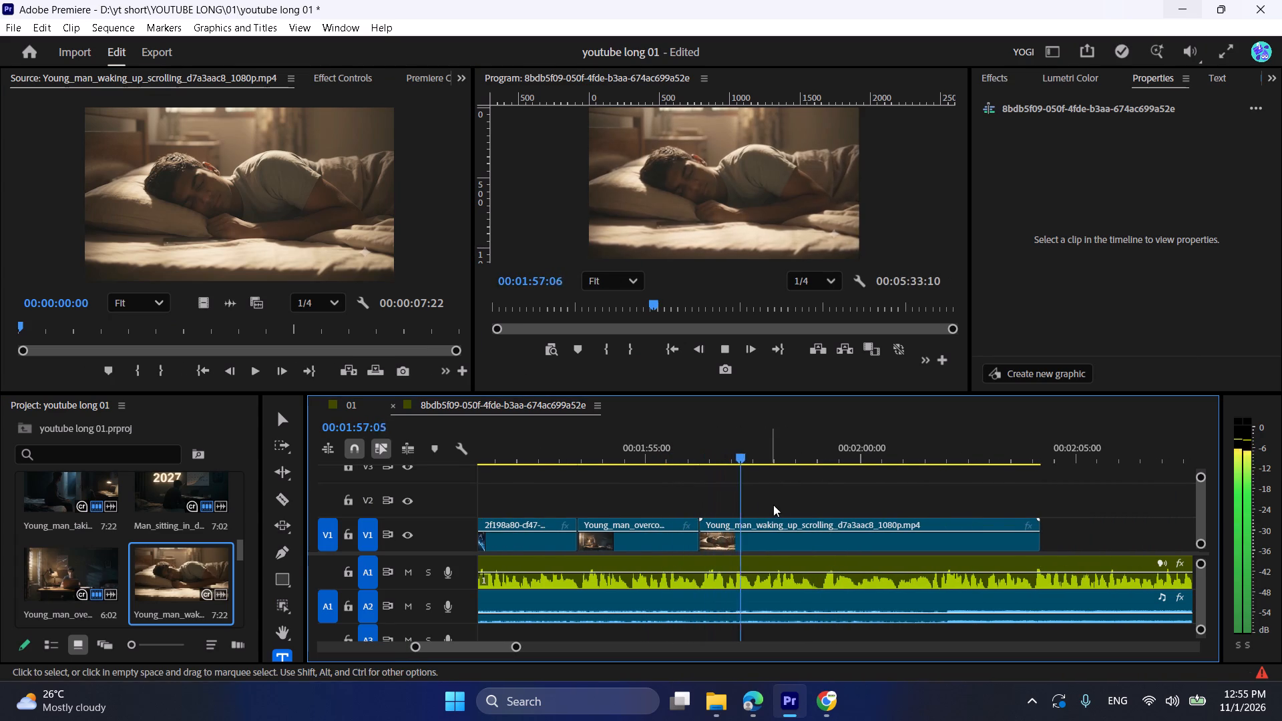
pyautogui.press('space')
pyautogui.moveTo(706, 521); pyautogui.dragTo(844, 531)
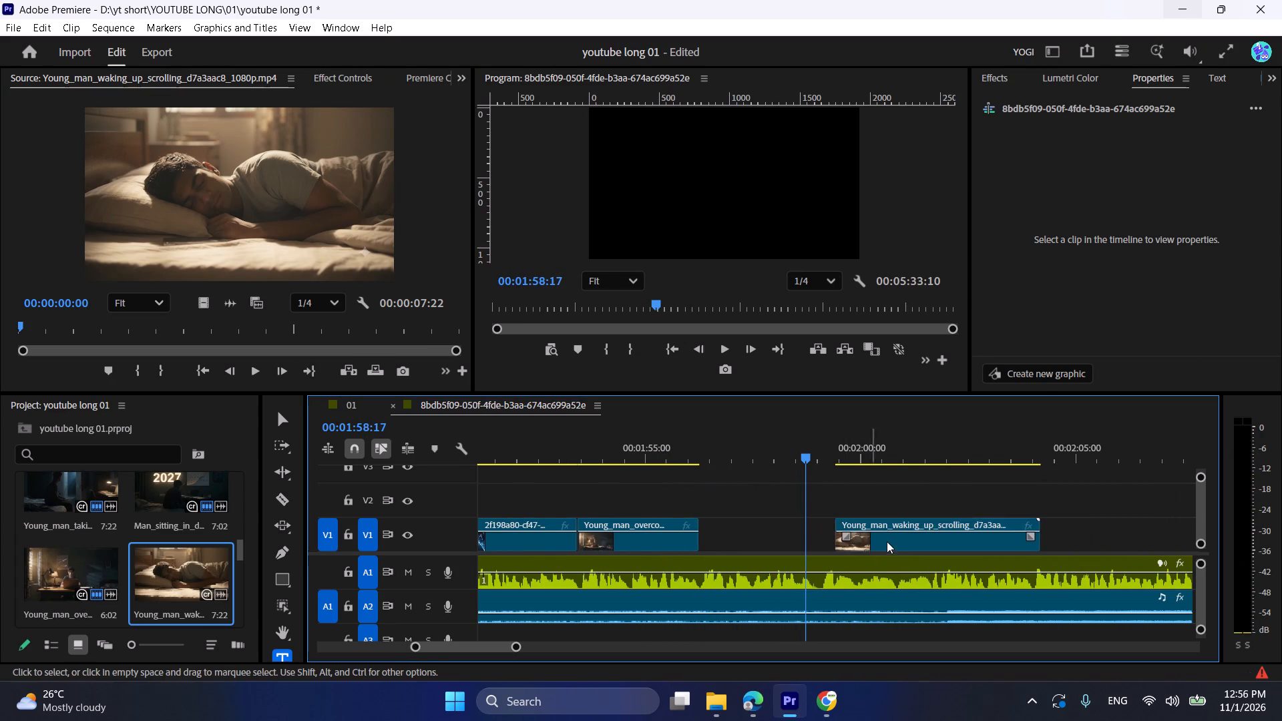
pyautogui.moveTo(899, 544); pyautogui.dragTo(773, 541)
pyautogui.moveTo(815, 549); pyautogui.dragTo(808, 549)
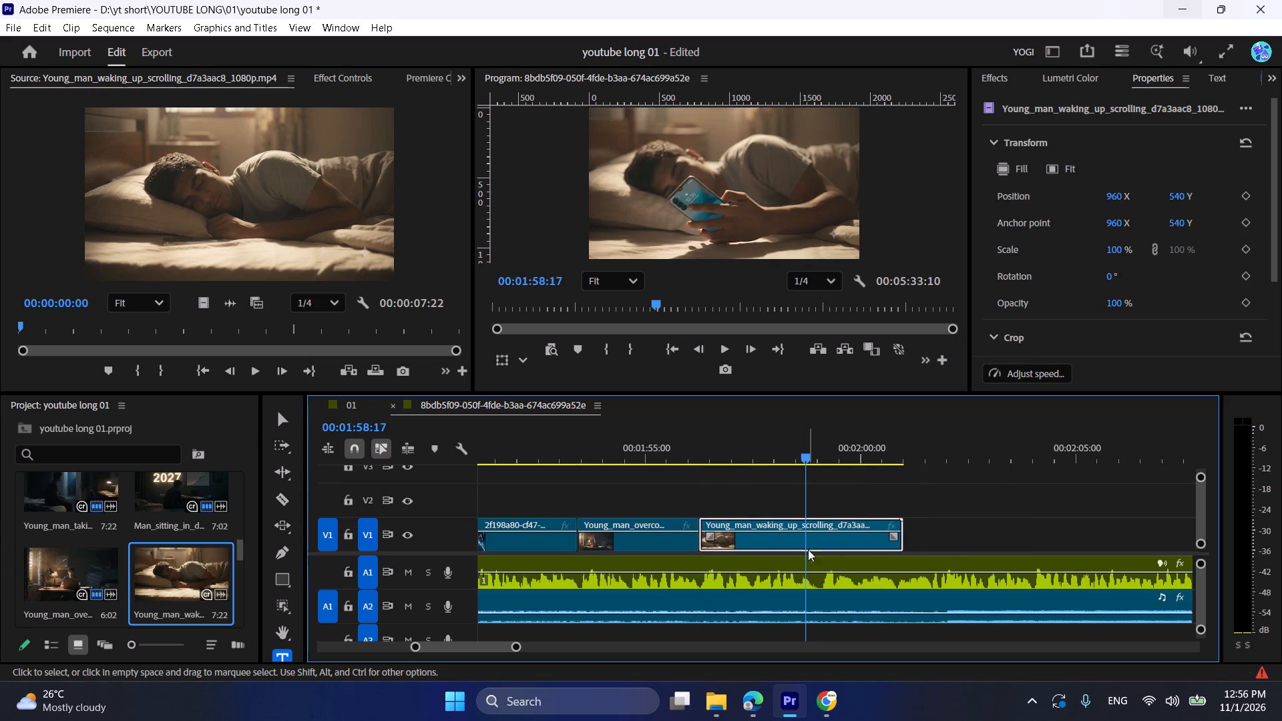
# Play the waking-up clip against the voiceover and trim its end to 00:02:00:16.
pyautogui.click(697, 451)
pyautogui.click(740, 493)
pyautogui.press('space')
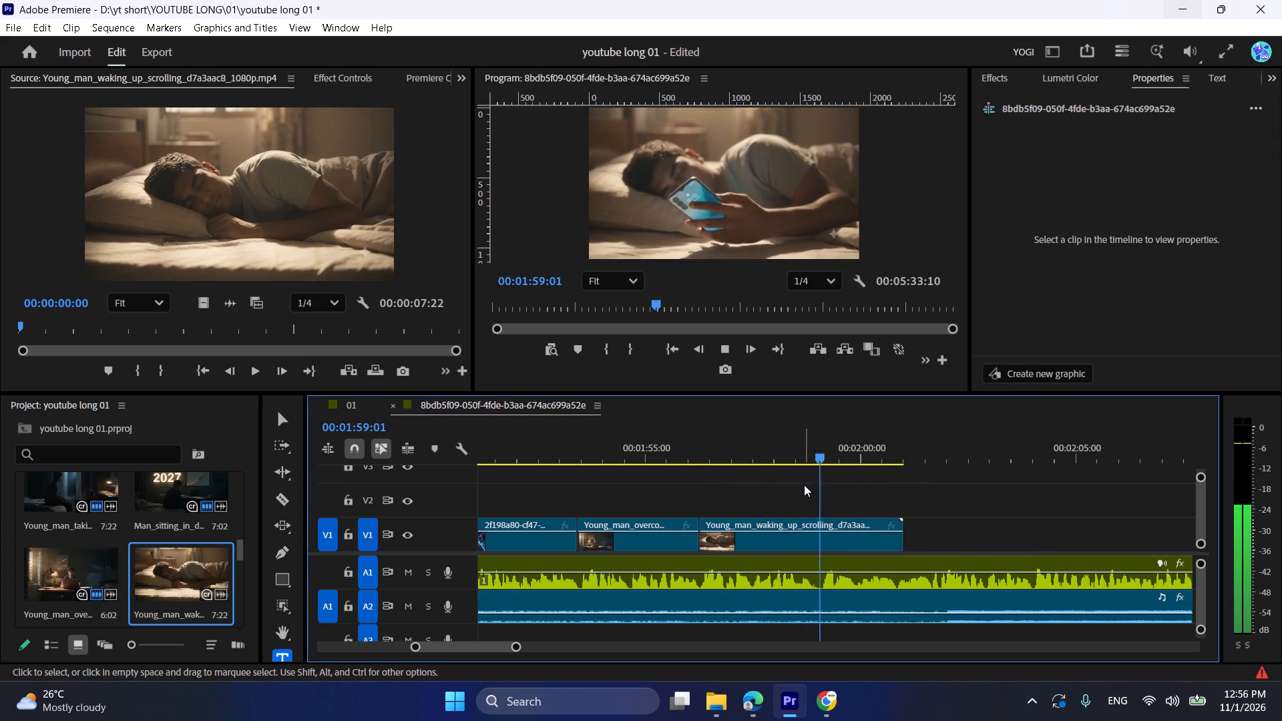
pyautogui.press('space')
pyautogui.moveTo(912, 527); pyautogui.dragTo(917, 529)
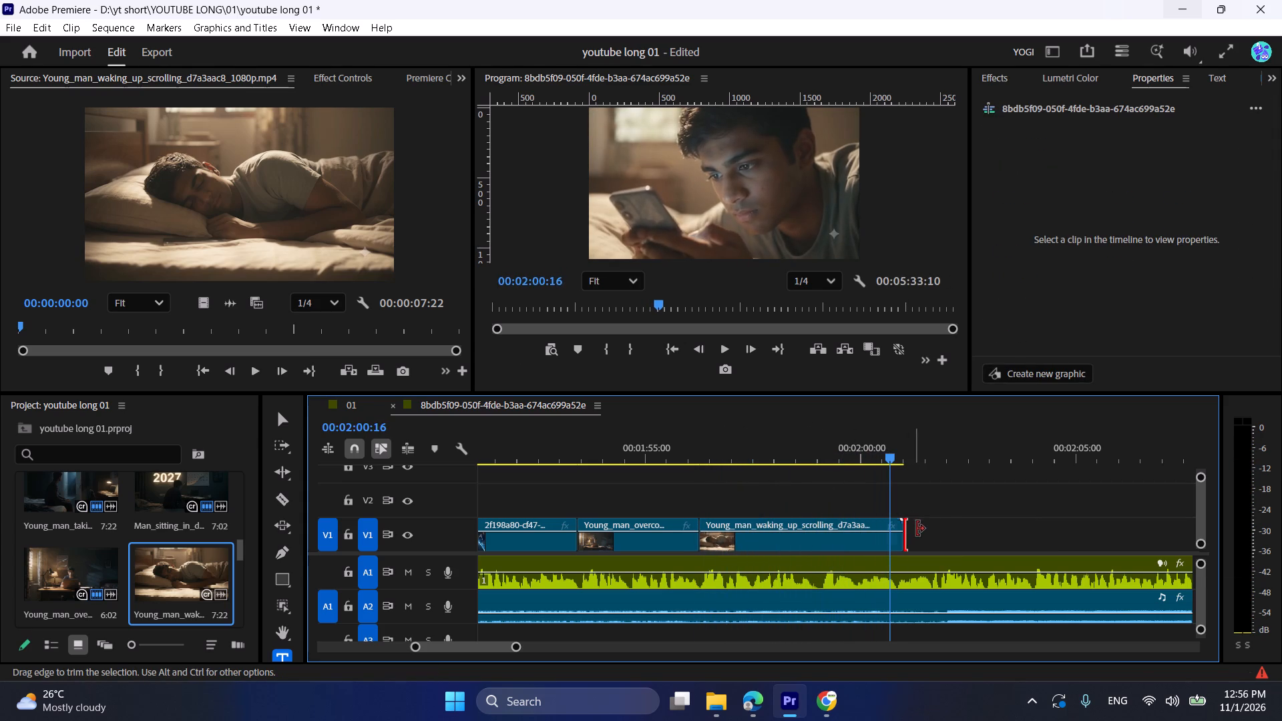
pyautogui.moveTo(917, 529); pyautogui.dragTo(945, 533)
pyautogui.press('space')
pyautogui.press('space')
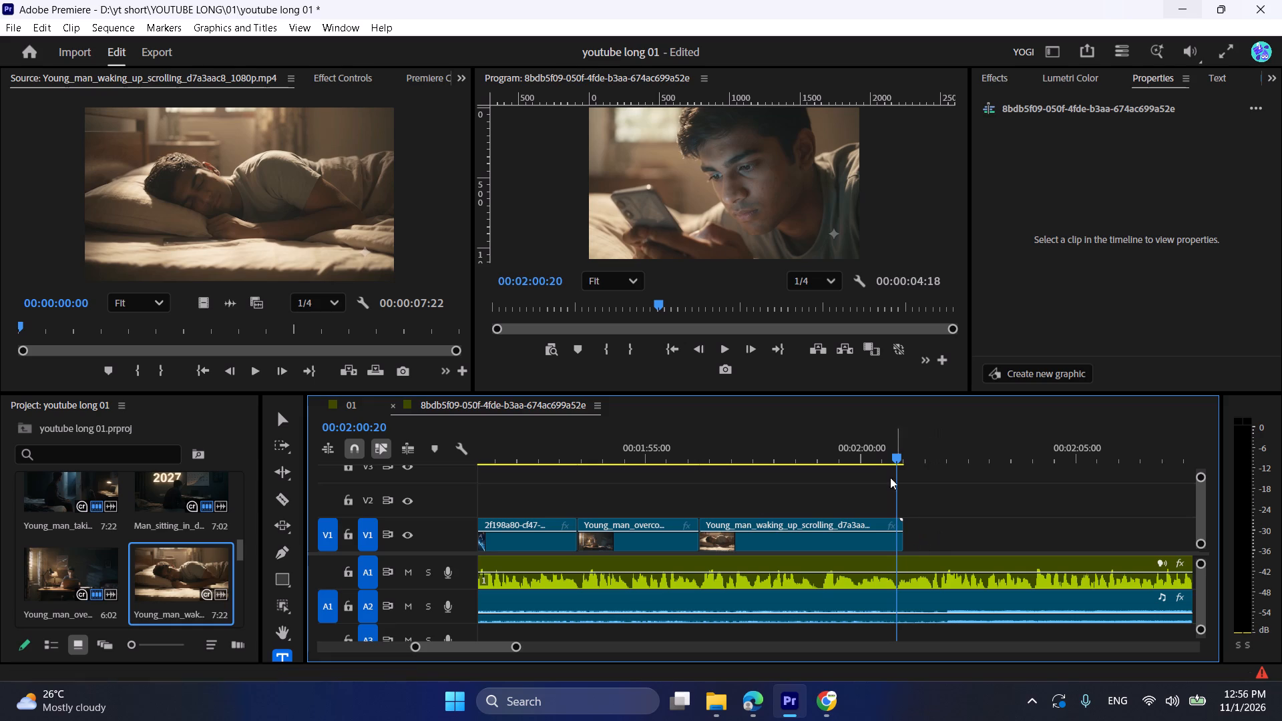
pyautogui.moveTo(865, 439); pyautogui.dragTo(853, 436)
pyautogui.press('space')
pyautogui.press('space')
pyautogui.moveTo(912, 542); pyautogui.dragTo(901, 542)
# Import the an_indian_man_sitting_and_holding_a clip from the phone use folder of the Ai video stock footage.
pyautogui.click(716, 702)
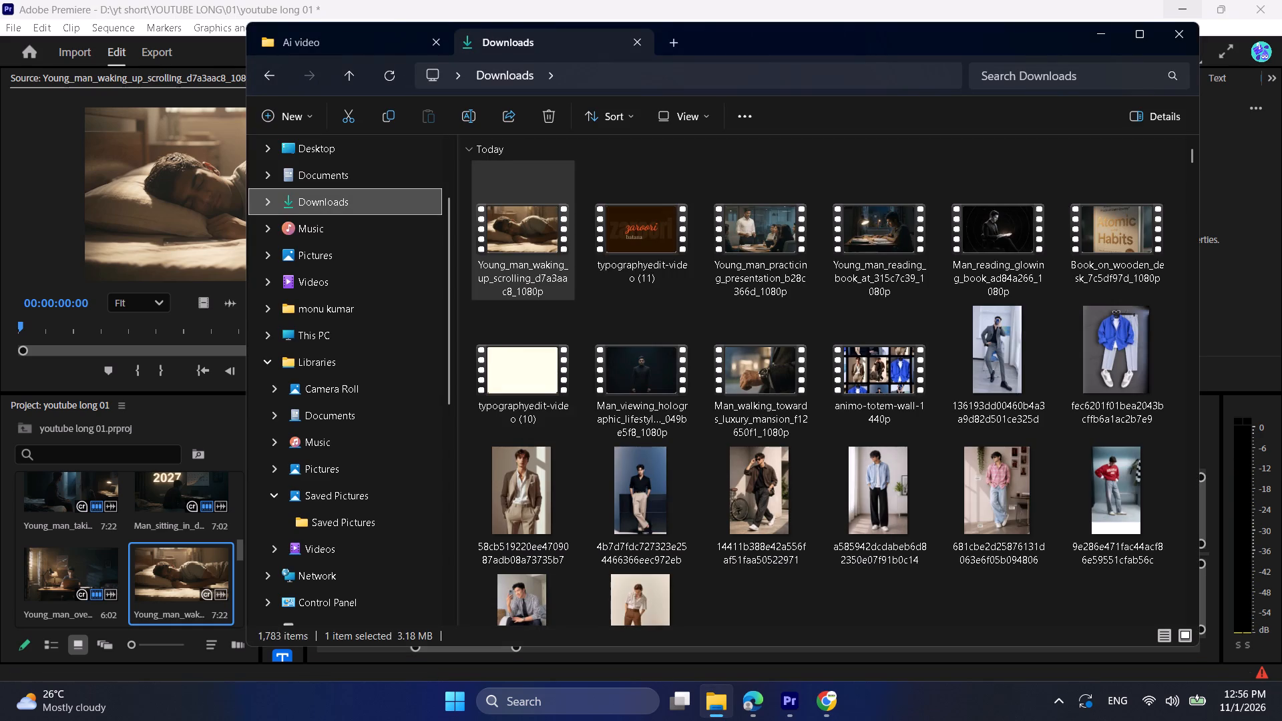
pyautogui.click(390, 49)
pyautogui.doubleClick(736, 289)
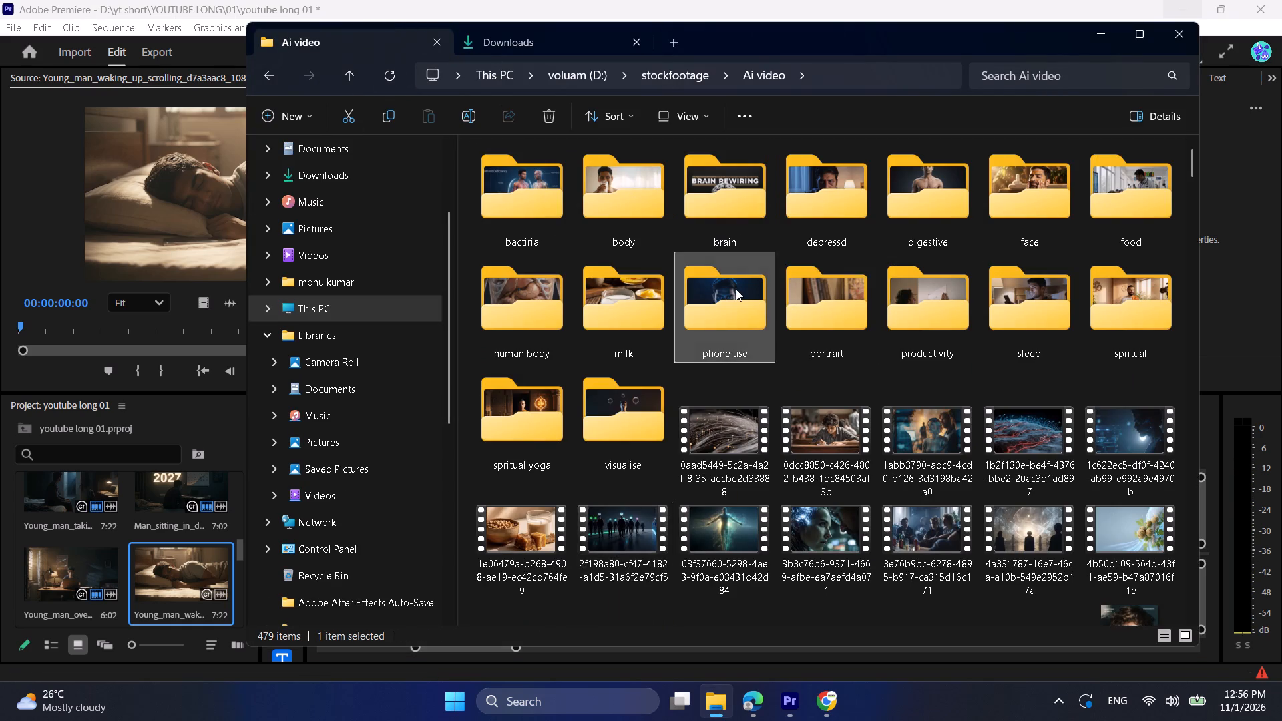
pyautogui.click(845, 348)
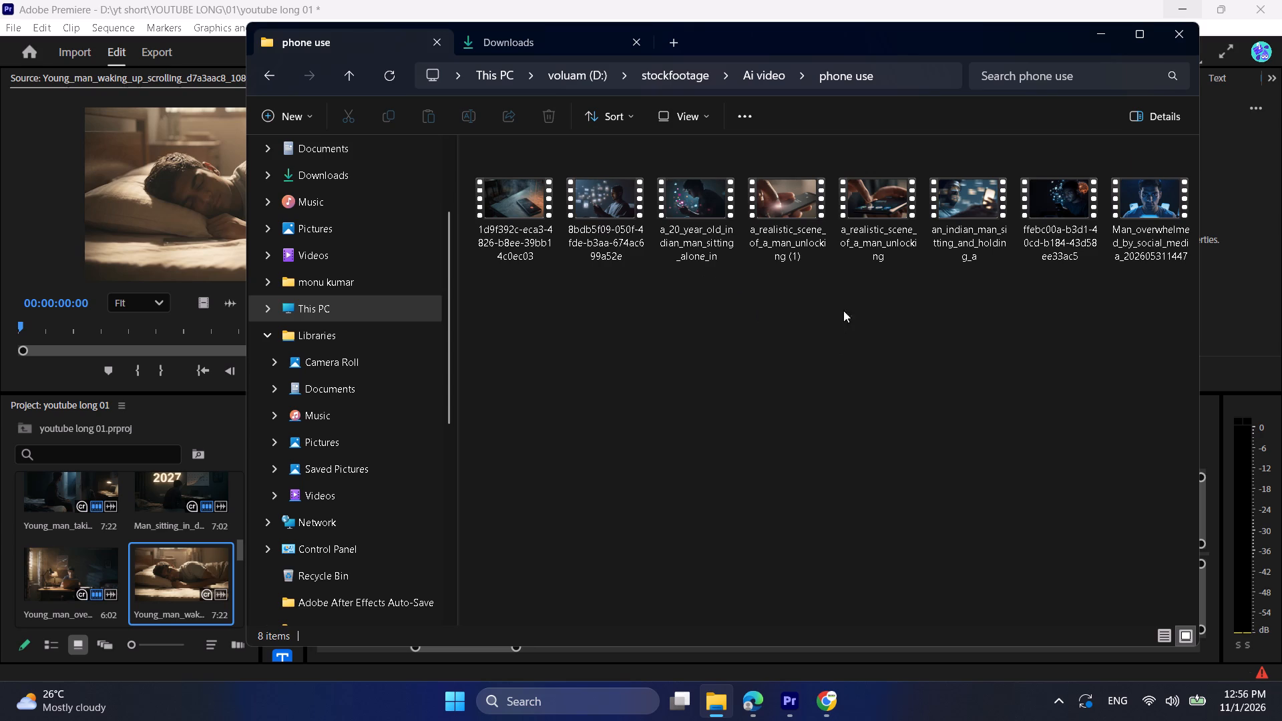
pyautogui.moveTo(968, 208); pyautogui.dragTo(117, 582)
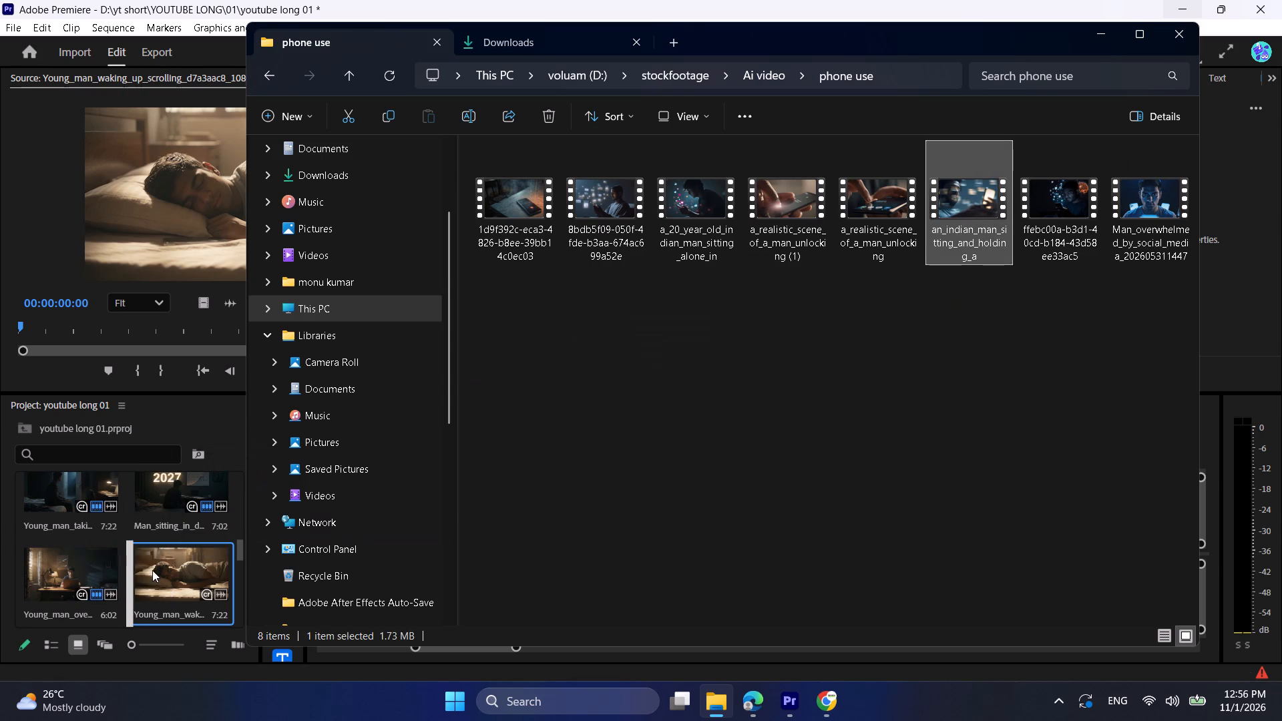
# Preview the imported phone clip and place its video on V1 directly after the waking-up clip.
pyautogui.doubleClick(152, 570)
pyautogui.press('space')
pyautogui.moveTo(203, 303); pyautogui.dragTo(873, 514)
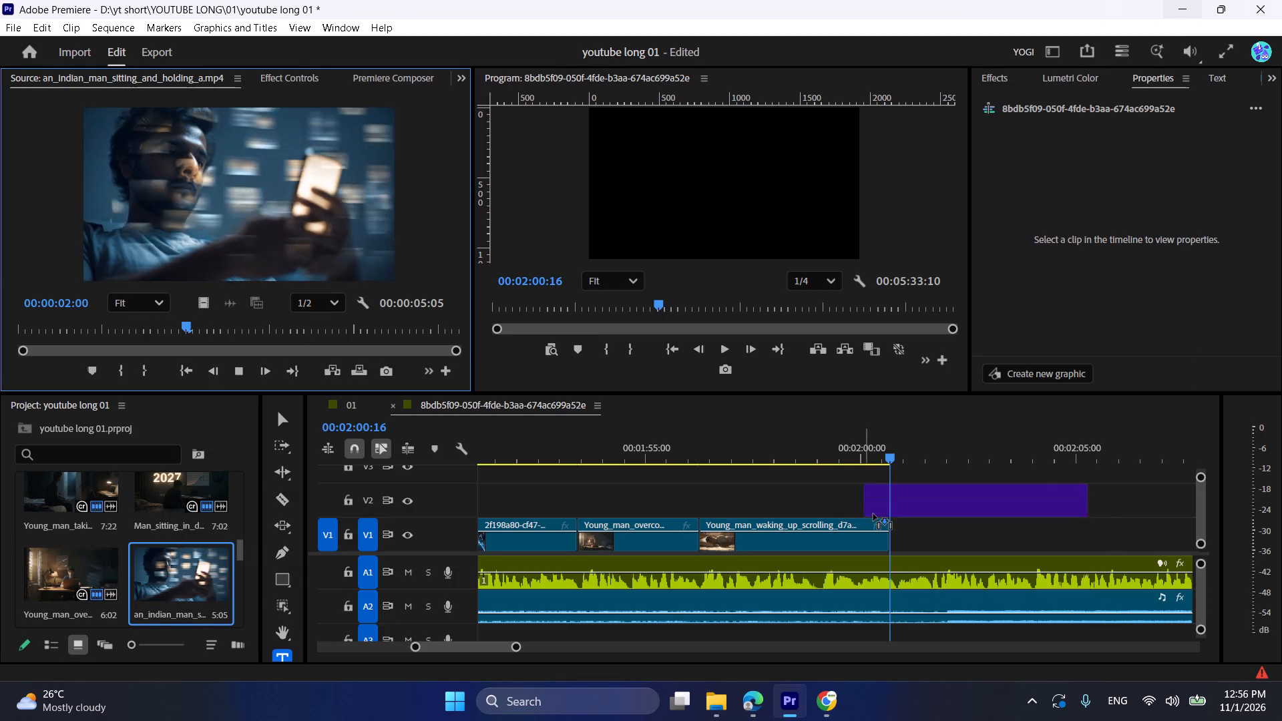
pyautogui.moveTo(873, 514); pyautogui.dragTo(897, 544)
# Scale the phone clip on V1 to 237% so it fills the frame.
pyautogui.click(923, 537)
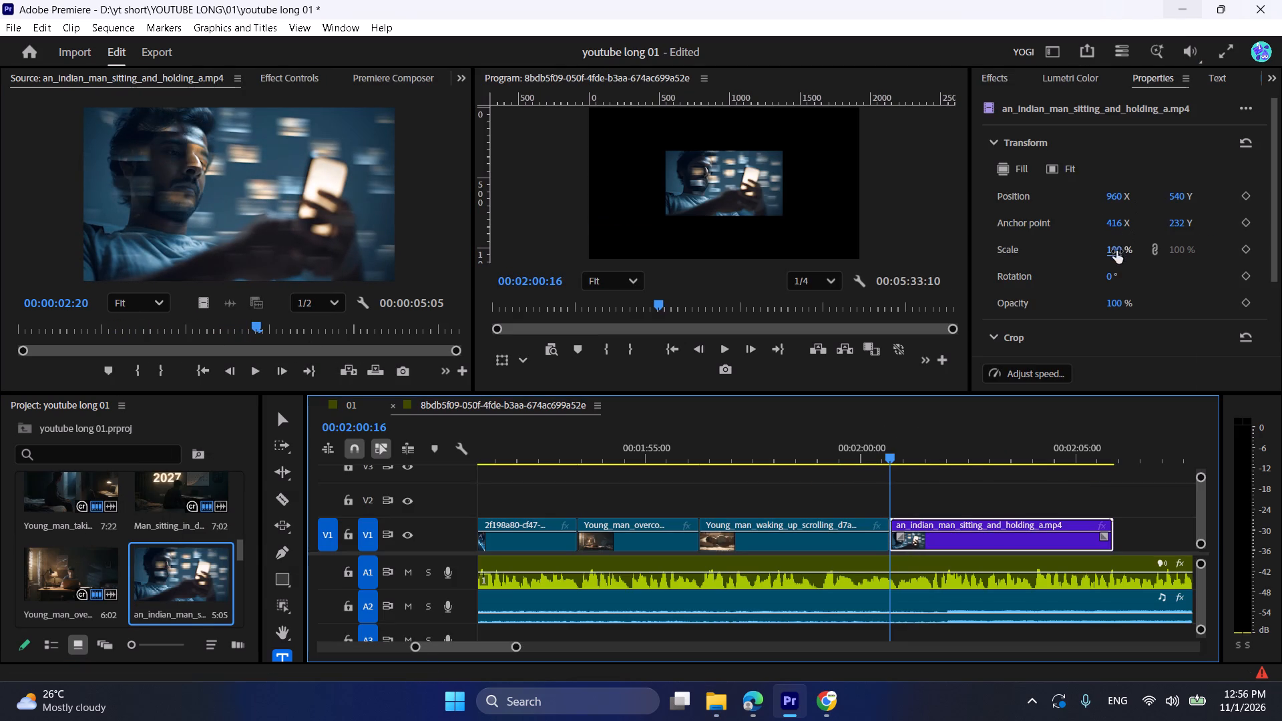
pyautogui.moveTo(1116, 251); pyautogui.dragTo(1243, 260)
# Play the phone clip against the voiceover and trim its end to 00:02:04:00.
pyautogui.press('space')
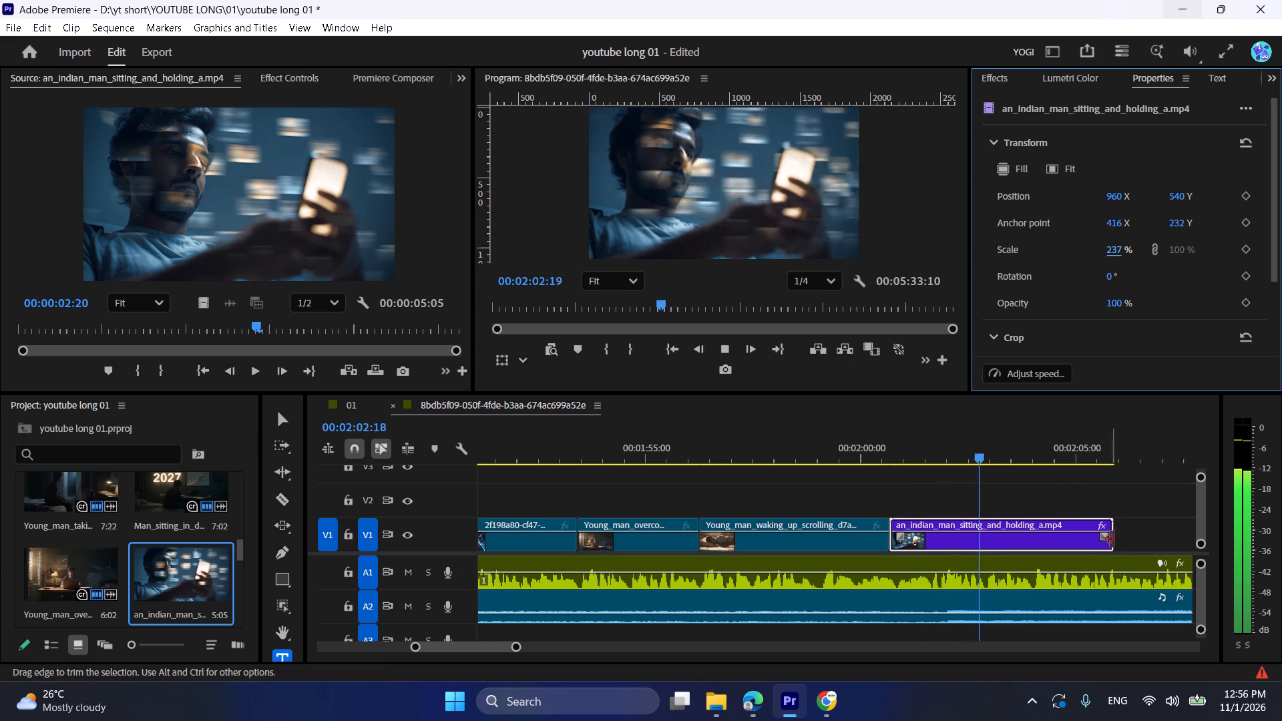
pyautogui.press('space')
pyautogui.moveTo(1119, 541); pyautogui.dragTo(1039, 523)
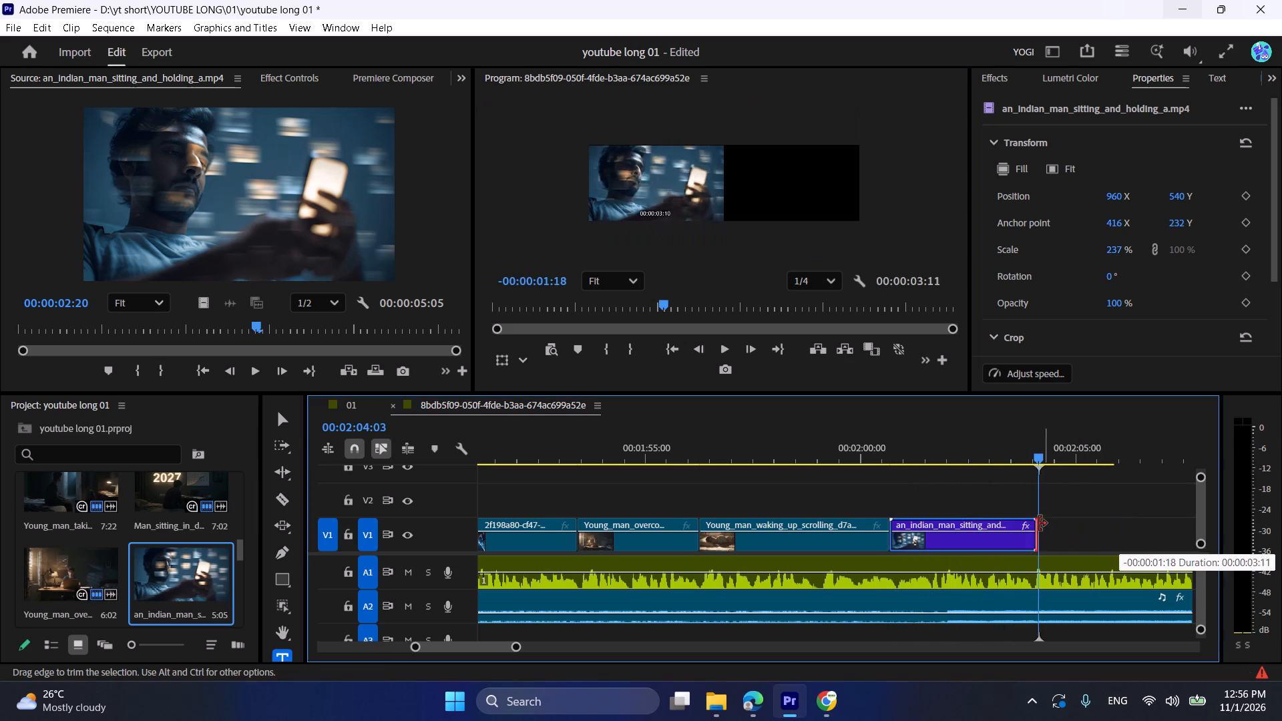
pyautogui.moveTo(1039, 523); pyautogui.dragTo(1037, 523)
pyautogui.click(1010, 447)
pyautogui.press('space')
pyautogui.press('space')
pyautogui.click(1035, 553)
pyautogui.press('space')
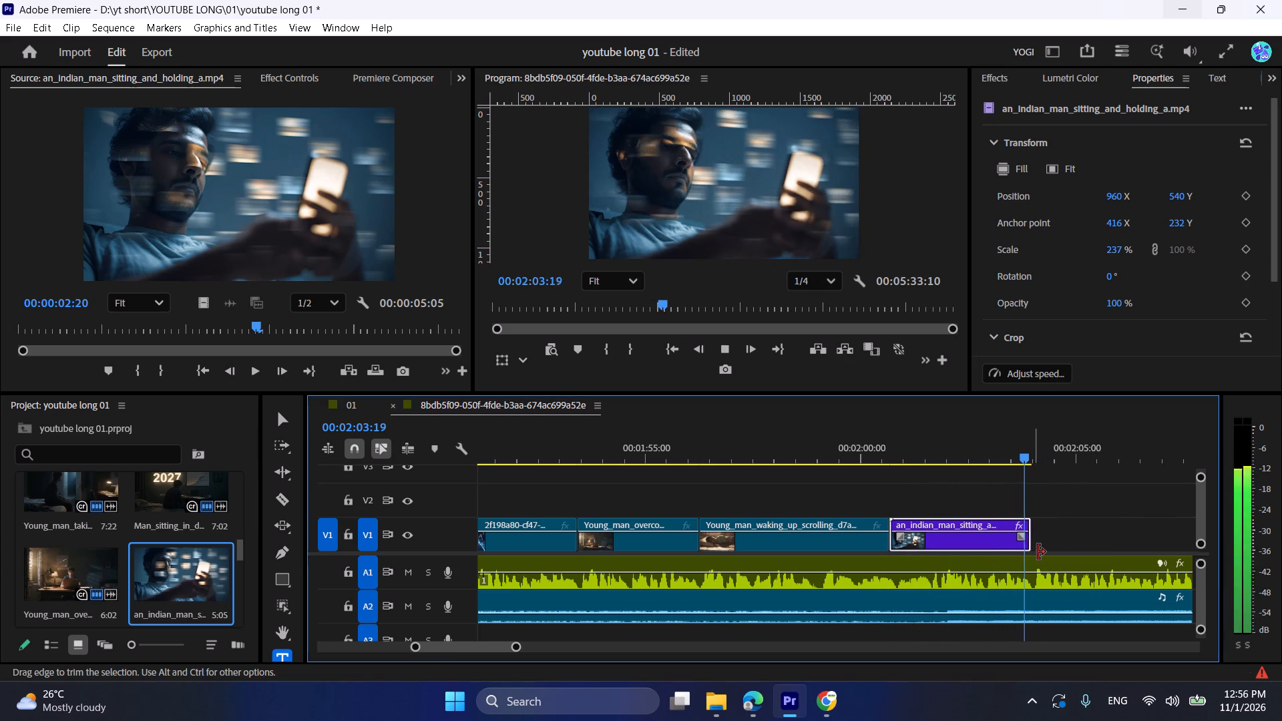
pyautogui.press('space')
pyautogui.press('space')
pyautogui.press('space')
pyautogui.click(1038, 547)
pyautogui.click(1038, 547)
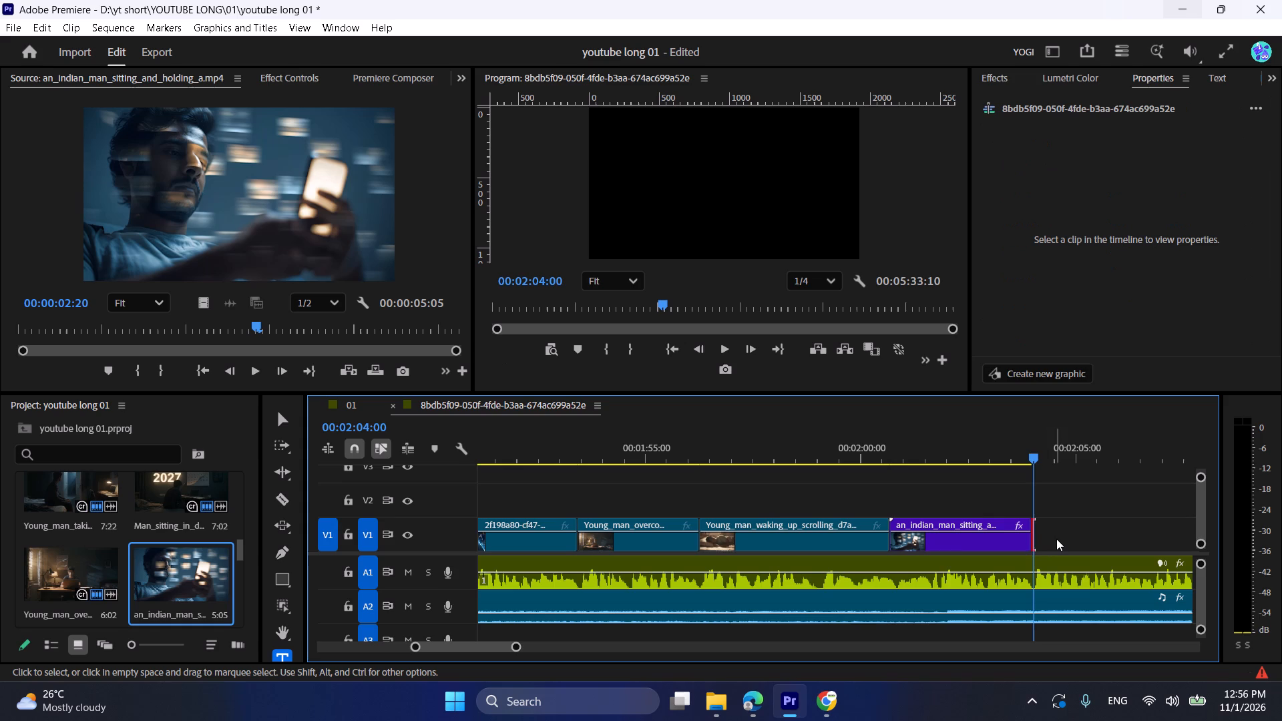
pyautogui.click(1058, 538)
pyautogui.press('space')
pyautogui.keyDown('alt'); pyautogui.scroll(-11, 1059, 537); pyautogui.keyUp('alt')
pyautogui.keyDown('alt'); pyautogui.scroll(1, 1018, 518); pyautogui.keyUp('alt')
pyautogui.keyDown('alt'); pyautogui.scroll(-2, 1018, 517); pyautogui.keyUp('alt')
pyautogui.keyDown('alt'); pyautogui.scroll(1, 1018, 517); pyautogui.keyUp('alt')
pyautogui.scroll(-5, 1018, 517)
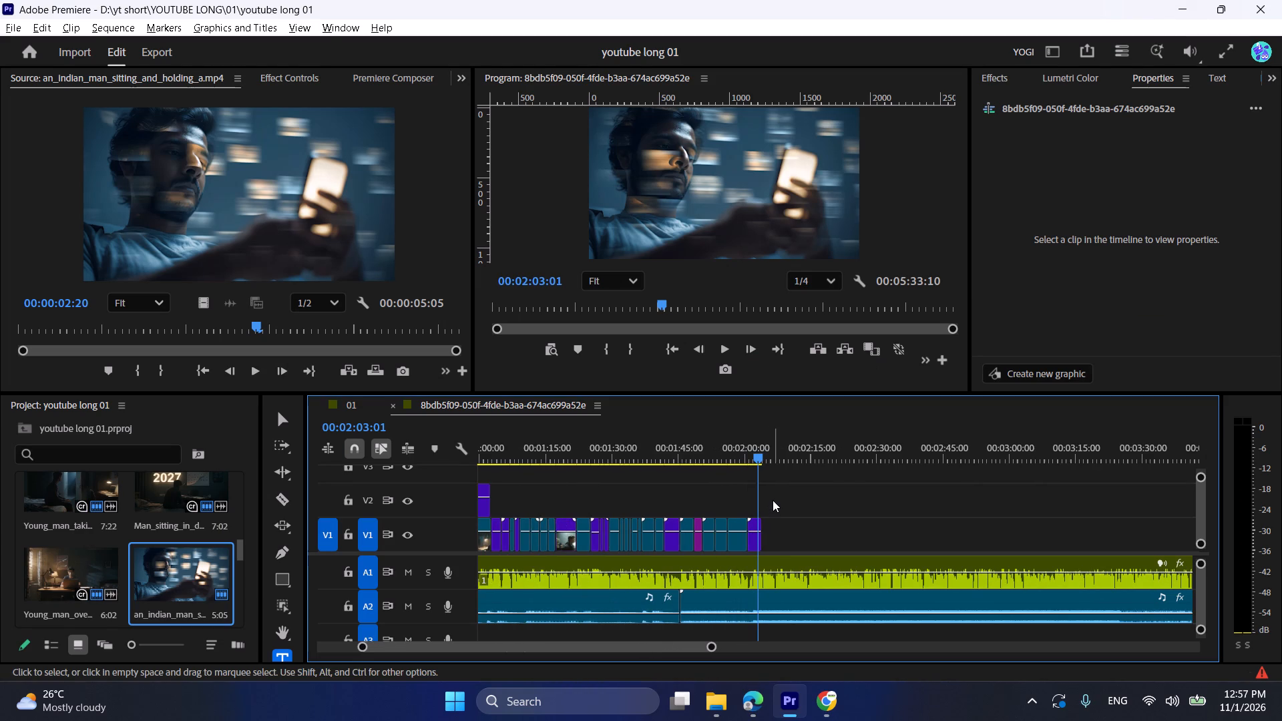
pyautogui.keyDown('alt'); pyautogui.scroll(-2, 773, 500); pyautogui.keyUp('alt')
pyautogui.keyDown('alt'); pyautogui.scroll(-5, 966, 473); pyautogui.keyUp('alt')
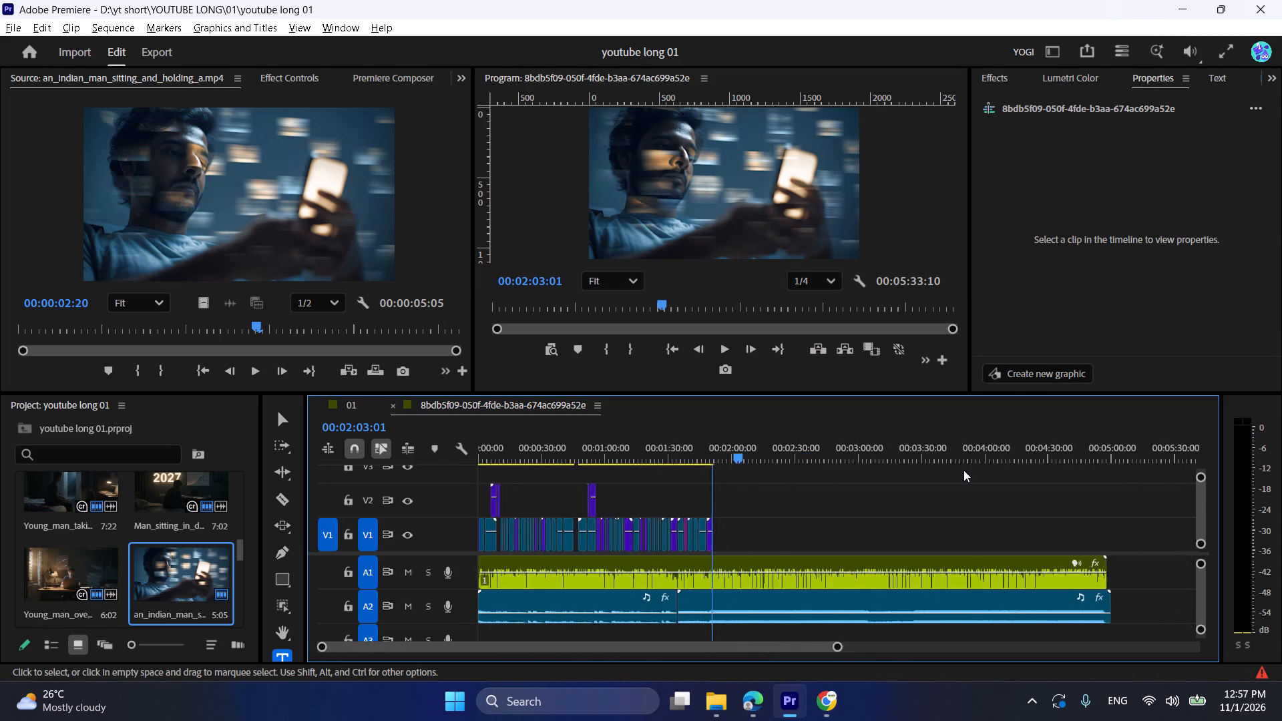
pyautogui.keyDown('alt'); pyautogui.scroll(-6, 964, 470); pyautogui.keyUp('alt')
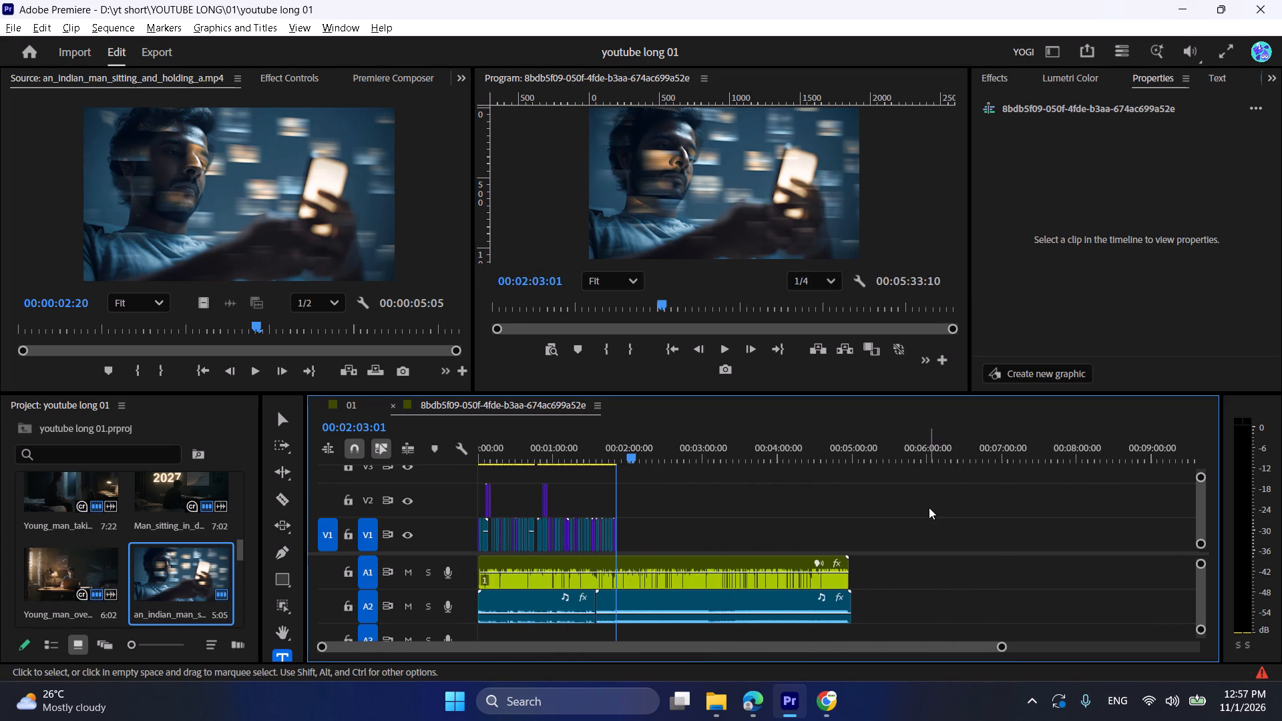
pyautogui.click(835, 423)
pyautogui.press('space')
pyautogui.click(841, 439)
pyautogui.press('space')
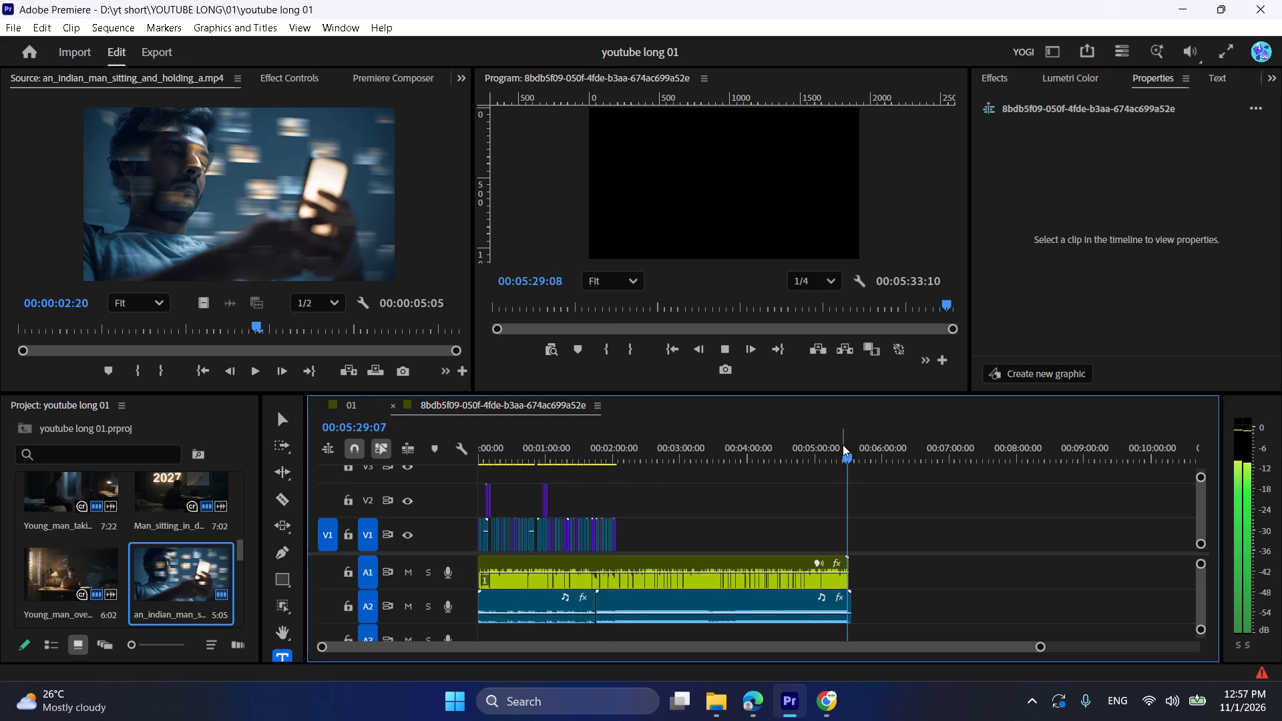
# Return the playhead to 00:00:00:00 and play the edited sequence from the beginning to review it.
pyautogui.moveTo(840, 454); pyautogui.dragTo(703, 481)
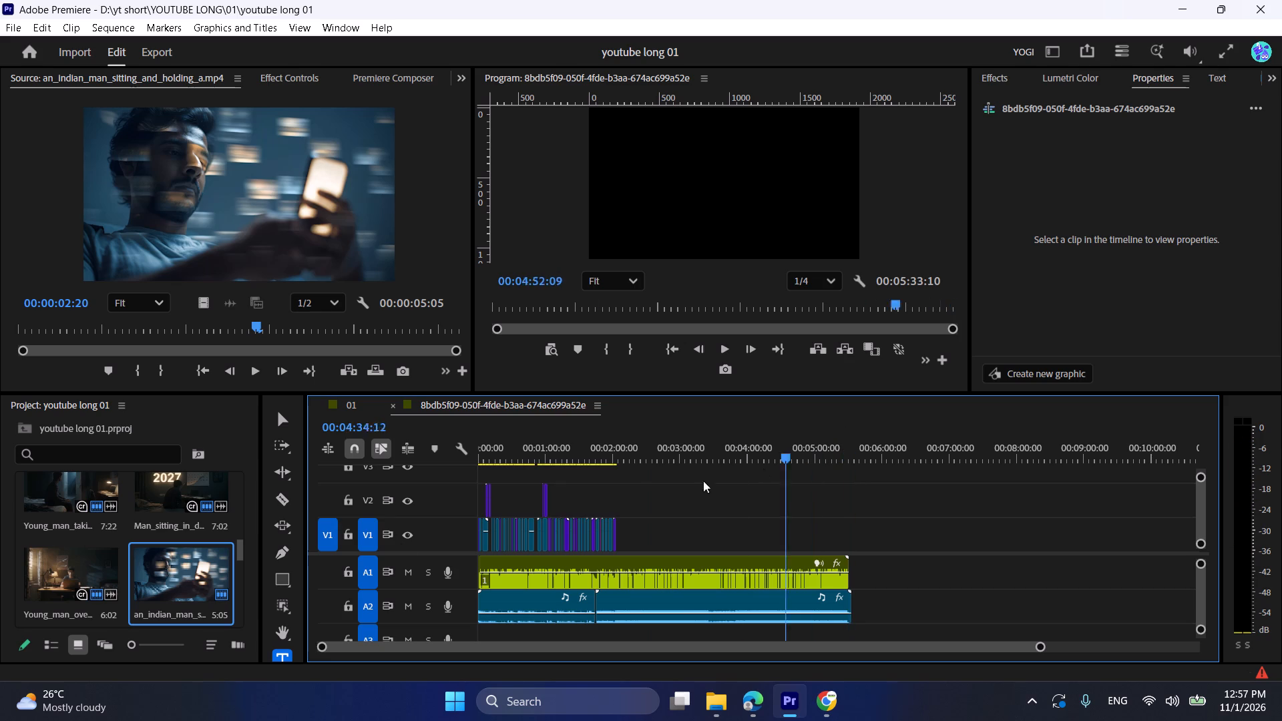
pyautogui.moveTo(703, 481); pyautogui.dragTo(306, 564)
pyautogui.press('space')
pyautogui.keyDown('alt'); pyautogui.scroll(4, 623, 545); pyautogui.keyUp('alt')
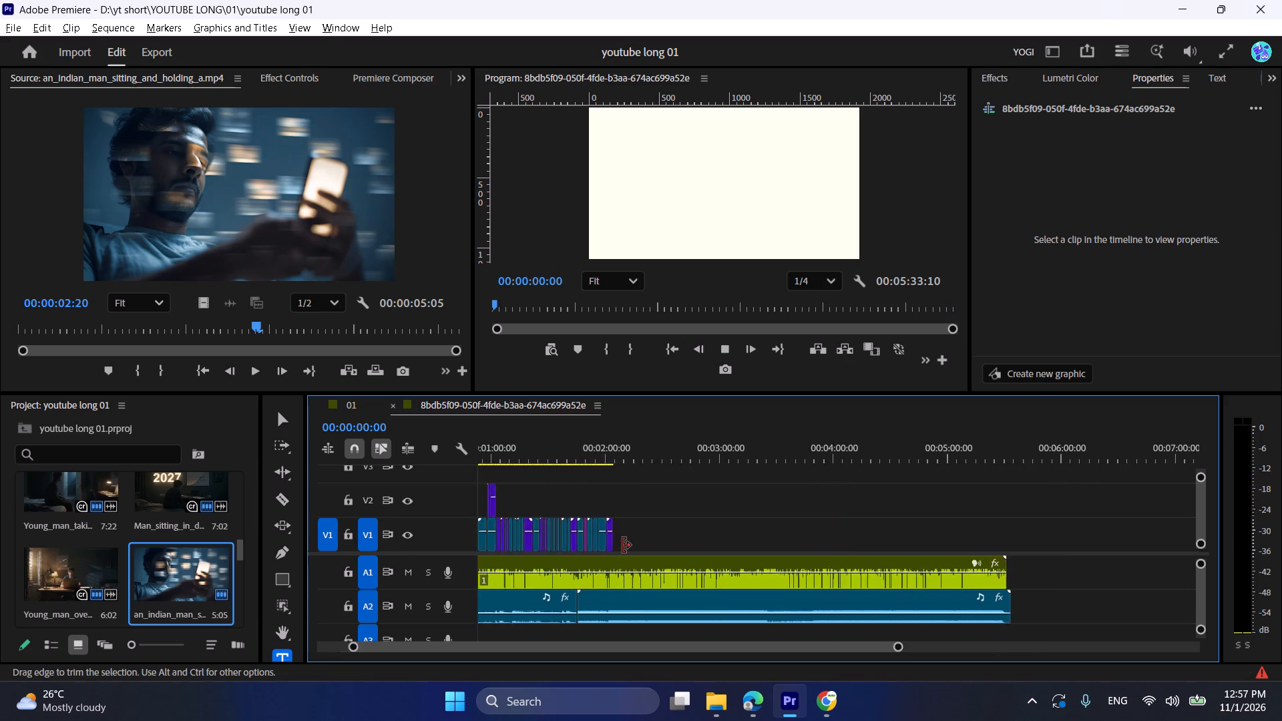
pyautogui.keyDown('alt'); pyautogui.scroll(2, 623, 545); pyautogui.keyUp('alt')
pyautogui.scroll(3, 623, 545)
pyautogui.scroll(-1, 623, 545)
pyautogui.scroll(1, 623, 545)
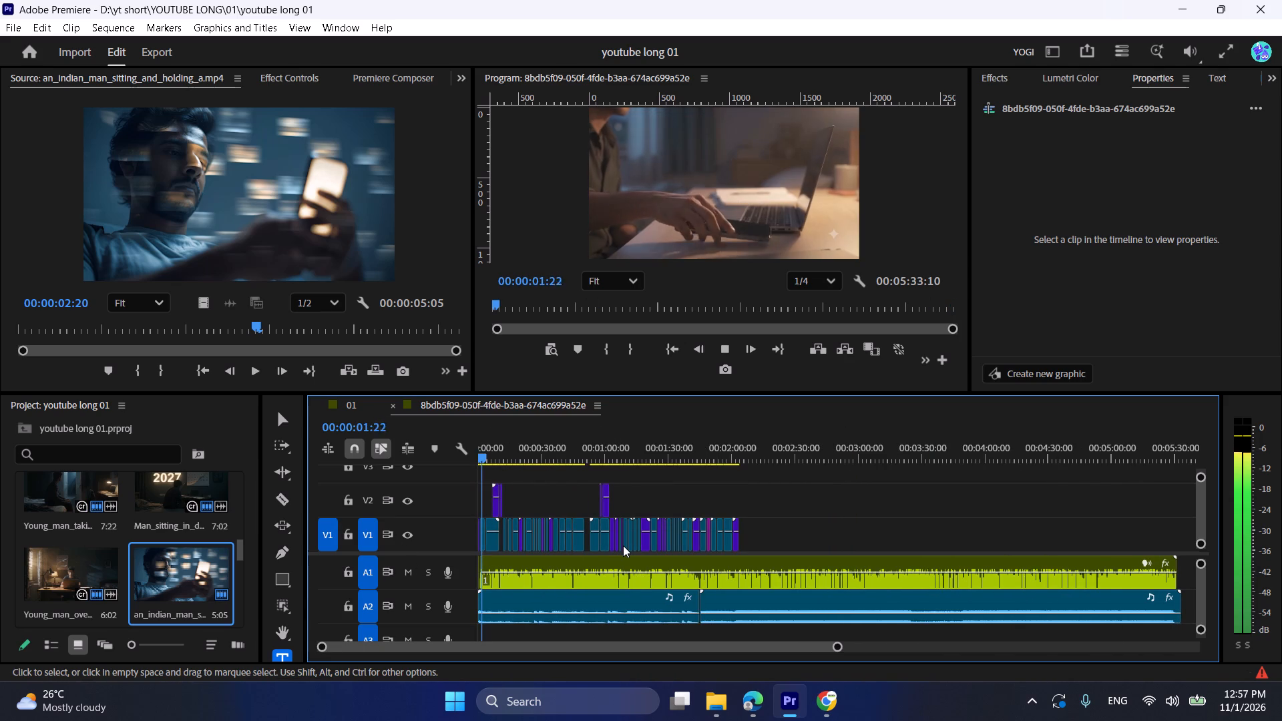
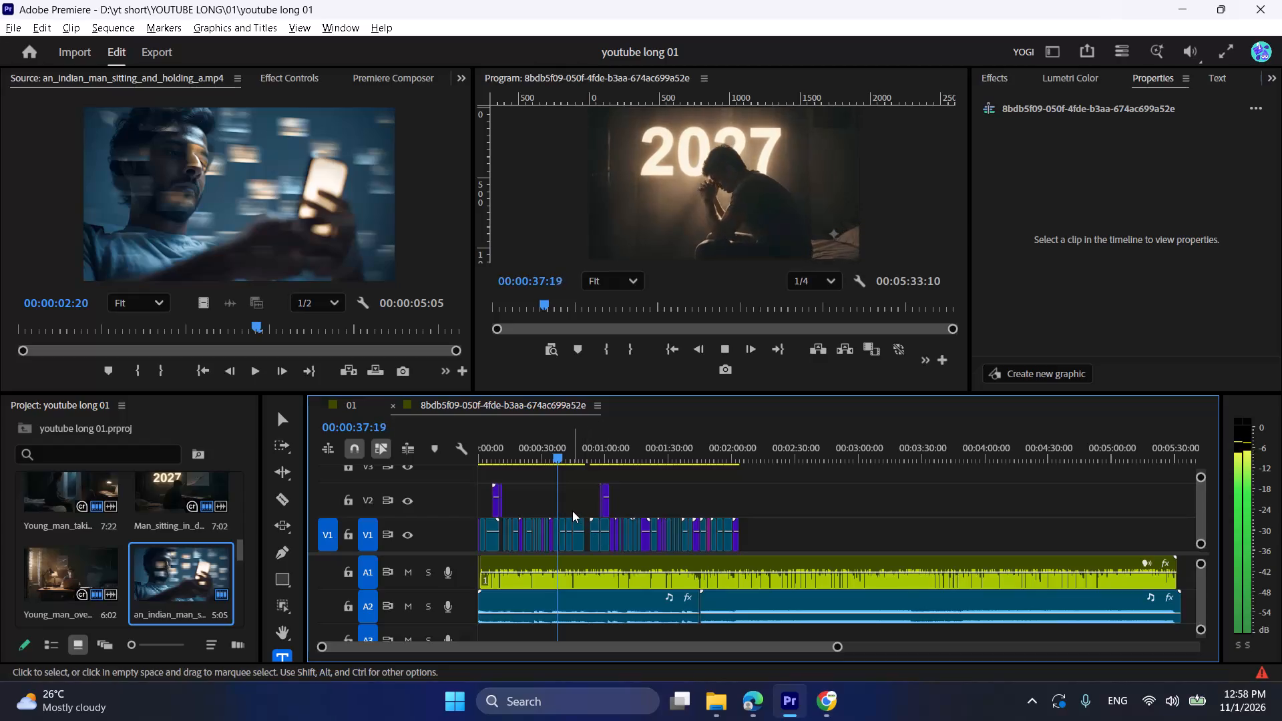
# Skip ahead in the sequence and continue reviewing playback until about 00:00:54.
pyautogui.keyDown('alt'); pyautogui.scroll(4, 572, 511); pyautogui.keyUp('alt')
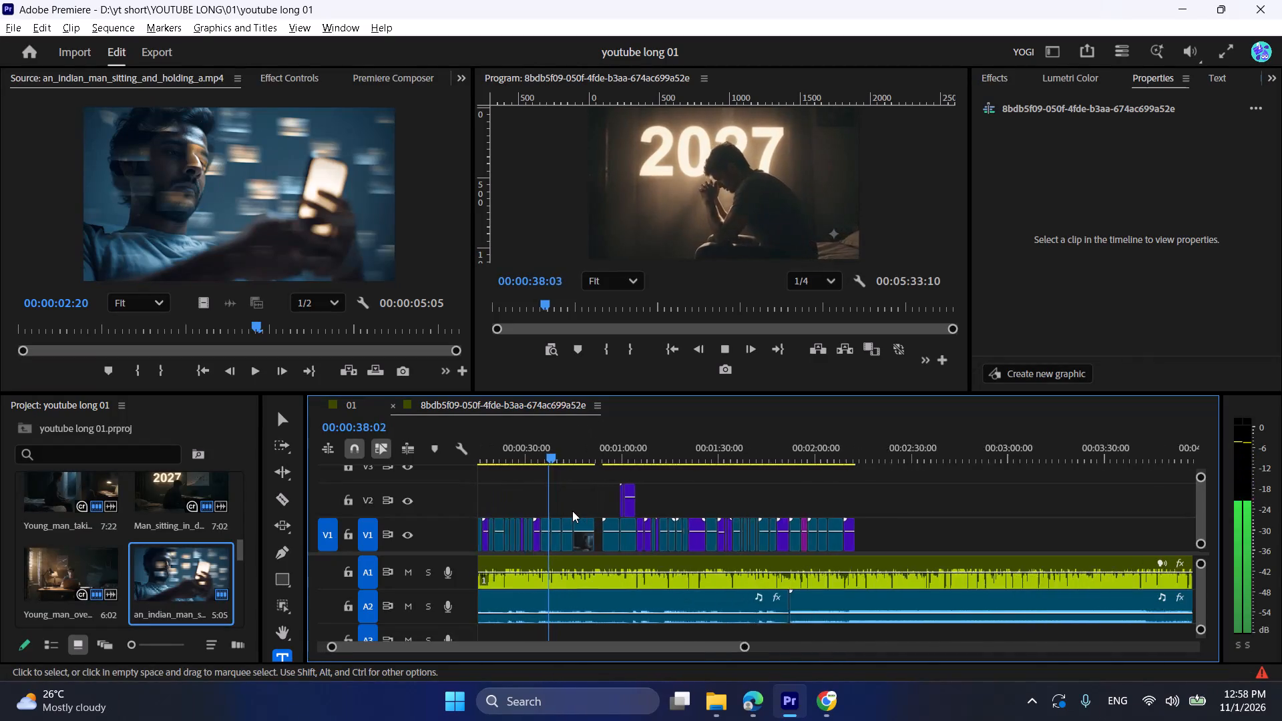
pyautogui.keyDown('alt'); pyautogui.scroll(3, 572, 511); pyautogui.keyUp('alt')
pyautogui.click(593, 445)
pyautogui.press('space')
pyautogui.keyDown('alt'); pyautogui.scroll(14, 588, 493); pyautogui.keyUp('alt')
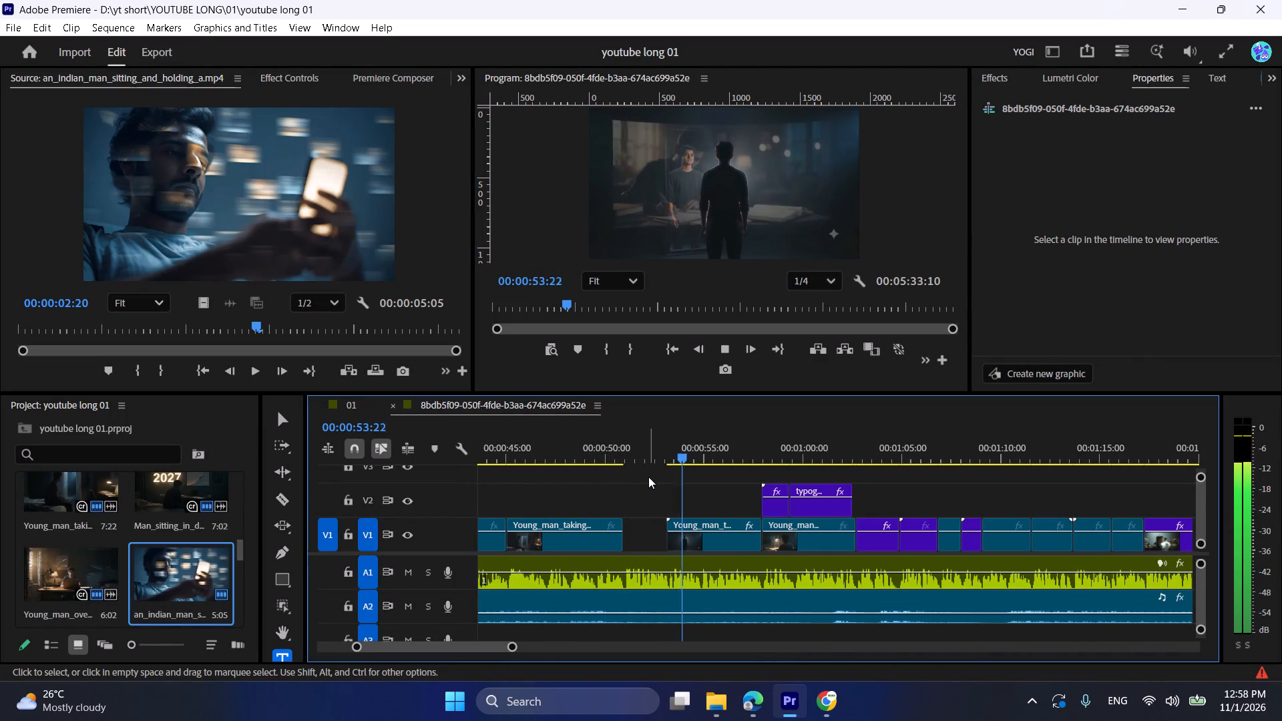
pyautogui.press('space')
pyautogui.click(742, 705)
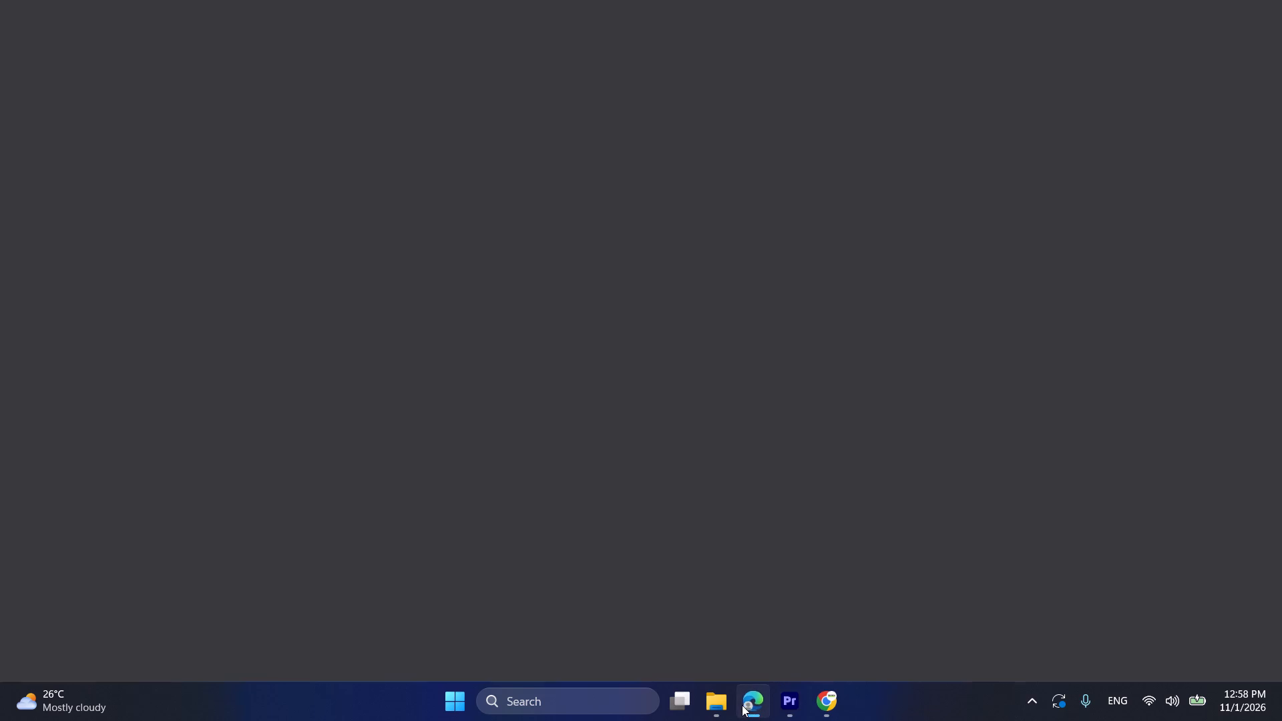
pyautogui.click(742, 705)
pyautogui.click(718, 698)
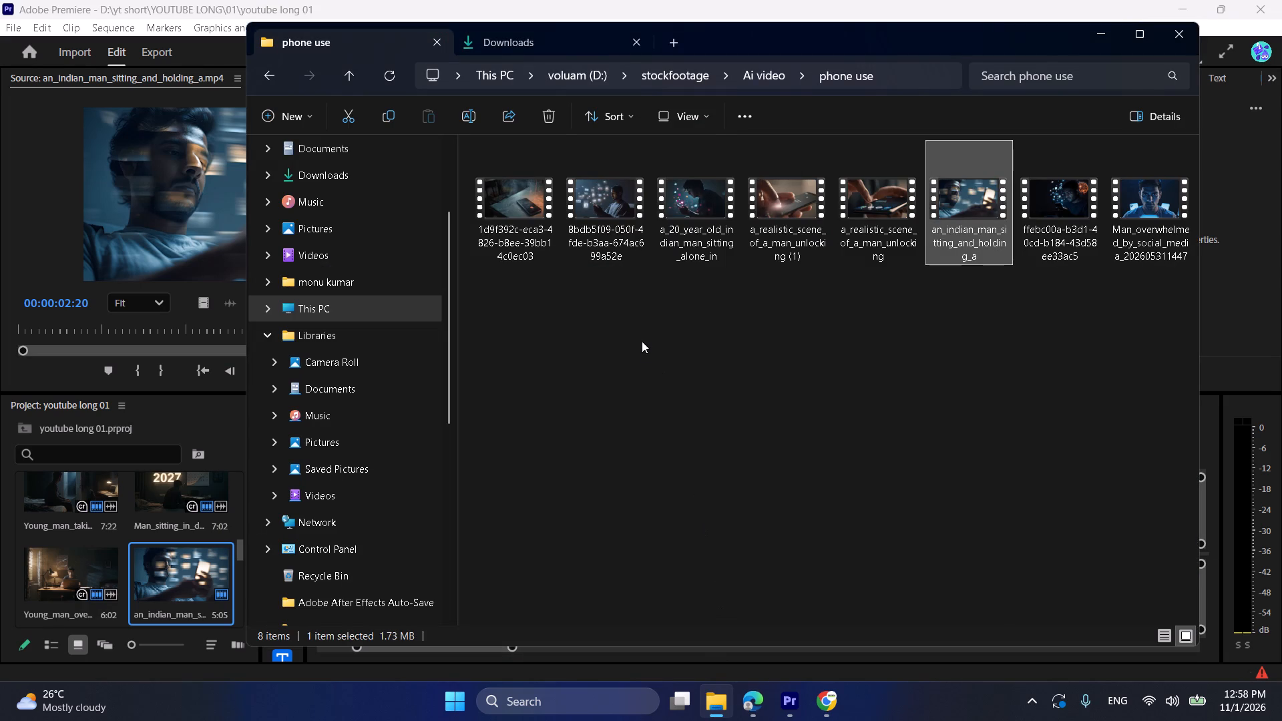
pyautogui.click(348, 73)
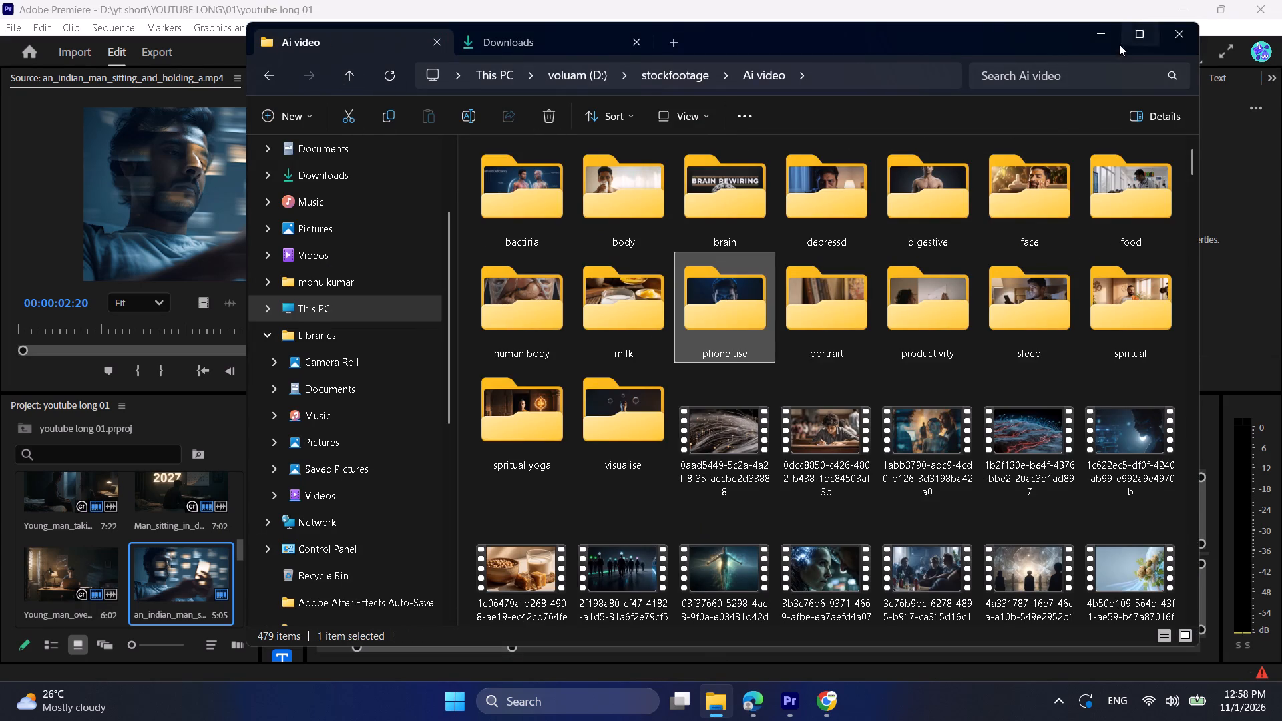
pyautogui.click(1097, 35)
# Resume reviewing the sequence and stop playback on the Bitcoin clip at about 00:01:04.
pyautogui.press('space')
pyautogui.keyDown('alt'); pyautogui.scroll(-13, 757, 503); pyautogui.keyUp('alt')
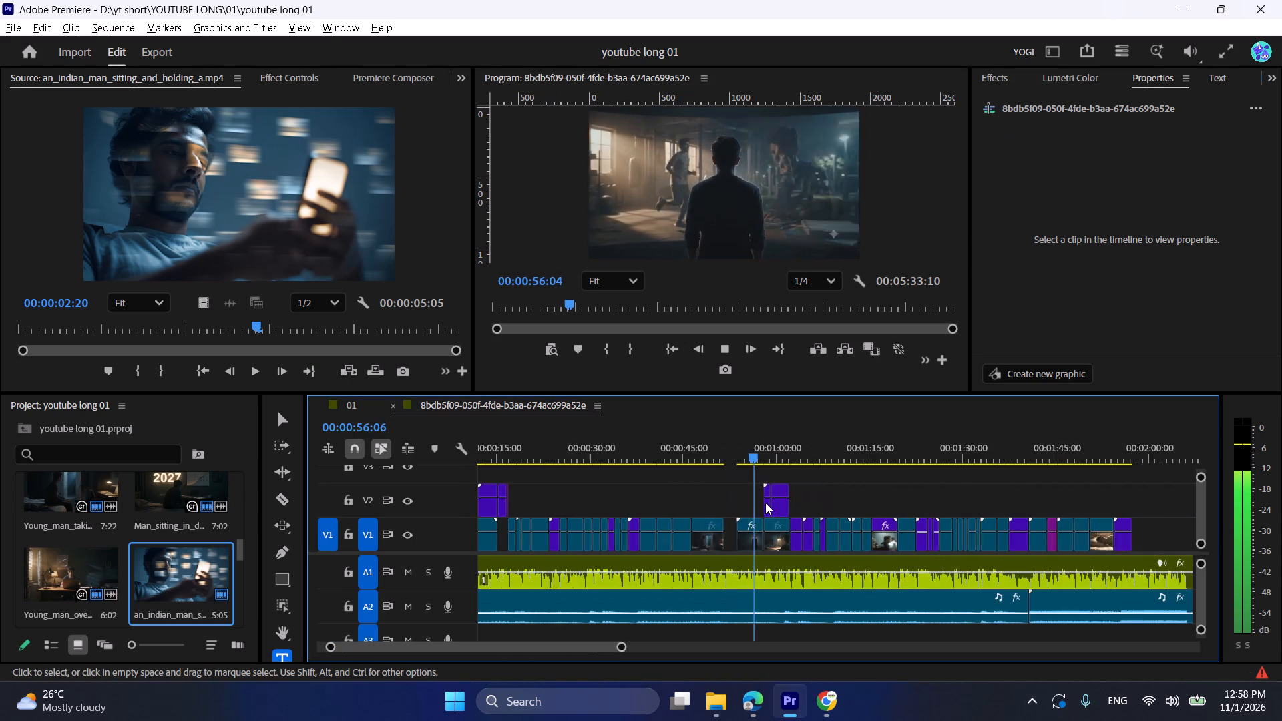
pyautogui.keyDown('alt'); pyautogui.scroll(4, 797, 495); pyautogui.keyUp('alt')
pyautogui.keyDown('alt'); pyautogui.scroll(-4, 799, 495); pyautogui.keyUp('alt')
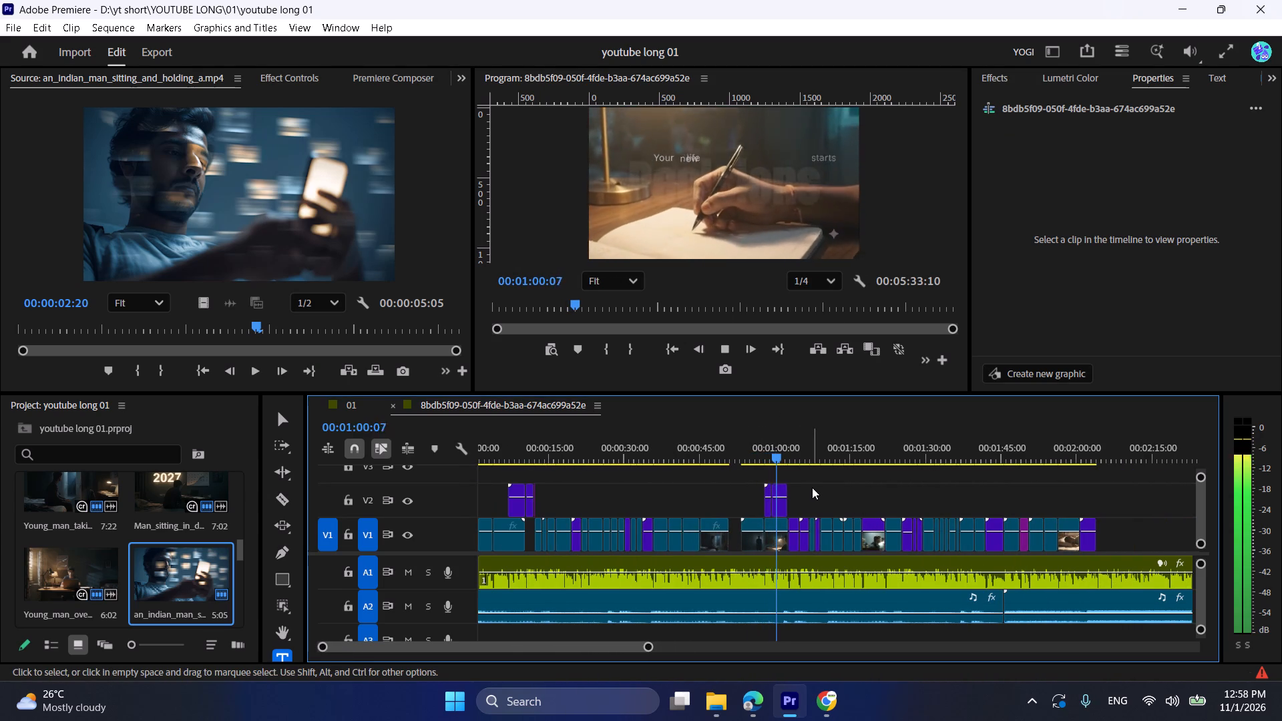
pyautogui.keyDown('alt'); pyautogui.scroll(-3, 812, 487); pyautogui.keyUp('alt')
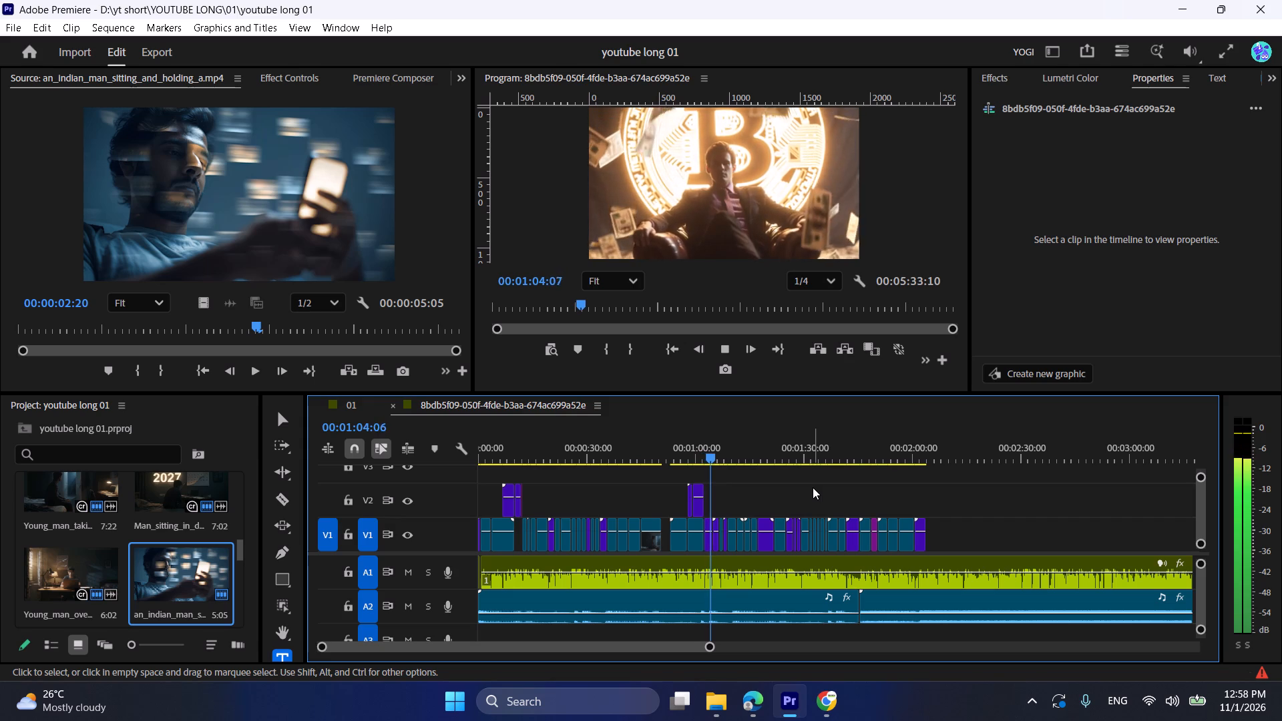
pyautogui.press('space')
# Duplicate the DISCONNECT FROM THE NOISE title onto V2 above the Bitcoin clip and extend its end to match that clip.
pyautogui.keyDown('alt'); pyautogui.scroll(6, 796, 504); pyautogui.keyUp('alt')
pyautogui.keyDown('alt'); pyautogui.scroll(-1, 805, 504); pyautogui.keyUp('alt')
pyautogui.keyDown('alt'); pyautogui.scroll(2, 805, 504); pyautogui.keyUp('alt')
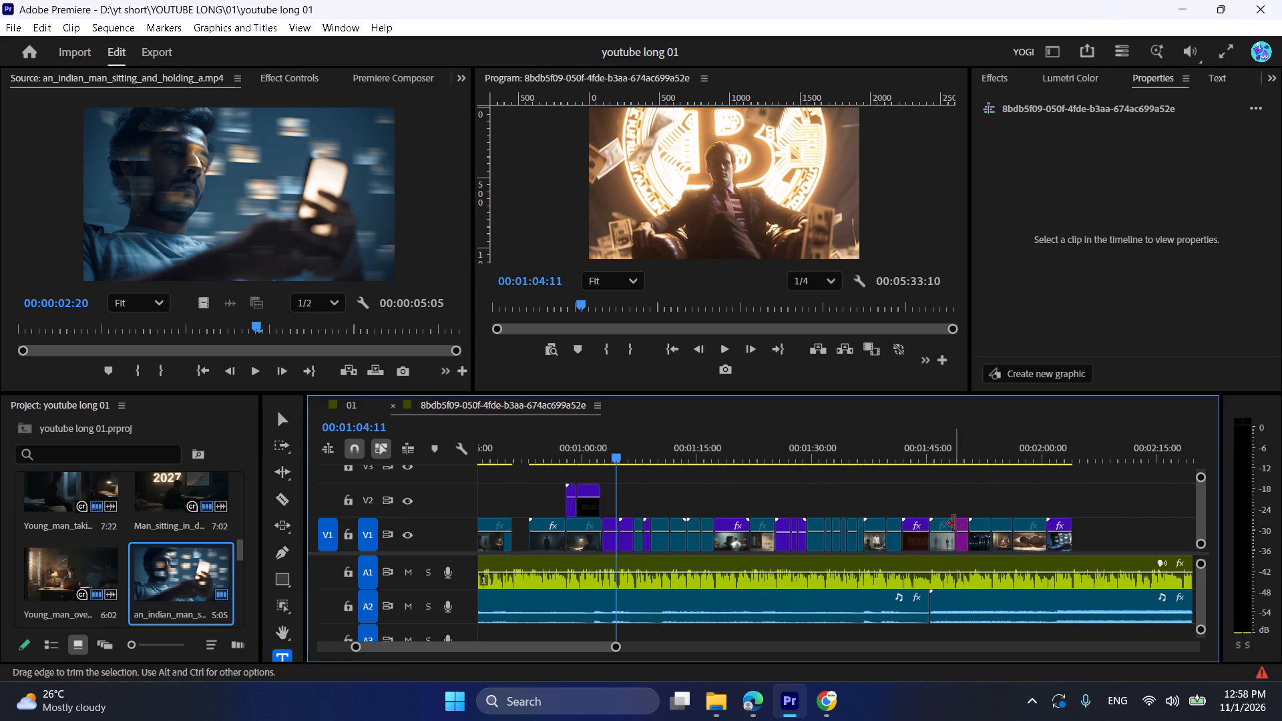
pyautogui.moveTo(963, 523); pyautogui.dragTo(608, 492)
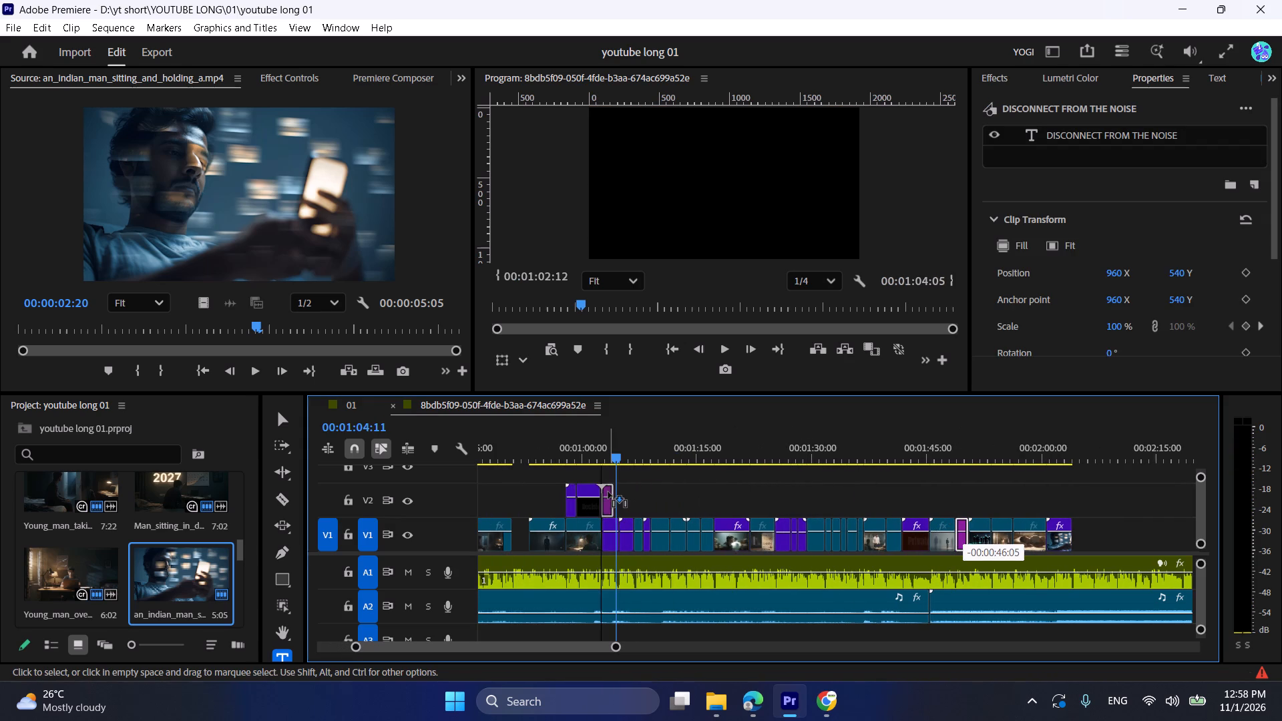
pyautogui.moveTo(608, 492); pyautogui.dragTo(610, 493)
pyautogui.keyDown('alt'); pyautogui.scroll(11, 610, 493); pyautogui.keyUp('alt')
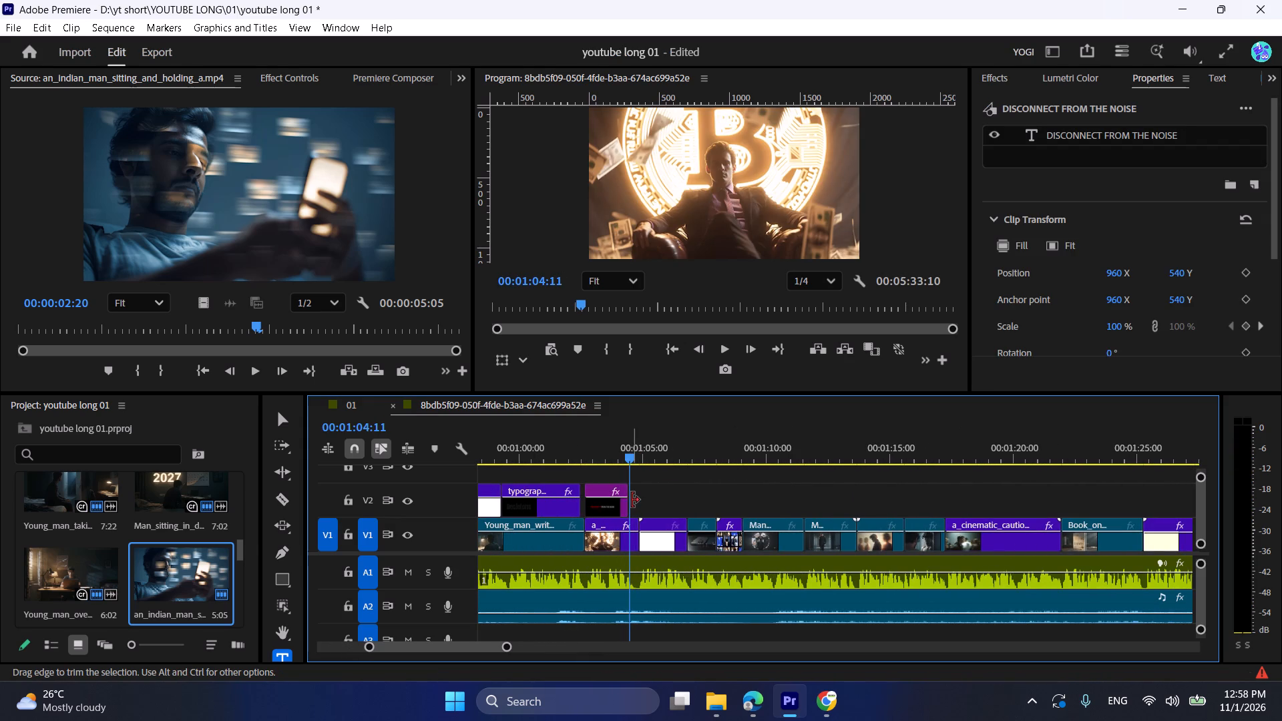
pyautogui.moveTo(632, 500); pyautogui.dragTo(640, 501)
pyautogui.keyDown('alt'); pyautogui.scroll(3, 614, 501); pyautogui.keyUp('alt')
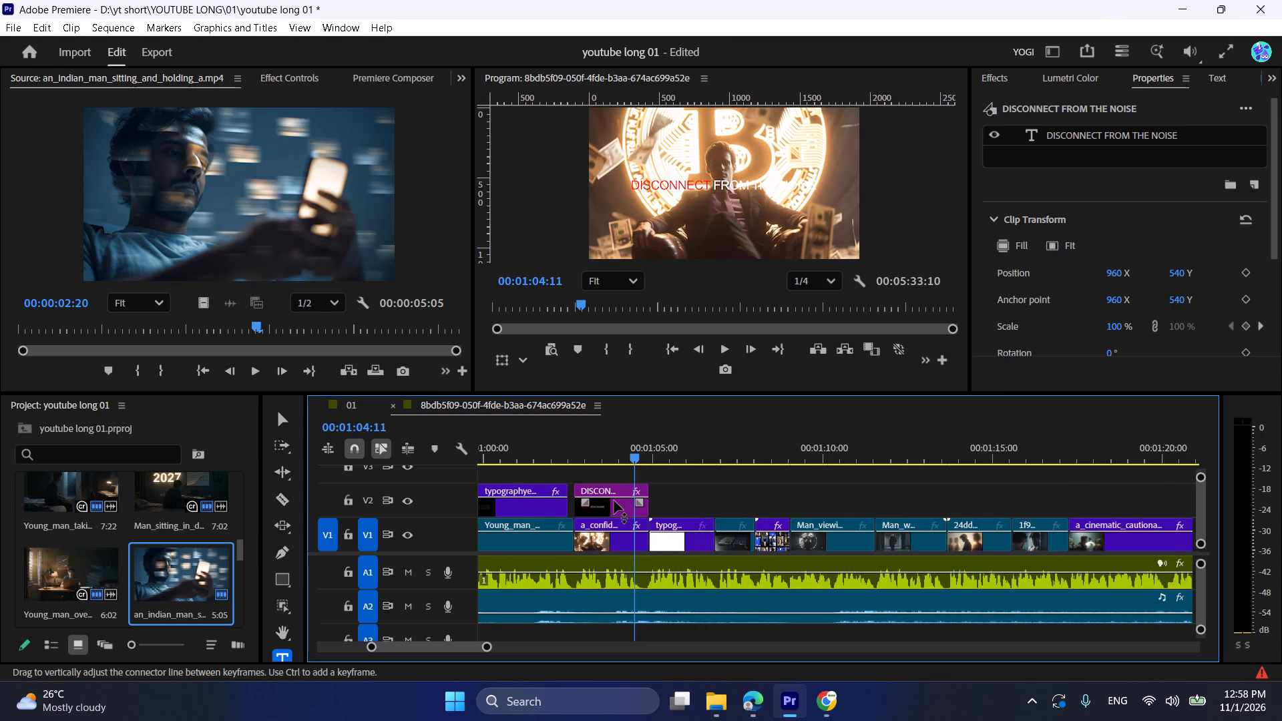
pyautogui.keyDown('alt'); pyautogui.scroll(3, 614, 501); pyautogui.keyUp('alt')
# Copy the heading "BUILD AN EXPENSIVE CHARACTER" from the Google Docs script and replace the duplicated title's text with it.
pyautogui.click(667, 450)
pyautogui.click(676, 502)
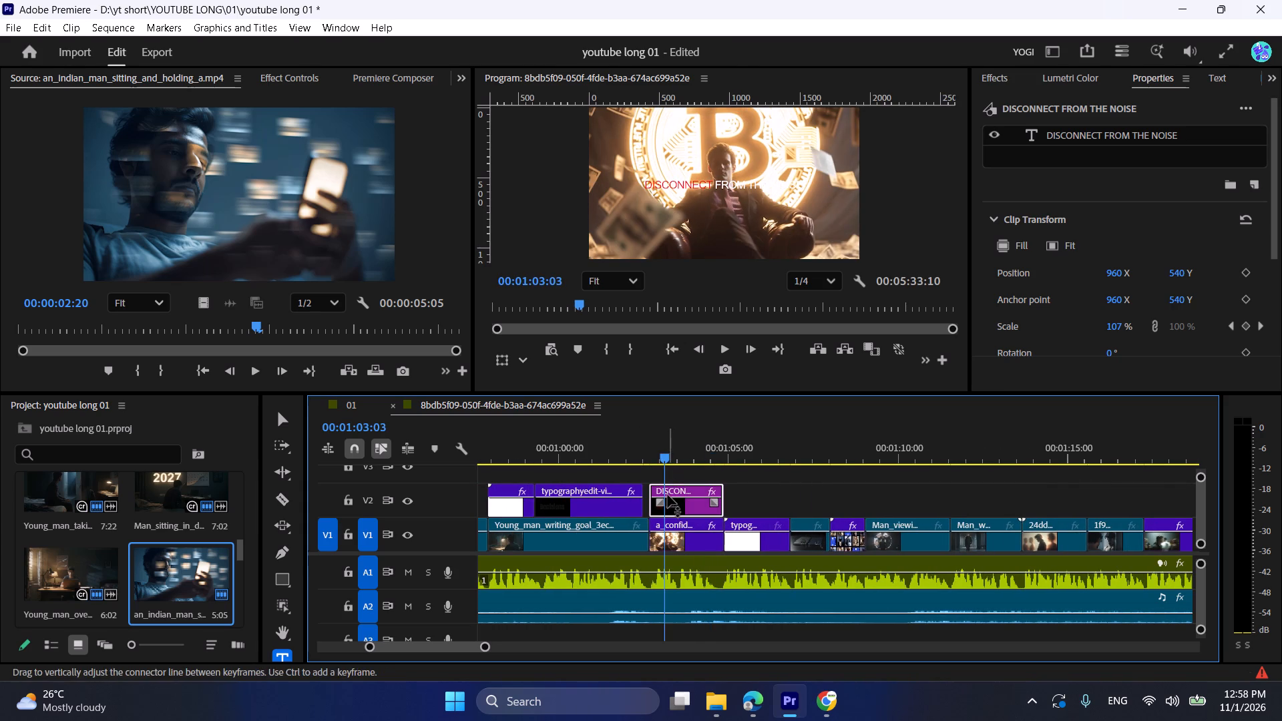
pyautogui.click(759, 696)
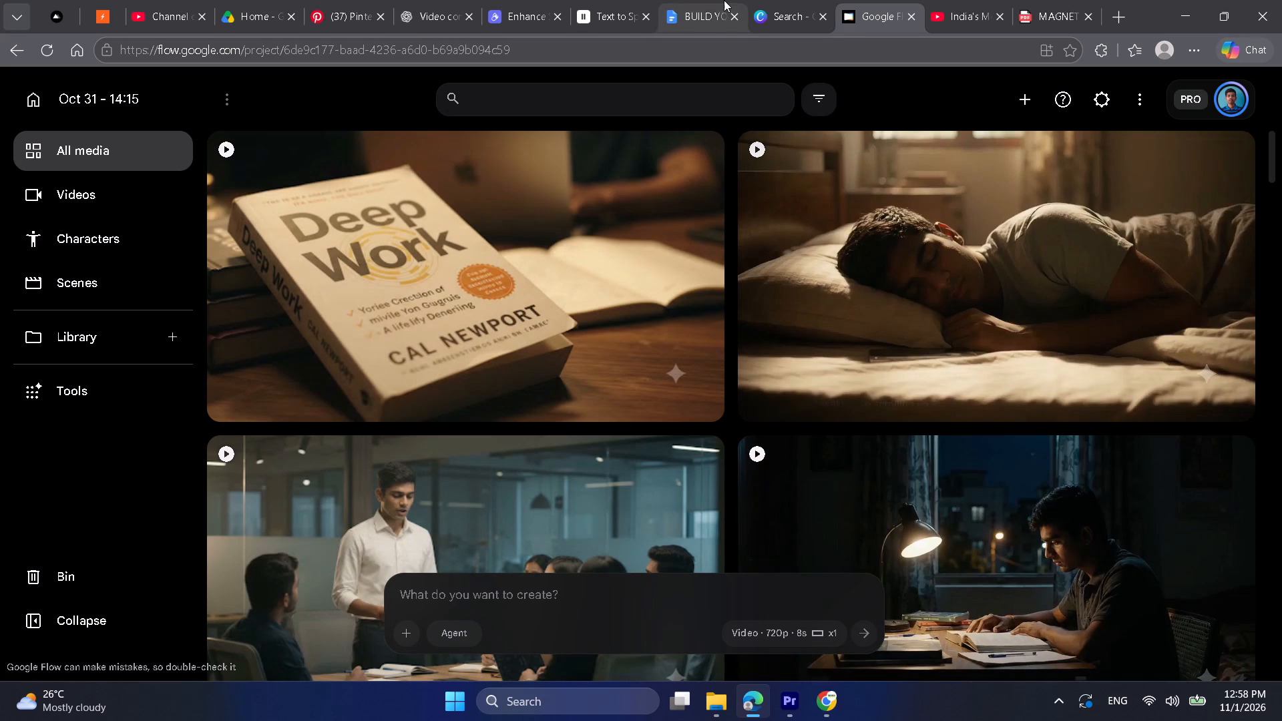
pyautogui.click(721, 0)
pyautogui.scroll(7, 713, 340)
pyautogui.scroll(-4, 716, 346)
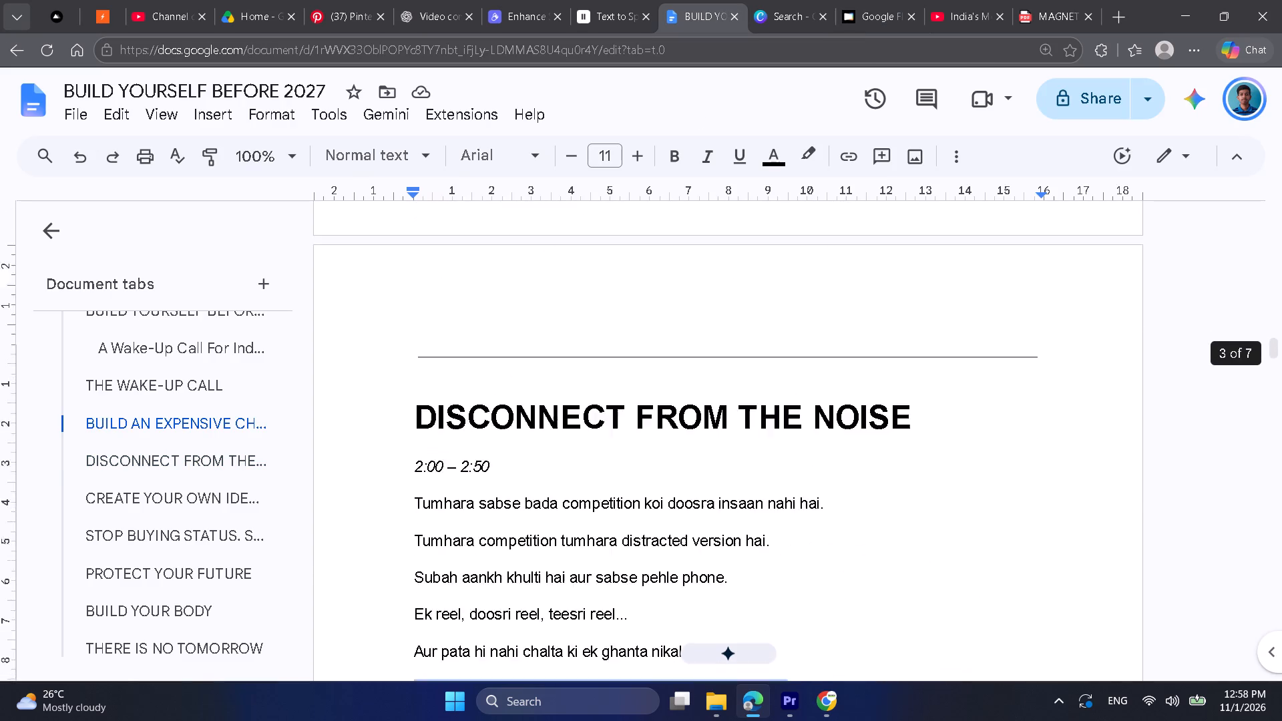
pyautogui.scroll(13, 716, 346)
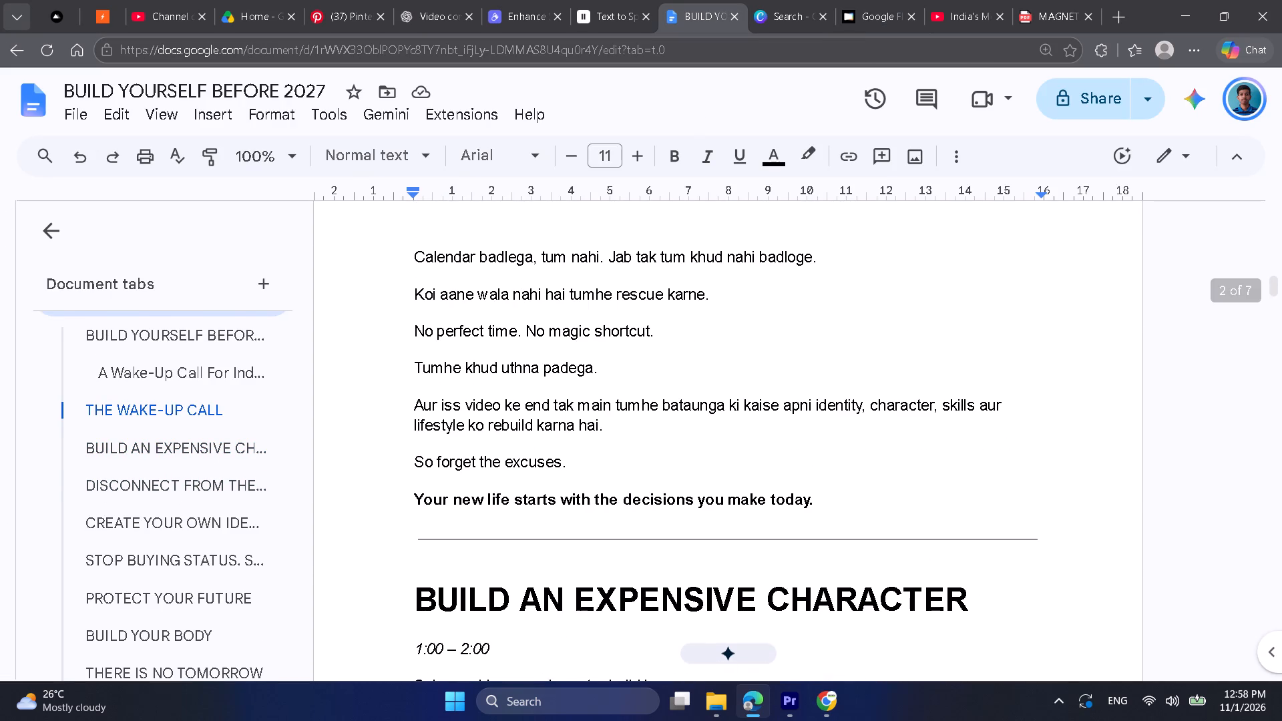
pyautogui.moveTo(414, 583); pyautogui.dragTo(967, 597)
pyautogui.hotkey('ctrl', 'c')
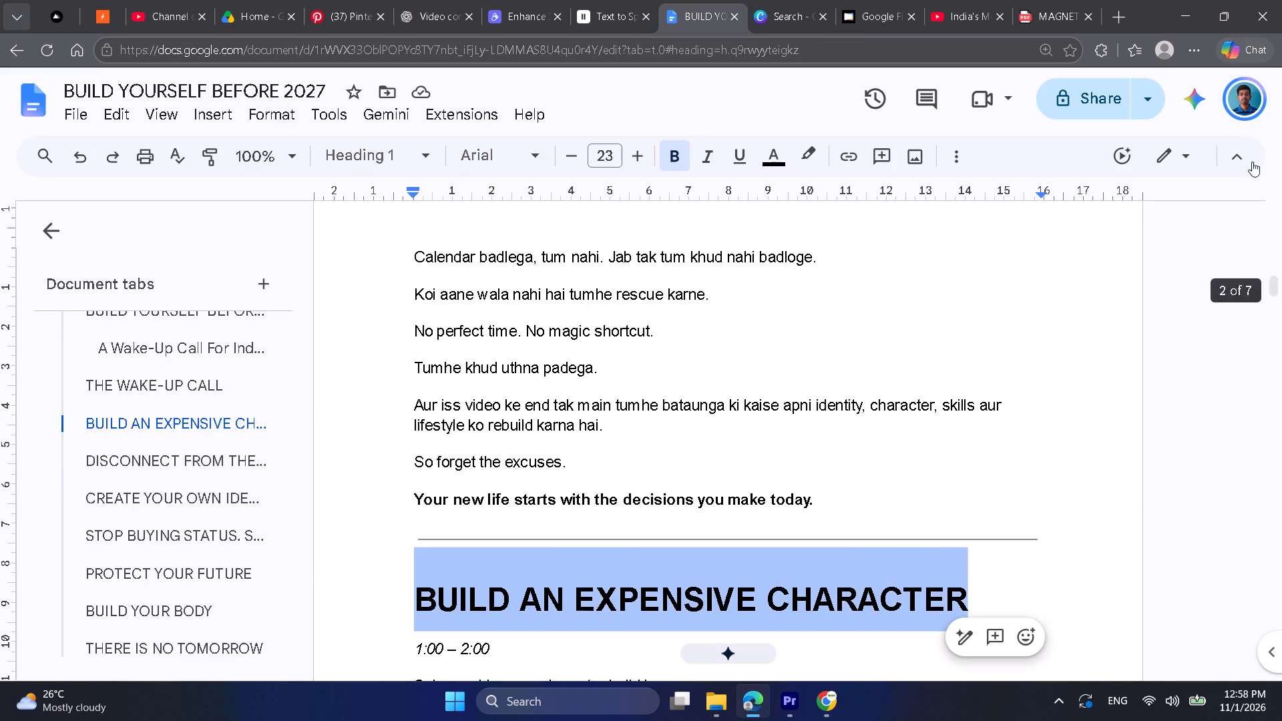
pyautogui.click(1195, 0)
pyautogui.click(1069, 126)
pyautogui.doubleClick(1078, 132)
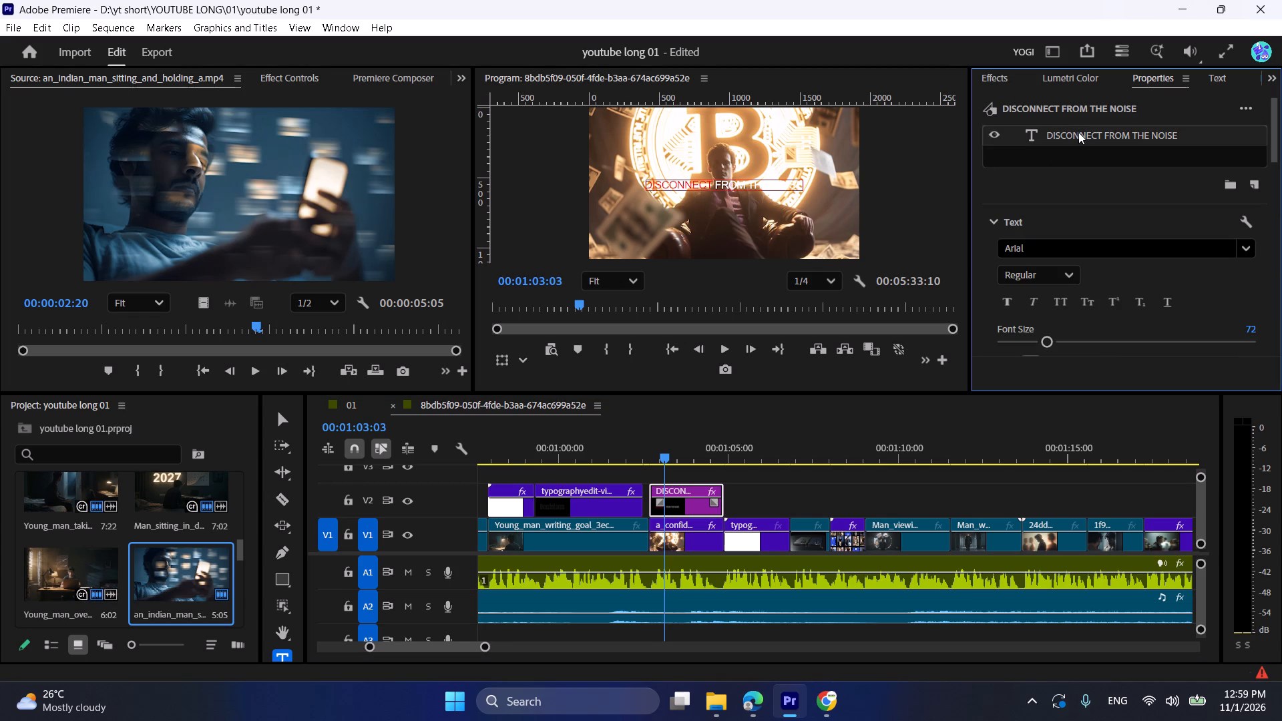
pyautogui.hotkey('ctrl', 'v')
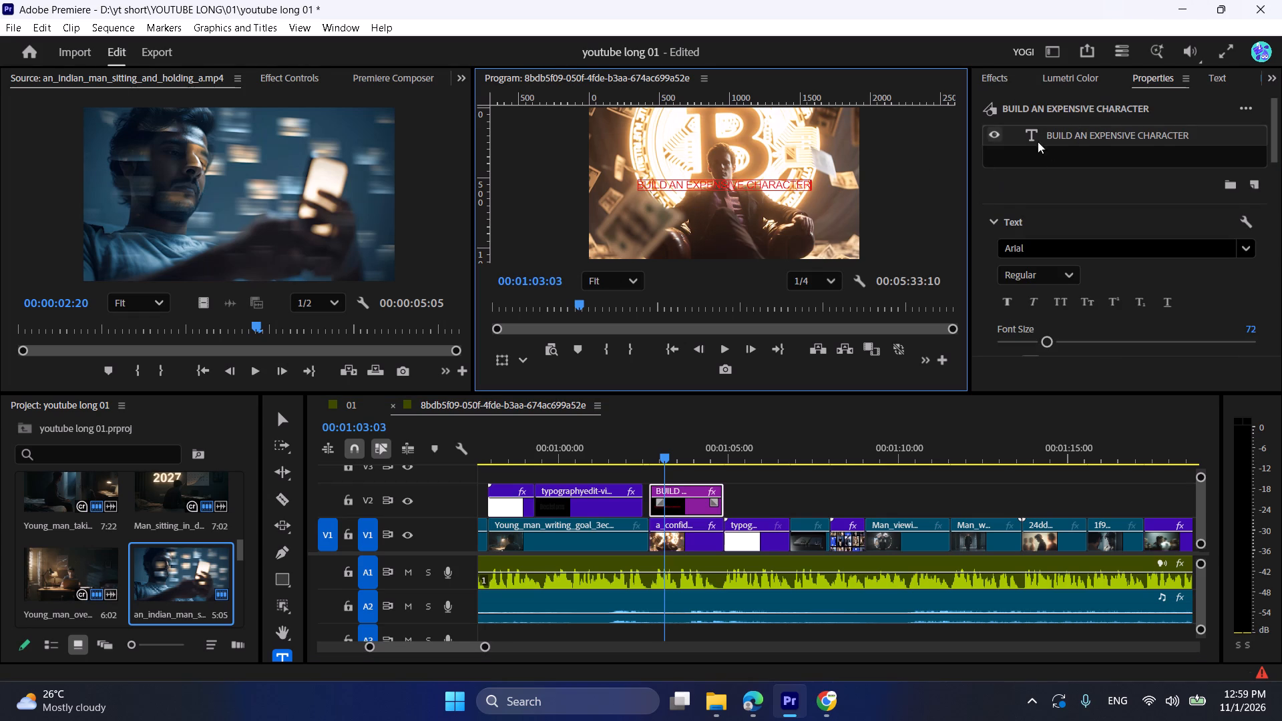
# Set the whole BUILD AN EXPENSIVE CHARACTER title to Arial Bold with a white FFFFFF fill.
pyautogui.scroll(-2, 1029, 192)
pyautogui.scroll(1, 1056, 141)
pyautogui.scroll(-1, 1056, 141)
pyautogui.scroll(1, 1056, 141)
pyautogui.doubleClick(1058, 120)
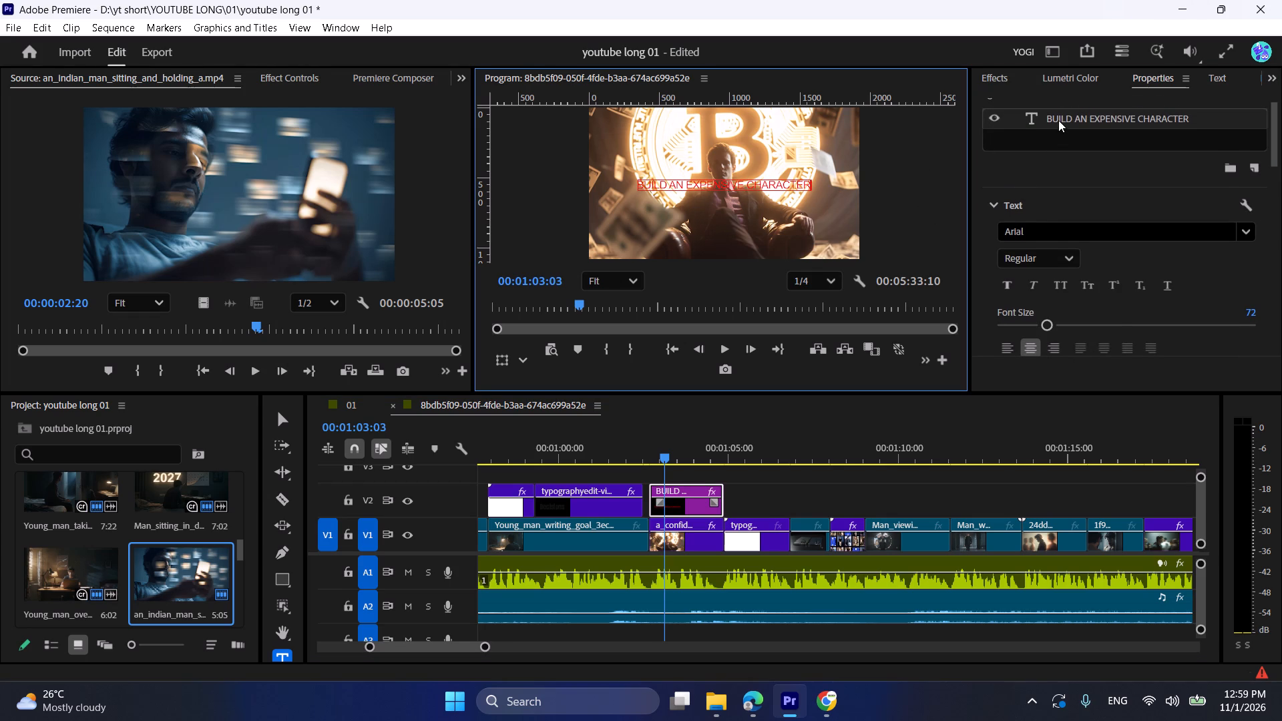
pyautogui.click(1036, 258)
pyautogui.click(1042, 402)
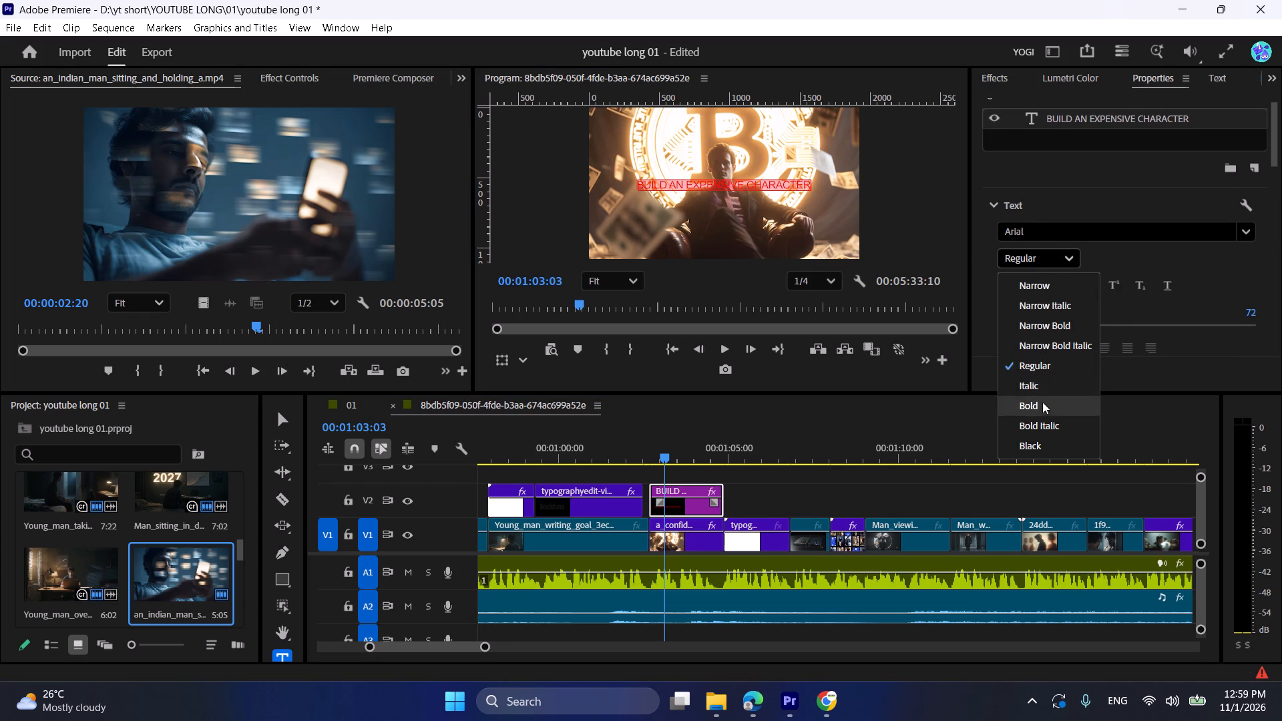
pyautogui.scroll(-12, 1072, 306)
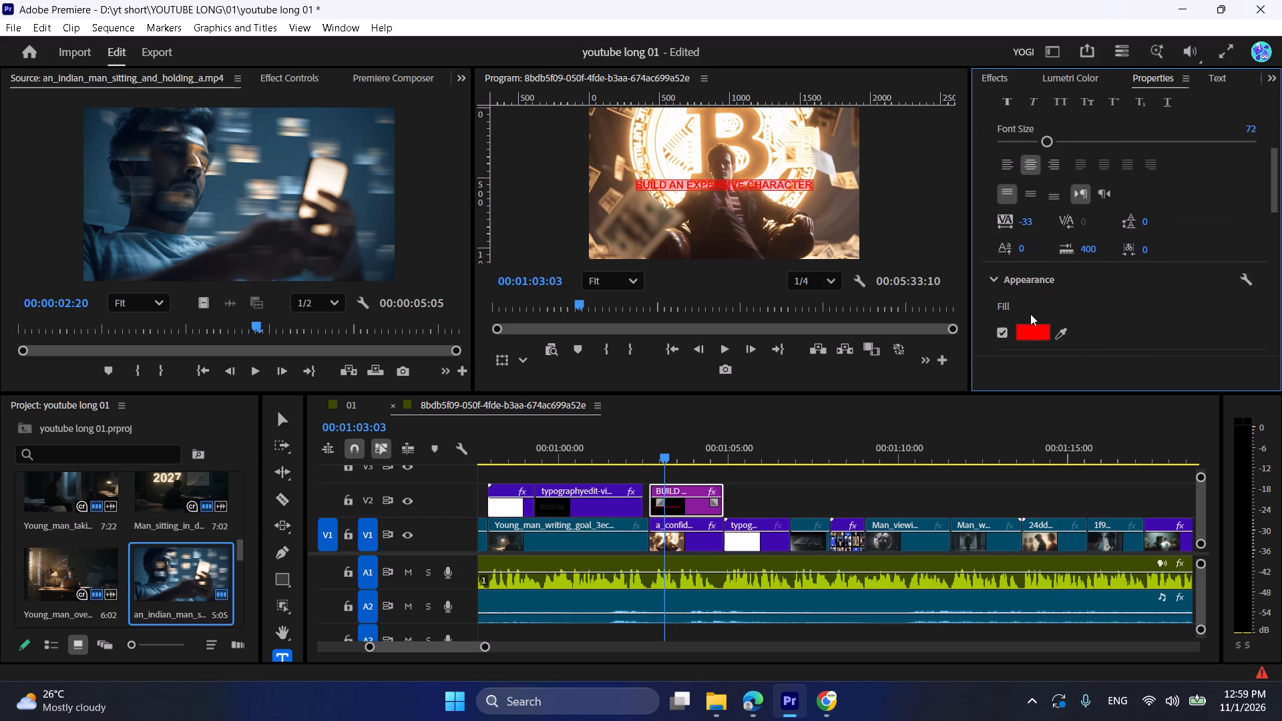
pyautogui.click(1030, 314)
pyautogui.click(1030, 314)
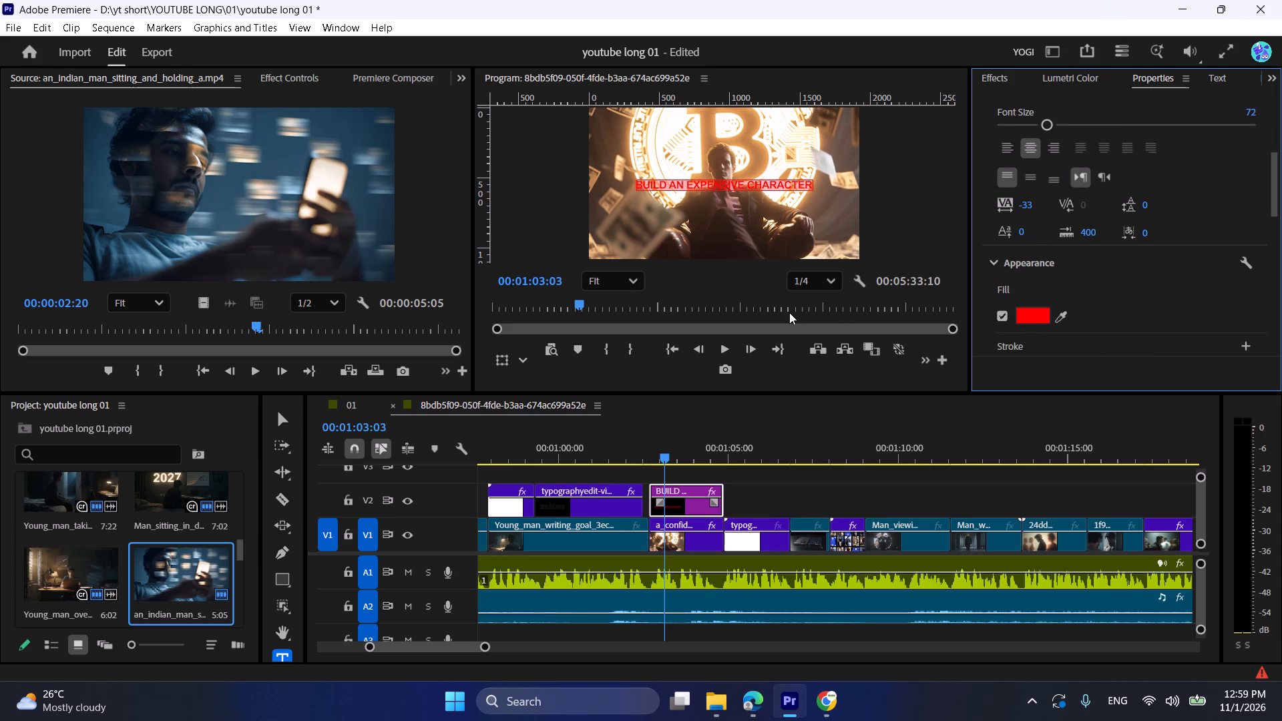
pyautogui.click(1031, 316)
pyautogui.moveTo(508, 371); pyautogui.dragTo(414, 486)
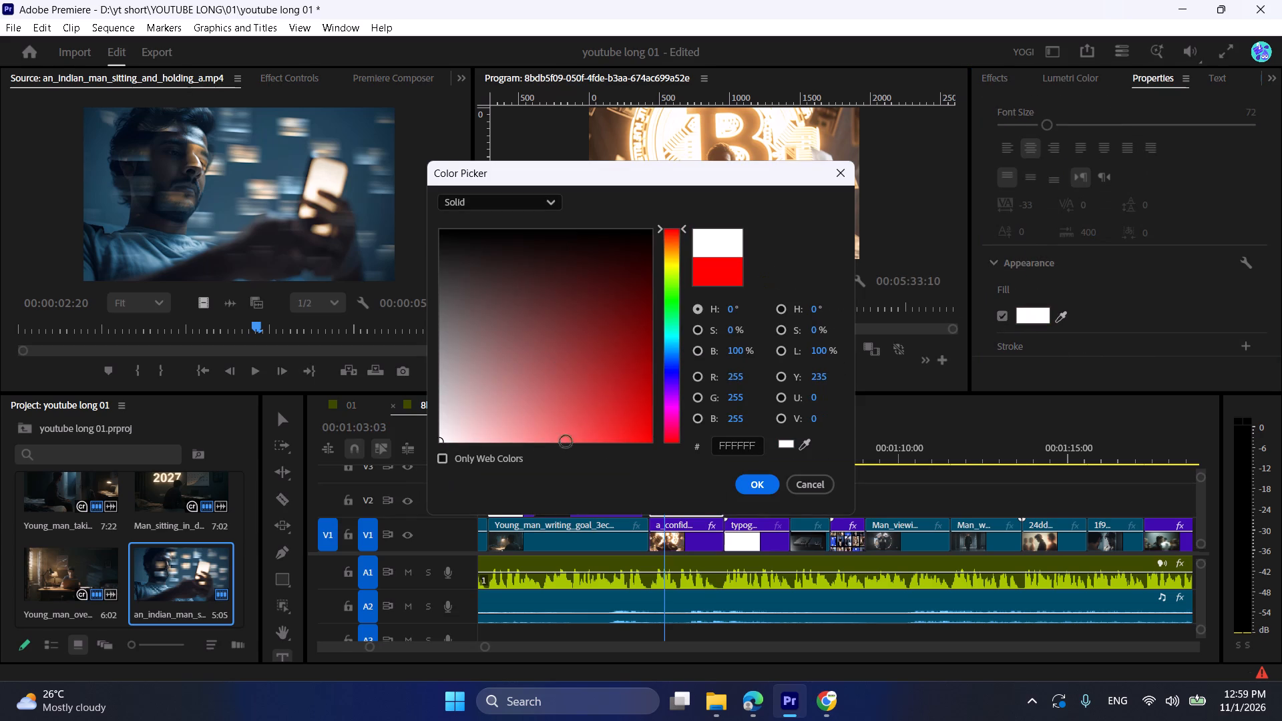
pyautogui.click(763, 479)
# Change the fill of only the word EXPENSIVE in the title to bright green.
pyautogui.scroll(4, 1039, 261)
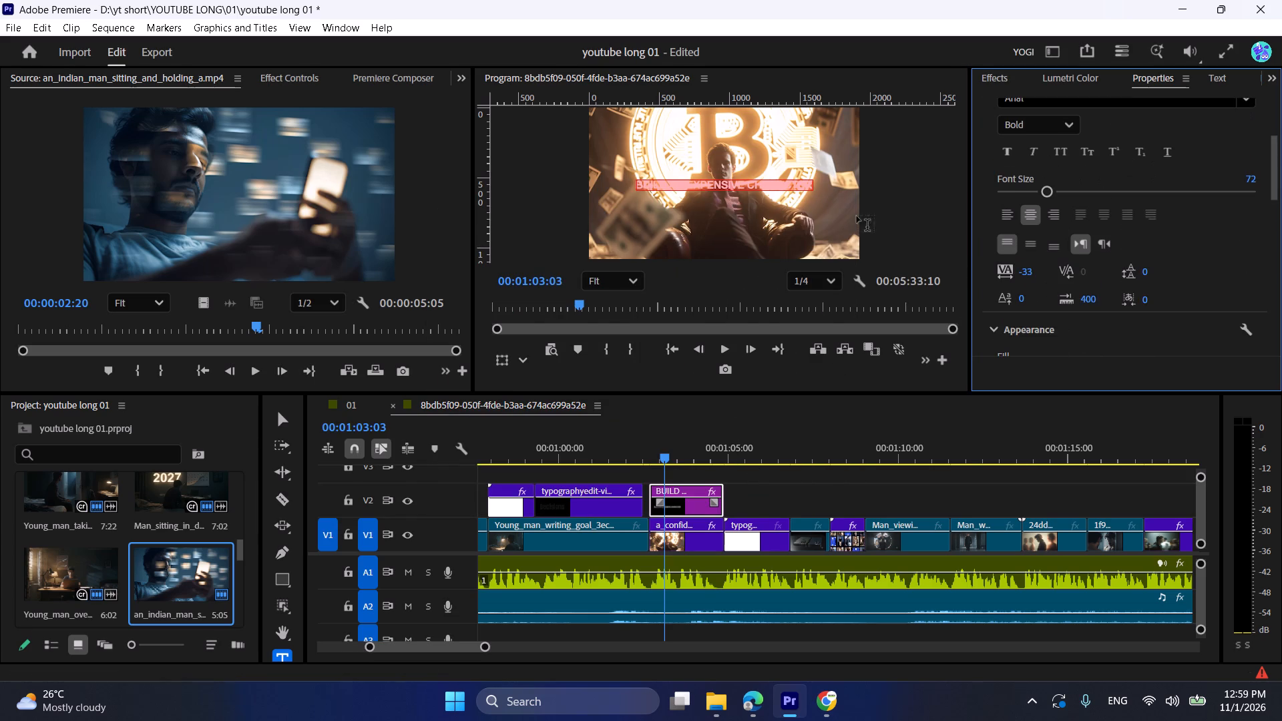
pyautogui.click(717, 190)
pyautogui.doubleClick(708, 186)
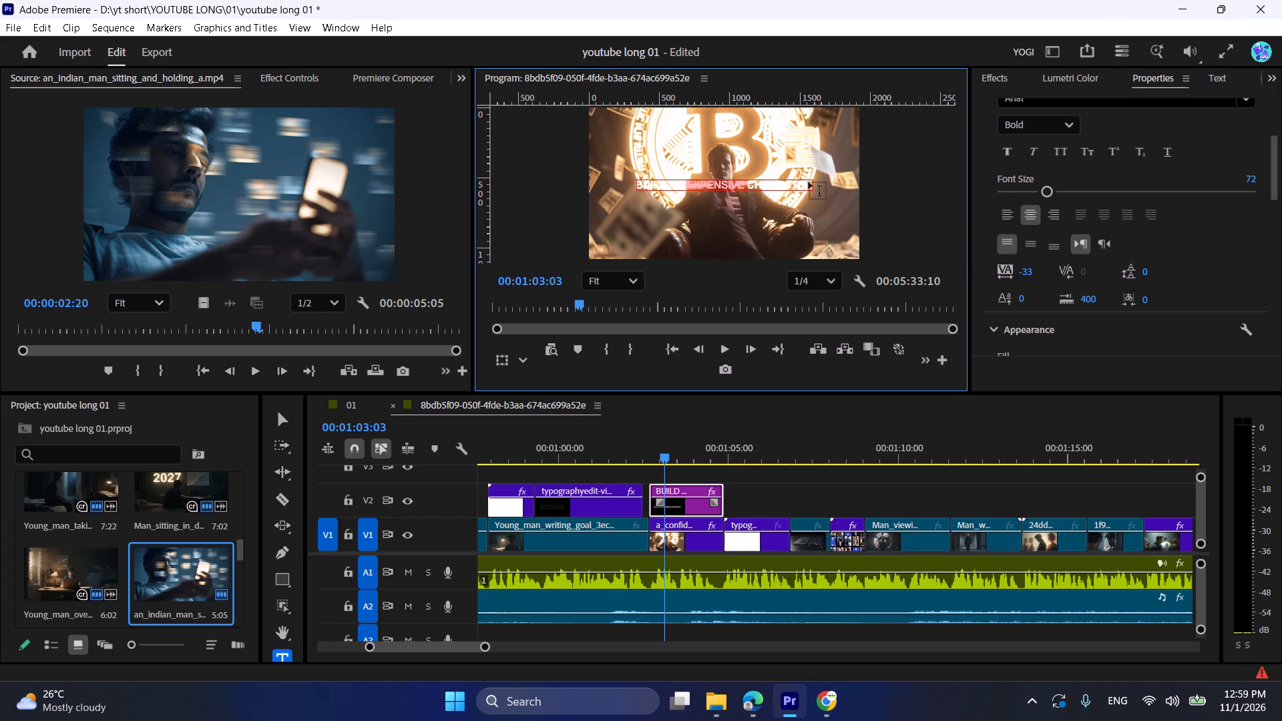
pyautogui.scroll(-5, 1048, 280)
pyautogui.click(1033, 297)
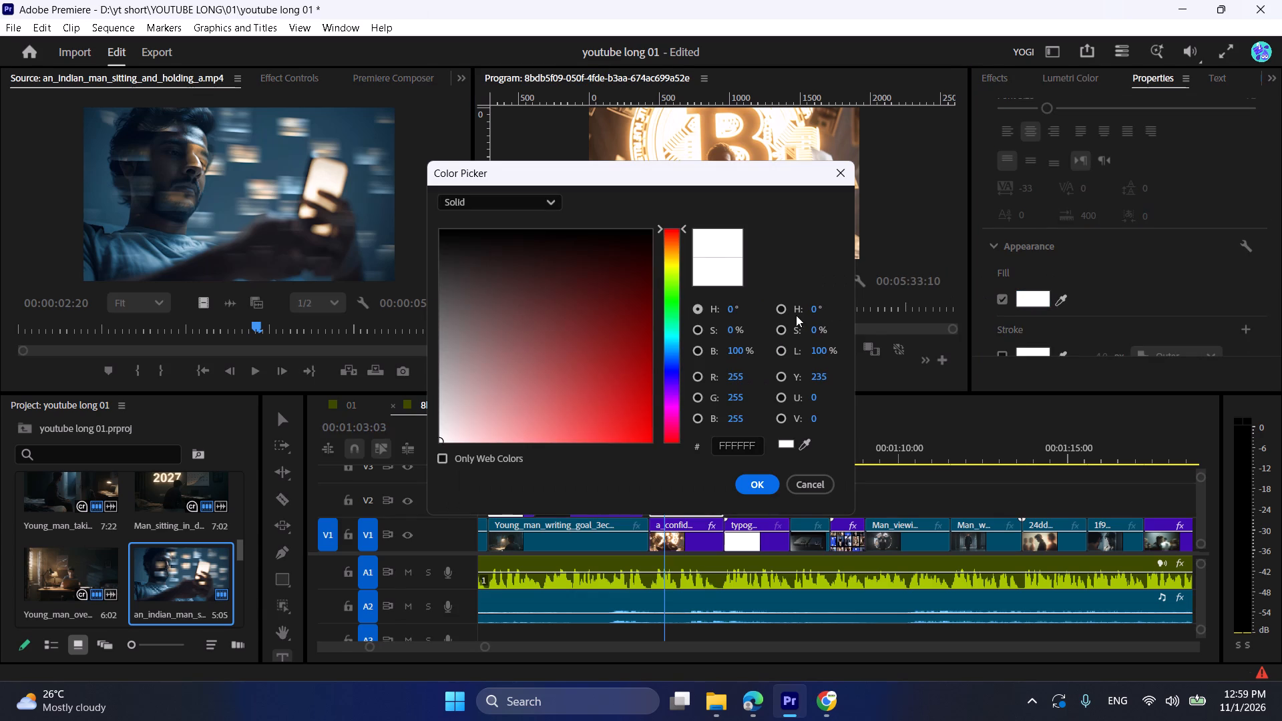
pyautogui.click(674, 306)
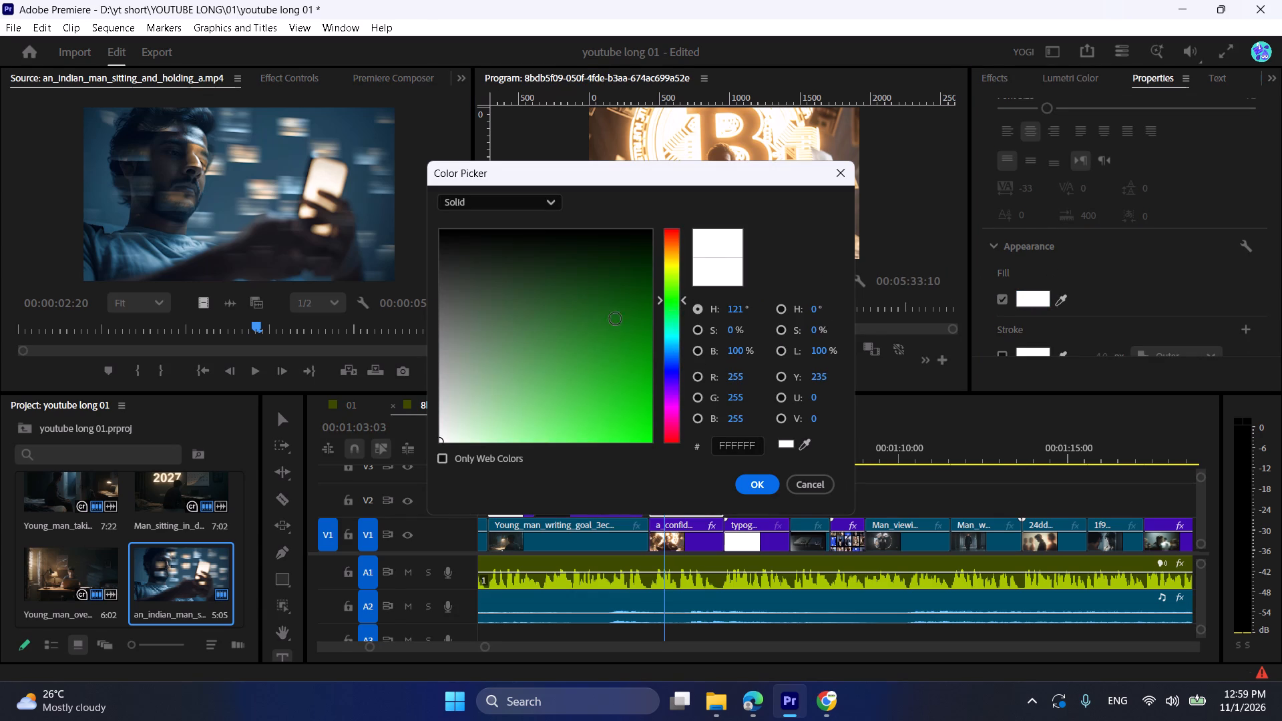
pyautogui.moveTo(622, 337); pyautogui.dragTo(683, 463)
pyautogui.click(744, 481)
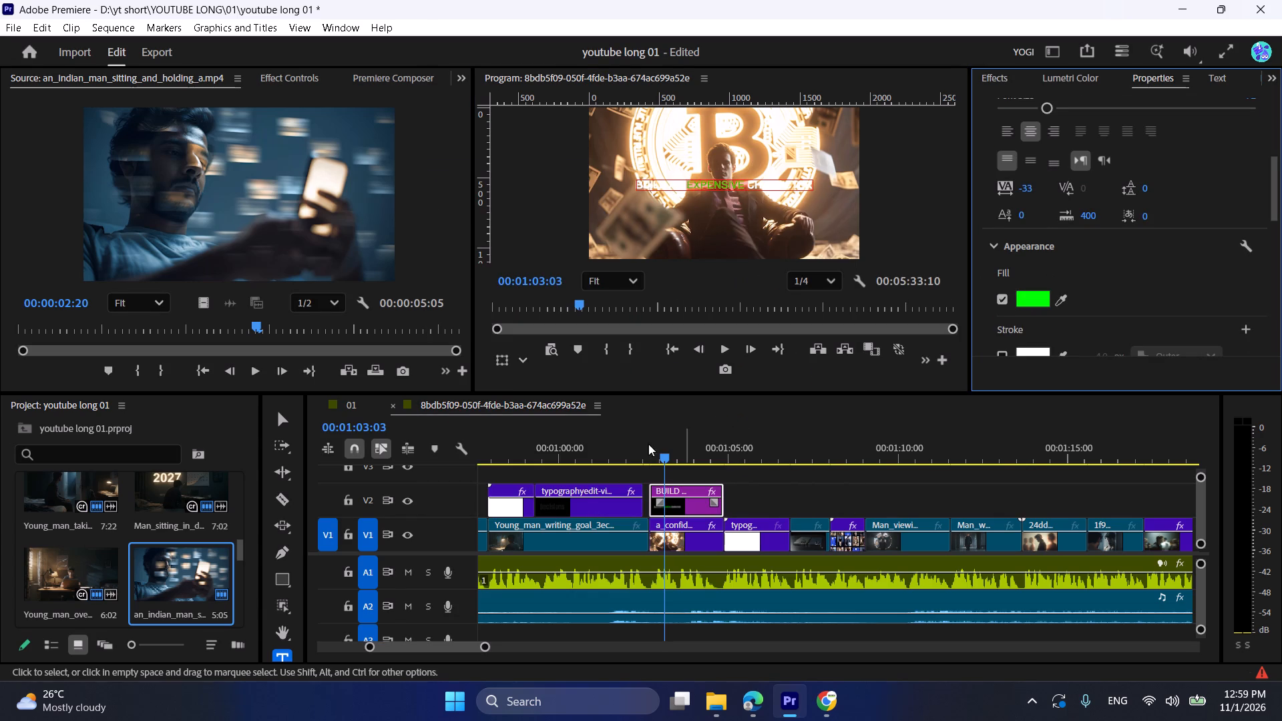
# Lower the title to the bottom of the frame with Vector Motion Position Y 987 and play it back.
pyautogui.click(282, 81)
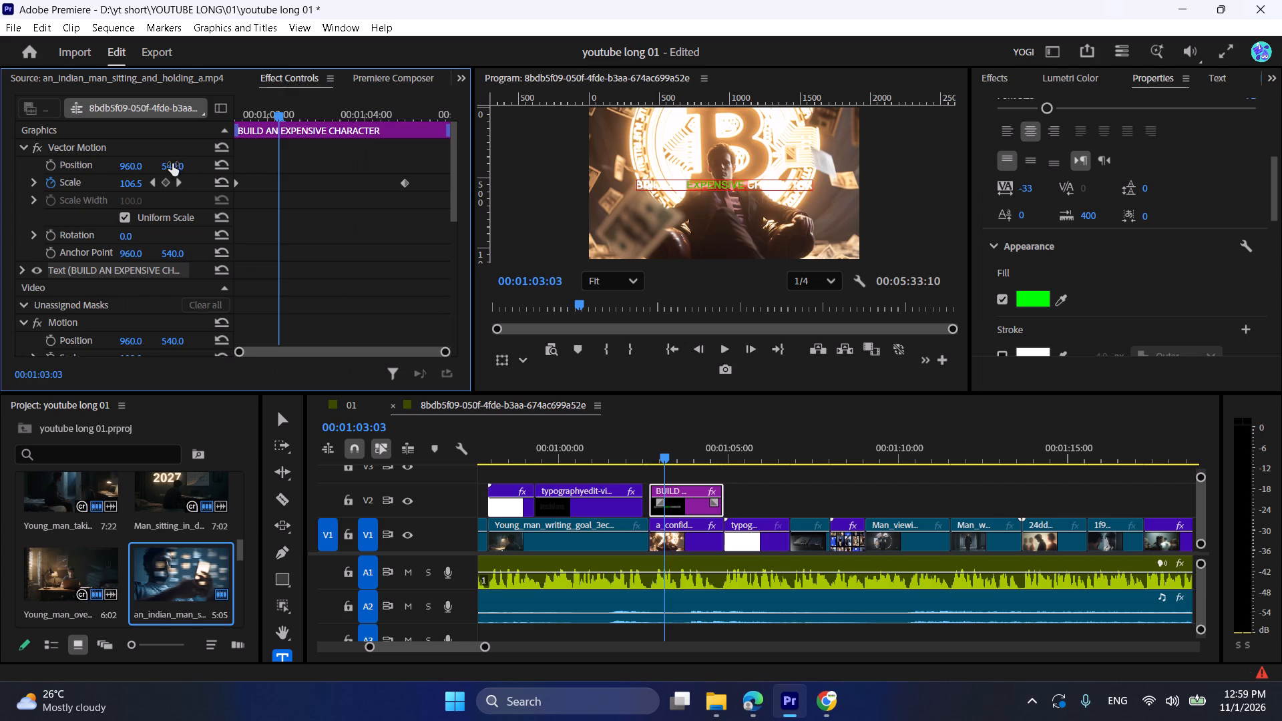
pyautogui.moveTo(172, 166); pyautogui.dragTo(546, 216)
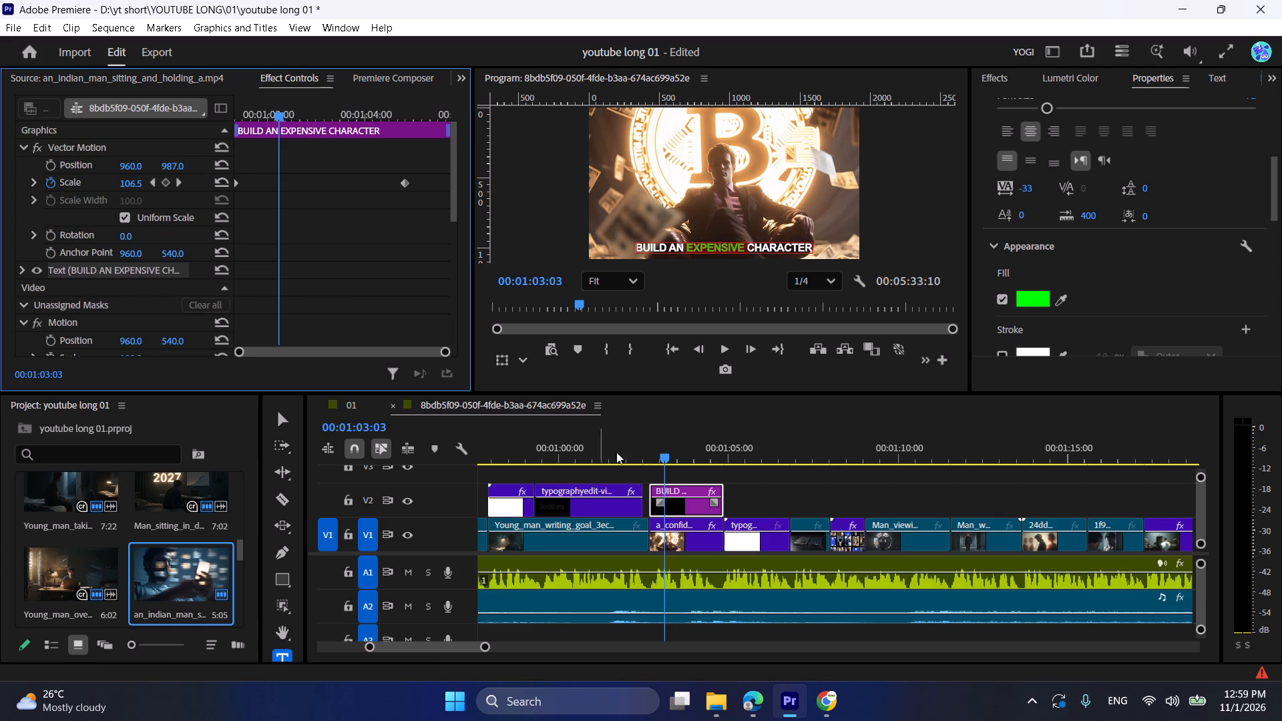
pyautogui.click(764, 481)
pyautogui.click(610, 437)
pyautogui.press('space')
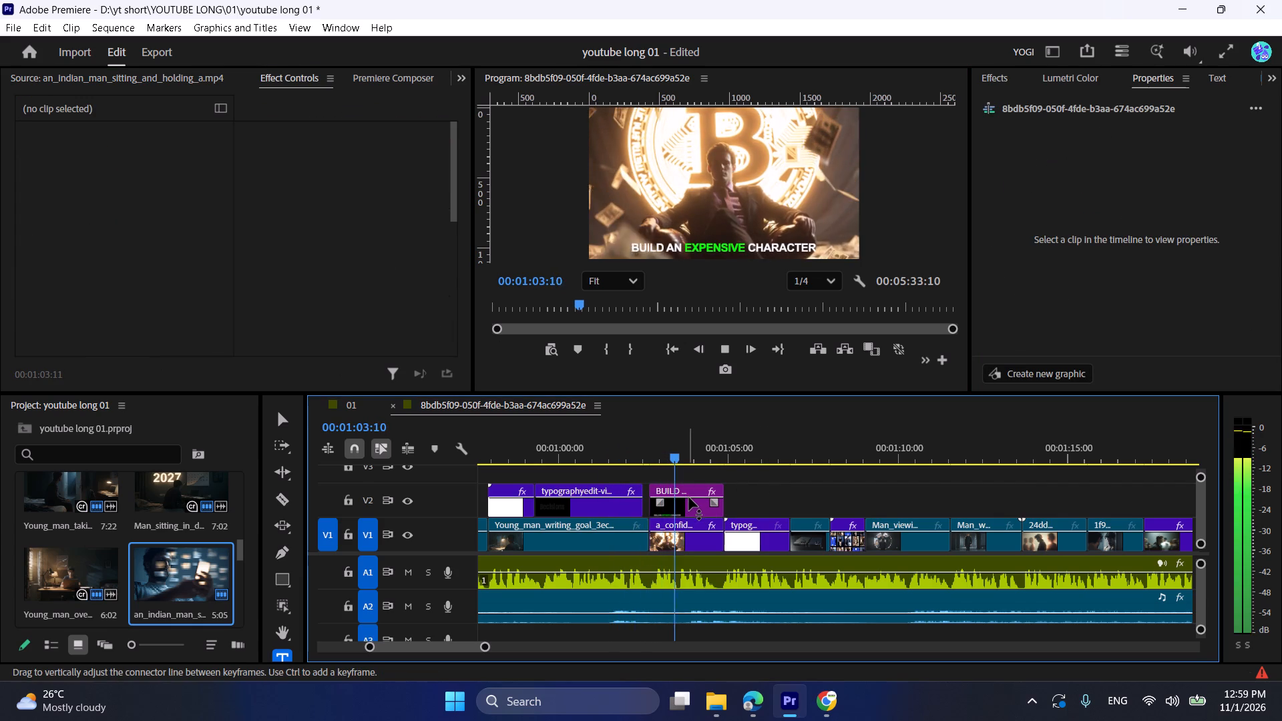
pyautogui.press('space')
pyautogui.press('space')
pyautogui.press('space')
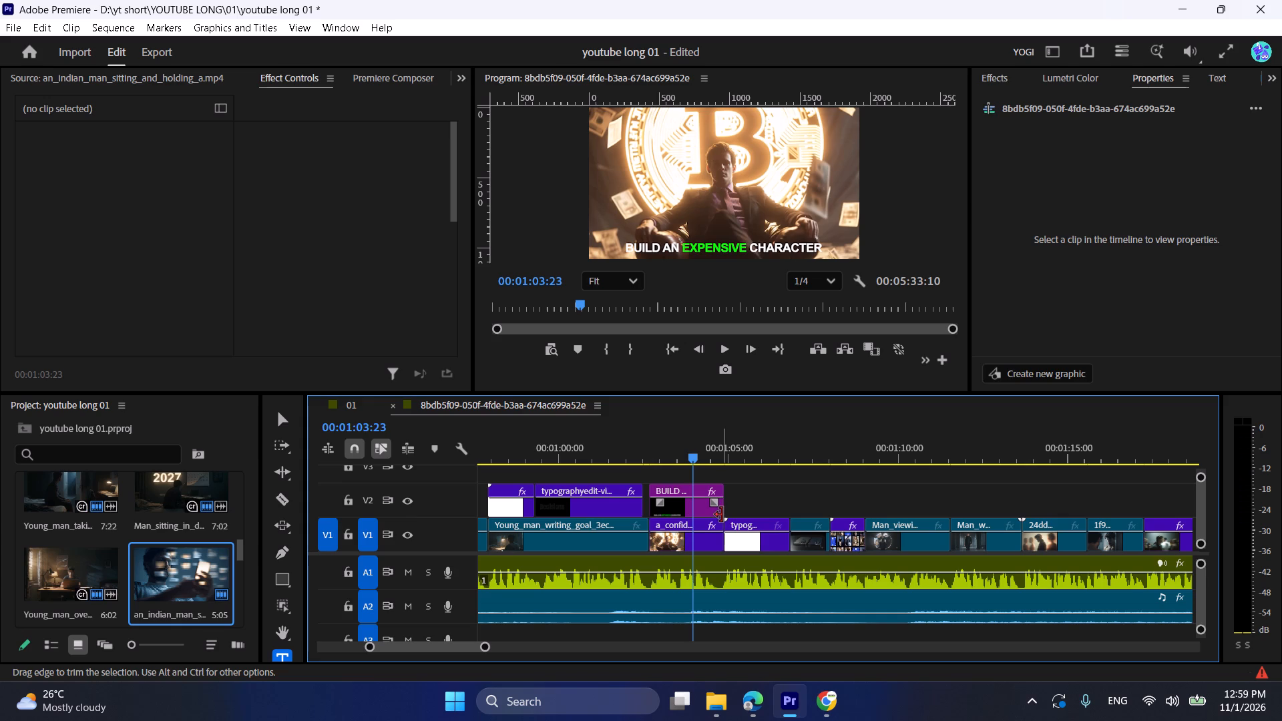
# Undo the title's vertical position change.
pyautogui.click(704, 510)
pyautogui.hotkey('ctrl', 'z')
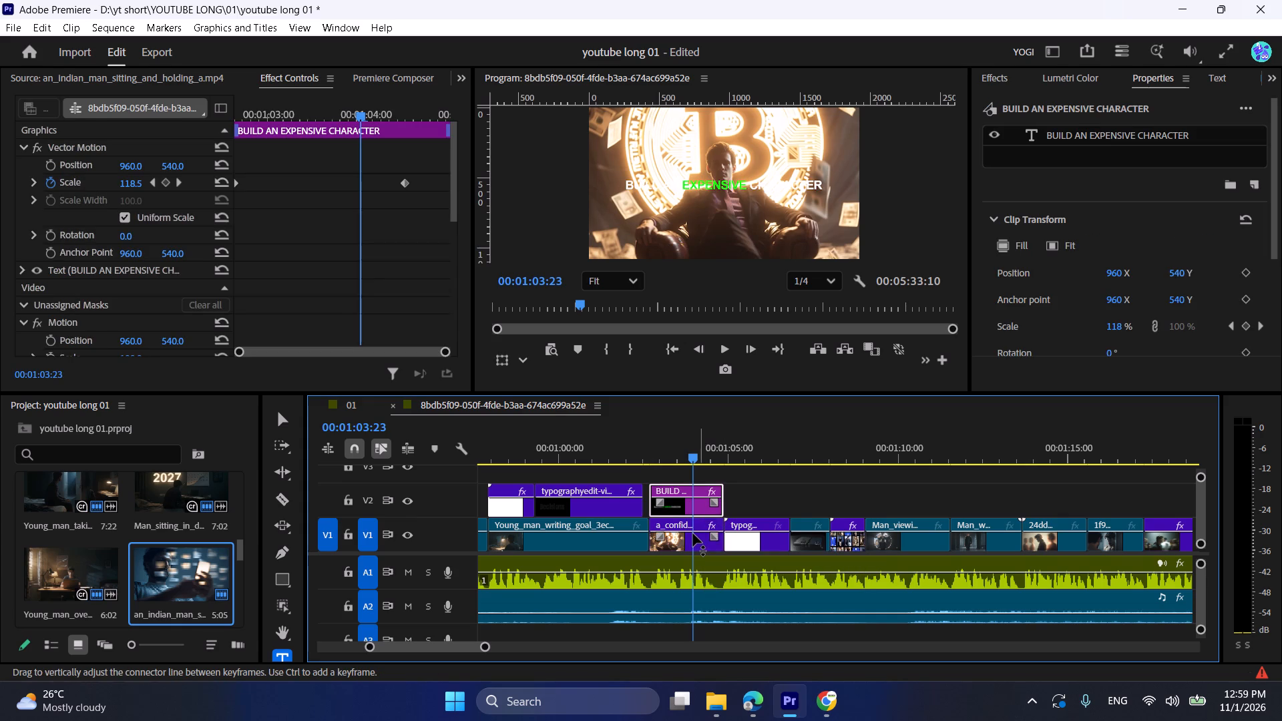
# Lower the opacity of the a_confident_man_sitting clip beneath the title to 37.5% and play it back.
pyautogui.click(693, 533)
pyautogui.moveTo(690, 529); pyautogui.dragTo(700, 537)
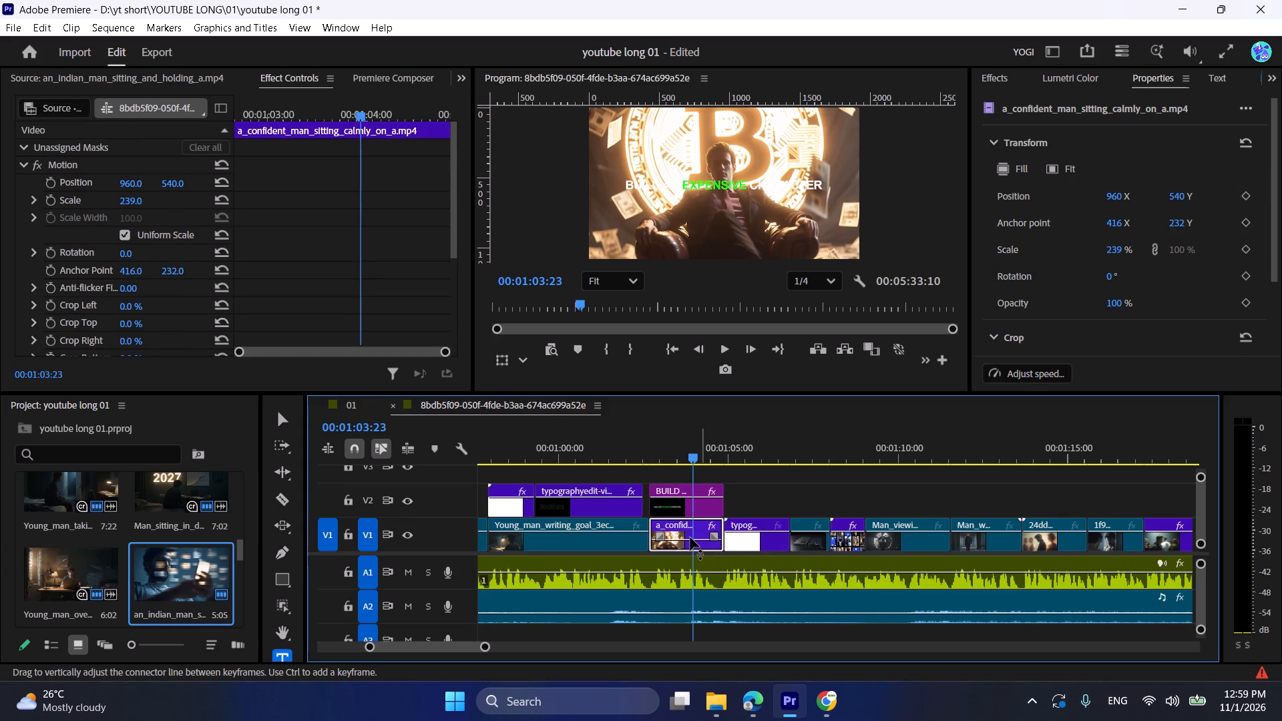
pyautogui.click(643, 449)
pyautogui.press('space')
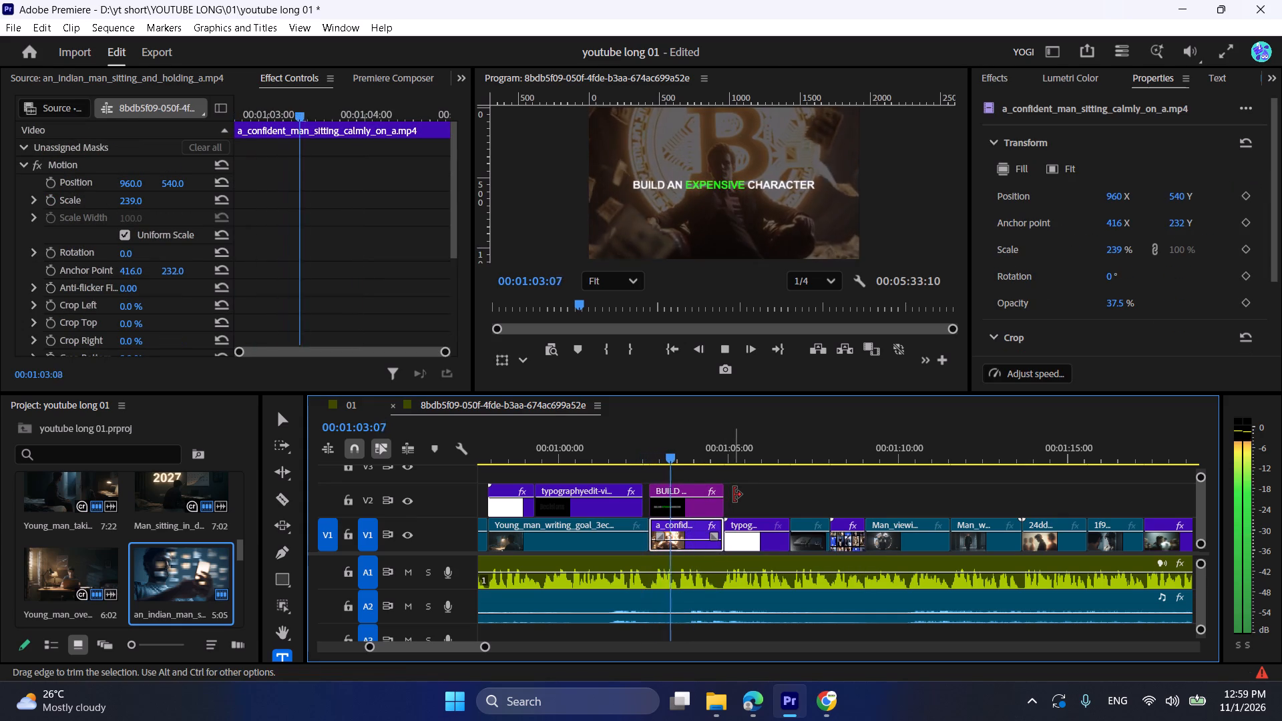
pyautogui.press('space')
pyautogui.click(804, 510)
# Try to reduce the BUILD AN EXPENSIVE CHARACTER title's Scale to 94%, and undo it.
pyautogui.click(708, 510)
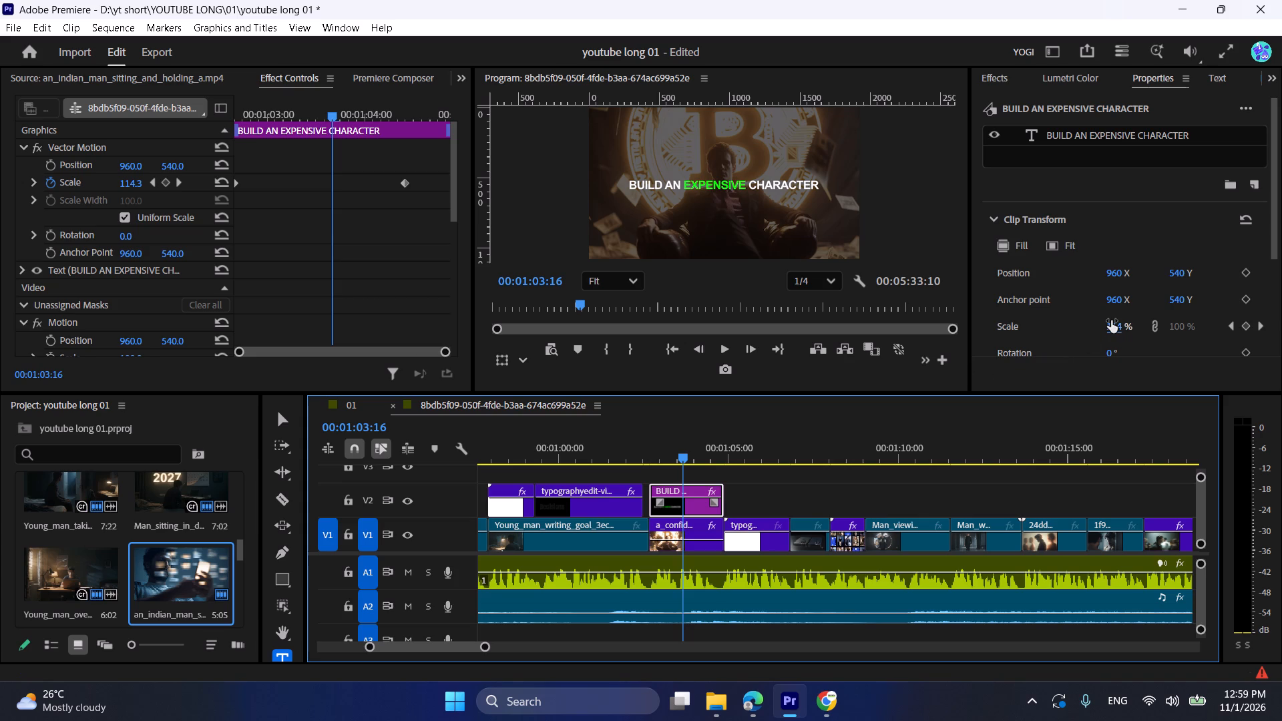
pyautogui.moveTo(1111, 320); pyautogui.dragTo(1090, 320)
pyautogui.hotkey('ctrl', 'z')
# Set the BUILD AN EXPENSIVE CHARACTER text's font size to 65 and play the title back.
pyautogui.scroll(-2, 1084, 314)
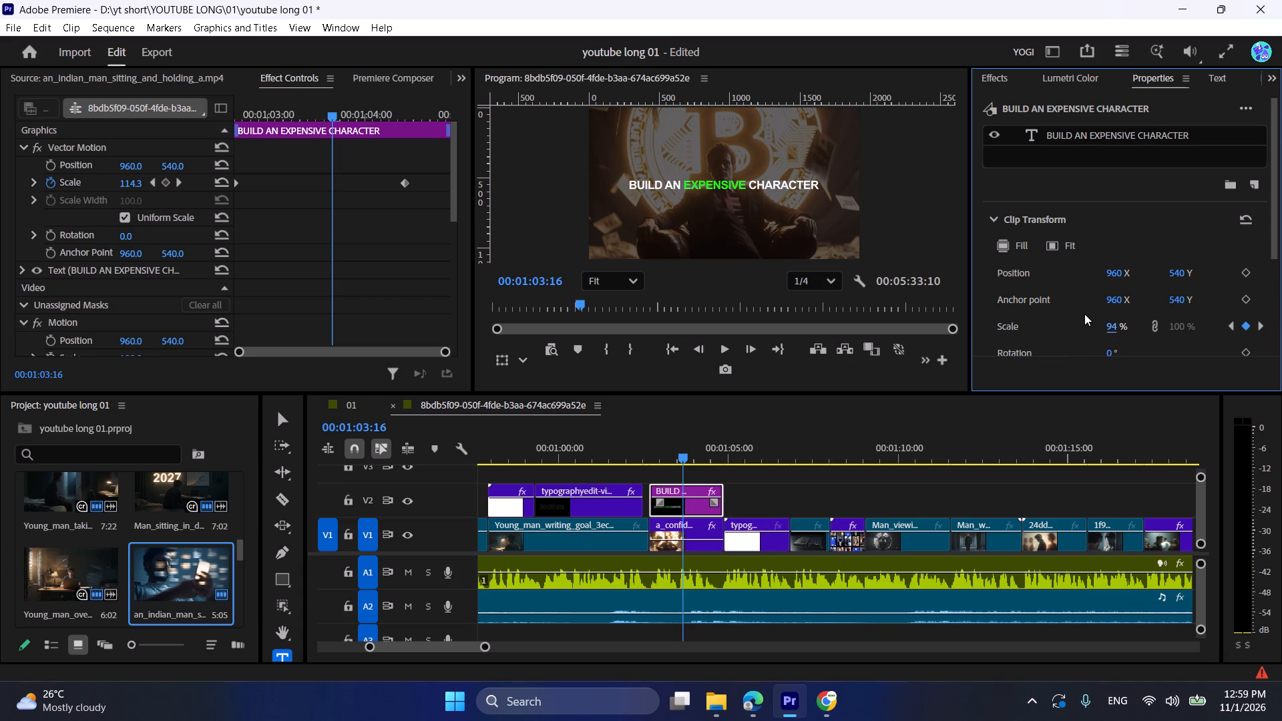
pyautogui.scroll(-10, 1084, 314)
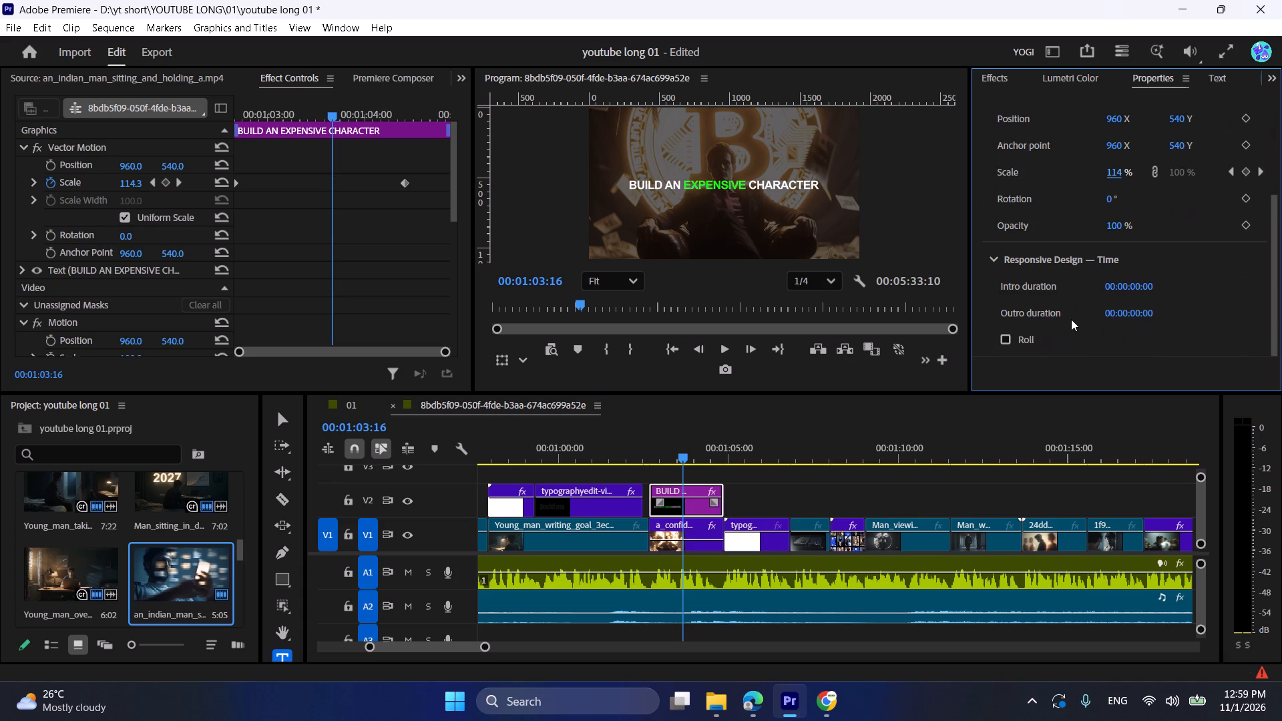
pyautogui.scroll(-3, 1071, 319)
pyautogui.scroll(18, 1070, 320)
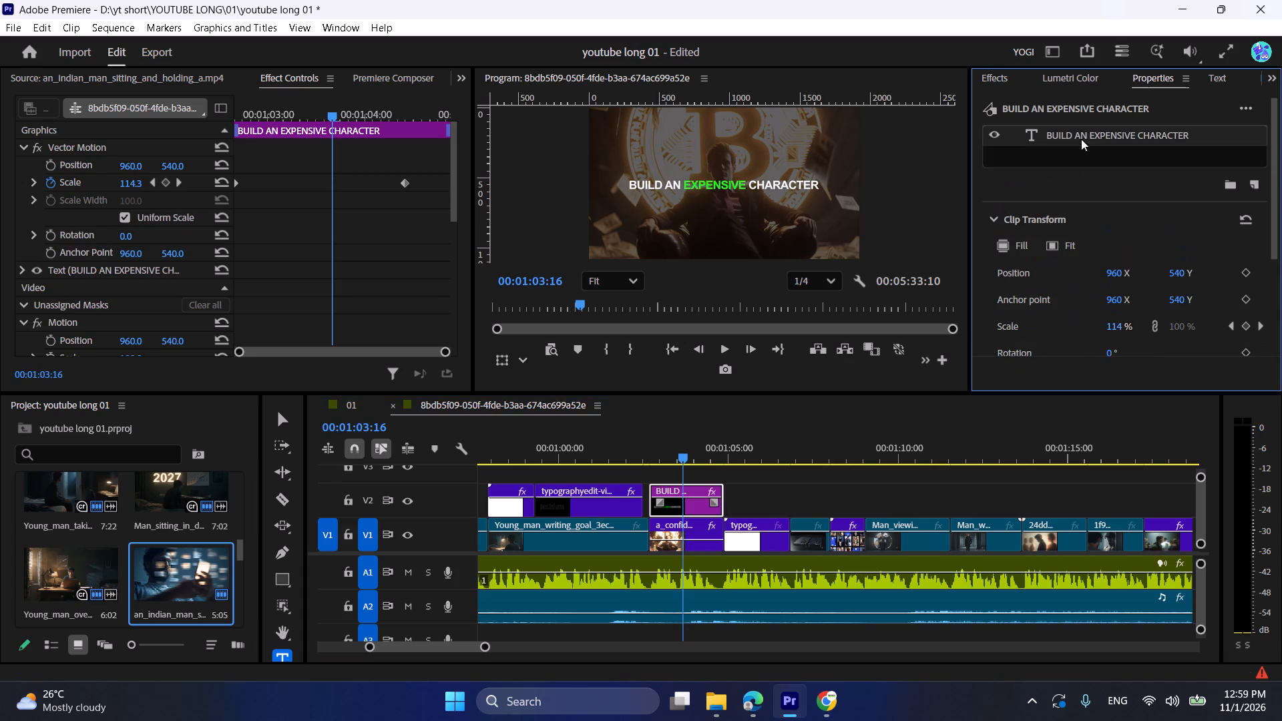
pyautogui.click(1081, 139)
pyautogui.click(1046, 344)
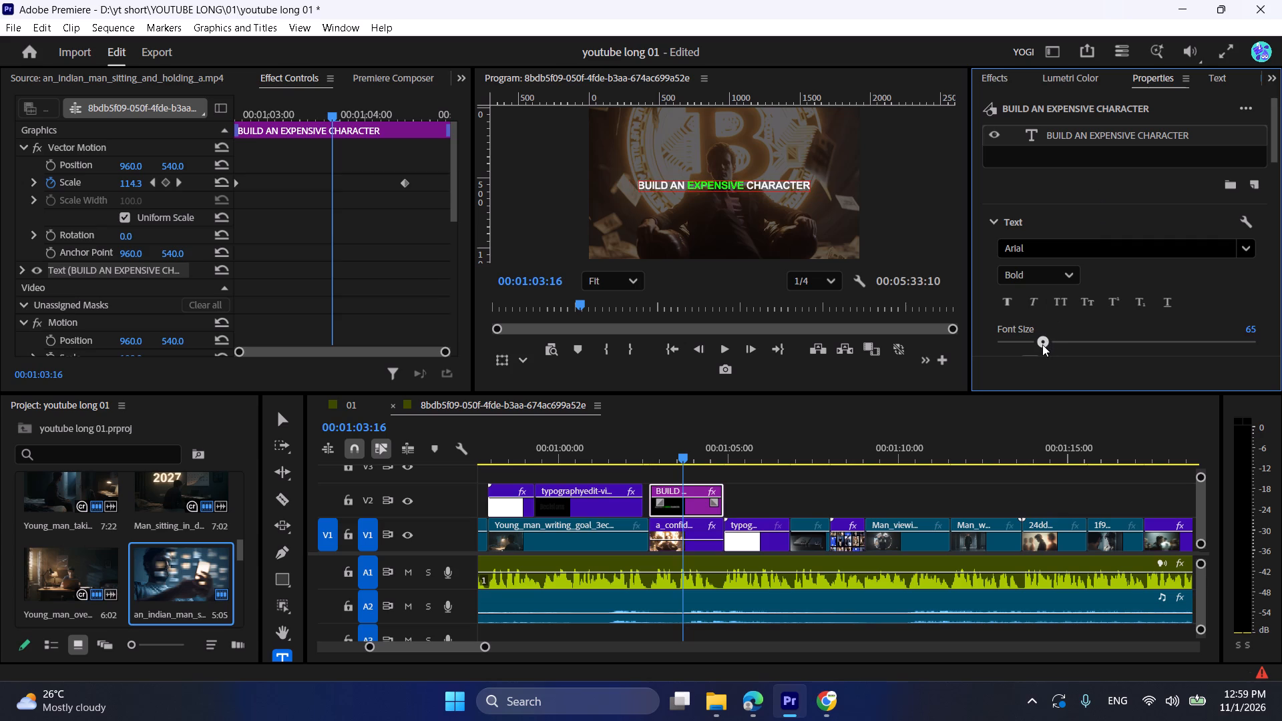
pyautogui.press('space')
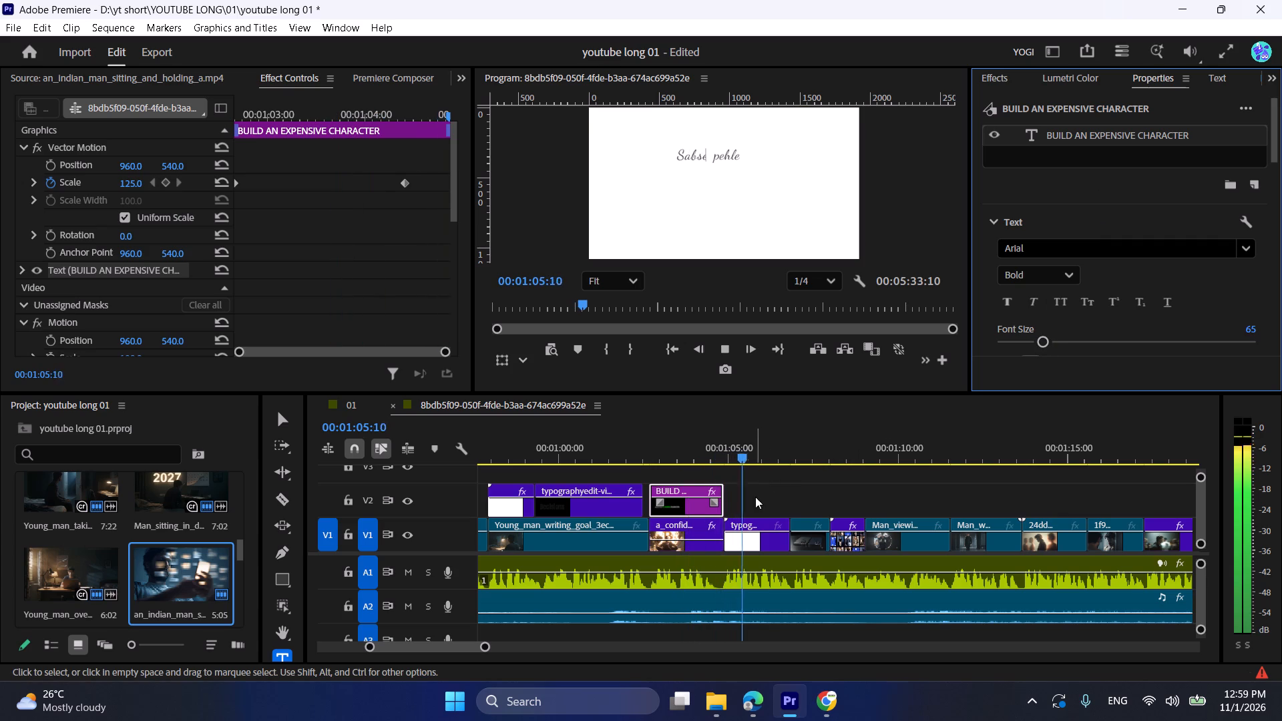
pyautogui.click(755, 497)
pyautogui.moveTo(681, 431); pyautogui.dragTo(642, 435)
pyautogui.press('space')
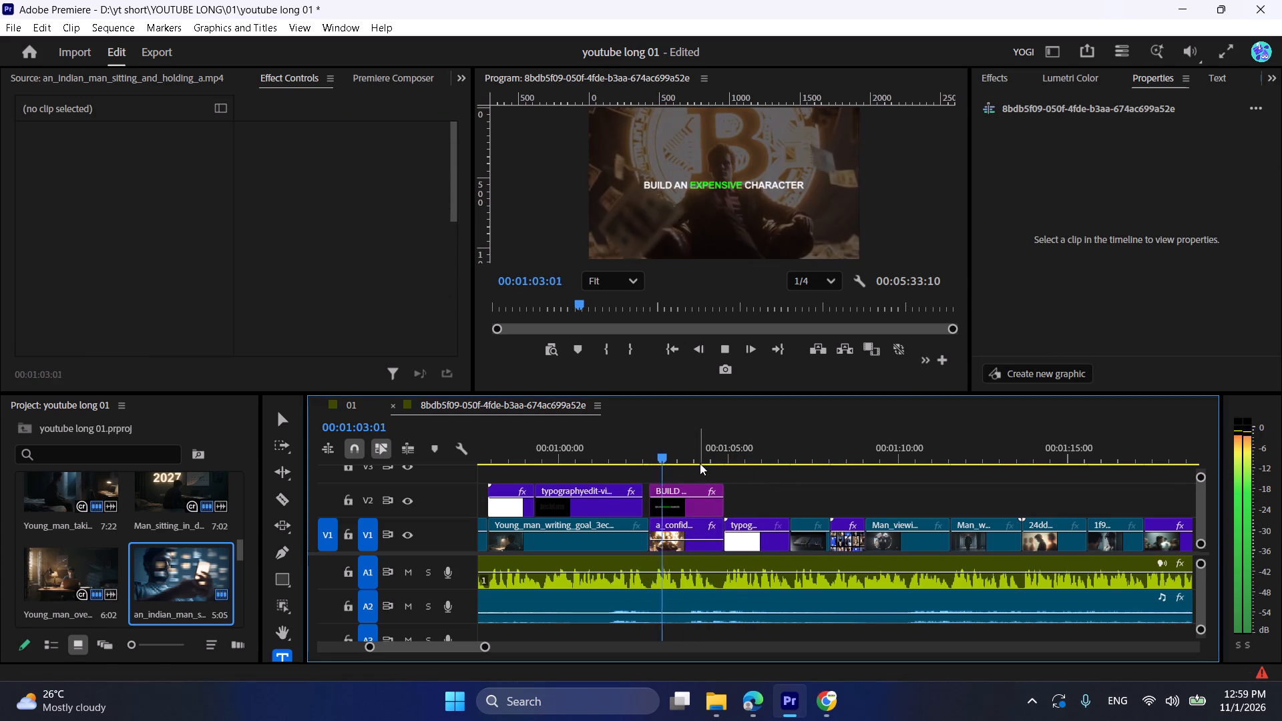
pyautogui.press('space')
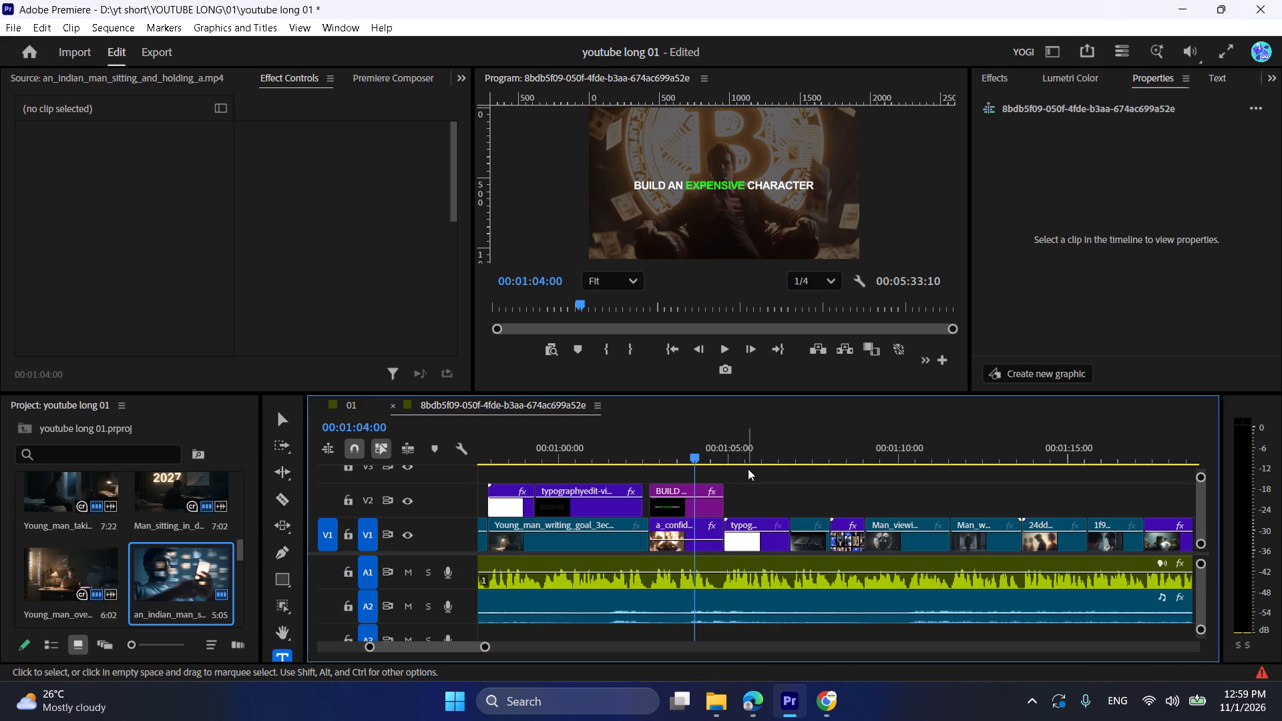
# Apply faux italic to only the word EXPENSIVE in the title and play it back.
pyautogui.click(708, 513)
pyautogui.click(1084, 144)
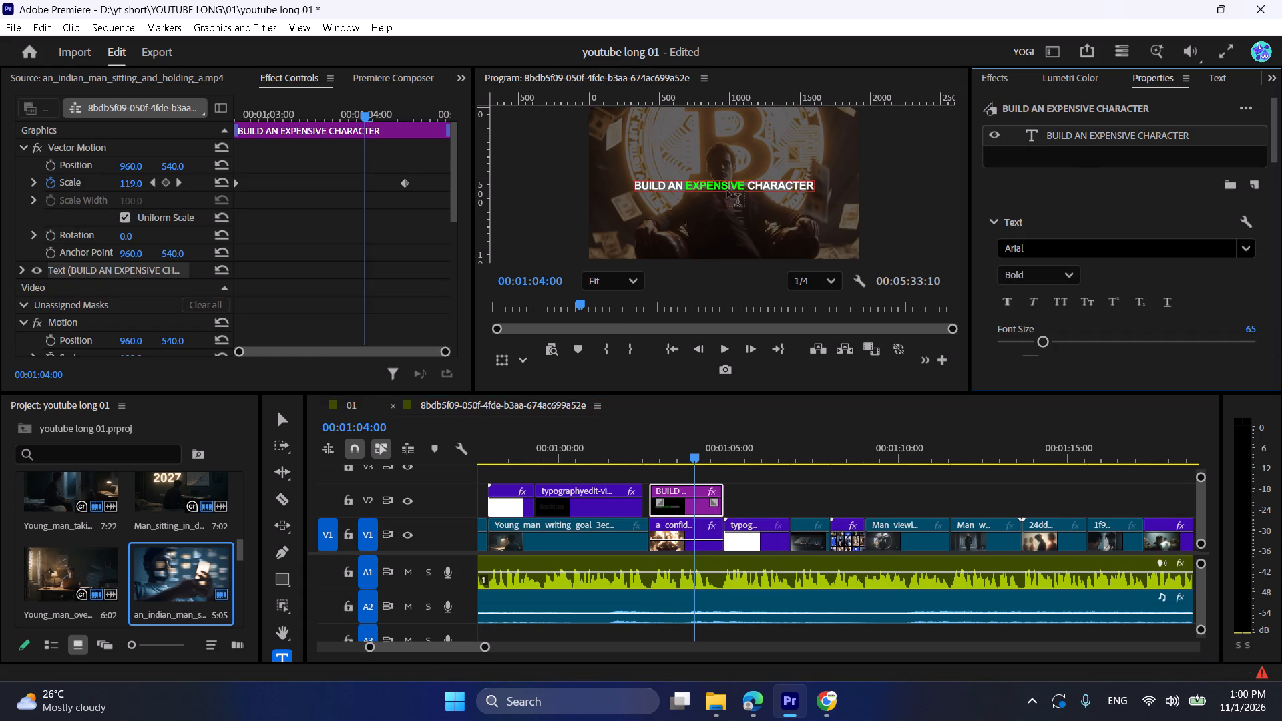
pyautogui.doubleClick(716, 185)
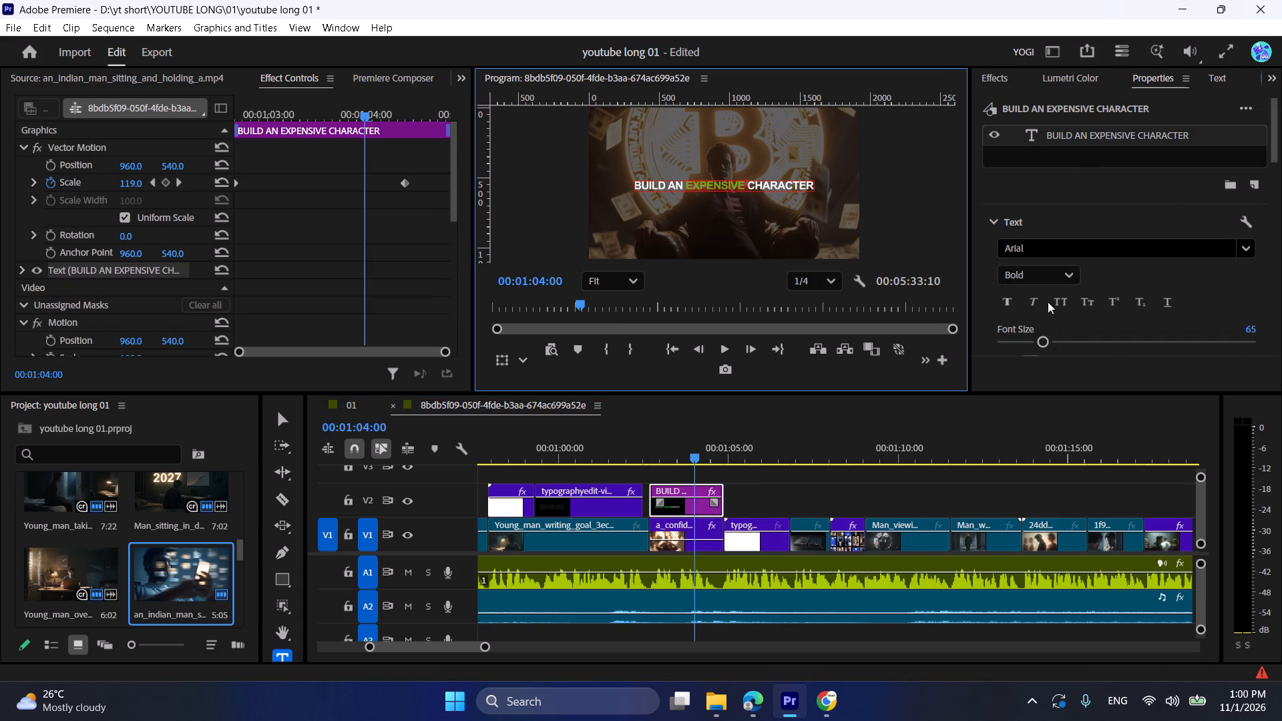
pyautogui.click(1033, 297)
pyautogui.click(754, 481)
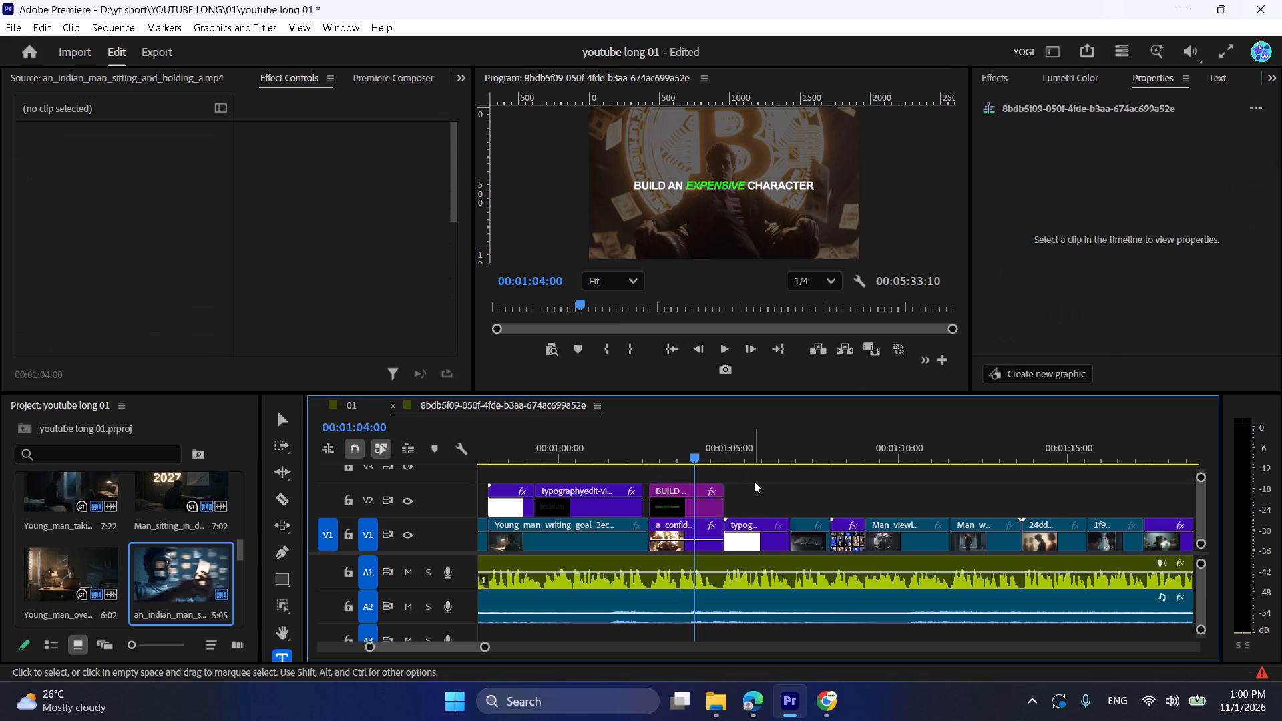
pyautogui.press('space')
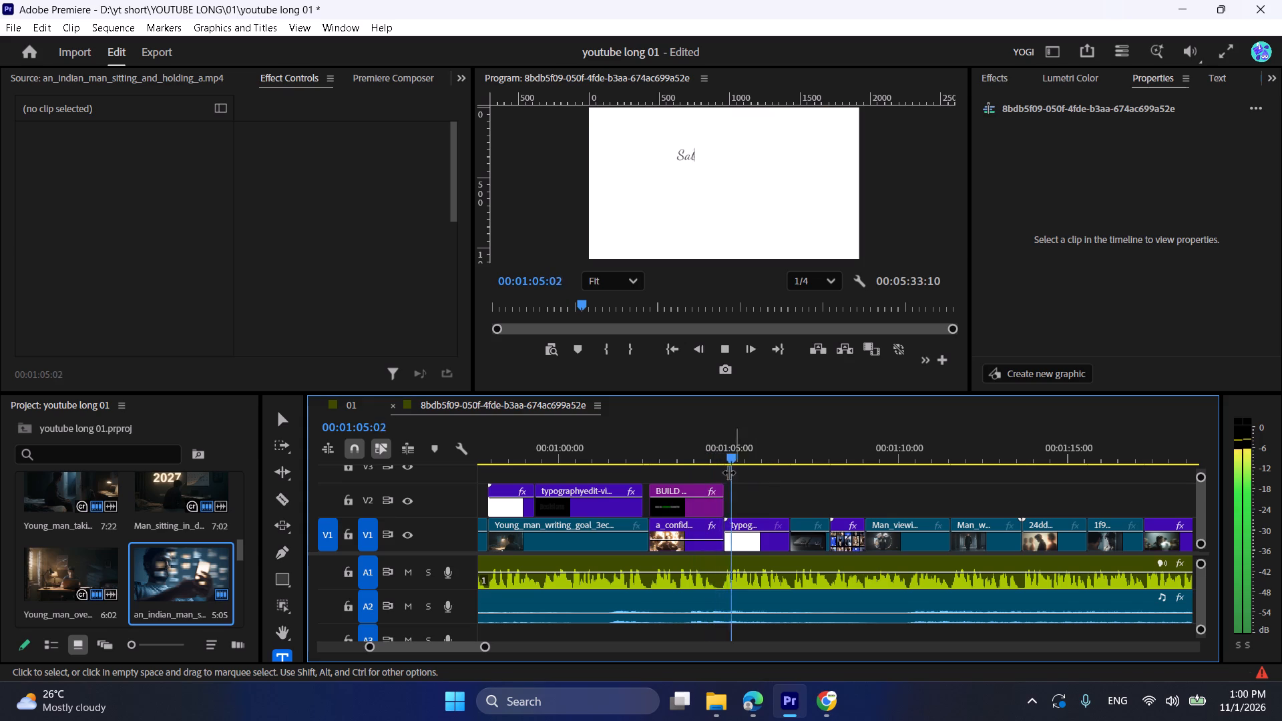
# Replace the words BUILD AN in the title with "Build an", keeping a space before EXPENSIVE.
pyautogui.click(690, 457)
pyautogui.click(700, 496)
pyautogui.doubleClick(1082, 131)
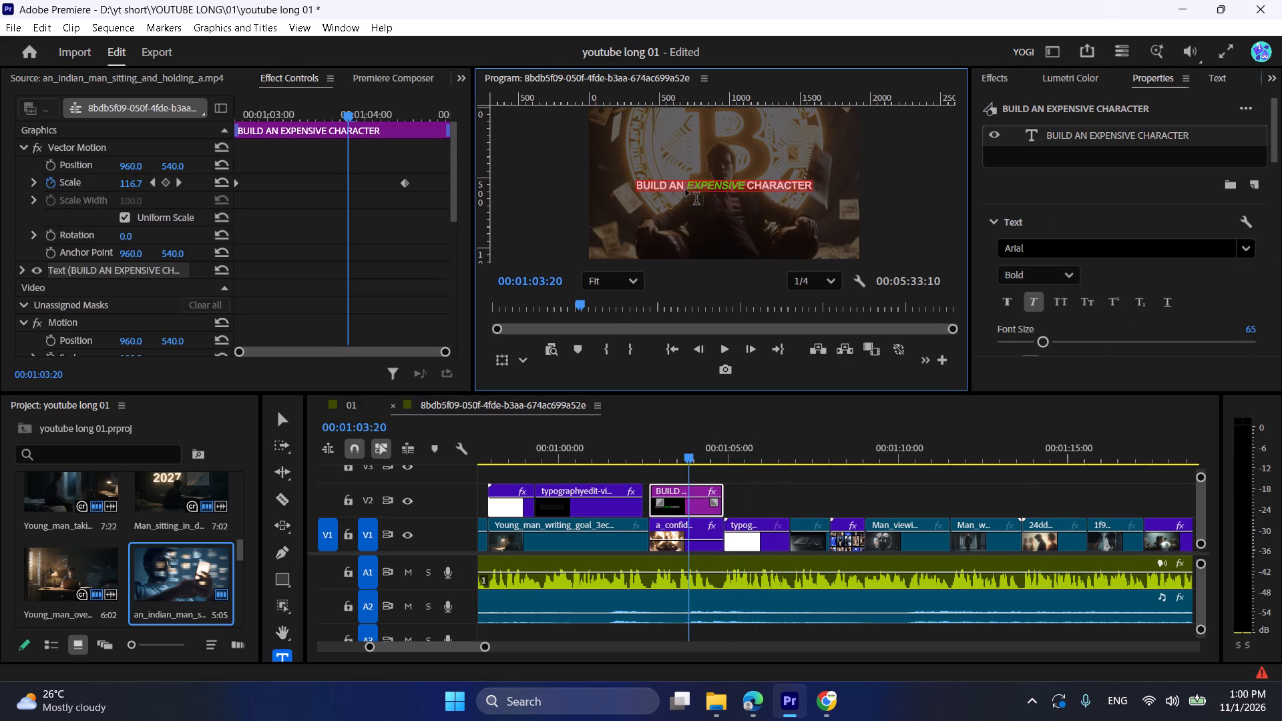
pyautogui.moveTo(687, 190); pyautogui.dragTo(632, 189)
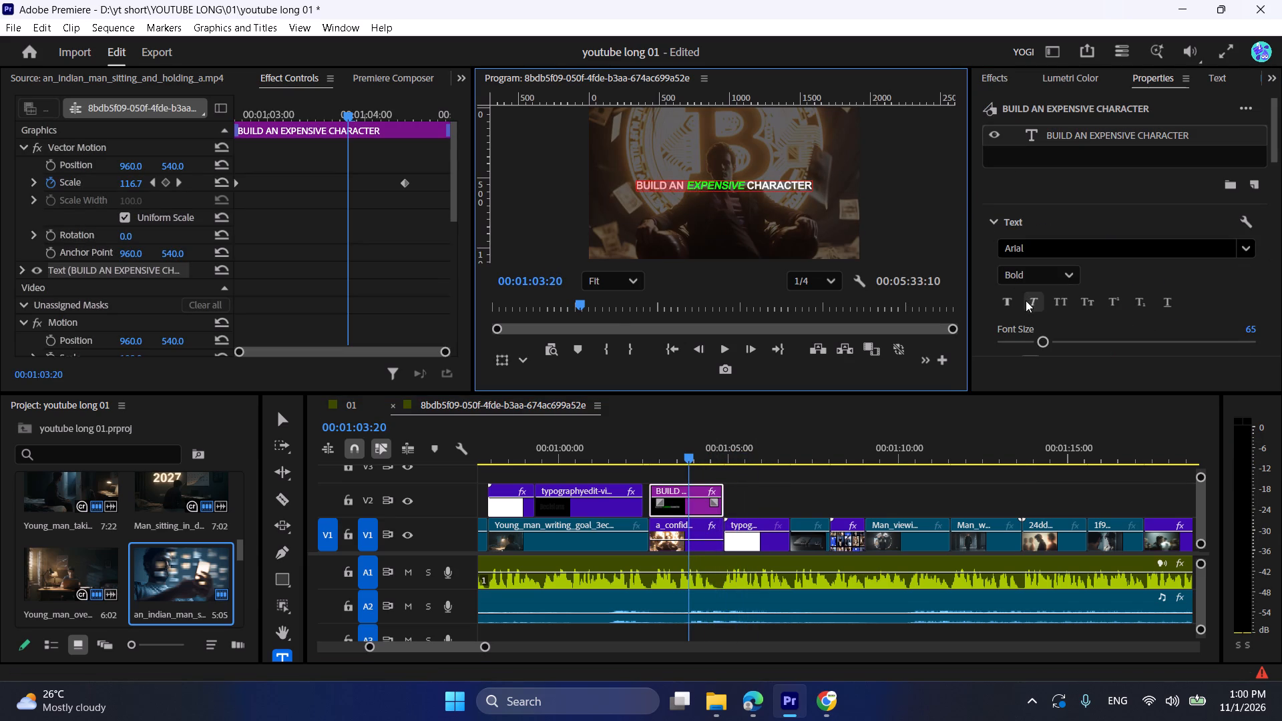
pyautogui.click(1060, 302)
pyautogui.click(1060, 301)
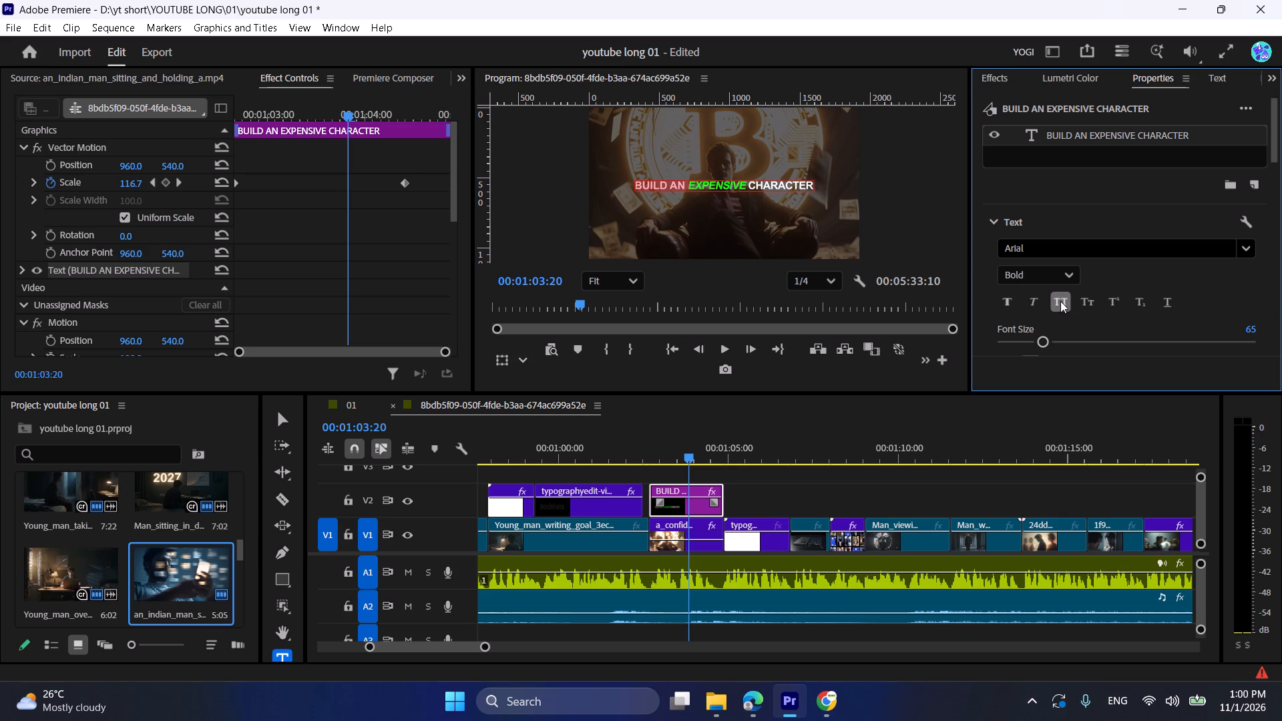
pyautogui.write('Build')
pyautogui.press('space')
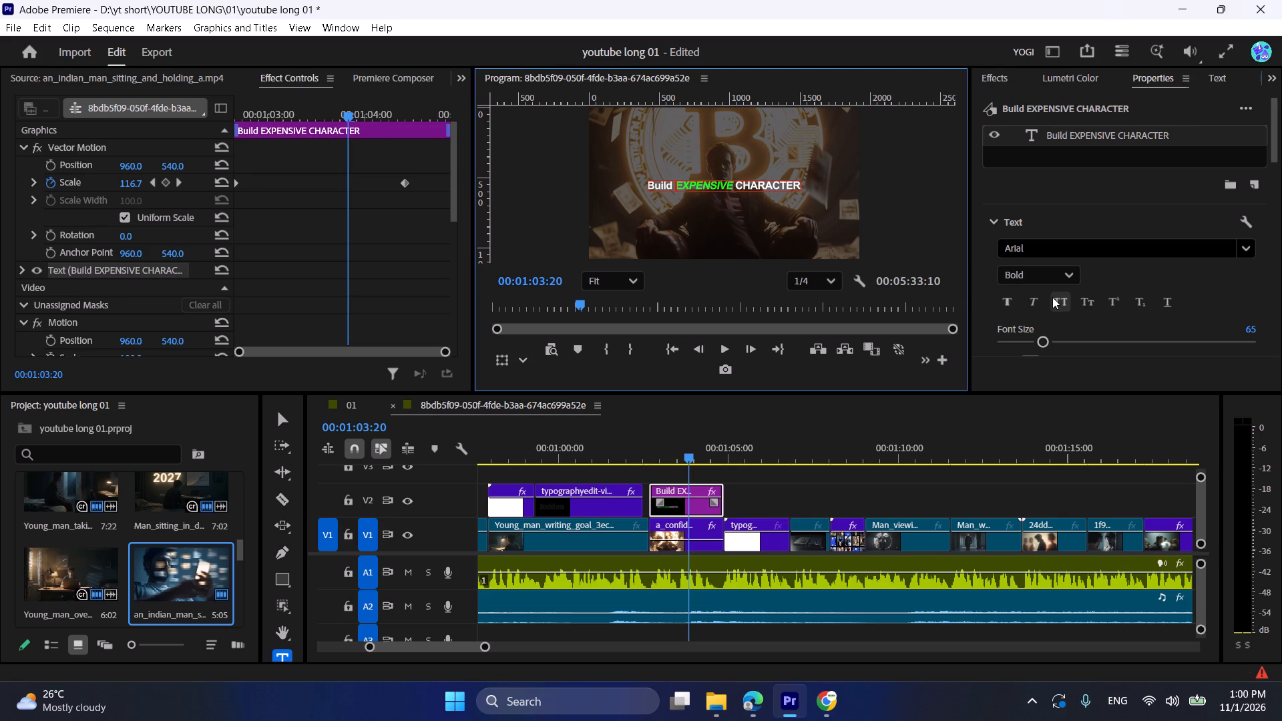
pyautogui.write('ab')
pyautogui.press('space')
pyautogui.press('BackSpace')
pyautogui.press('BackSpace')
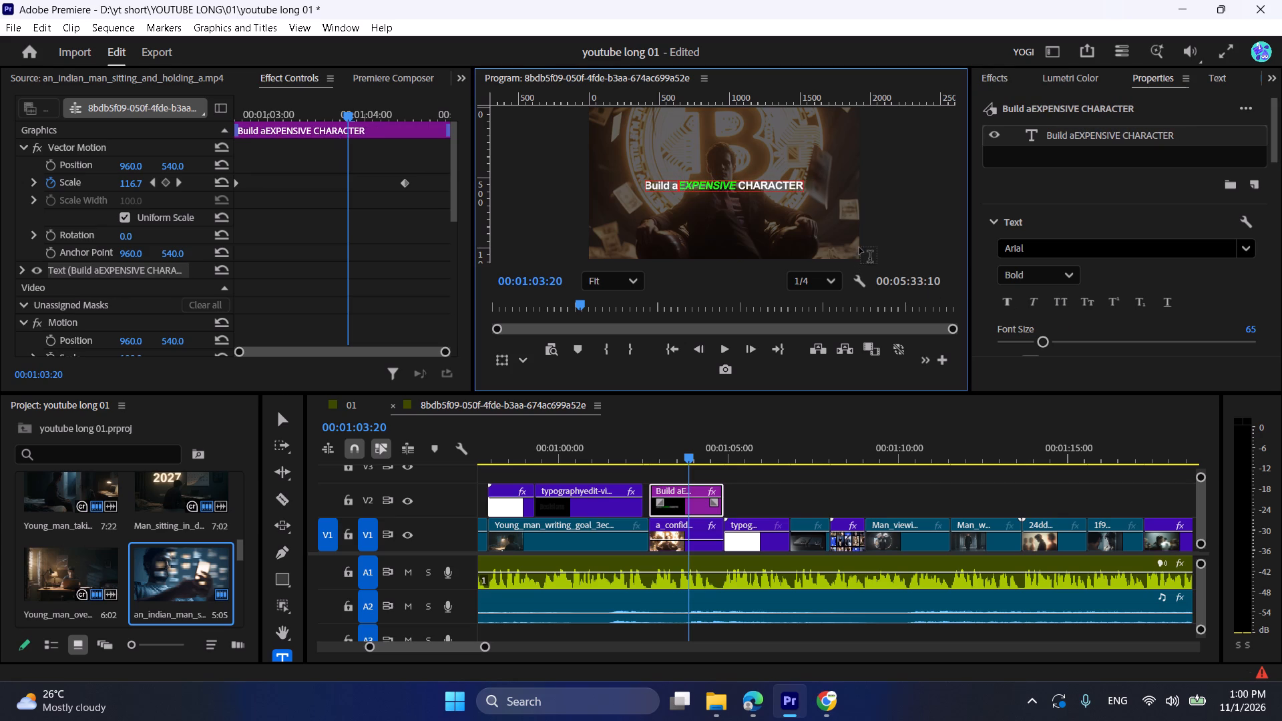
pyautogui.press('m')
pyautogui.press('BackSpace')
pyautogui.press('n')
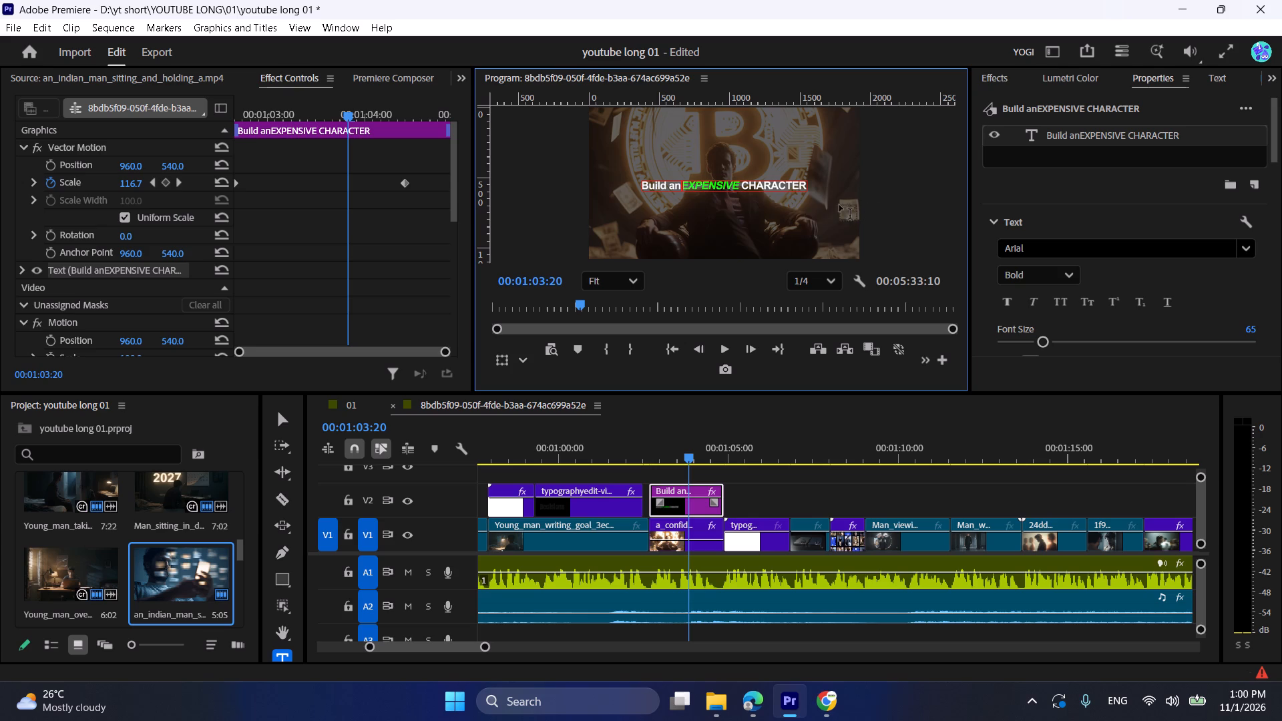
pyautogui.press('space')
# Retype CHARACTER in the title as lowercase "character", checking the spelling in the script document in Edge, and play it back in Premiere.
pyautogui.click(738, 187)
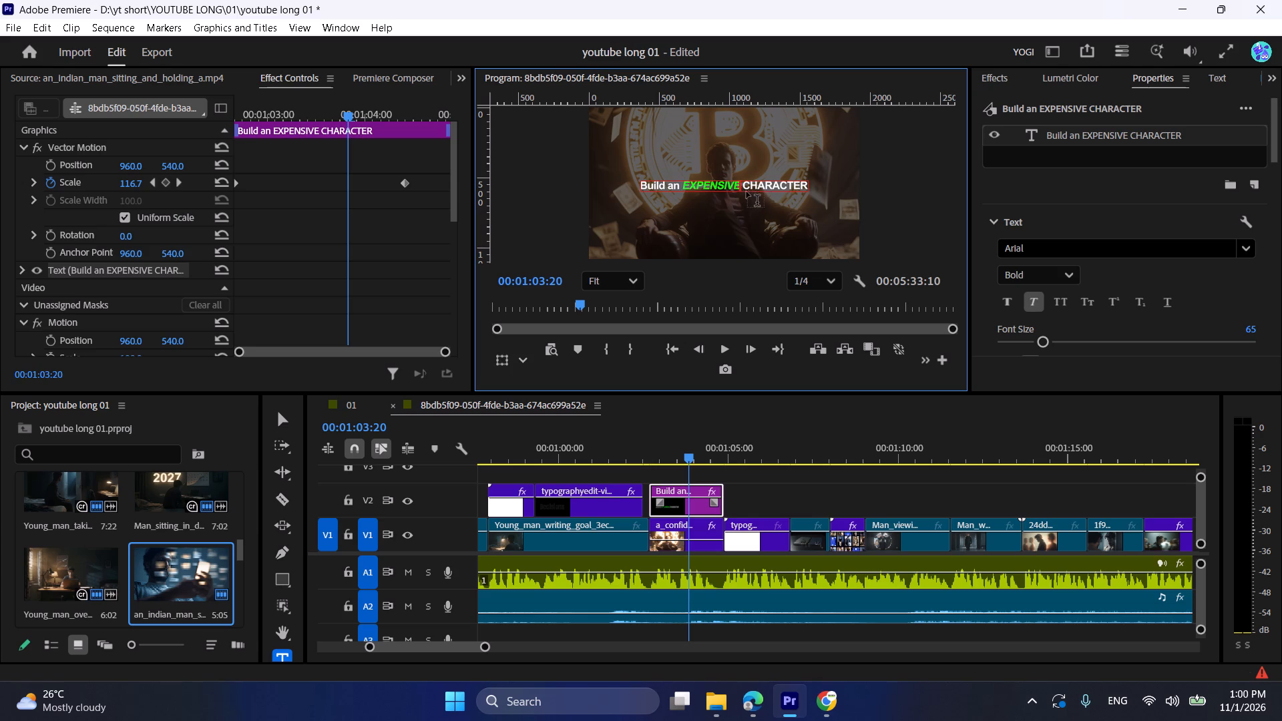
pyautogui.moveTo(743, 184); pyautogui.dragTo(830, 190)
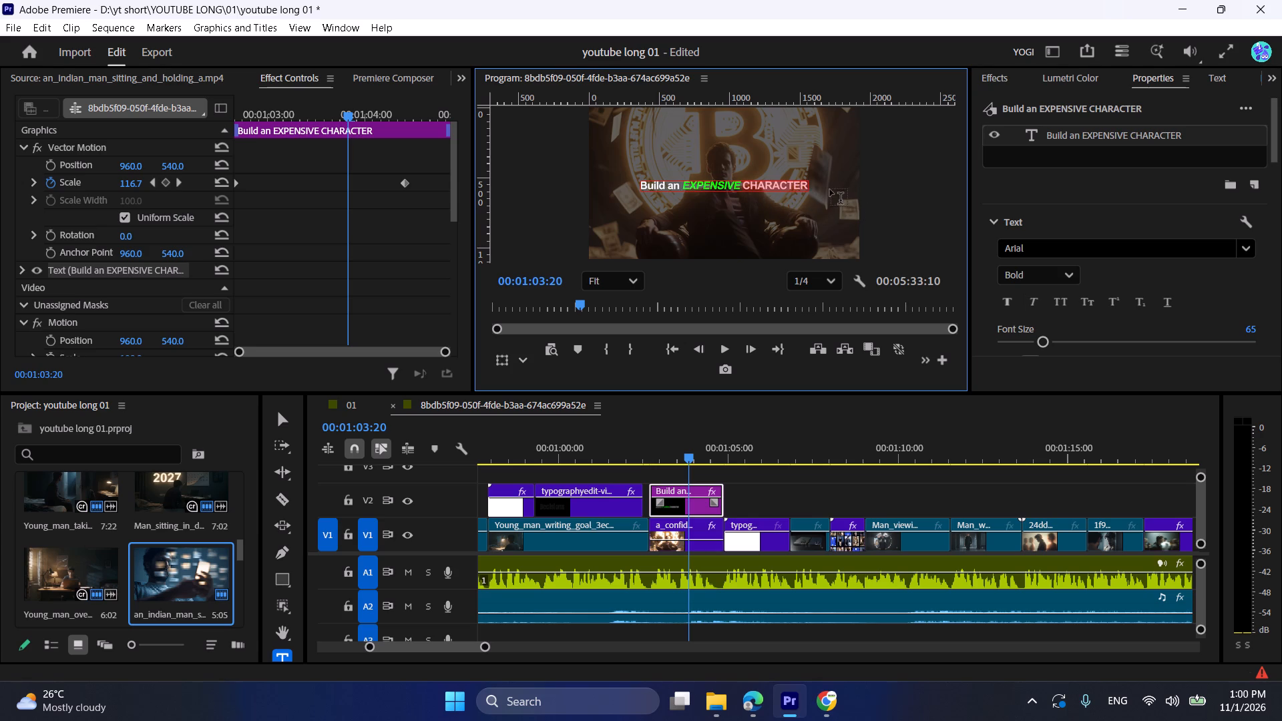
pyautogui.write('charactore')
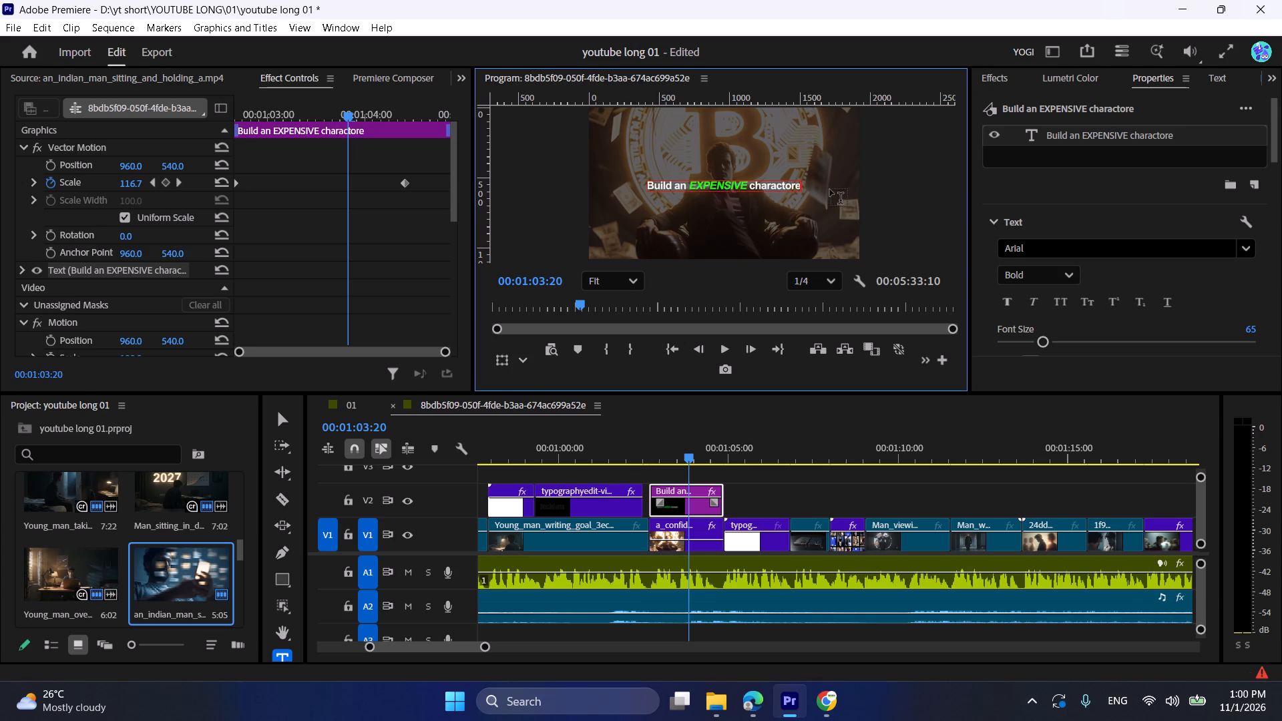
pyautogui.click(759, 718)
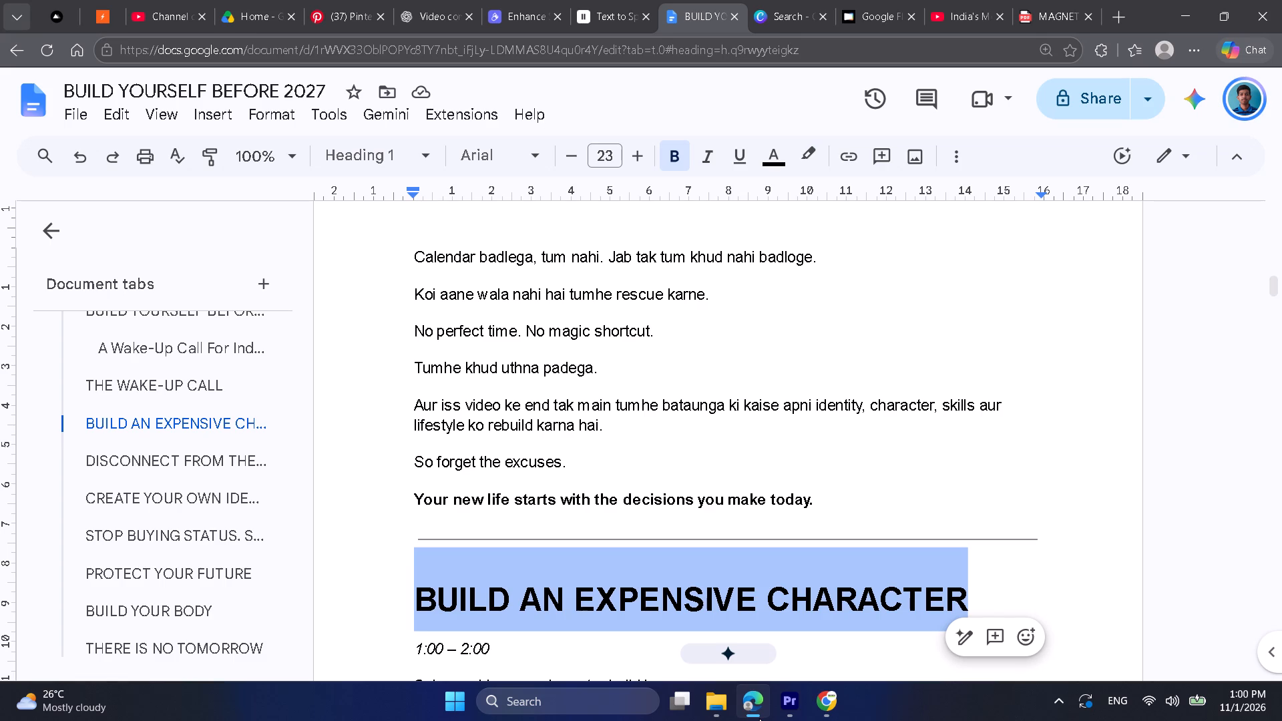
pyautogui.click(759, 718)
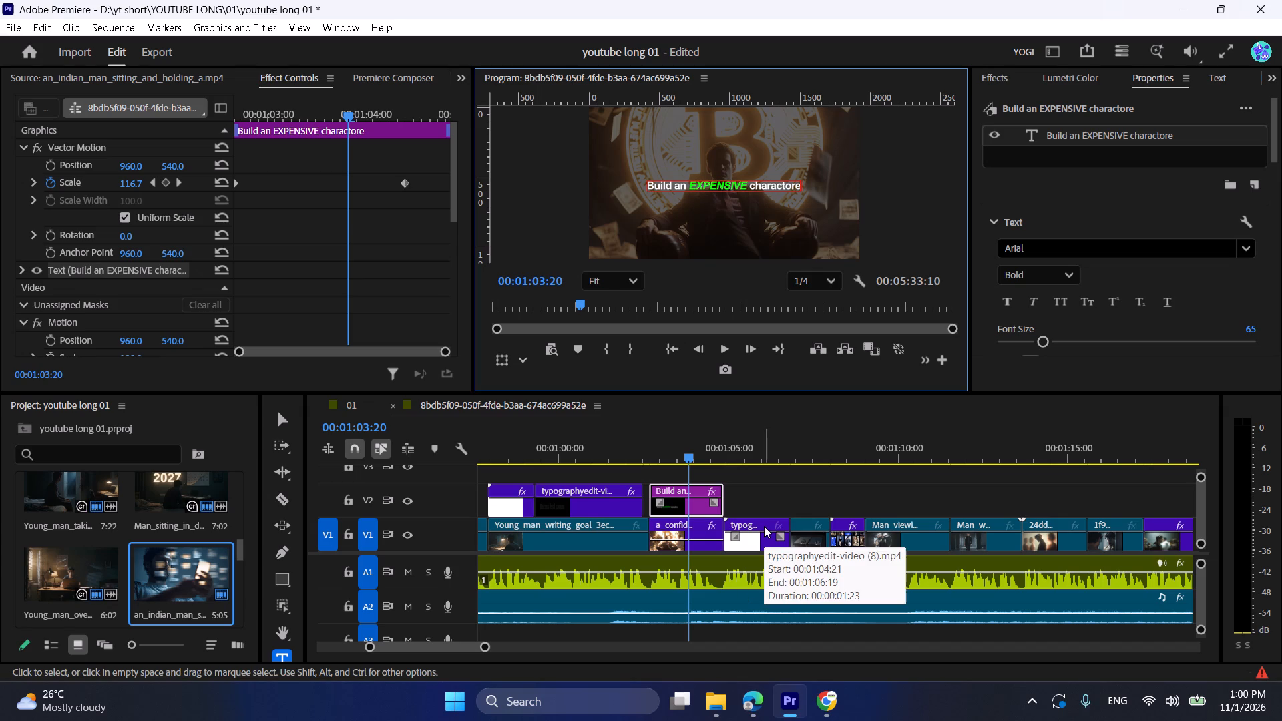
pyautogui.press('BackSpace')
pyautogui.press('BackSpace')
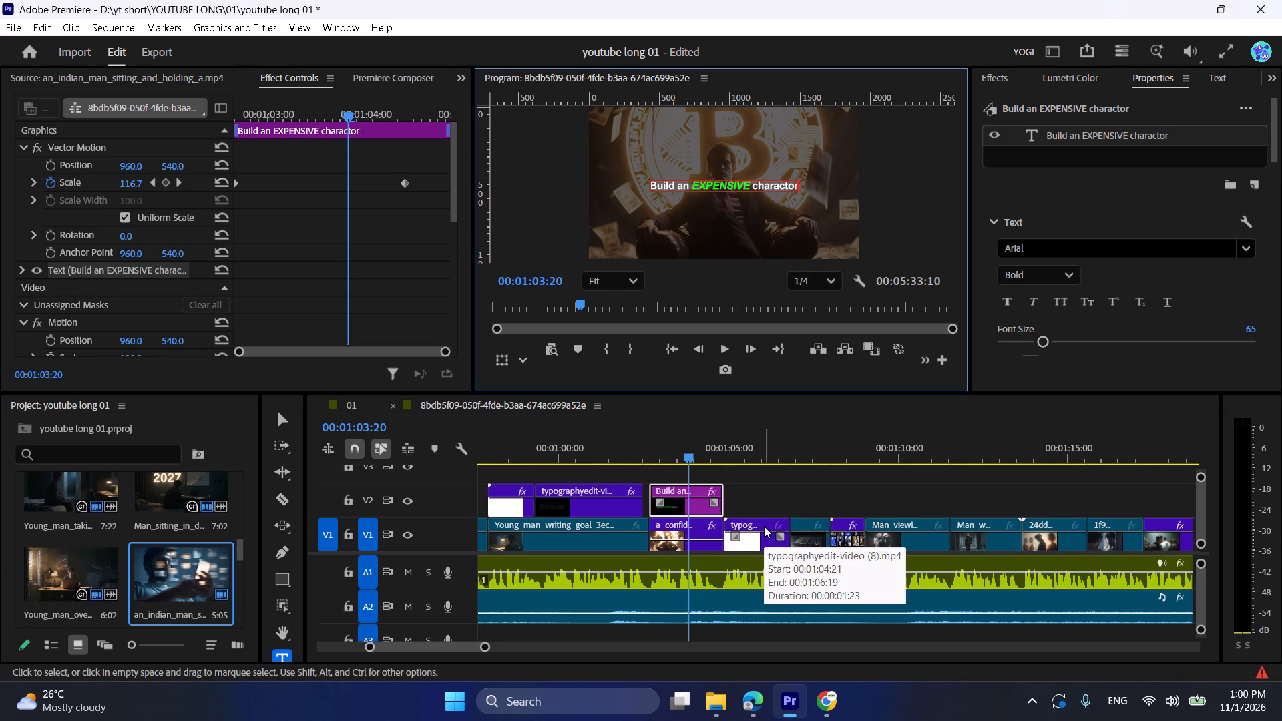
pyautogui.press('BackSpace')
pyautogui.write('er')
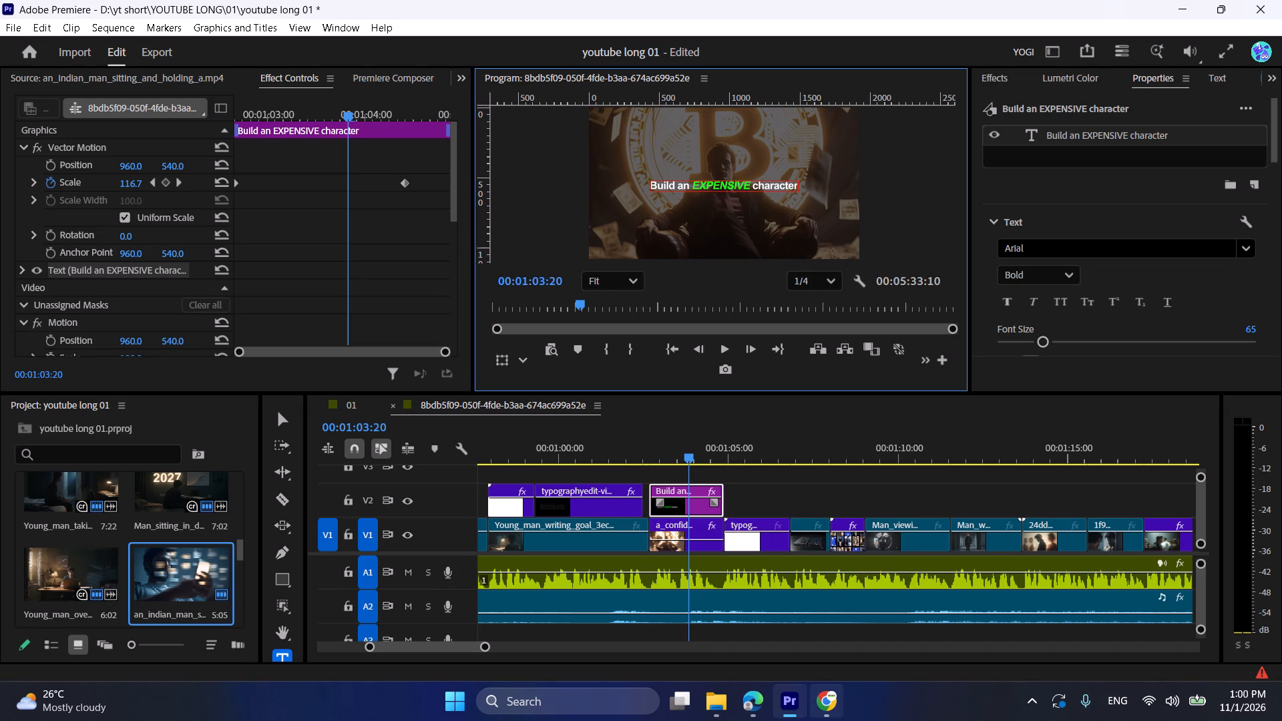
pyautogui.click(749, 698)
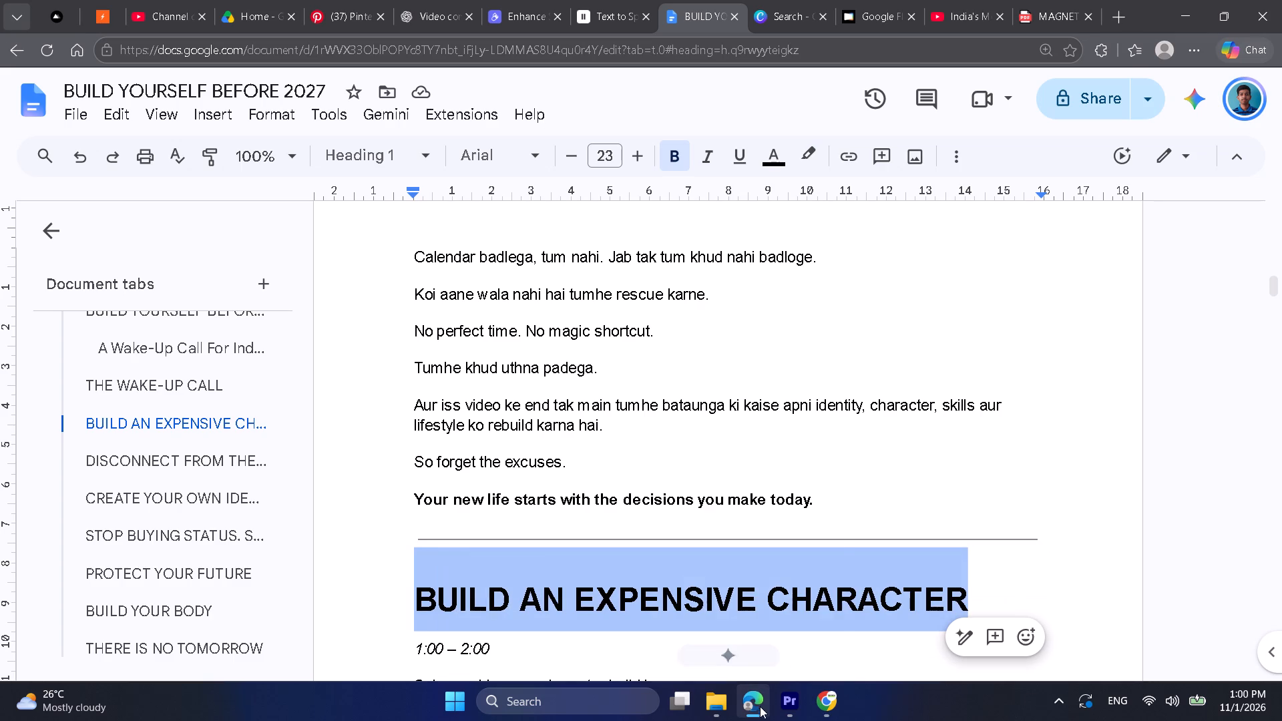
pyautogui.click(760, 712)
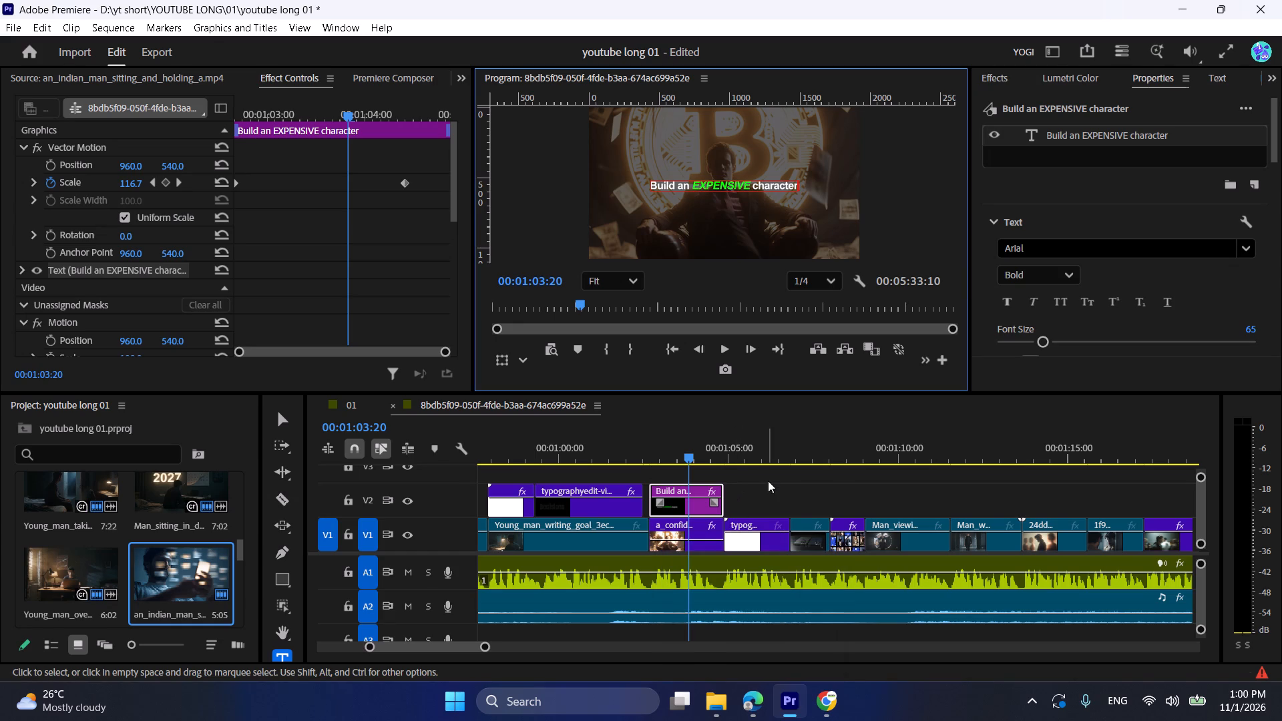
pyautogui.click(769, 481)
pyautogui.press('space')
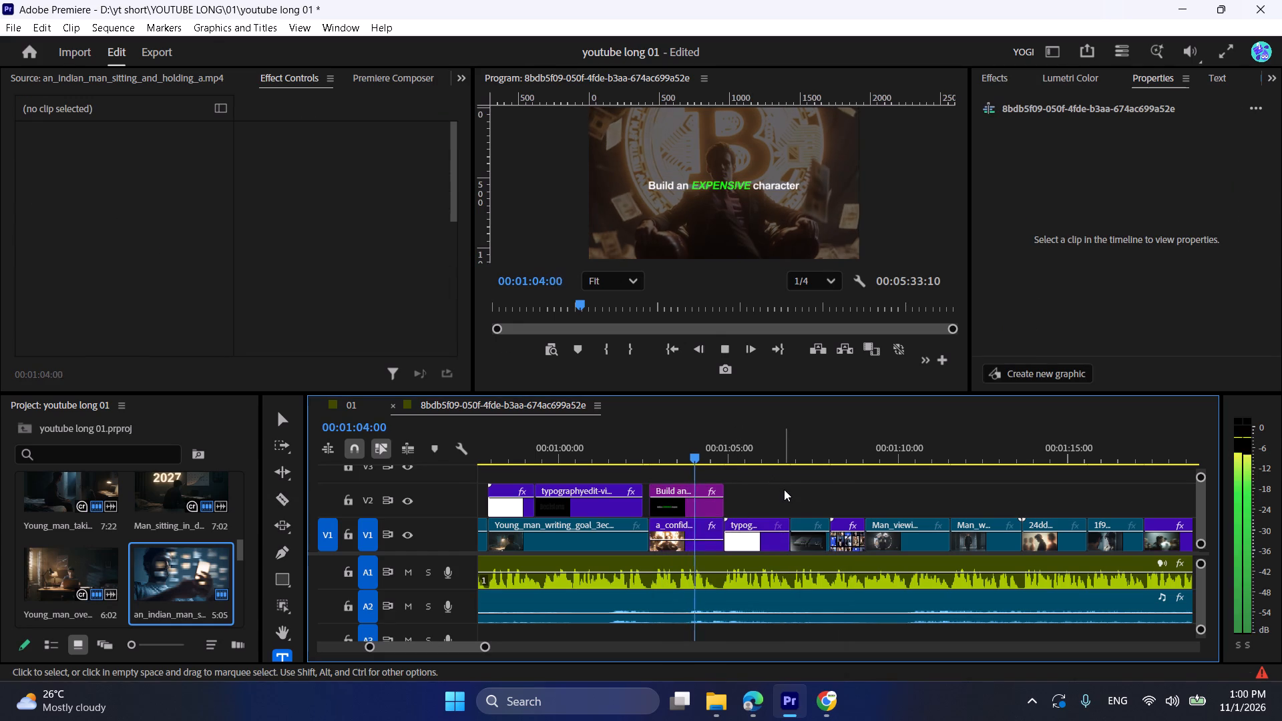
pyautogui.press('space')
pyautogui.press('space')
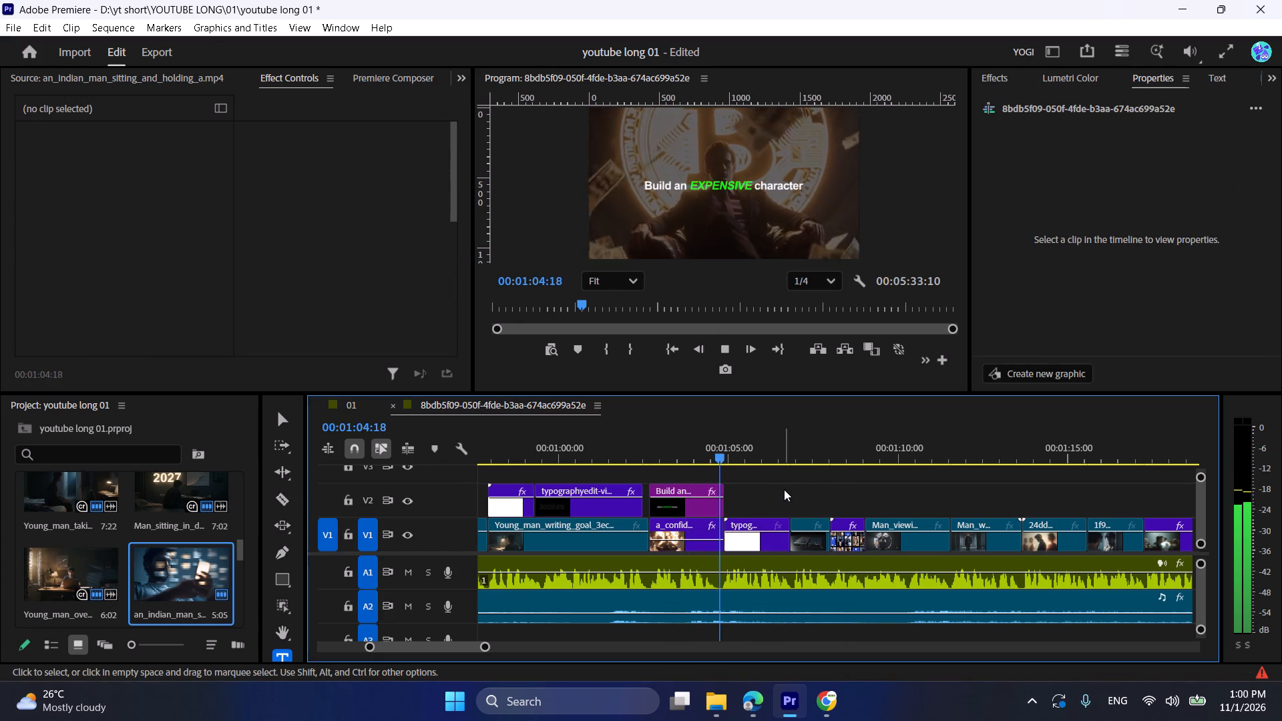
pyautogui.press('space')
# Change the font style of the whole Build an EXPENSIVE character title to Arial Italic and play it back.
pyautogui.click(696, 455)
pyautogui.click(687, 503)
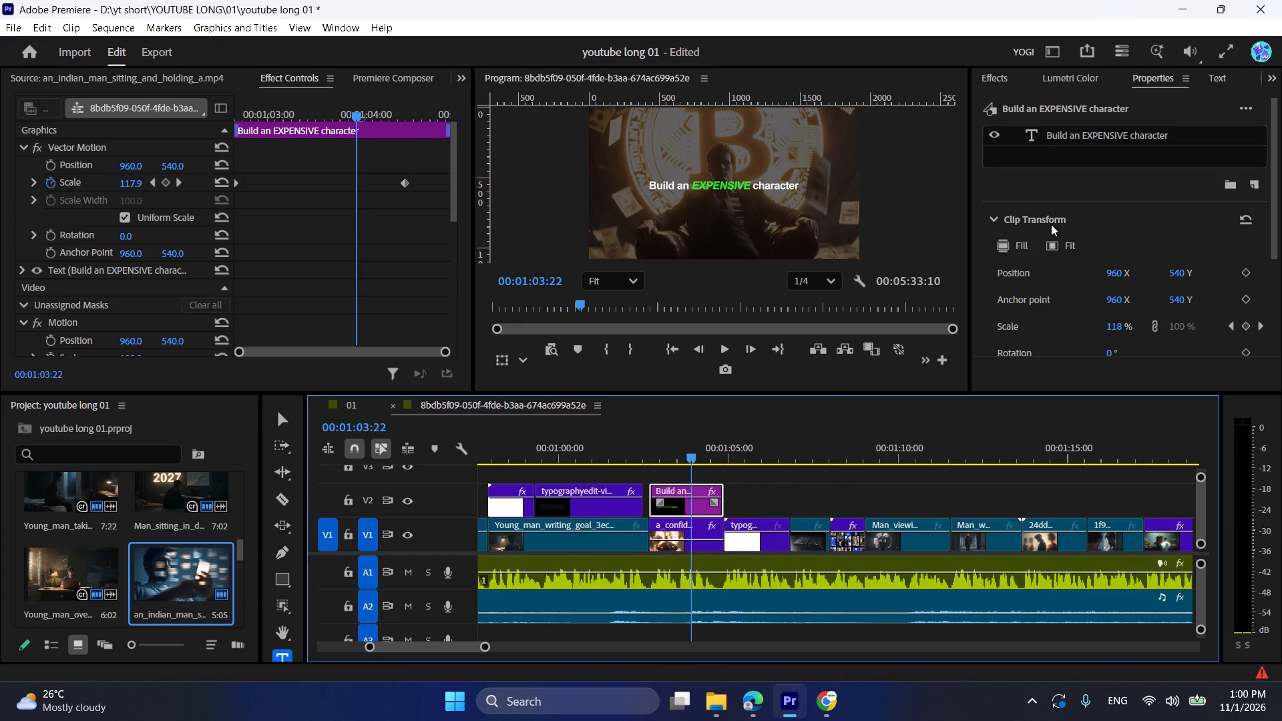
pyautogui.click(1049, 142)
pyautogui.click(1060, 270)
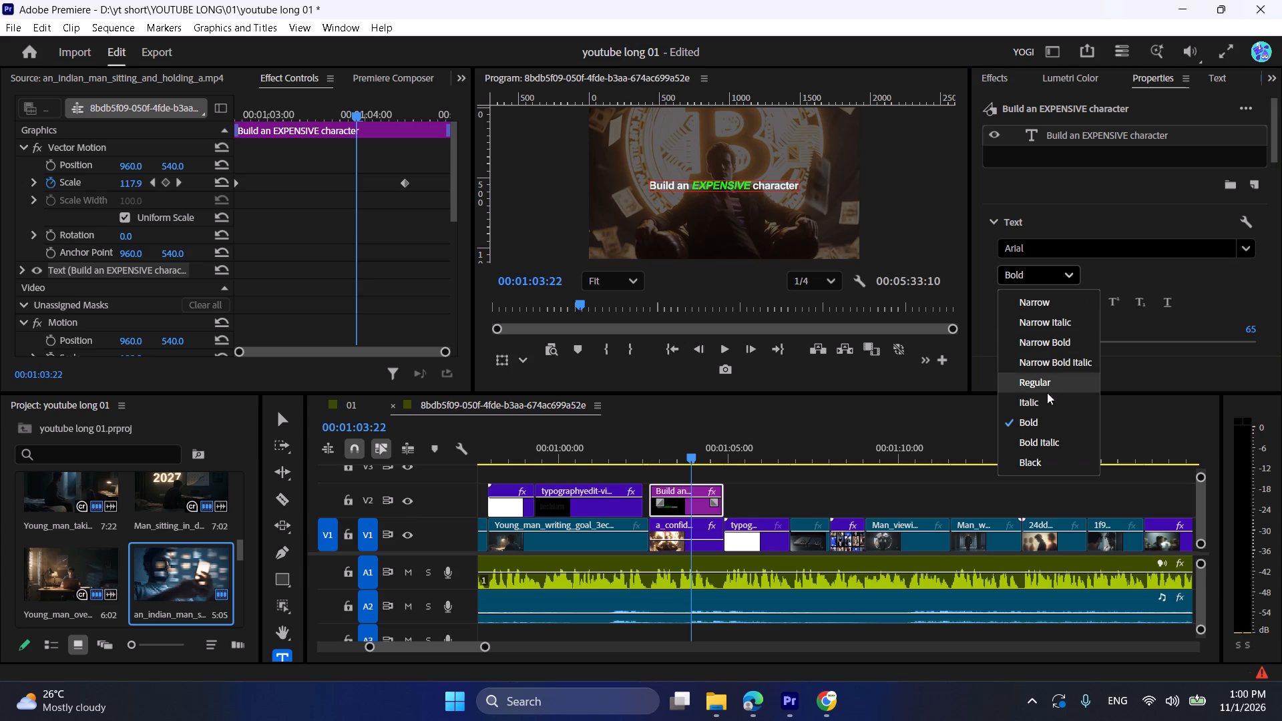
pyautogui.click(1047, 399)
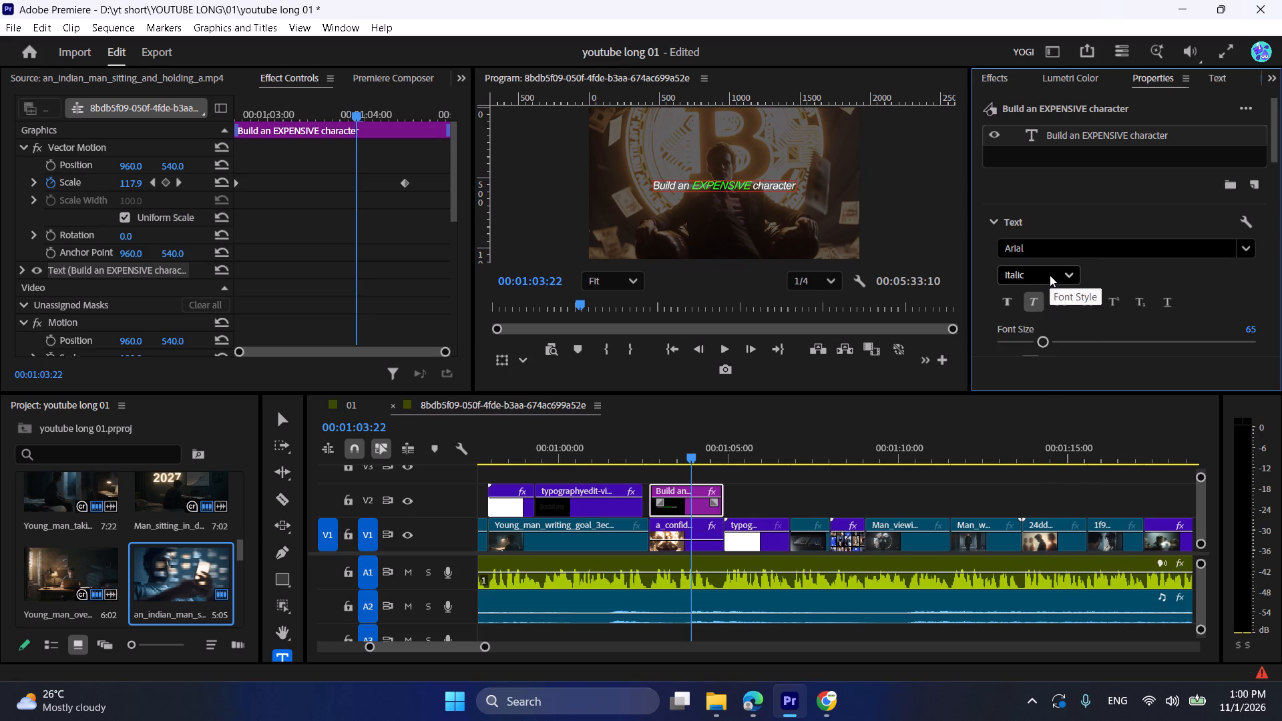
pyautogui.click(757, 493)
pyautogui.press('space')
pyautogui.press('space')
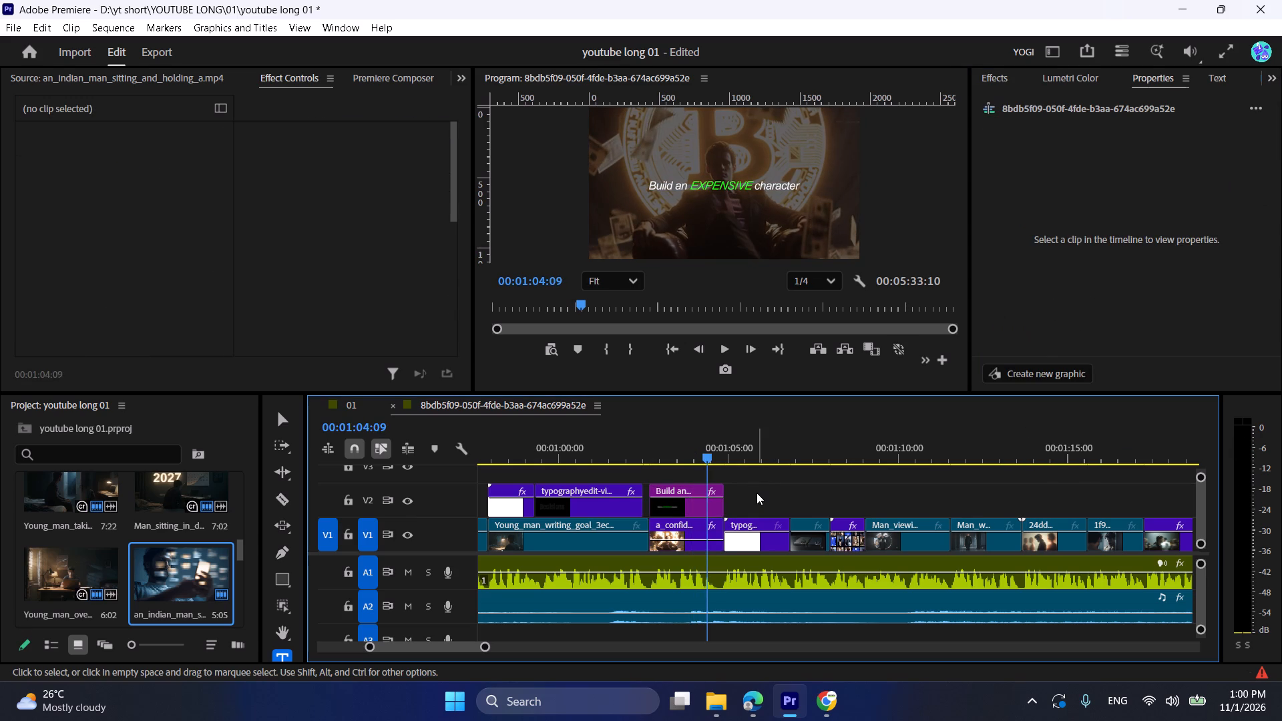
# Save the project and play the sequence on from the Build an EXPENSIVE character title.
pyautogui.press('space')
pyautogui.keyDown('alt'); pyautogui.scroll(-7, 757, 493); pyautogui.keyUp('alt')
pyautogui.press('space')
pyautogui.hotkey('ctrl', 's')
pyautogui.press('space')
pyautogui.press('space')
pyautogui.press('space')
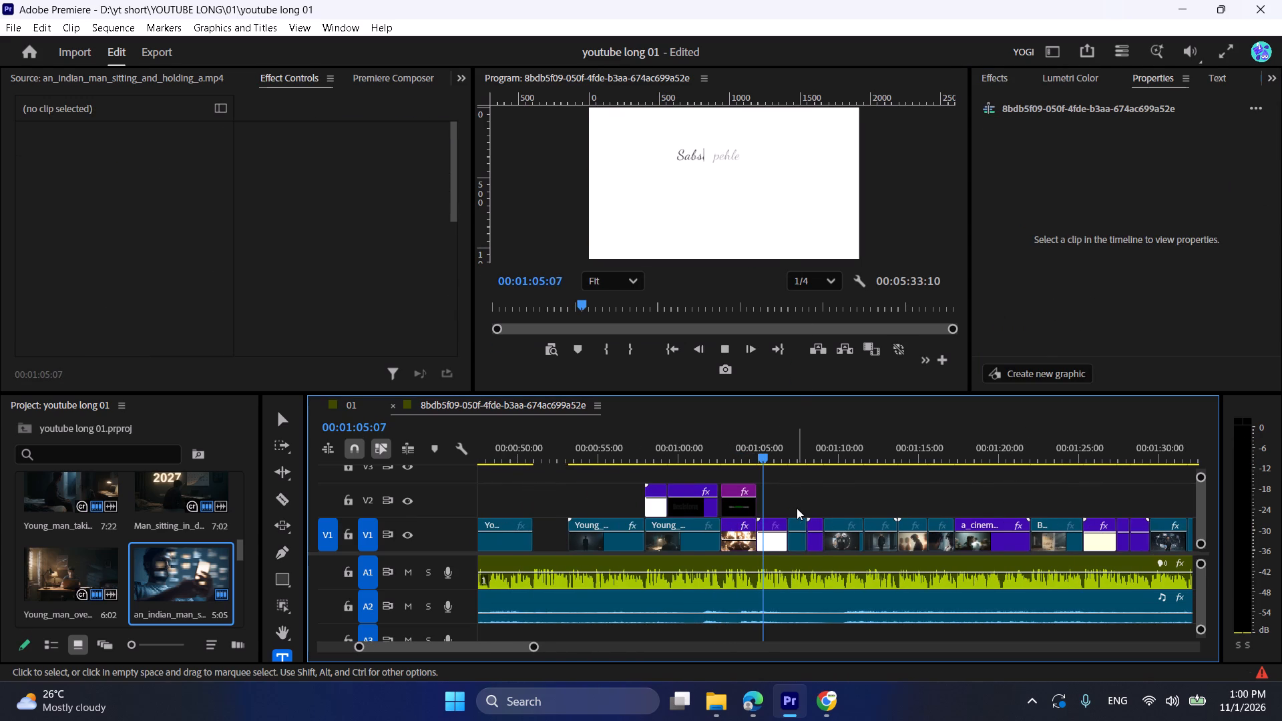
pyautogui.scroll(-7, 797, 508)
pyautogui.keyDown('alt'); pyautogui.scroll(-13, 805, 551); pyautogui.keyUp('alt')
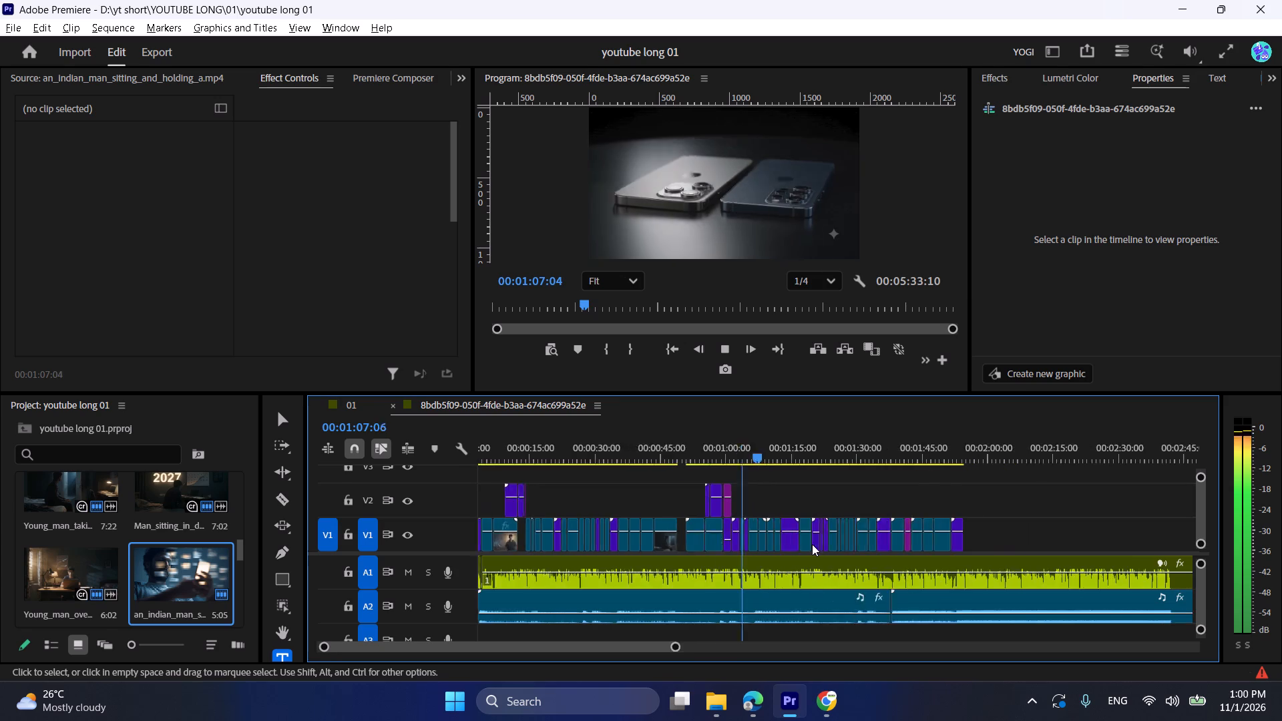
pyautogui.keyDown('alt'); pyautogui.scroll(-5, 812, 544); pyautogui.keyUp('alt')
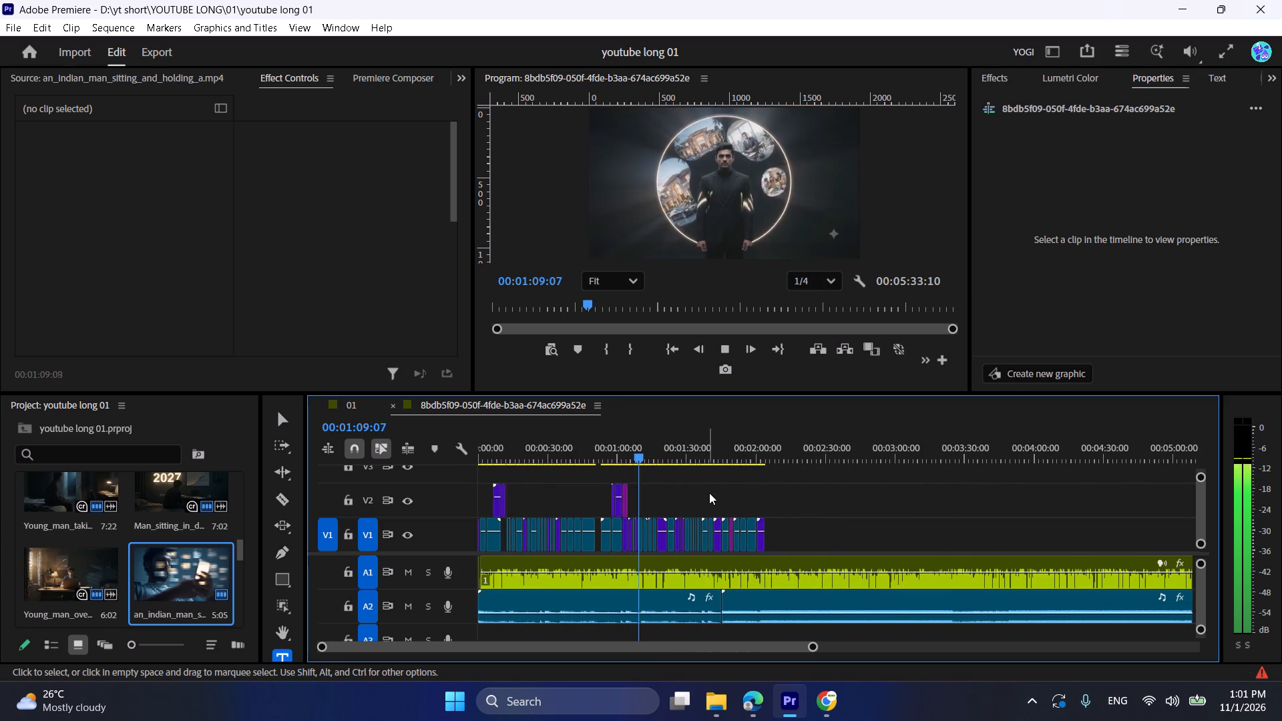
pyautogui.moveTo(740, 455); pyautogui.dragTo(761, 462)
pyautogui.keyDown('alt'); pyautogui.scroll(2, 763, 487); pyautogui.keyUp('alt')
pyautogui.keyDown('alt'); pyautogui.scroll(-1, 763, 487); pyautogui.keyUp('alt')
pyautogui.keyDown('alt'); pyautogui.scroll(2, 763, 487); pyautogui.keyUp('alt')
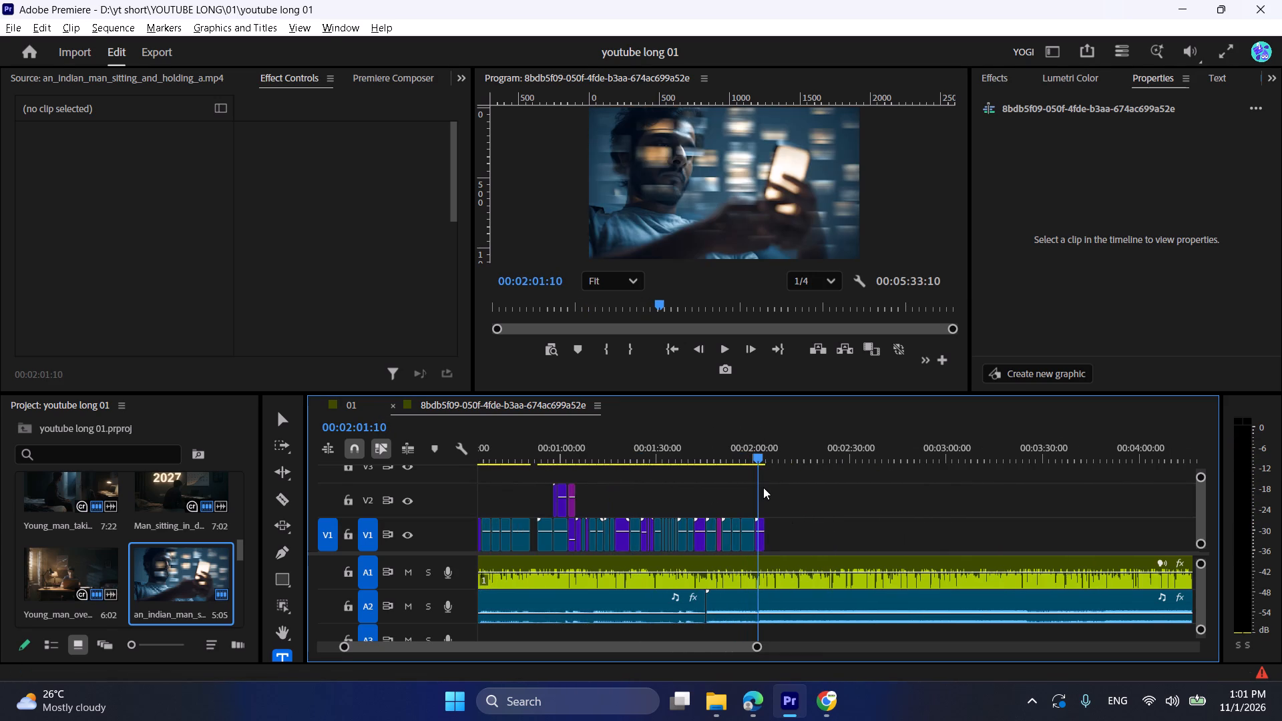
pyautogui.press('space')
pyautogui.keyDown('alt'); pyautogui.scroll(2, 763, 487); pyautogui.keyUp('alt')
pyautogui.keyDown('alt'); pyautogui.scroll(-1, 763, 487); pyautogui.keyUp('alt')
pyautogui.keyDown('alt'); pyautogui.scroll(15, 763, 487); pyautogui.keyUp('alt')
pyautogui.keyDown('alt'); pyautogui.scroll(-1, 763, 487); pyautogui.keyUp('alt')
pyautogui.keyDown('alt'); pyautogui.scroll(5, 763, 487); pyautogui.keyUp('alt')
pyautogui.scroll(-1, 763, 487)
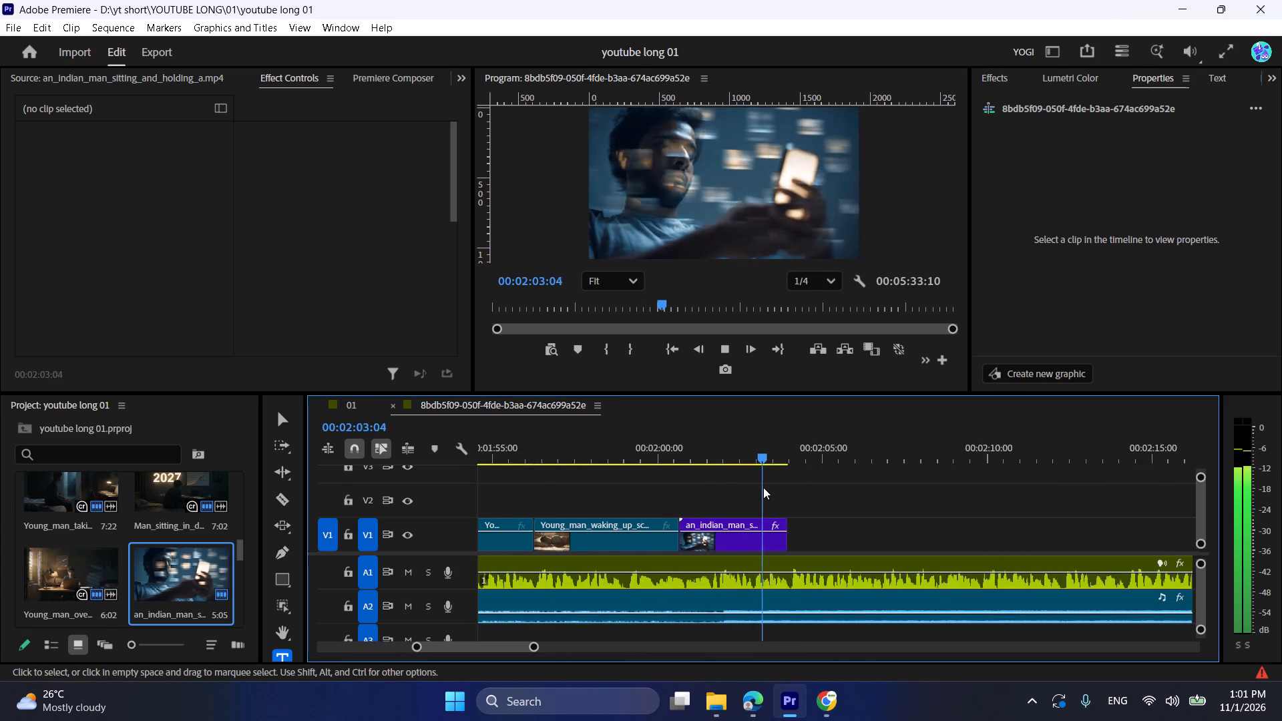
pyautogui.scroll(-4, 763, 487)
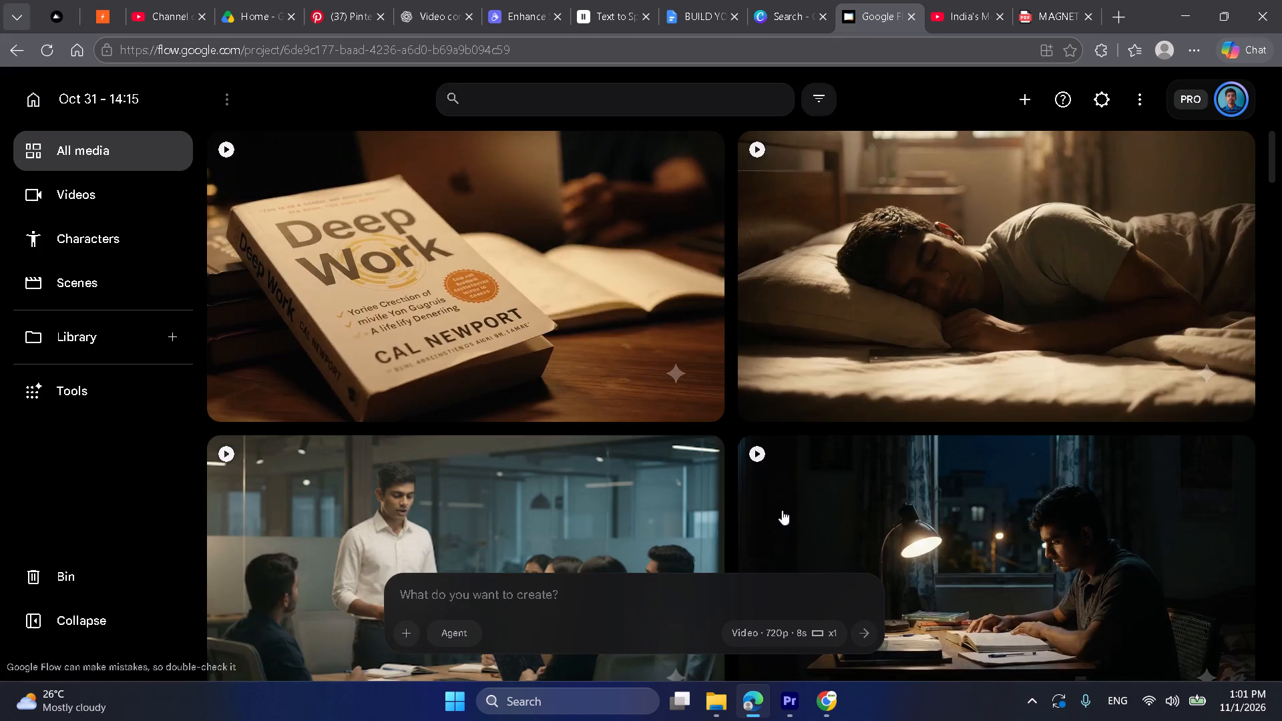
pyautogui.scroll(-4, 799, 449)
pyautogui.click(716, 0)
pyautogui.scroll(-1, 750, 162)
pyautogui.scroll(1, 751, 164)
pyautogui.scroll(-5, 752, 167)
pyautogui.scroll(-3, 794, 377)
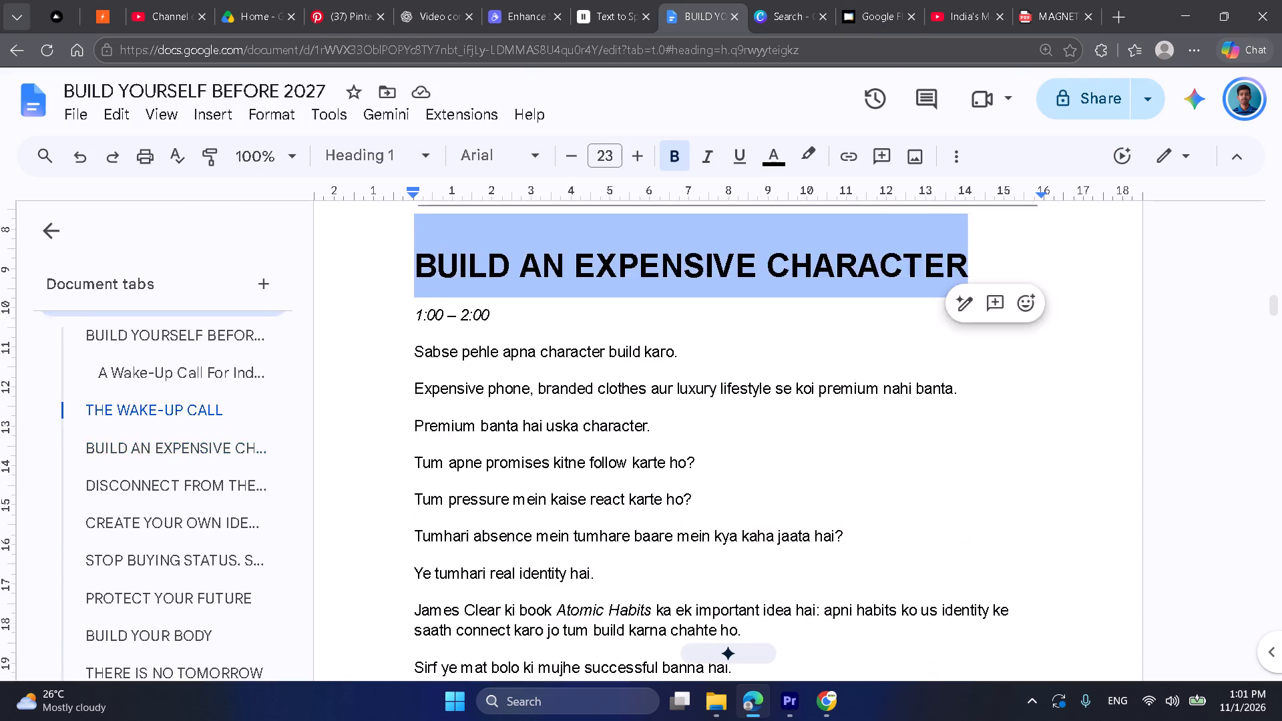
pyautogui.scroll(-13, 794, 377)
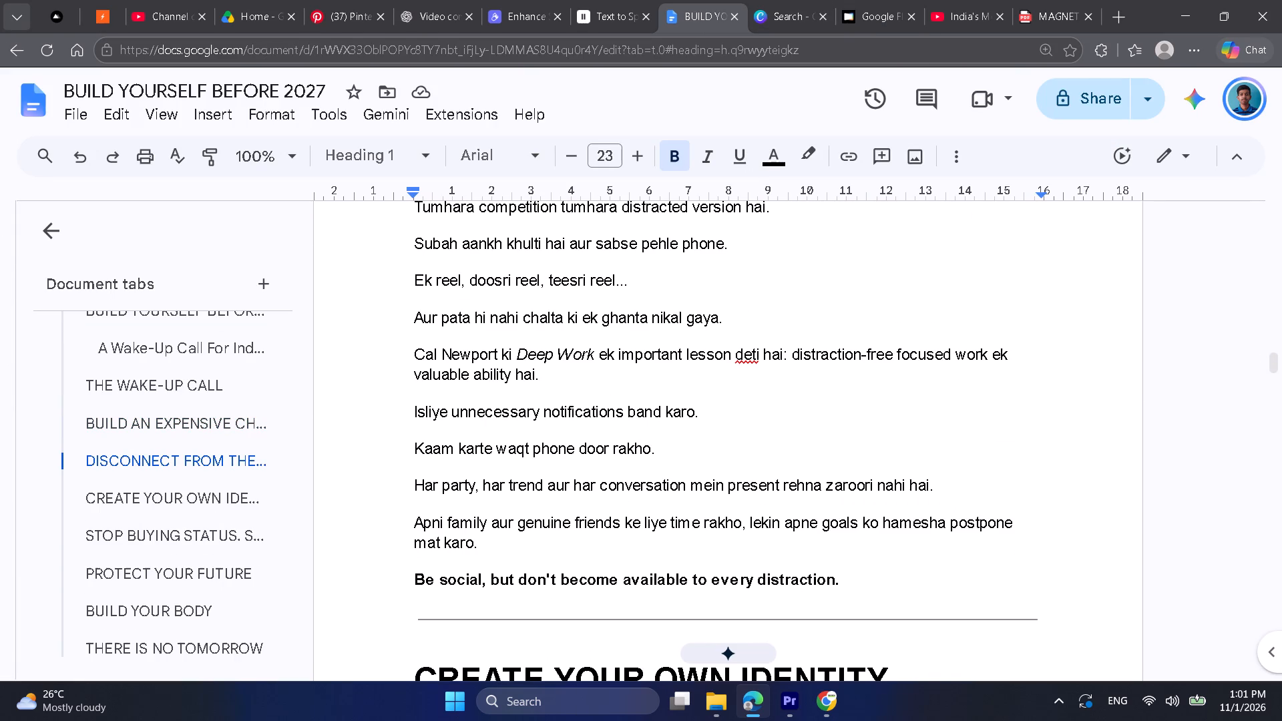
pyautogui.moveTo(789, 352); pyautogui.dragTo(1020, 375)
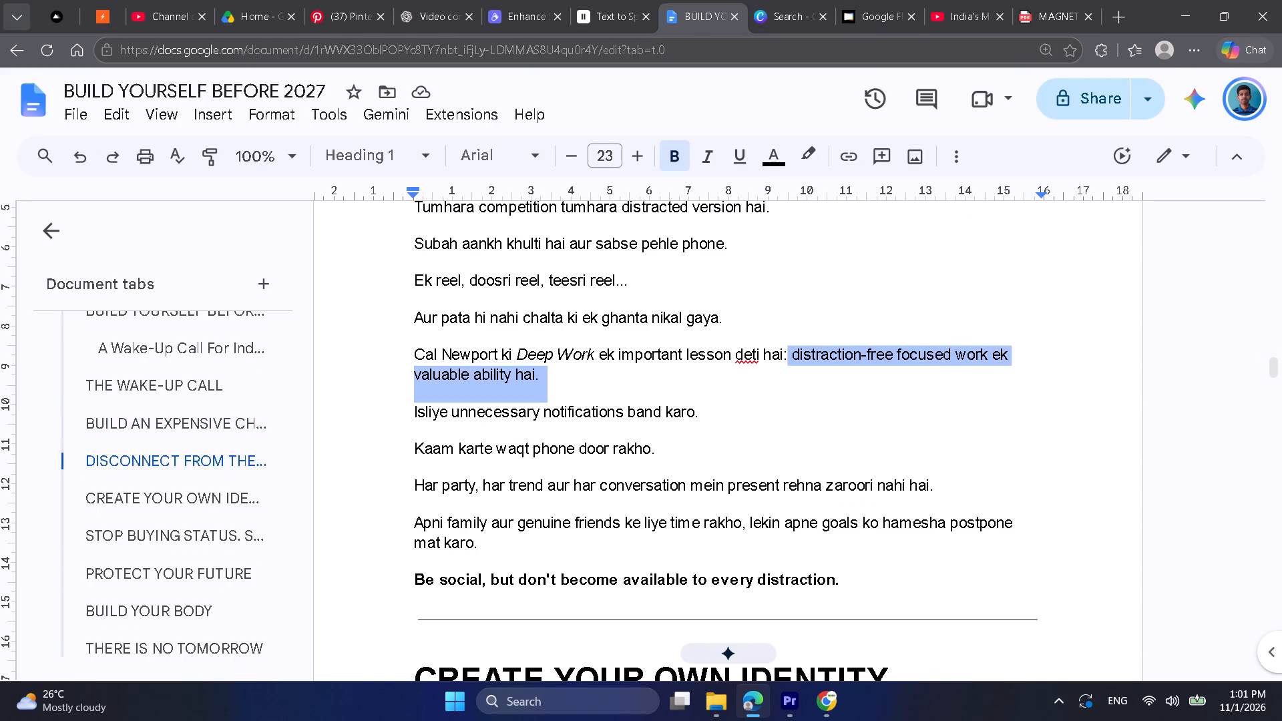
pyautogui.moveTo(1020, 375); pyautogui.dragTo(1020, 377)
pyautogui.hotkey('ctrl', 'c')
pyautogui.click(1187, 20)
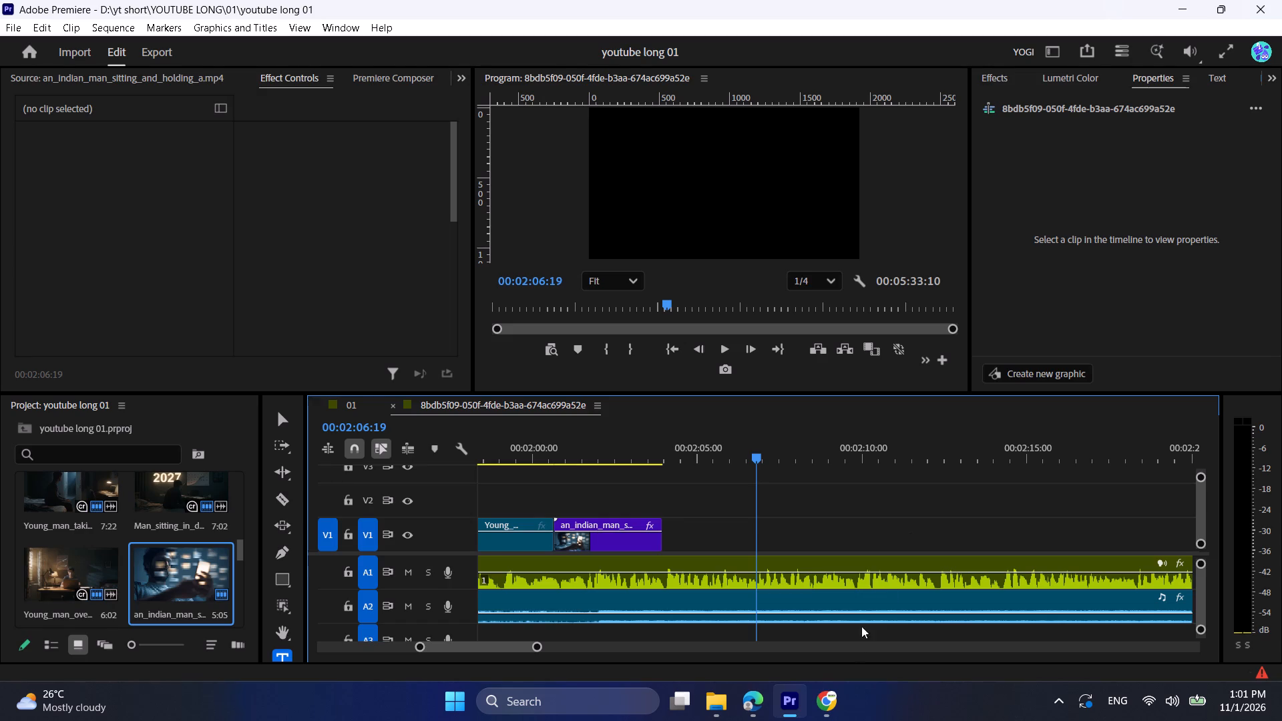
# In TypographyEdit in Chrome, replace the old script with the copied distraction-free line and generate the styles.
pyautogui.click(835, 697)
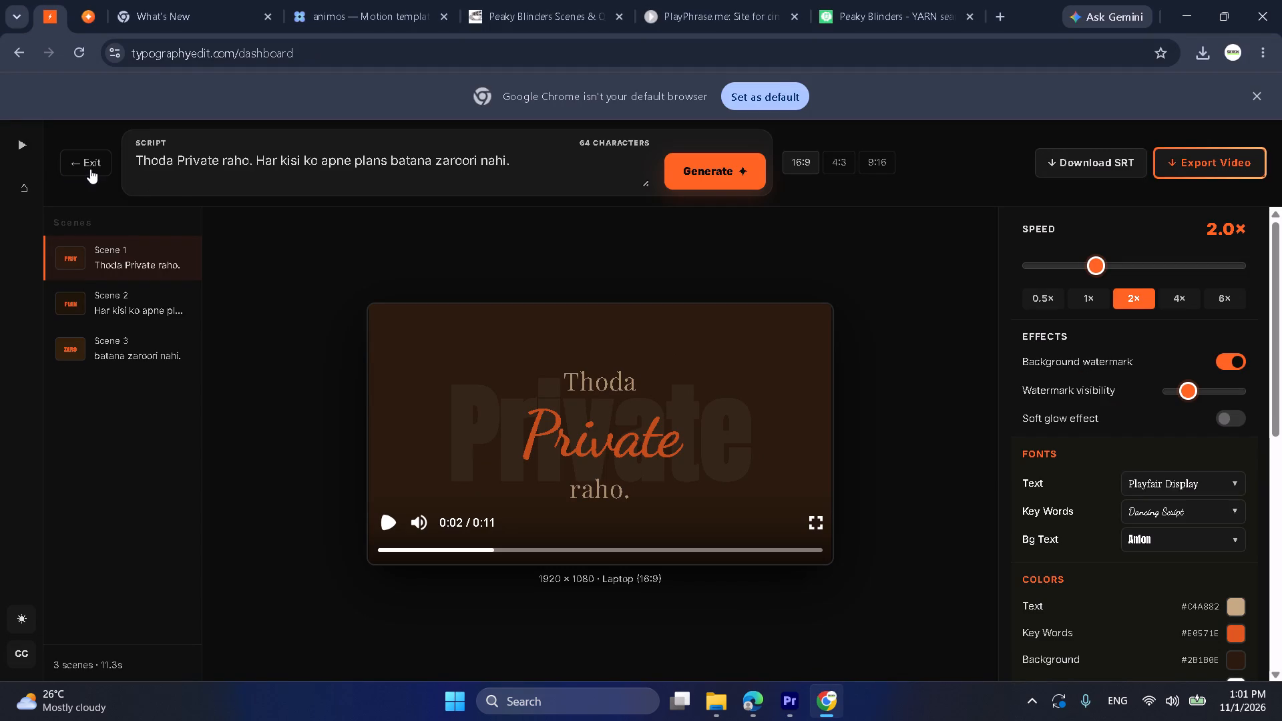
pyautogui.click(90, 169)
pyautogui.tripleClick(369, 249)
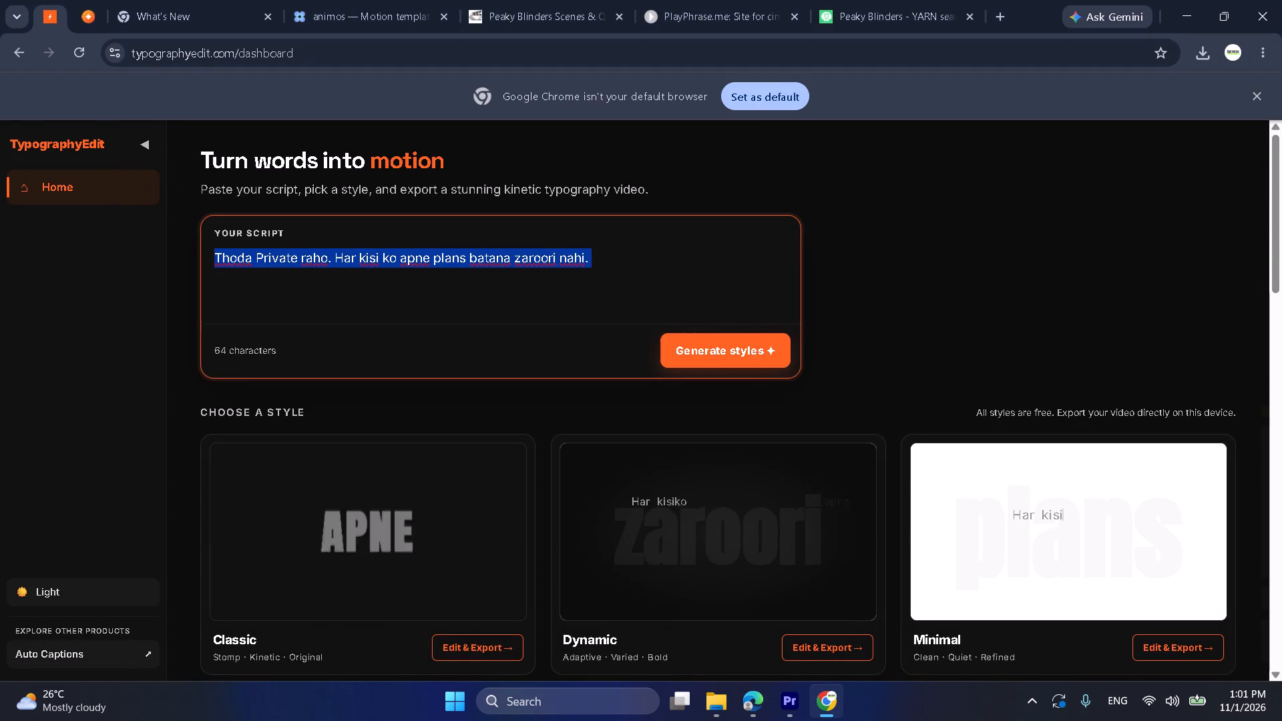
pyautogui.hotkey('ctrl', 'v')
pyautogui.click(706, 351)
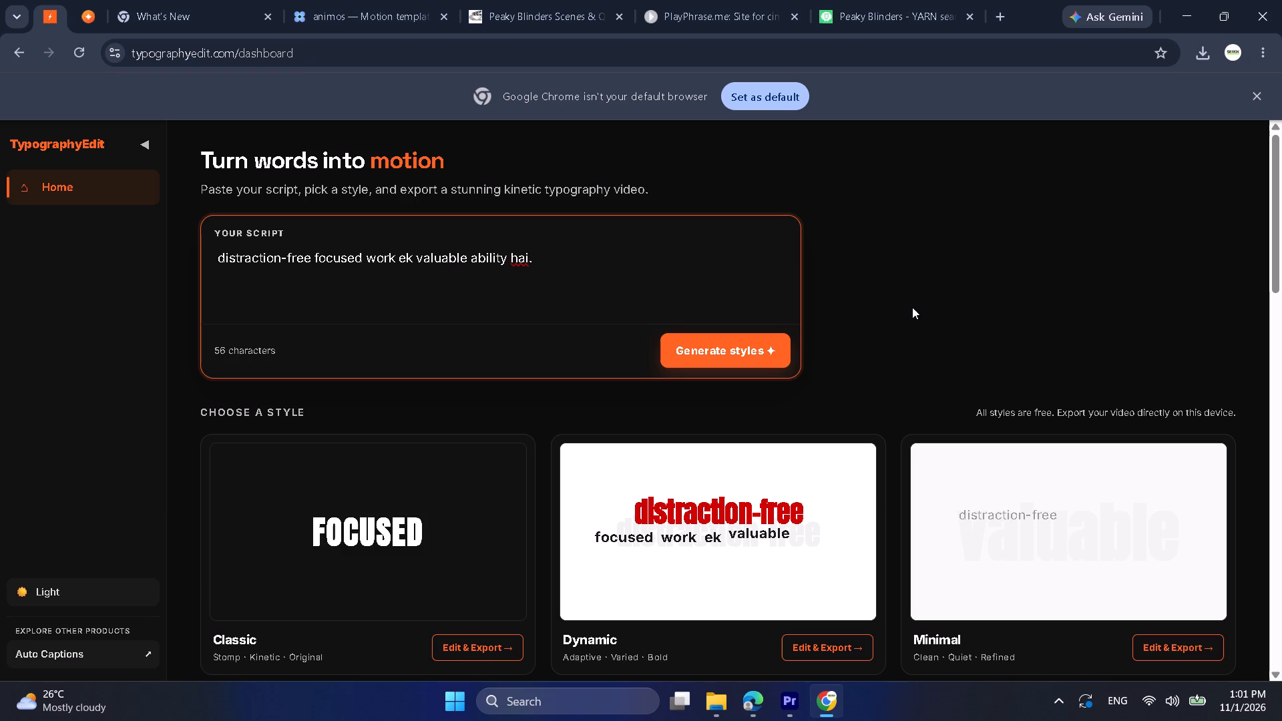
# Open the Color Flip style for the distraction-free line, preview it, and export and download it as MP4.
pyautogui.scroll(-5, 917, 302)
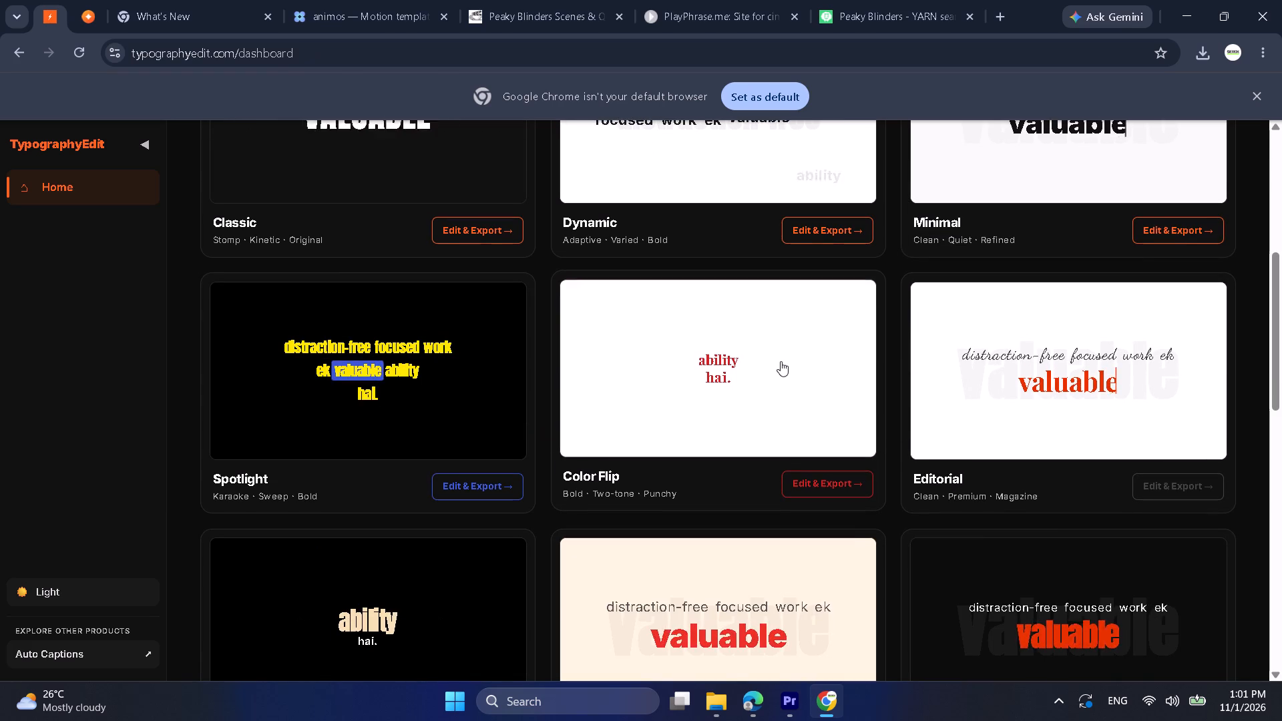
pyautogui.click(785, 361)
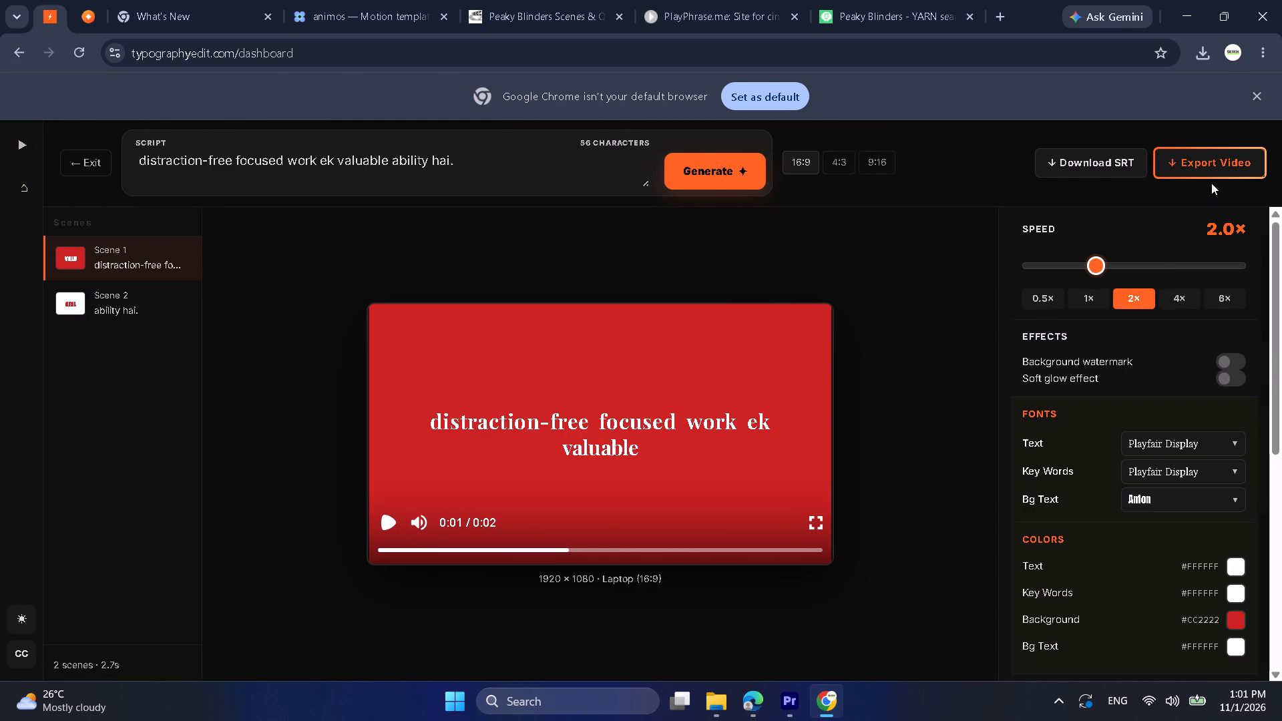
pyautogui.click(384, 531)
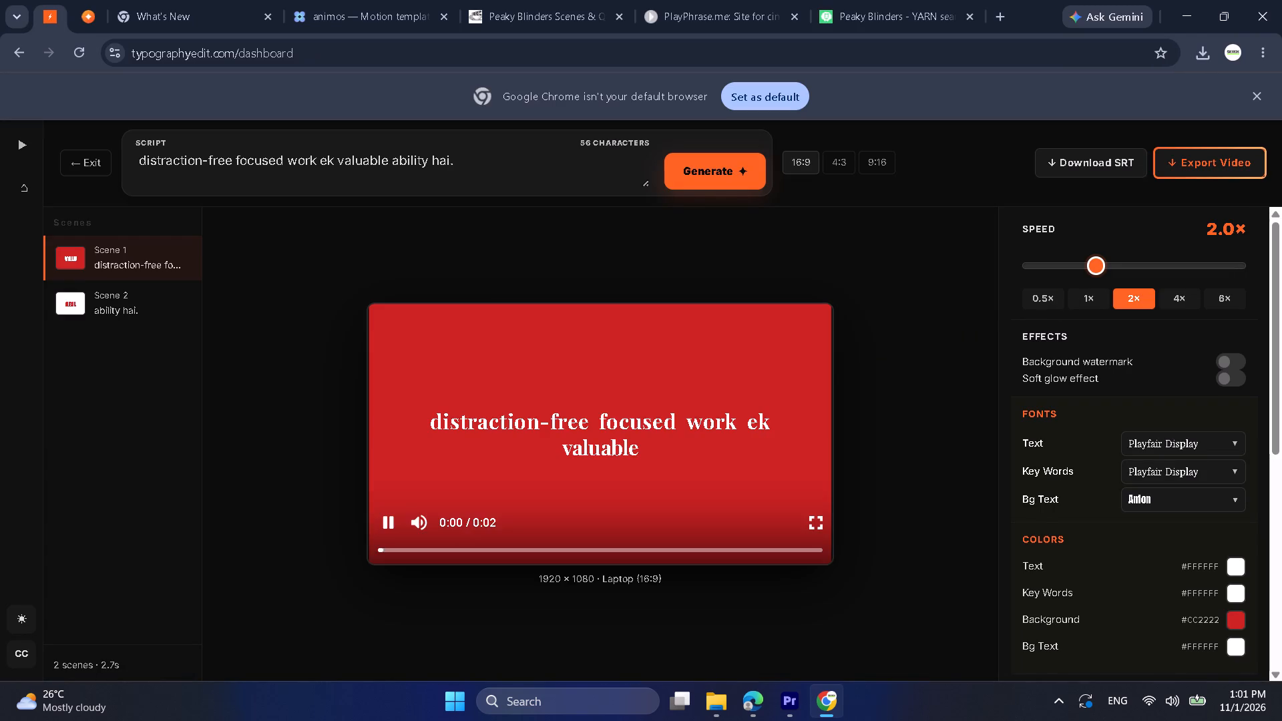
pyautogui.click(1251, 160)
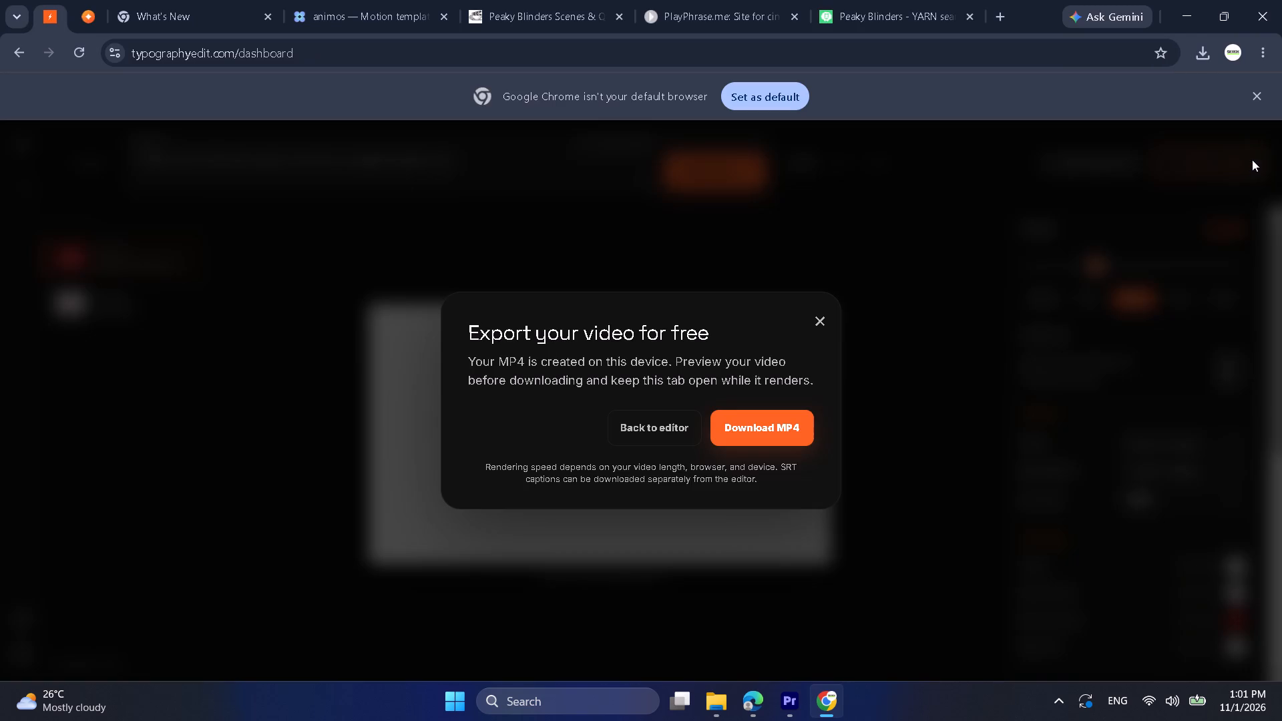
pyautogui.click(778, 434)
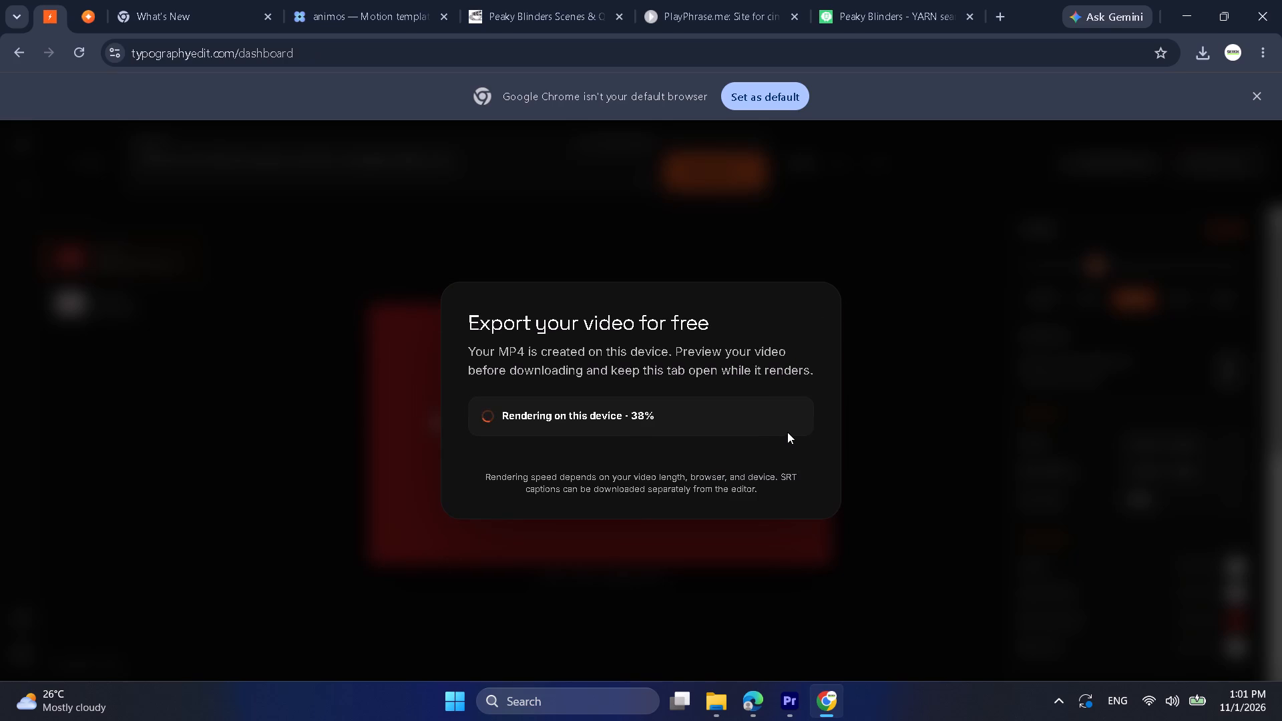
pyautogui.click(793, 455)
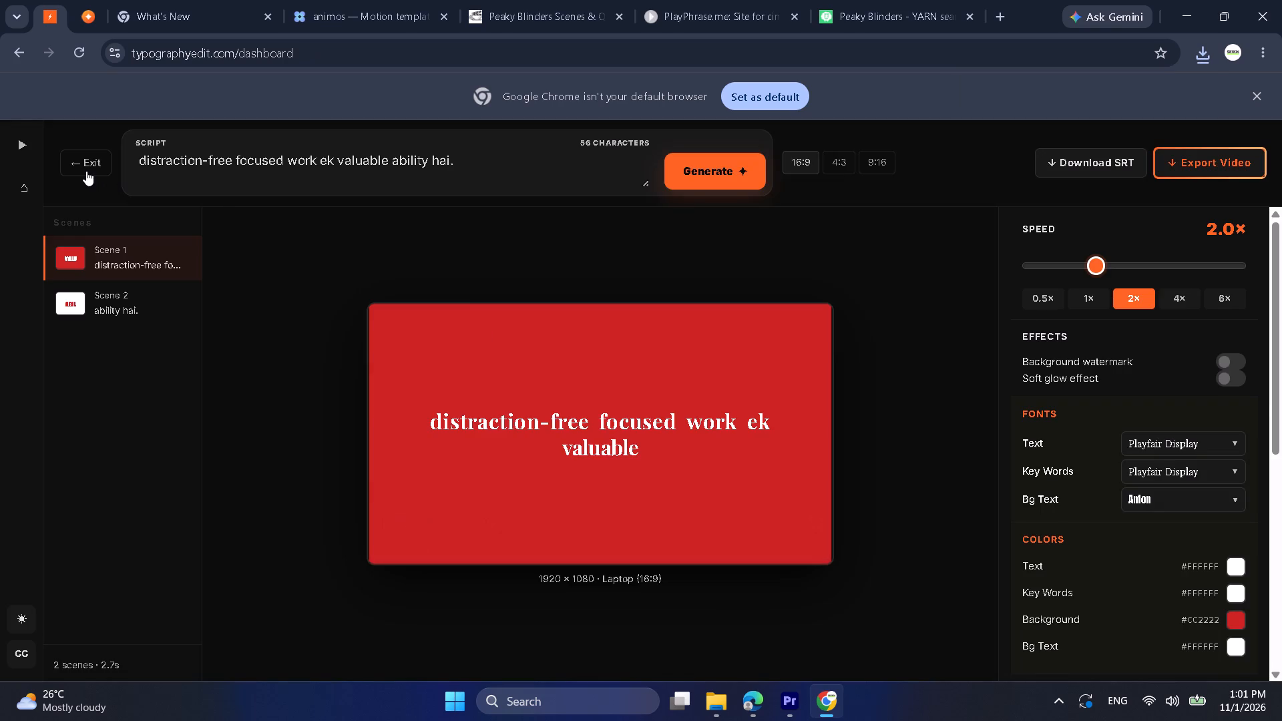
# Return to the style gallery and examine the other animated style previews of the distraction-free line.
pyautogui.click(84, 170)
pyautogui.scroll(-7, 445, 328)
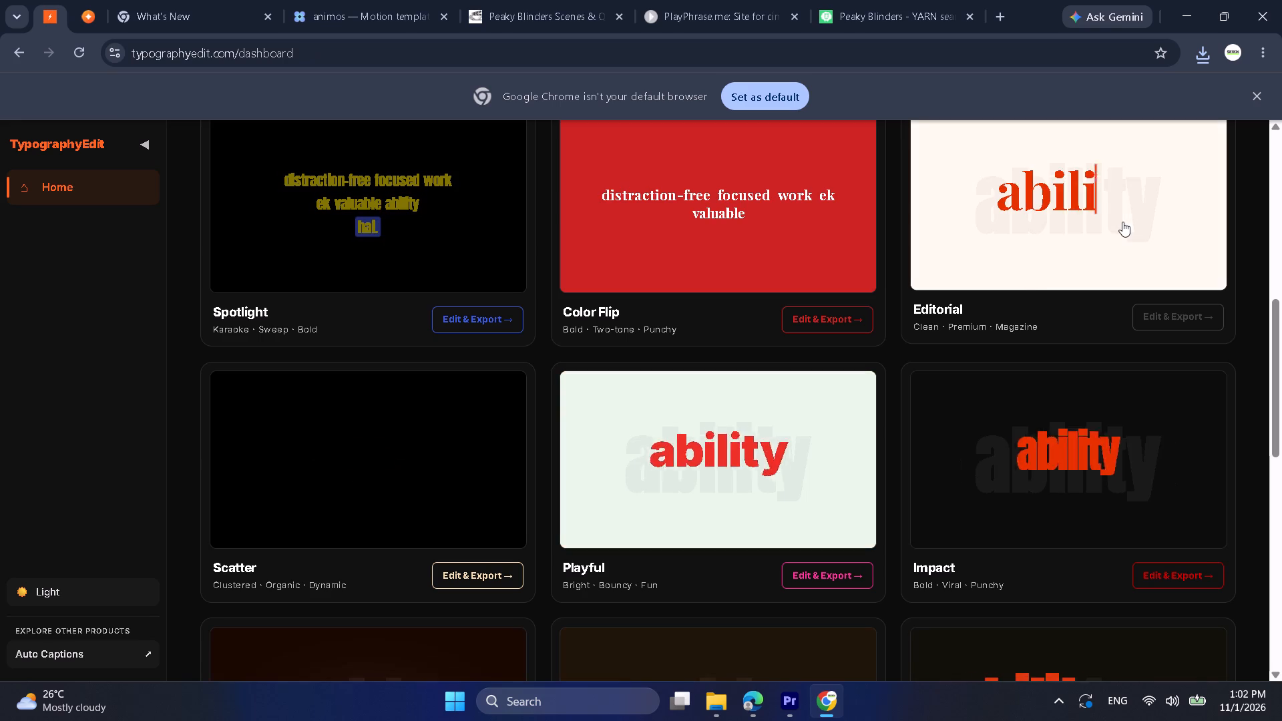
pyautogui.scroll(-8, 1018, 288)
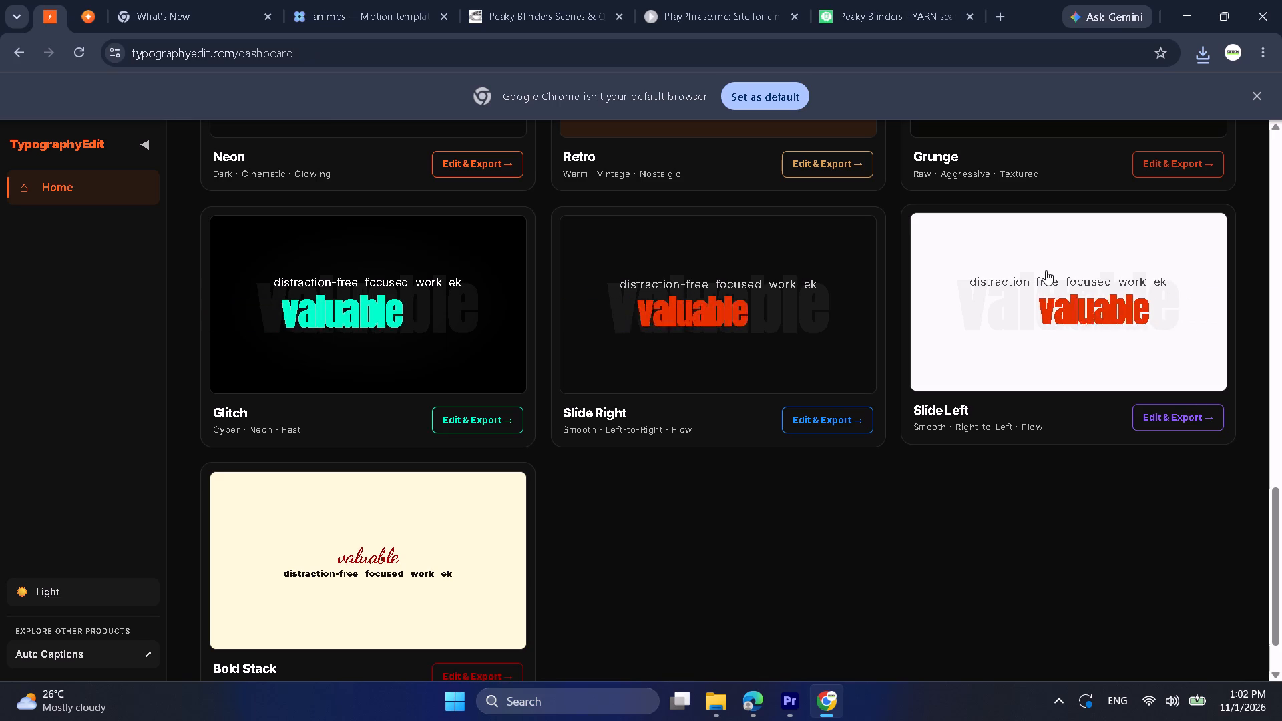
pyautogui.scroll(1, 1054, 305)
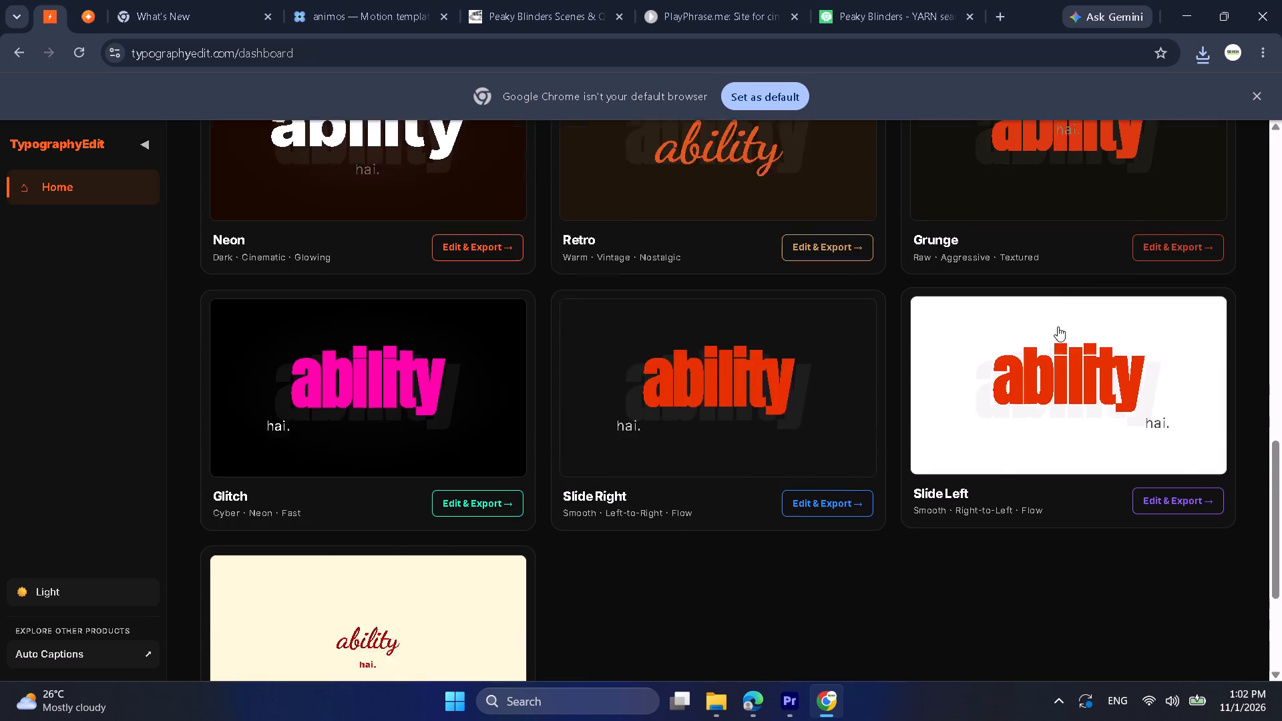
pyautogui.scroll(2, 1058, 326)
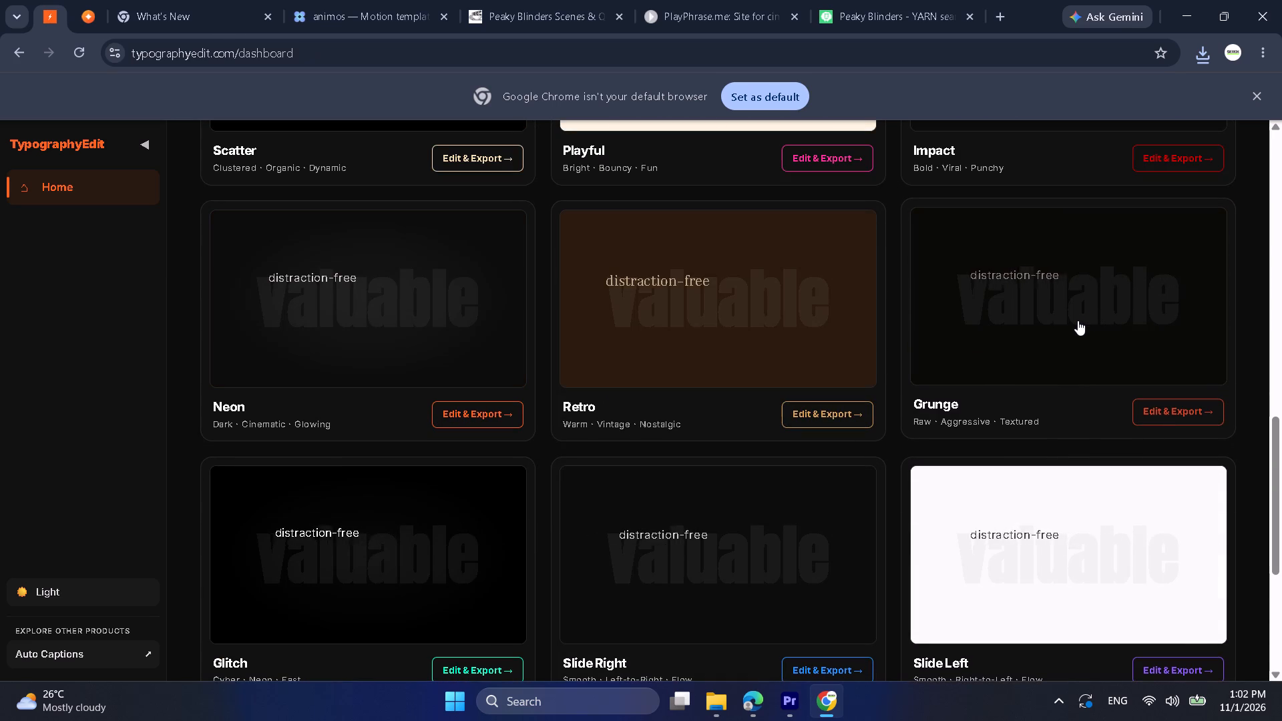
pyautogui.scroll(5, 1078, 320)
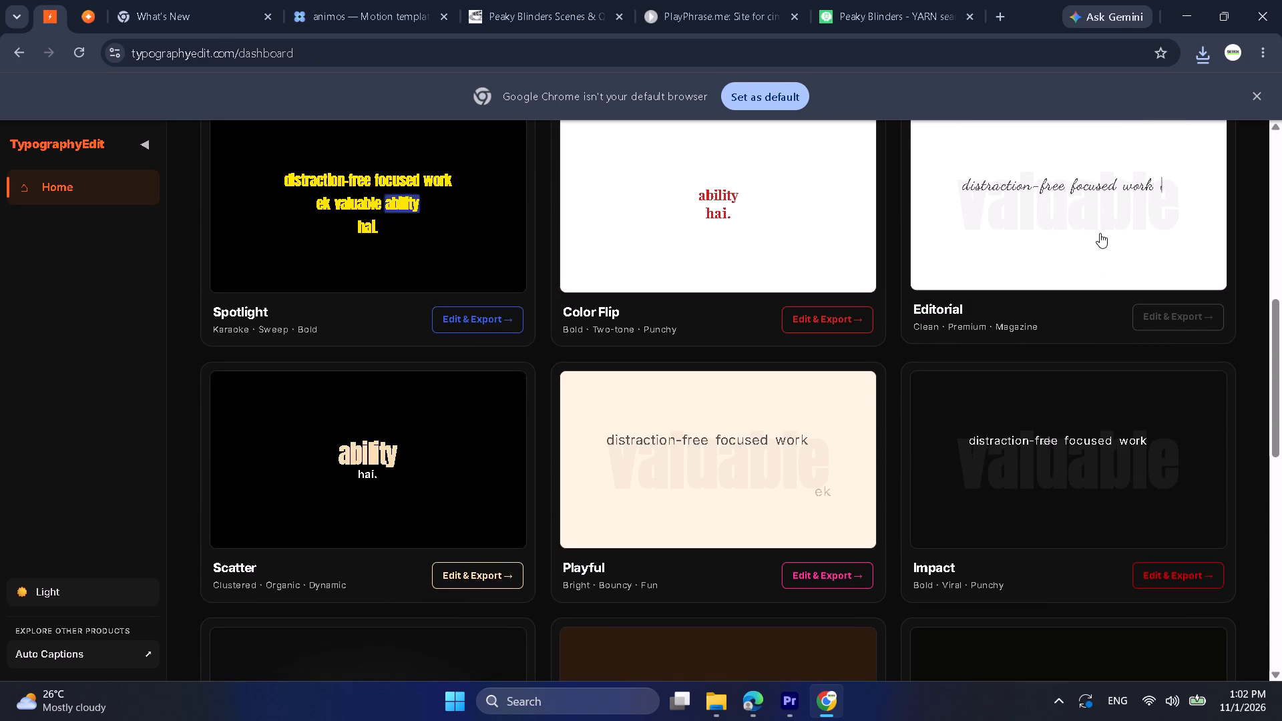
pyautogui.scroll(1, 1108, 224)
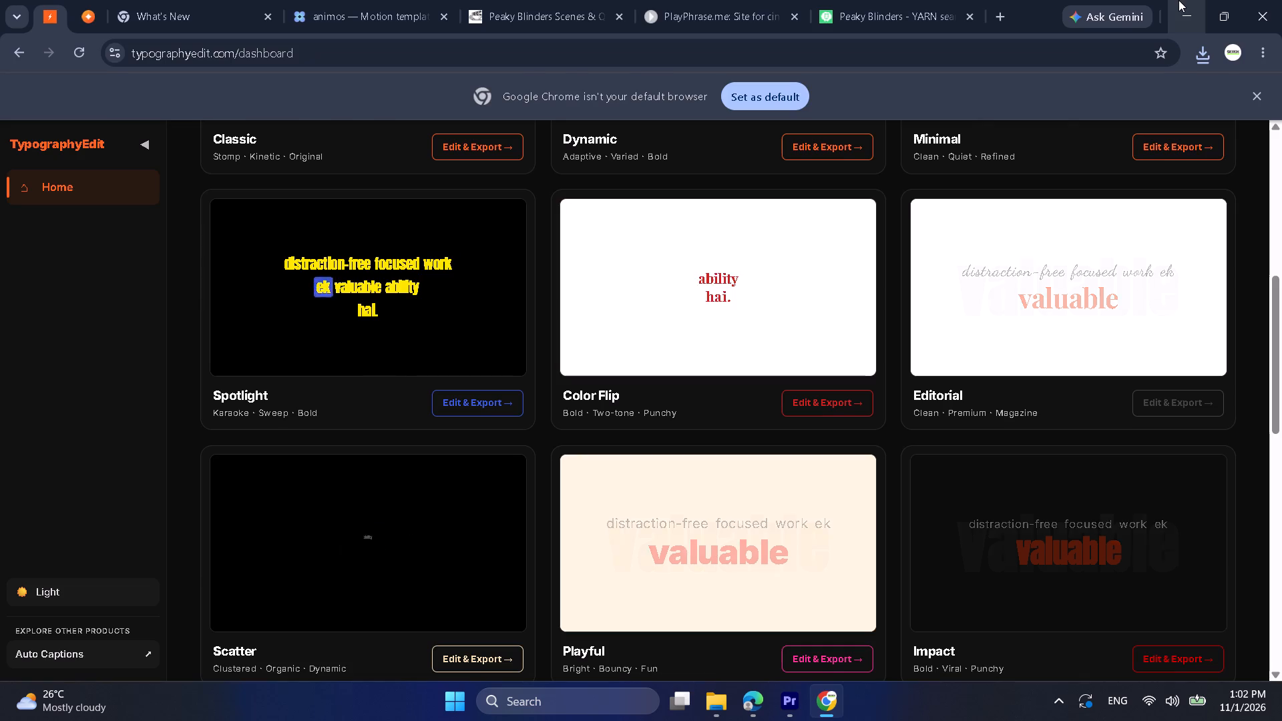
# Import typographyedit-video (12) and the Man_working_on_laptop_desk 1080p clip from the Downloads folder into the Premiere project.
pyautogui.click(1179, 0)
pyautogui.click(724, 710)
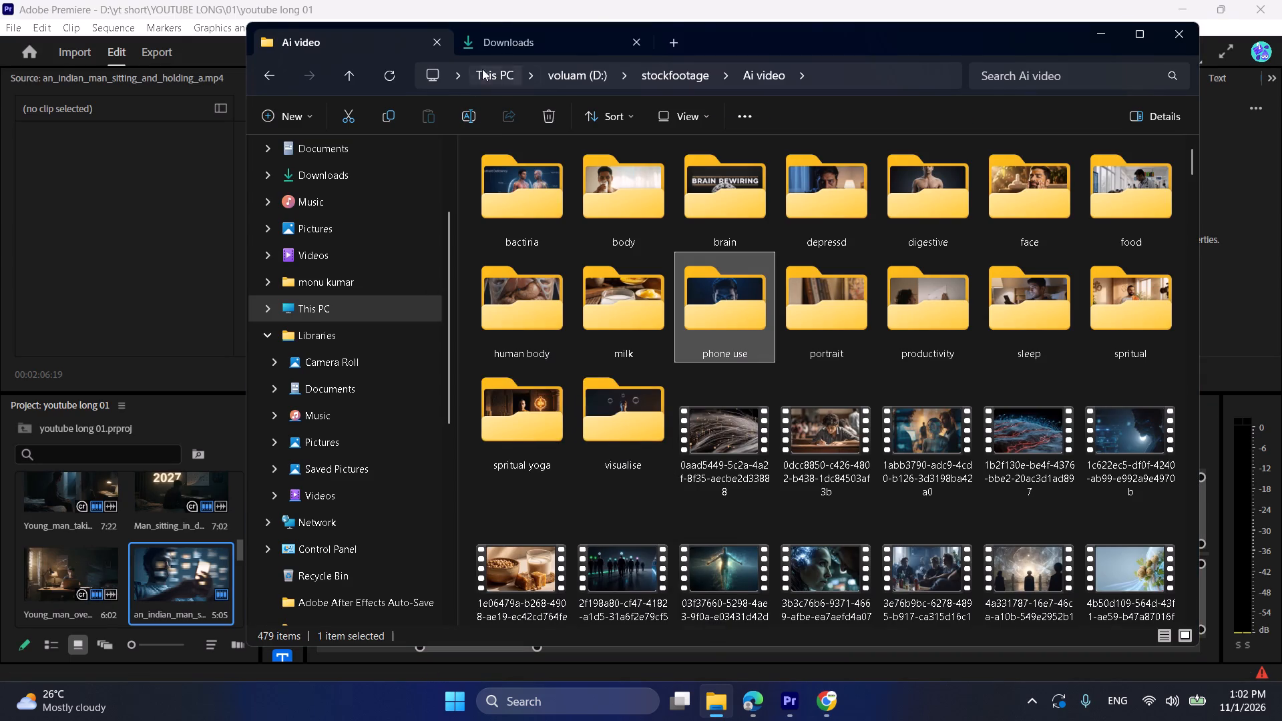
pyautogui.click(503, 37)
pyautogui.moveTo(604, 214); pyautogui.dragTo(108, 589)
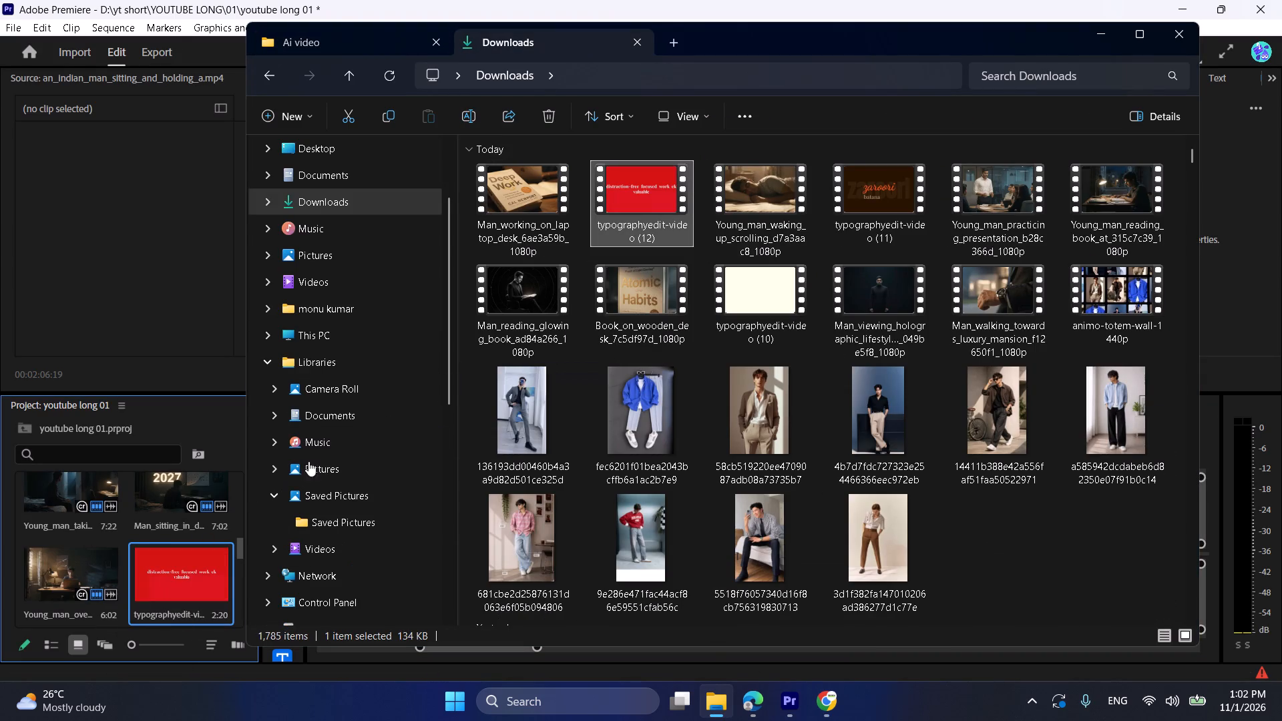
pyautogui.moveTo(529, 198); pyautogui.dragTo(94, 578)
# Set the laptop desk clip's In point at 00:00:00:18, place only its video on V1 right after the an_indian_man clip, and play it back.
pyautogui.doubleClick(180, 562)
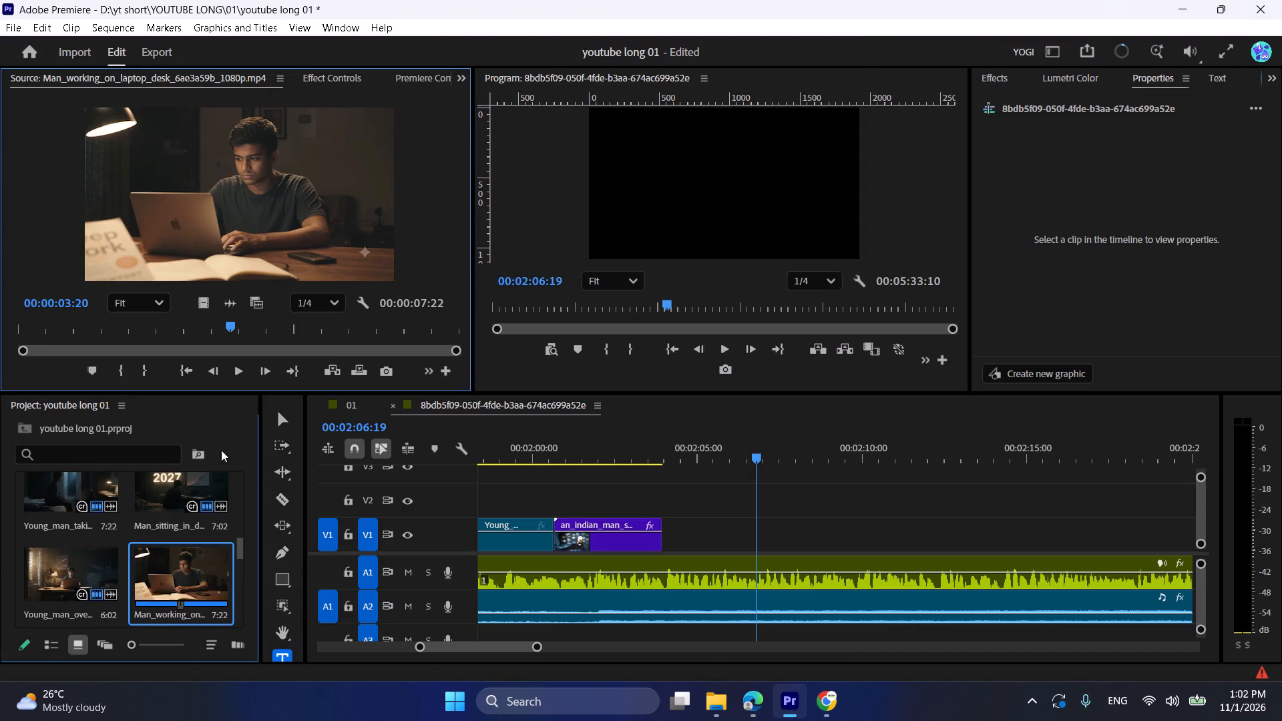
pyautogui.moveTo(194, 316); pyautogui.dragTo(61, 354)
pyautogui.press('i')
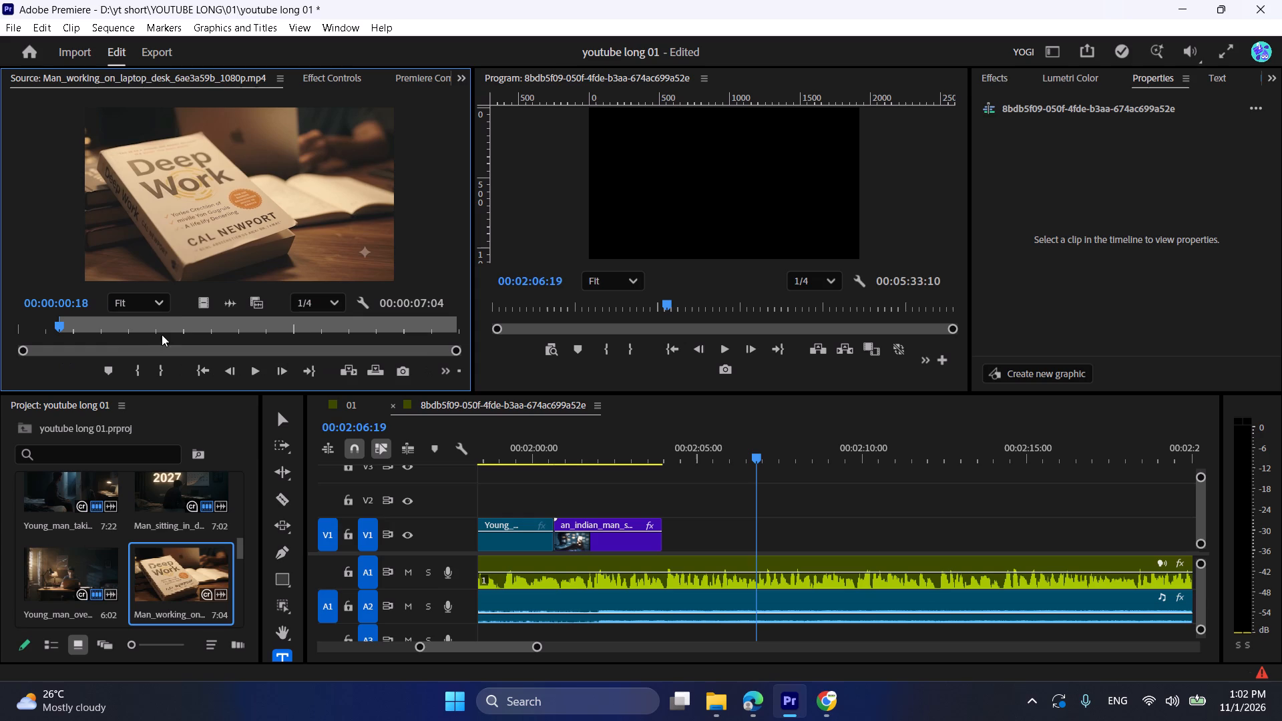
pyautogui.moveTo(206, 306); pyautogui.dragTo(671, 536)
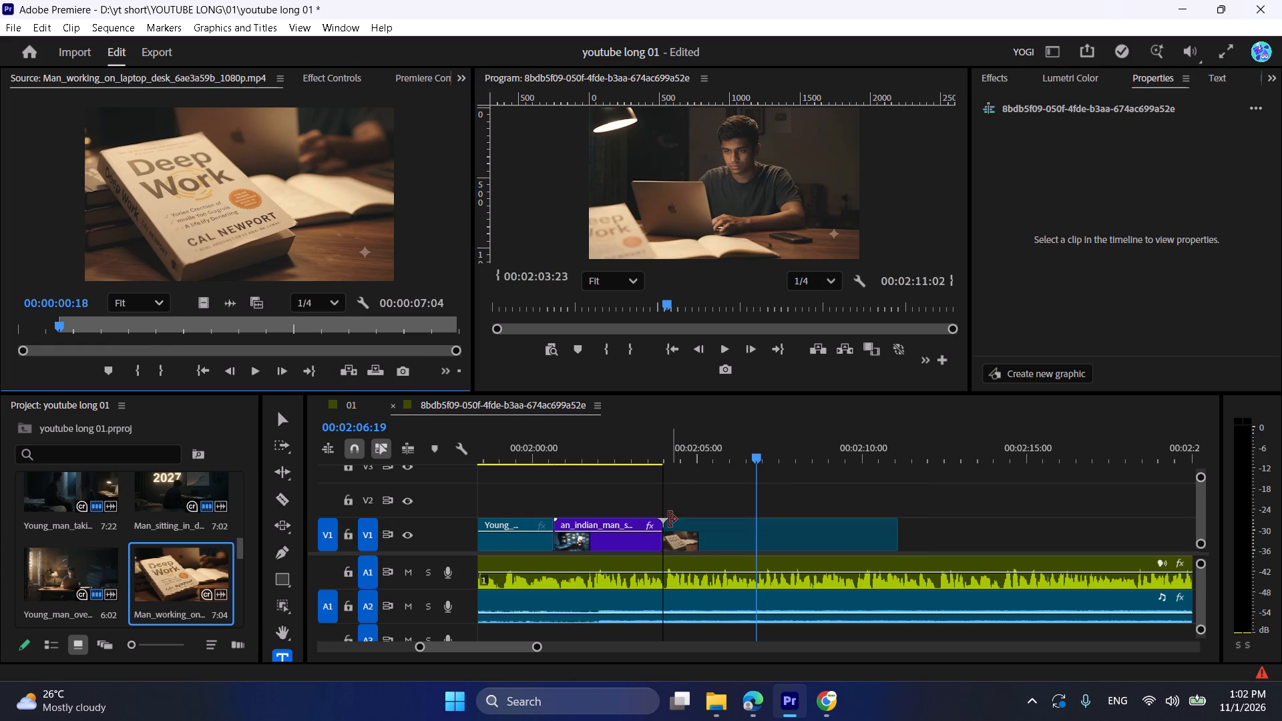
pyautogui.click(653, 438)
pyautogui.press('space')
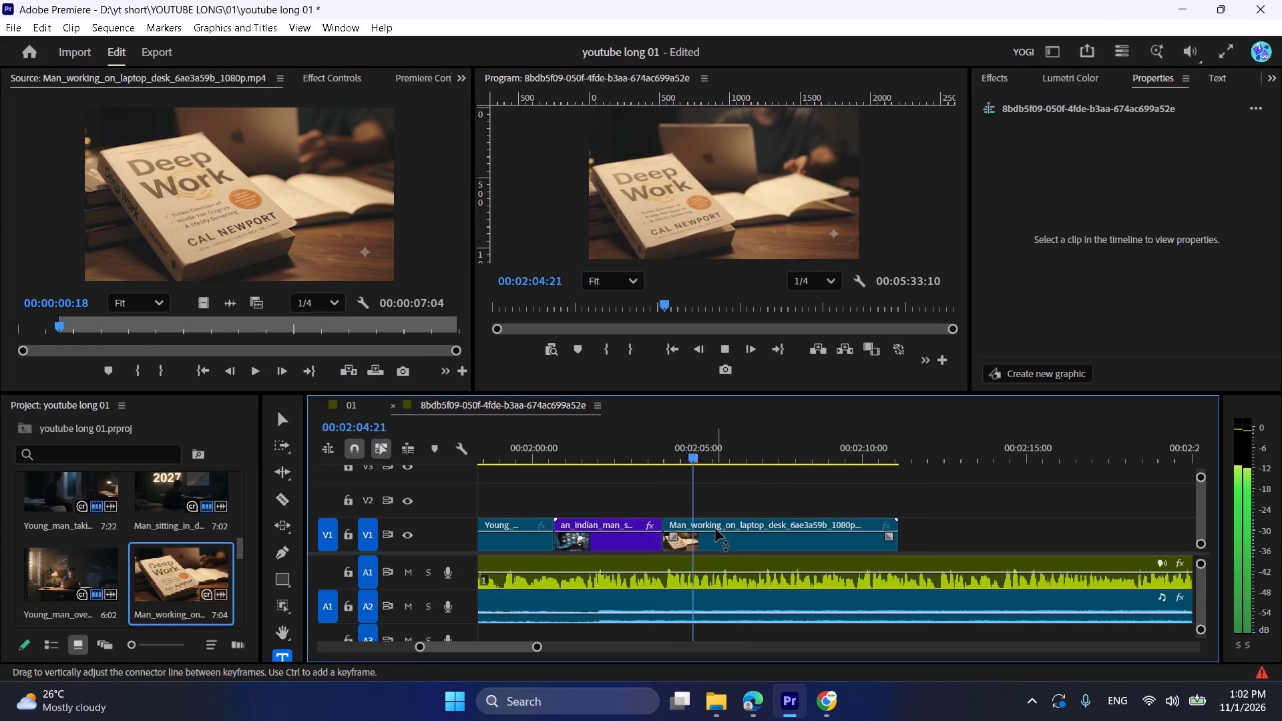
# Place typographyedit-video (12) on V2 at 00:02:06:19, over the laptop desk clip, and play it back.
pyautogui.press('space')
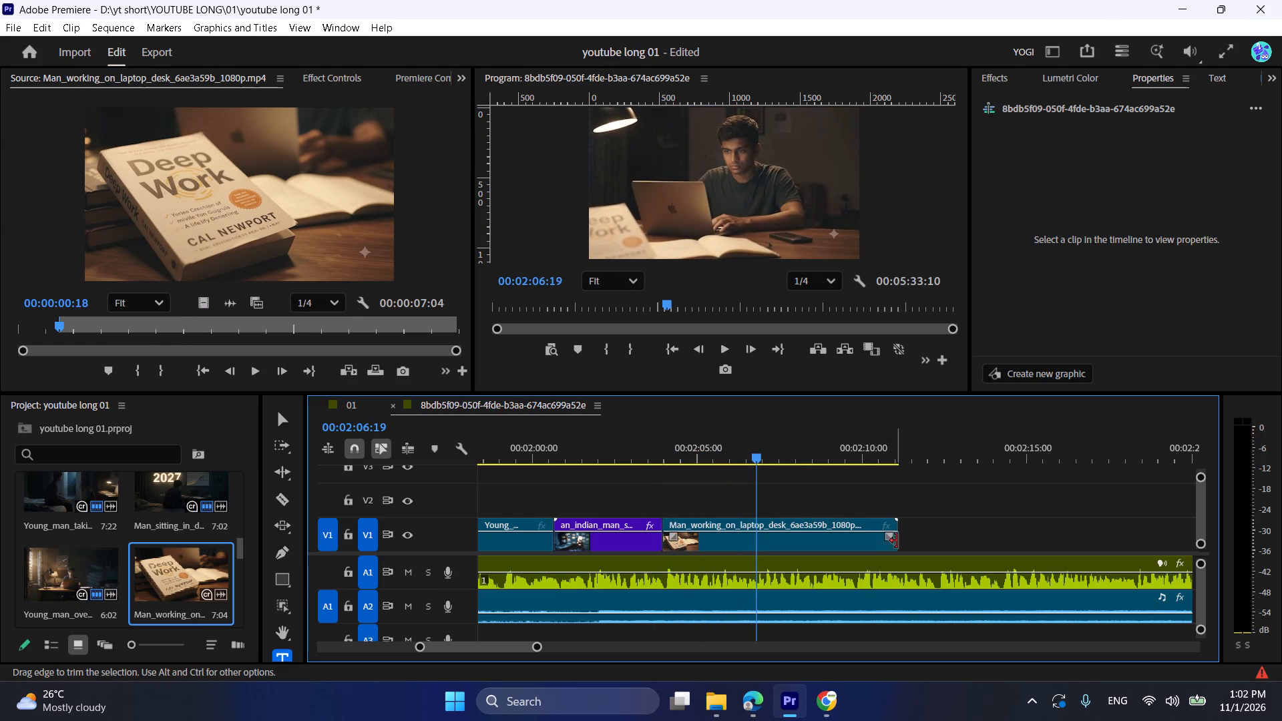
pyautogui.moveTo(909, 536); pyautogui.dragTo(775, 529)
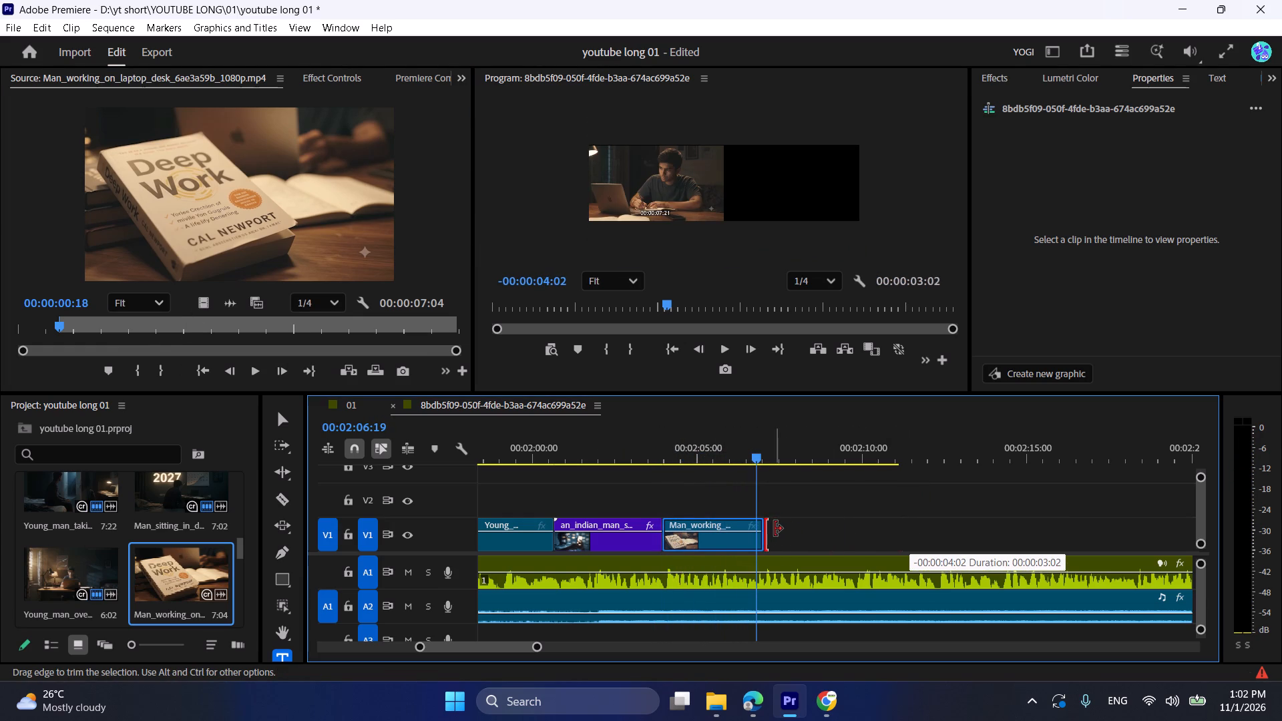
pyautogui.moveTo(775, 529); pyautogui.dragTo(970, 560)
pyautogui.scroll(-1, 184, 552)
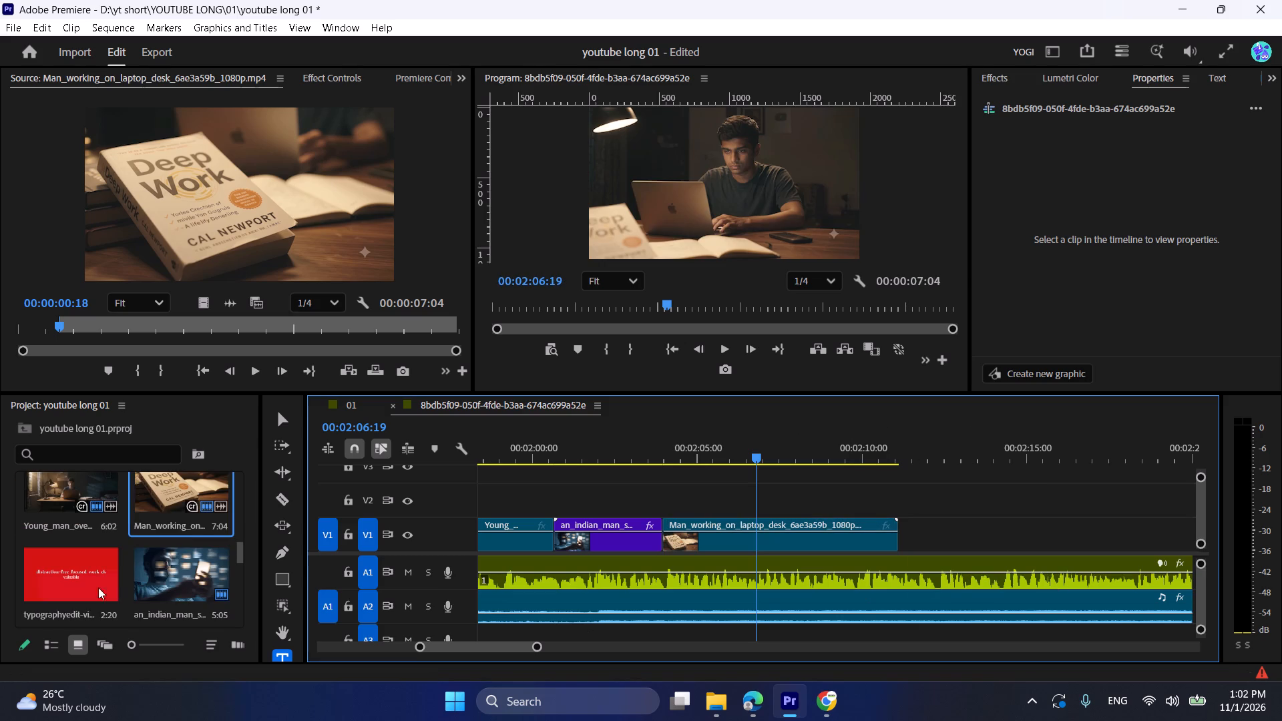
pyautogui.moveTo(75, 578); pyautogui.dragTo(752, 503)
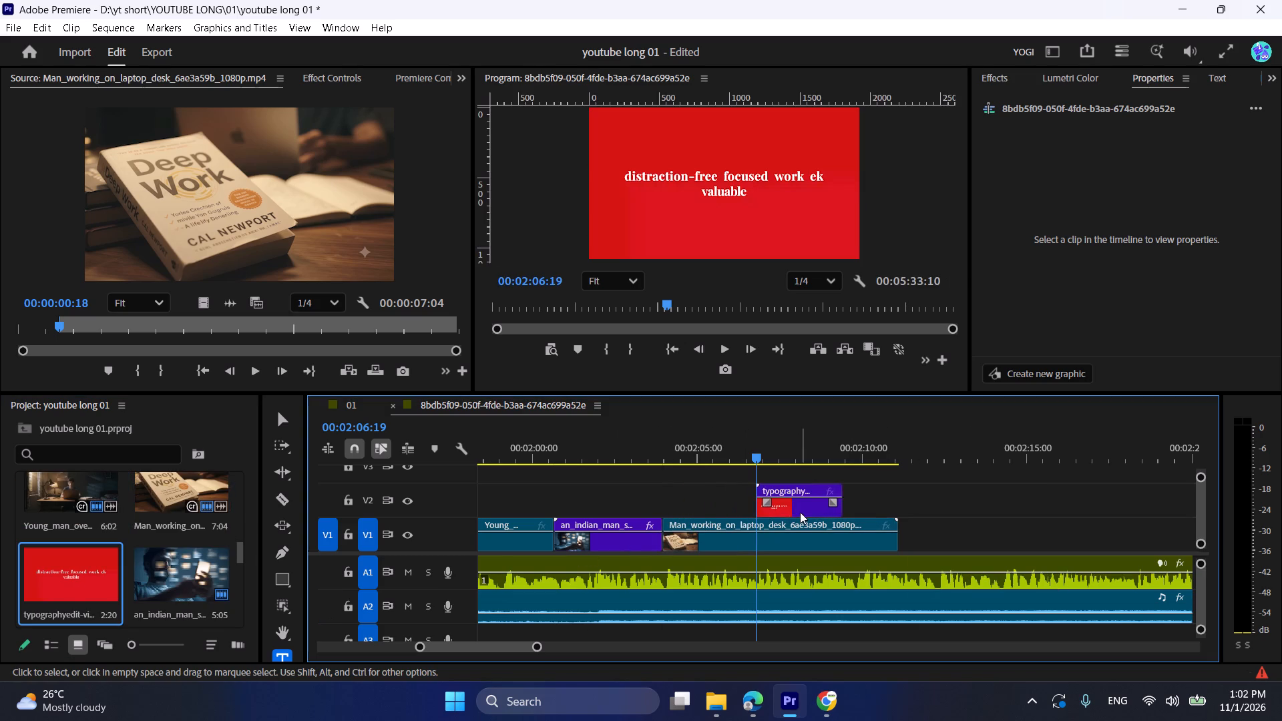
pyautogui.click(800, 512)
pyautogui.press('space')
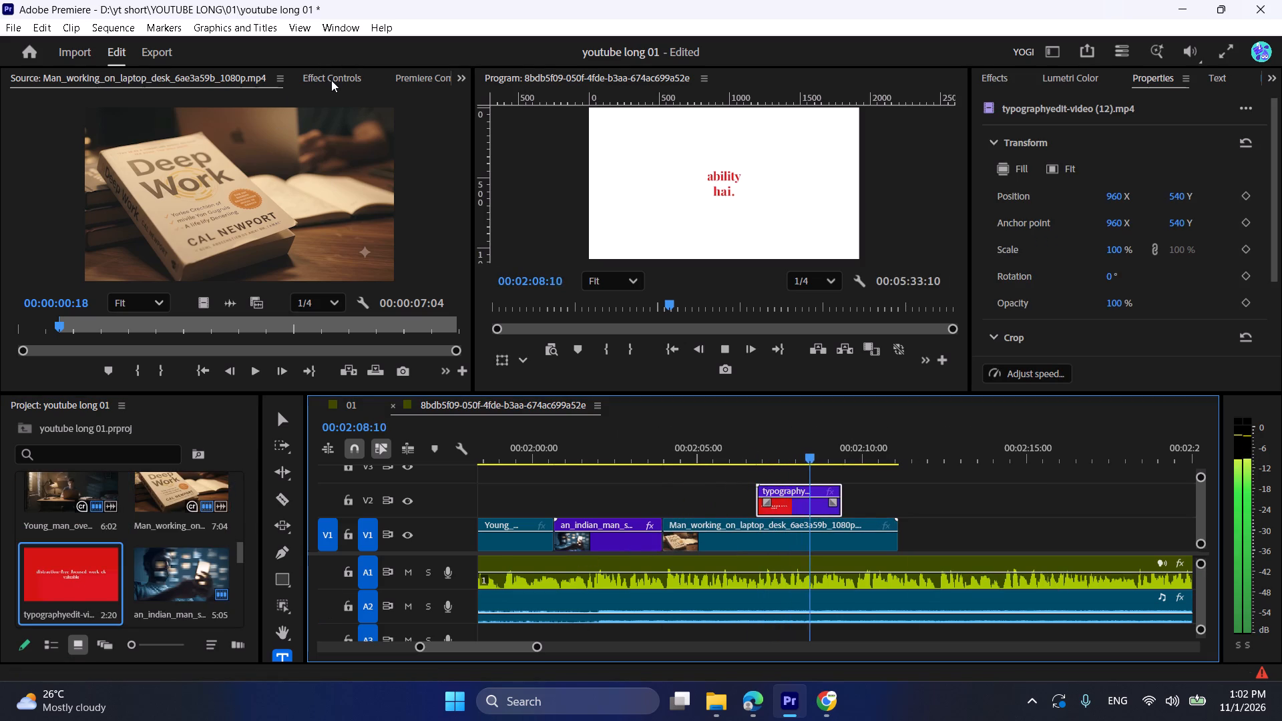
pyautogui.press('space')
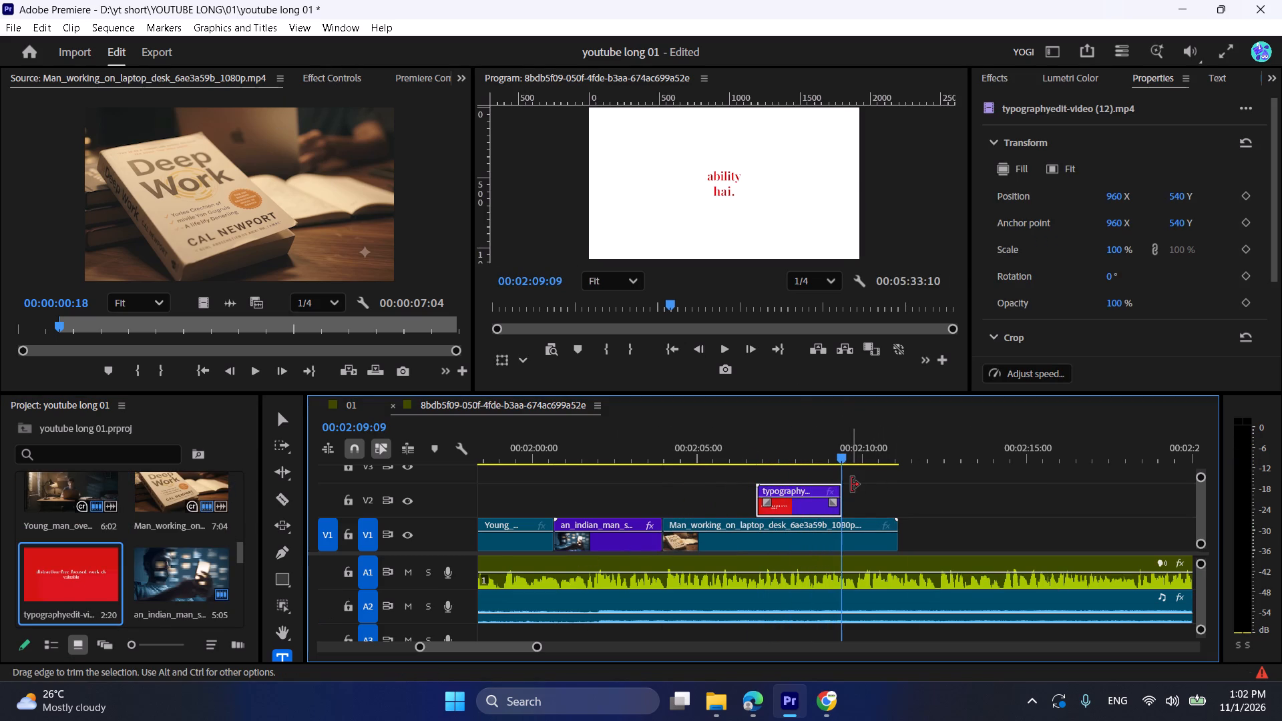
# Split typographyedit-video (12) on V2 at 00:02:08:00 and move its second part about two seconds later.
pyautogui.moveTo(851, 485); pyautogui.dragTo(911, 491)
pyautogui.click(818, 441)
pyautogui.click(817, 441)
pyautogui.click(813, 445)
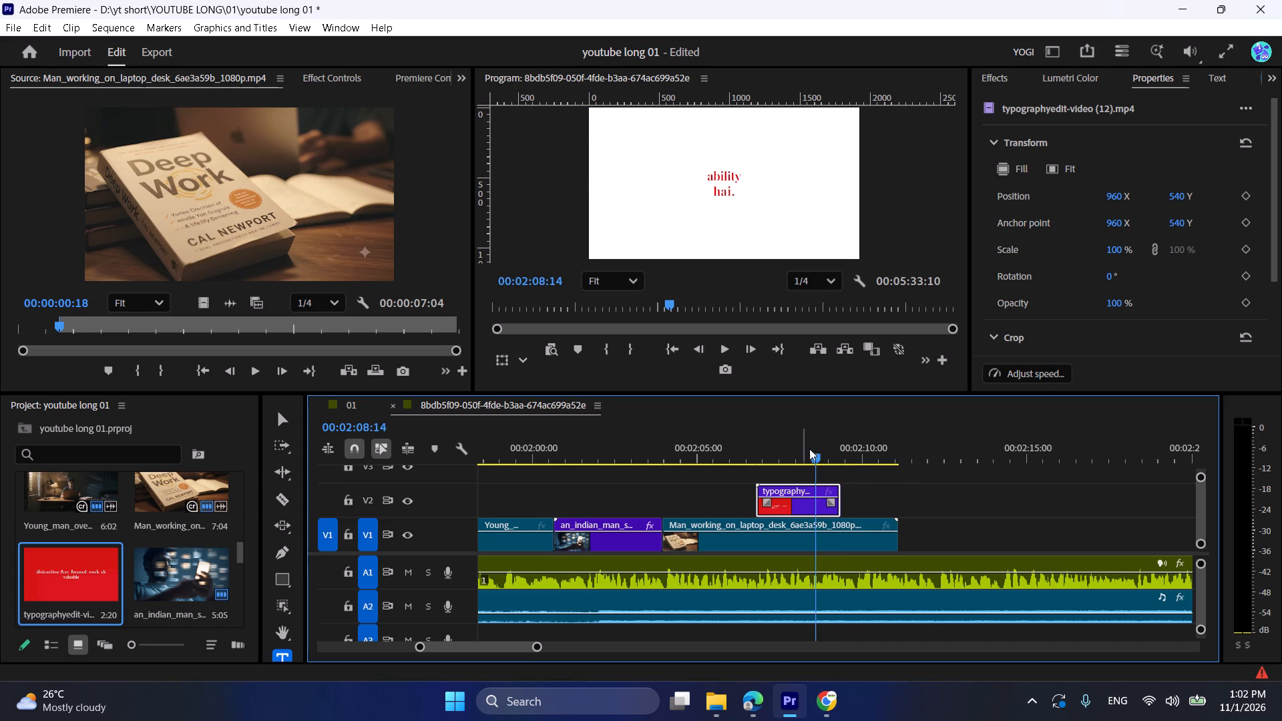
pyautogui.moveTo(810, 452); pyautogui.dragTo(795, 452)
pyautogui.press('space')
pyautogui.press('space')
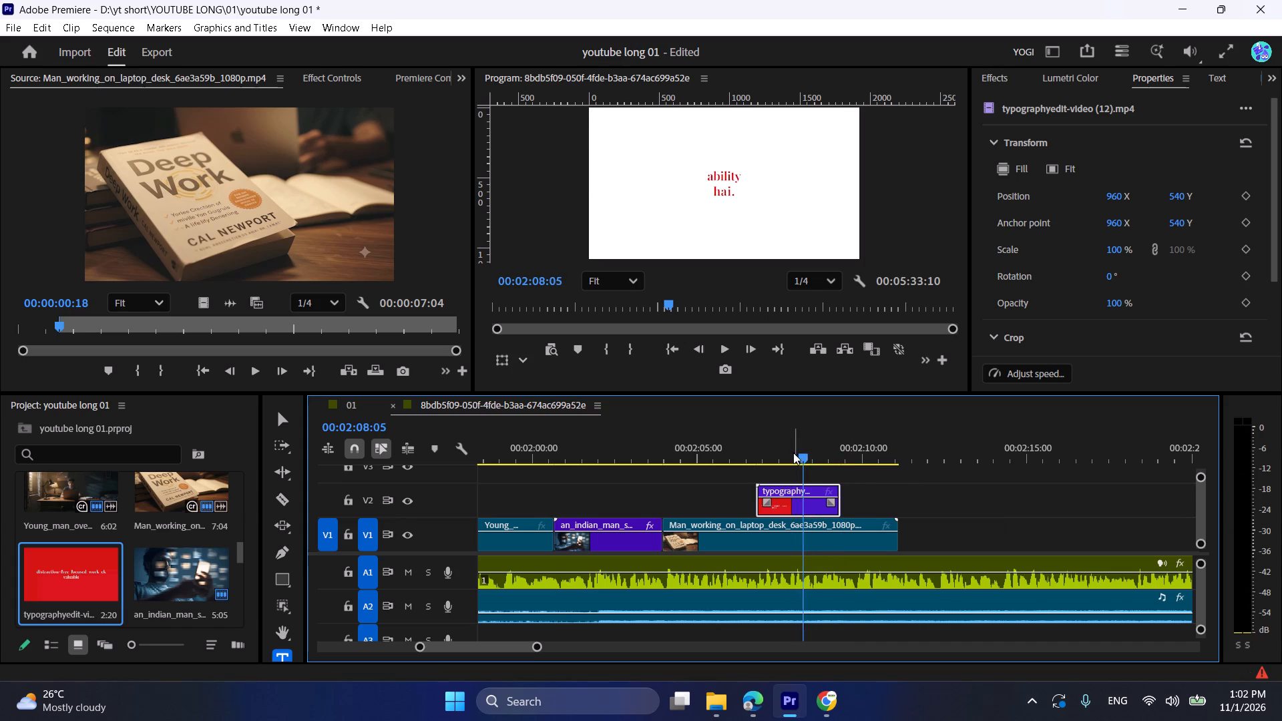
pyautogui.moveTo(787, 453); pyautogui.dragTo(771, 453)
pyautogui.press('space')
pyautogui.press('space')
pyautogui.keyDown('alt'); pyautogui.scroll(3, 807, 493); pyautogui.keyUp('alt')
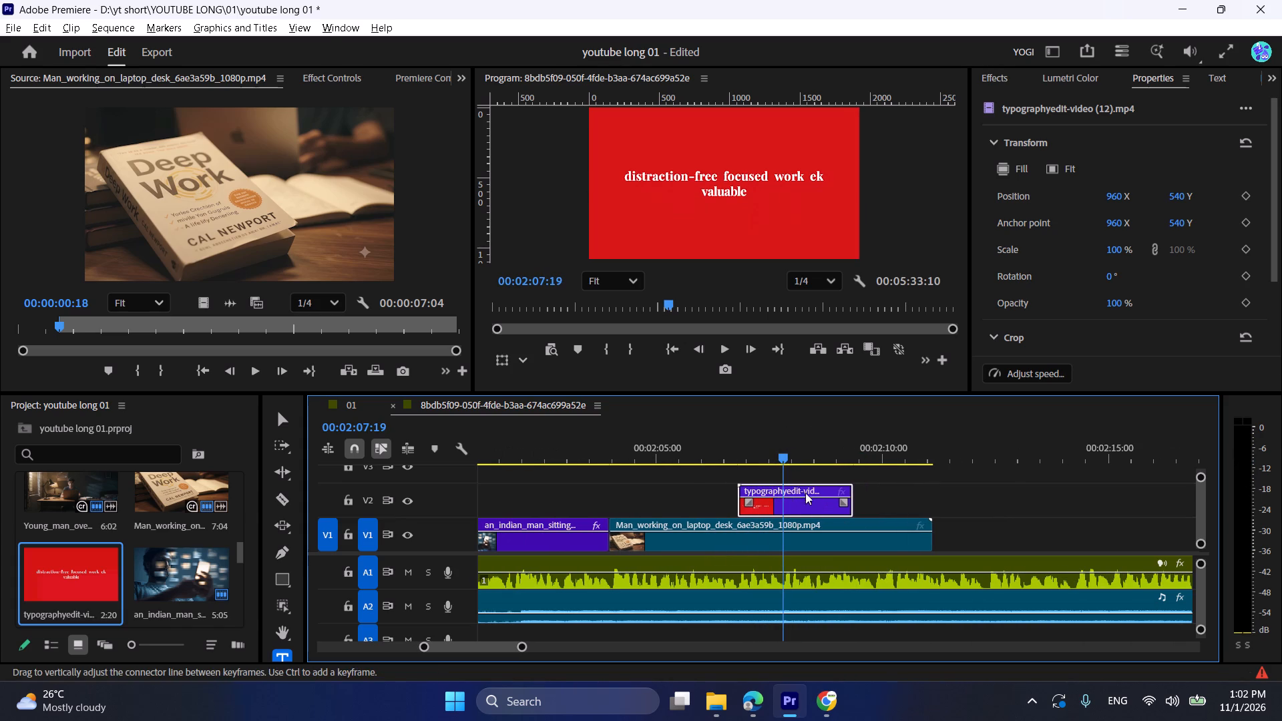
pyautogui.moveTo(770, 455); pyautogui.dragTo(743, 452)
pyautogui.press('space')
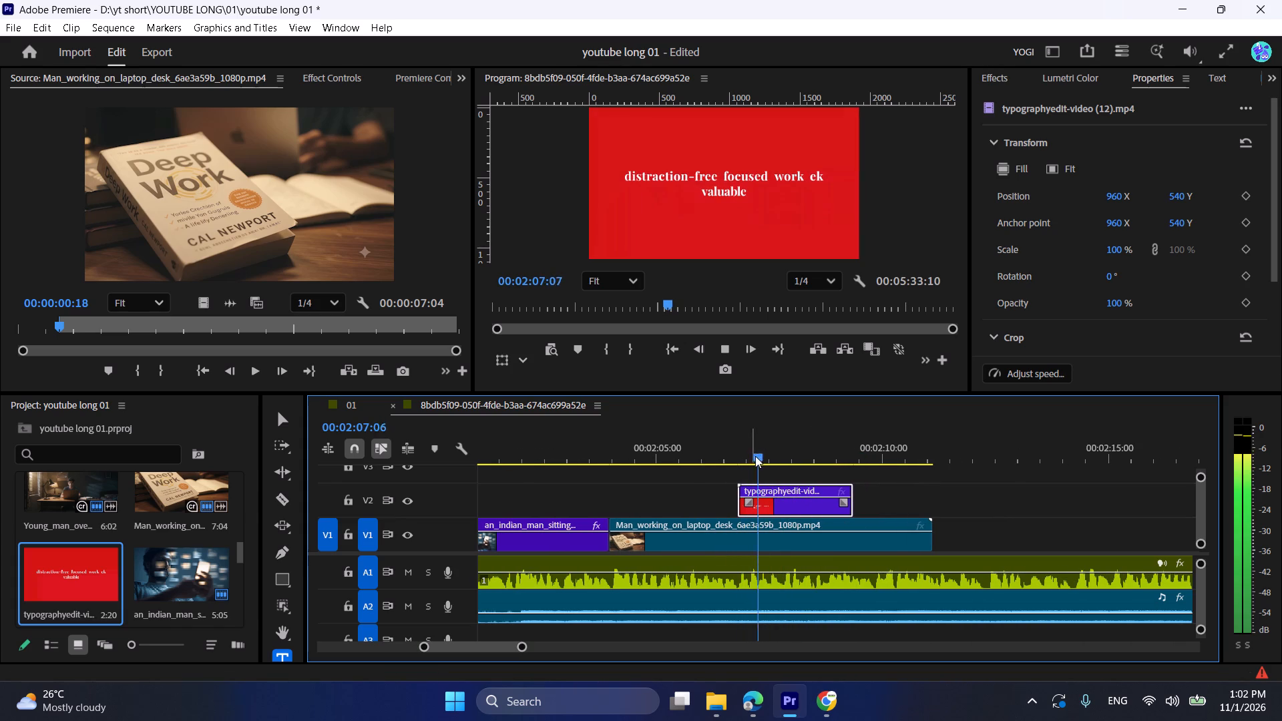
pyautogui.press('space')
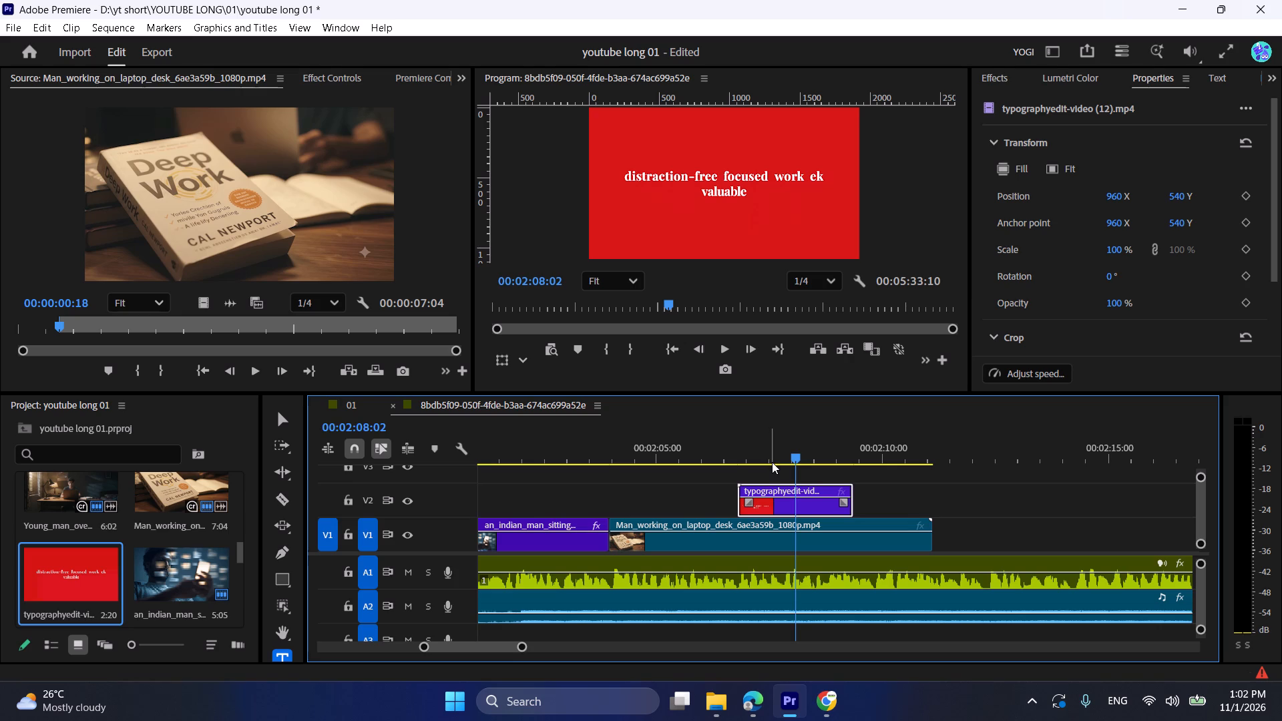
pyautogui.press('space')
pyautogui.click(783, 458)
pyautogui.press('space')
pyautogui.press('space')
pyautogui.press('space')
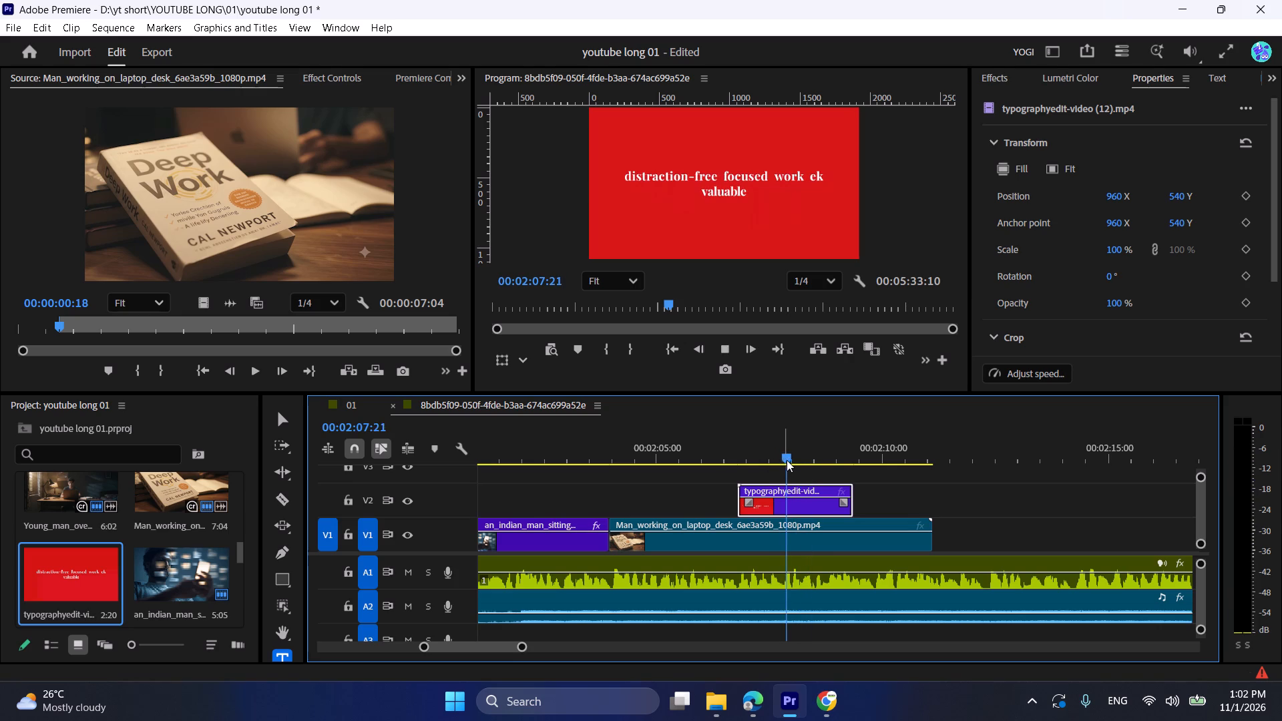
pyautogui.press('space')
pyautogui.hotkey('ctrl', 'k')
pyautogui.moveTo(819, 509); pyautogui.dragTo(917, 503)
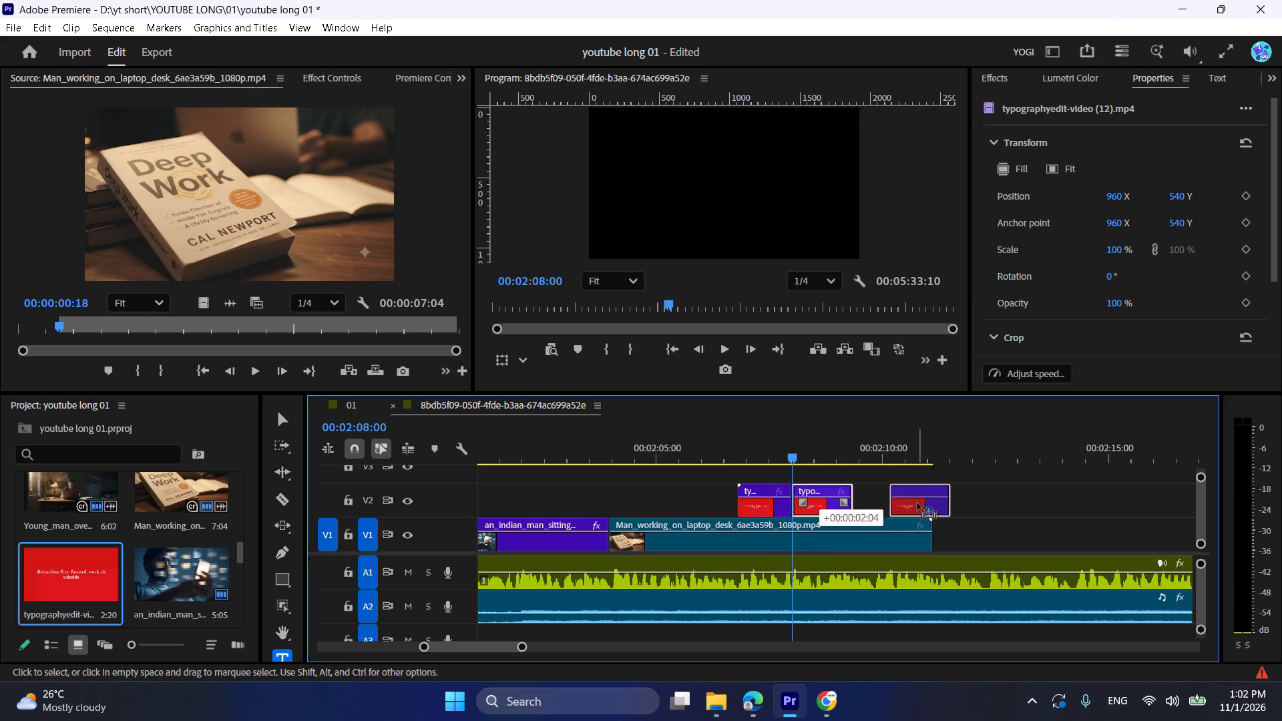
pyautogui.moveTo(917, 503); pyautogui.dragTo(918, 503)
# Set the speed of the first typography part to 50% and play it back.
pyautogui.rightClick(771, 489)
pyautogui.click(811, 492)
pyautogui.press('5')
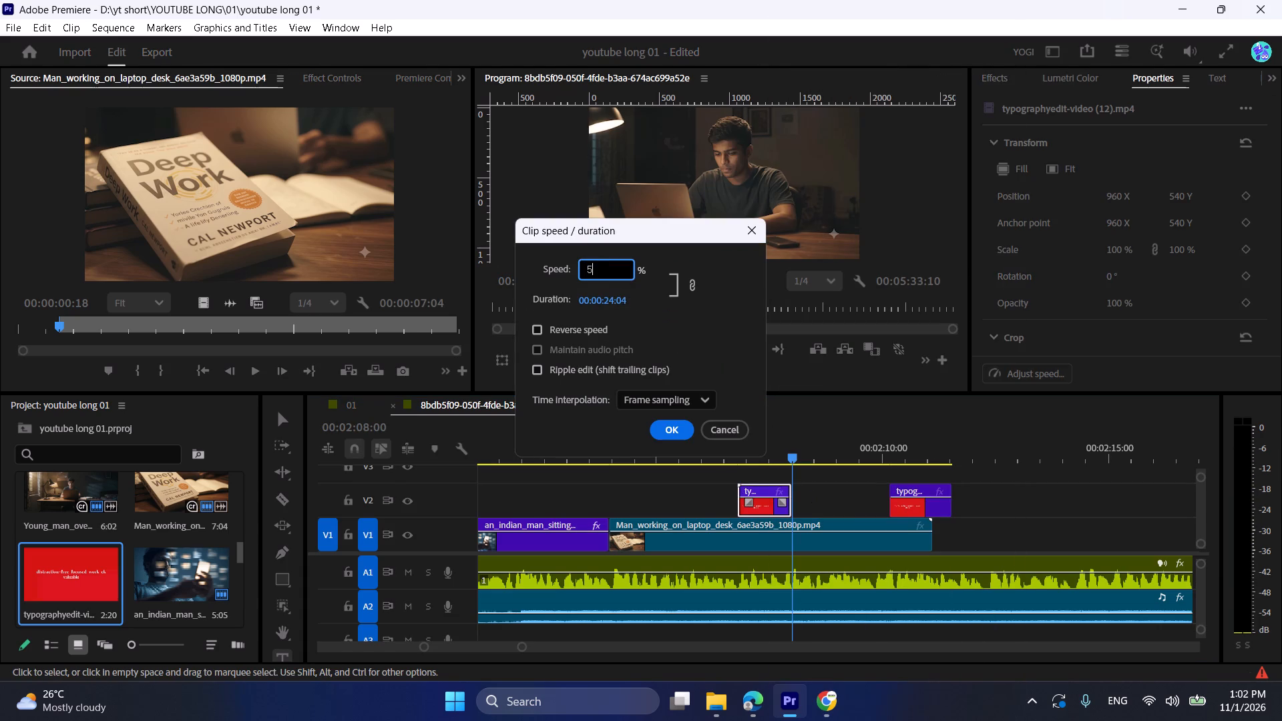
pyautogui.press('0')
pyautogui.click(668, 427)
pyautogui.click(708, 433)
pyautogui.press('space')
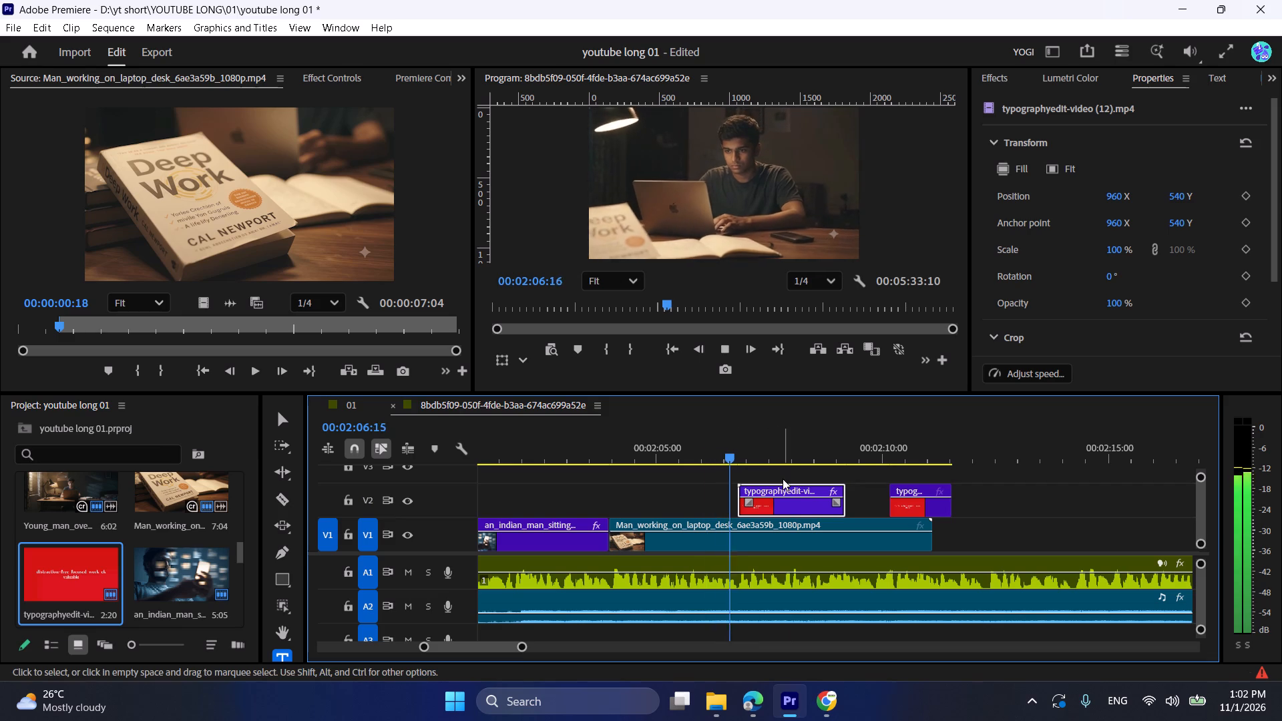
pyautogui.press('space')
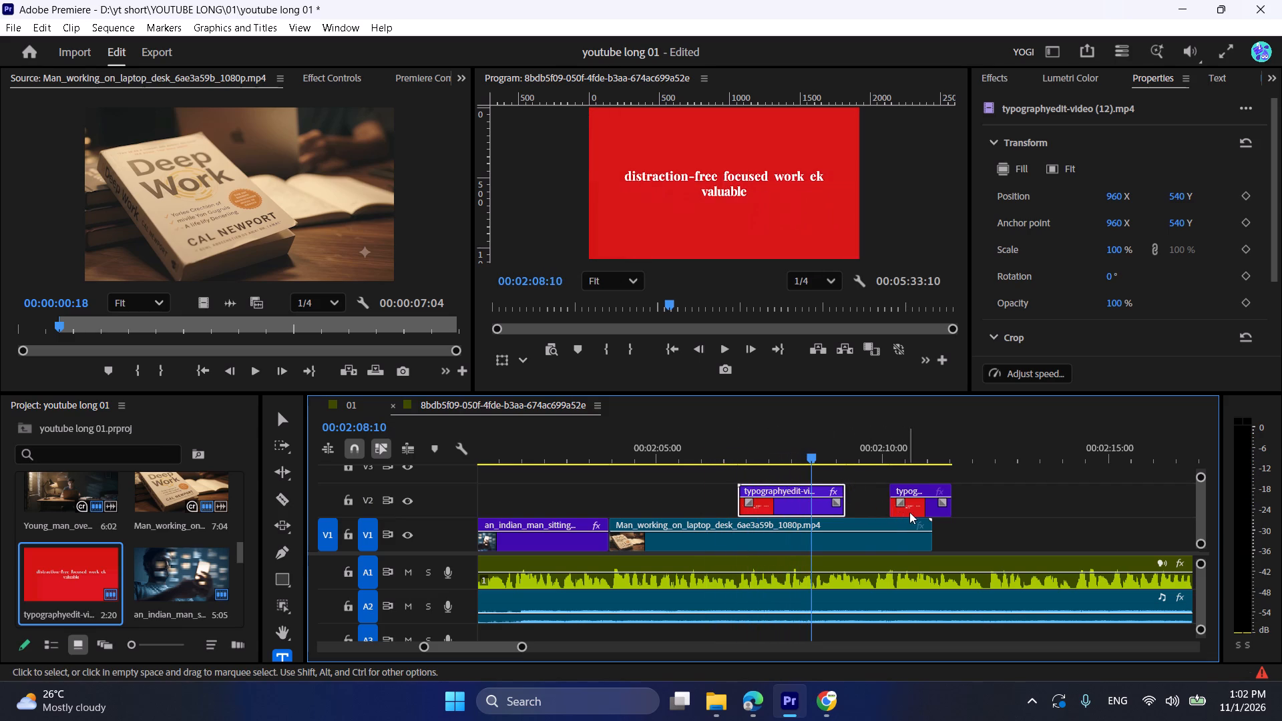
# Move the second typography part against the end of the slowed first part and trim its end to 00:02:09:19.
pyautogui.moveTo(911, 512); pyautogui.dragTo(874, 508)
pyautogui.press('space')
pyautogui.press('space')
pyautogui.press('space')
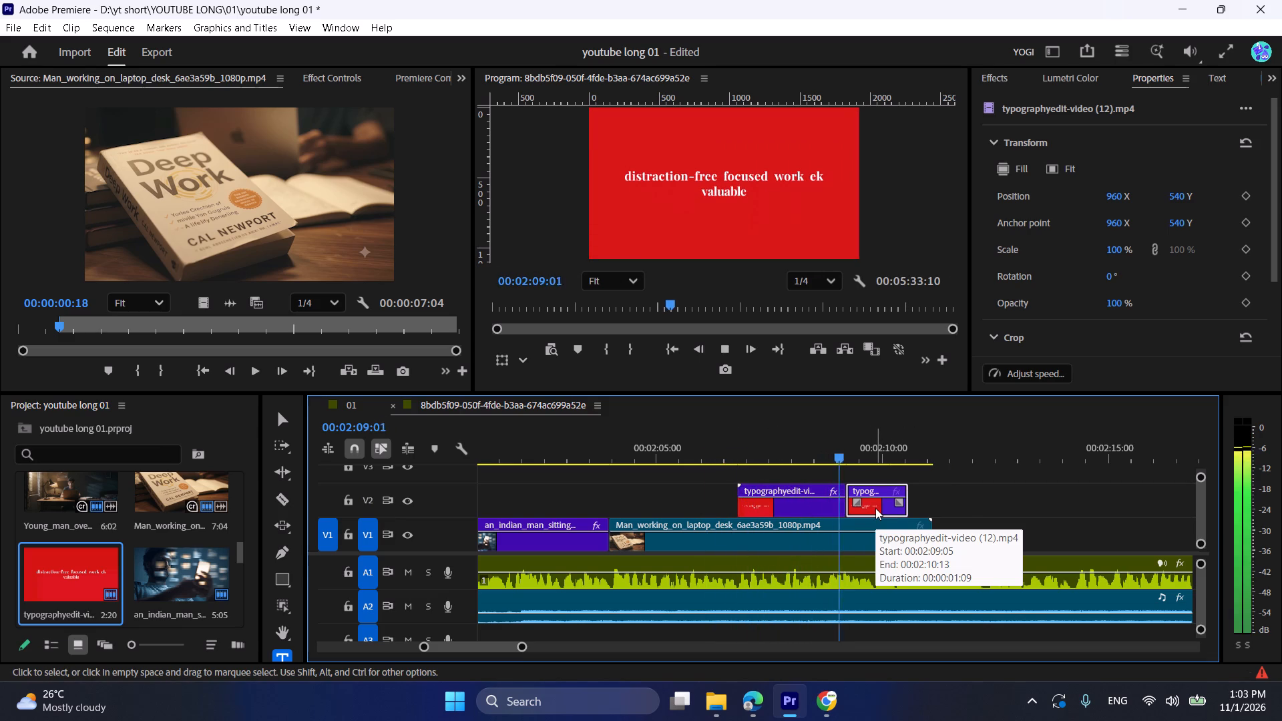
pyautogui.press('space')
pyautogui.press('space')
pyautogui.press('space')
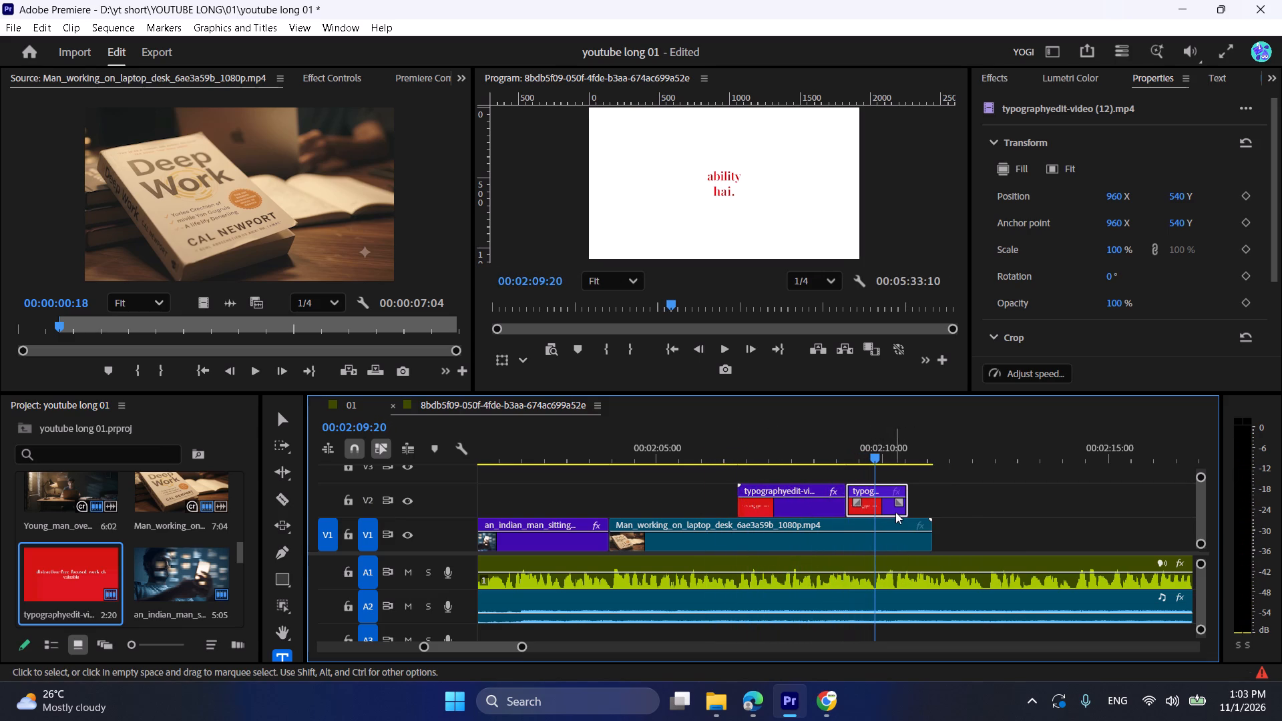
pyautogui.press('Left')
pyautogui.moveTo(909, 512); pyautogui.dragTo(883, 509)
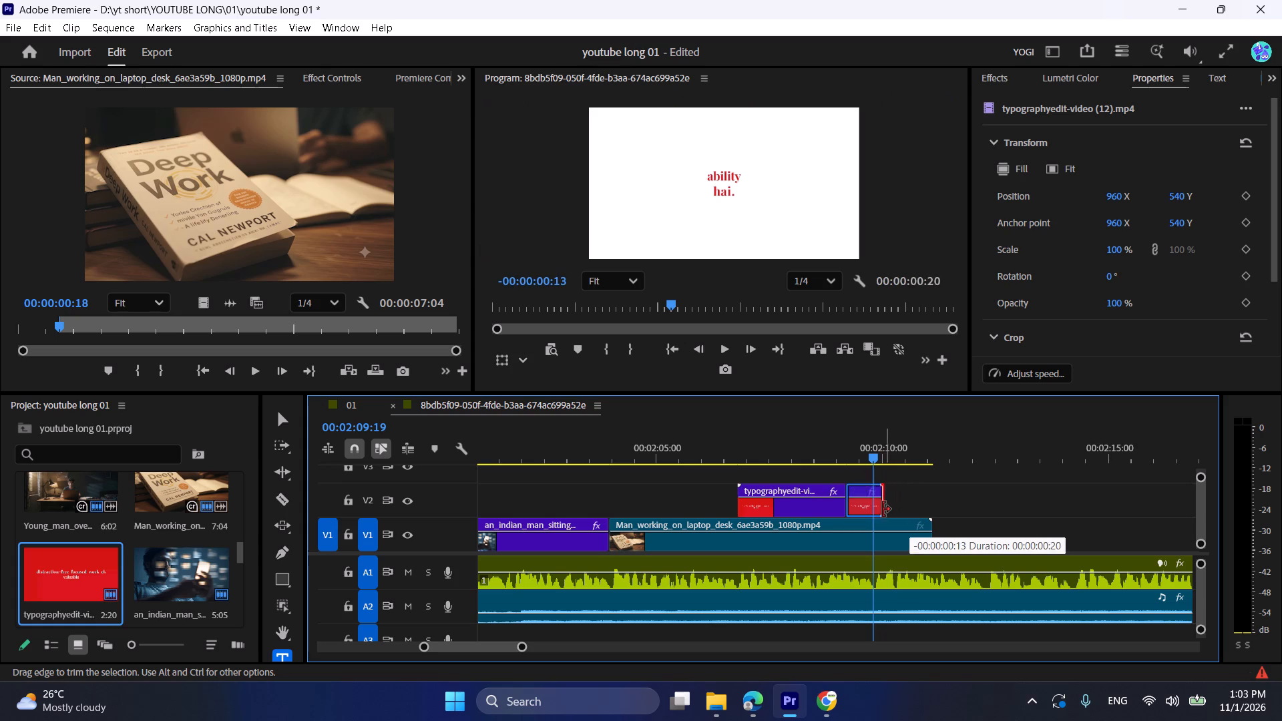
pyautogui.moveTo(883, 509); pyautogui.dragTo(878, 509)
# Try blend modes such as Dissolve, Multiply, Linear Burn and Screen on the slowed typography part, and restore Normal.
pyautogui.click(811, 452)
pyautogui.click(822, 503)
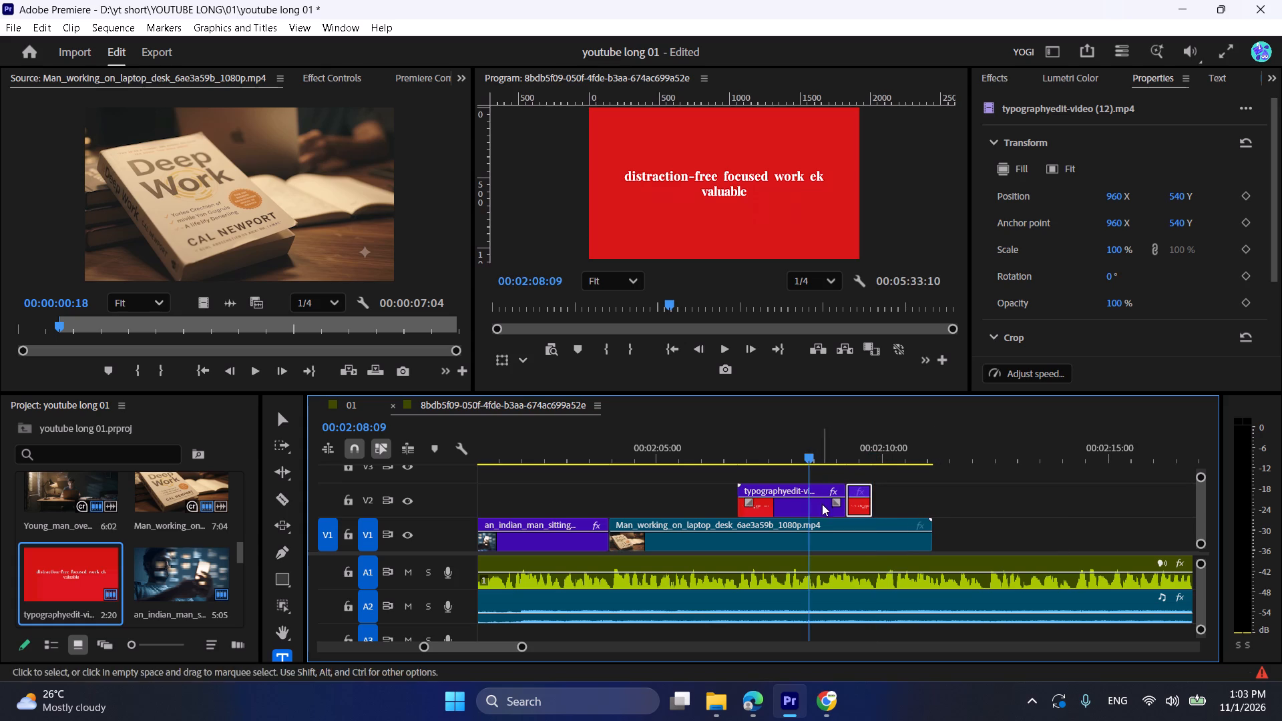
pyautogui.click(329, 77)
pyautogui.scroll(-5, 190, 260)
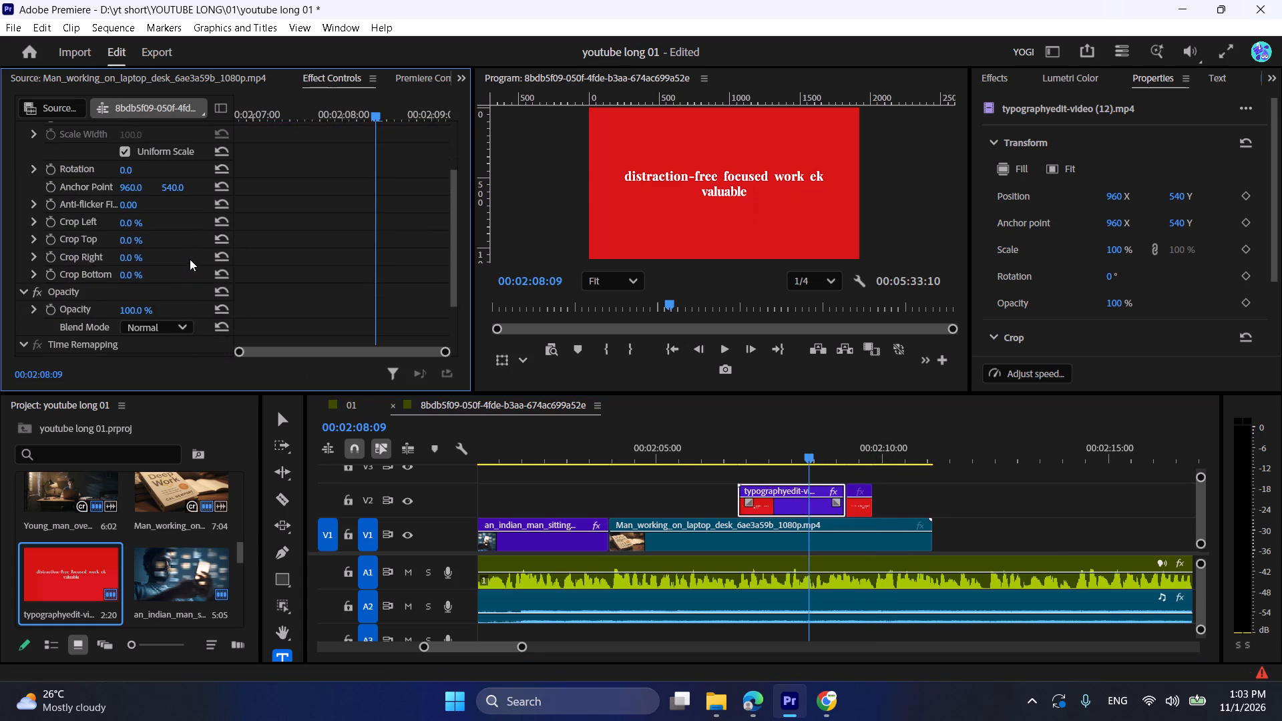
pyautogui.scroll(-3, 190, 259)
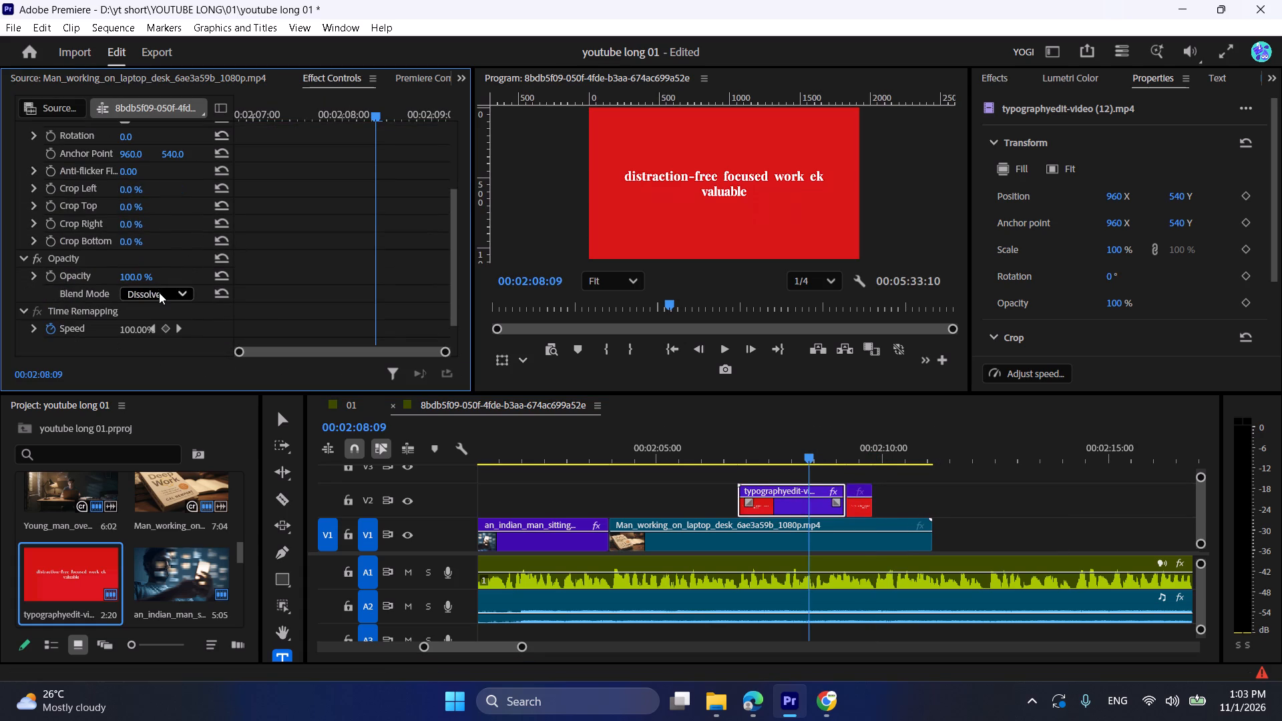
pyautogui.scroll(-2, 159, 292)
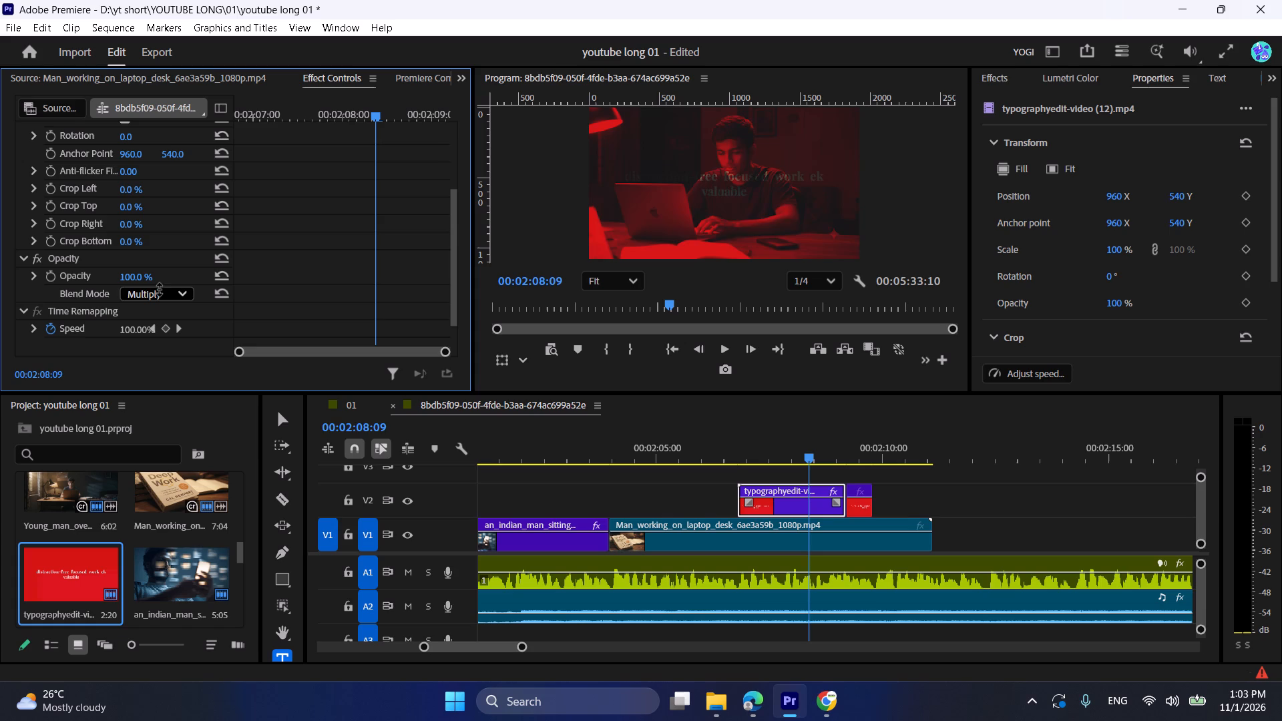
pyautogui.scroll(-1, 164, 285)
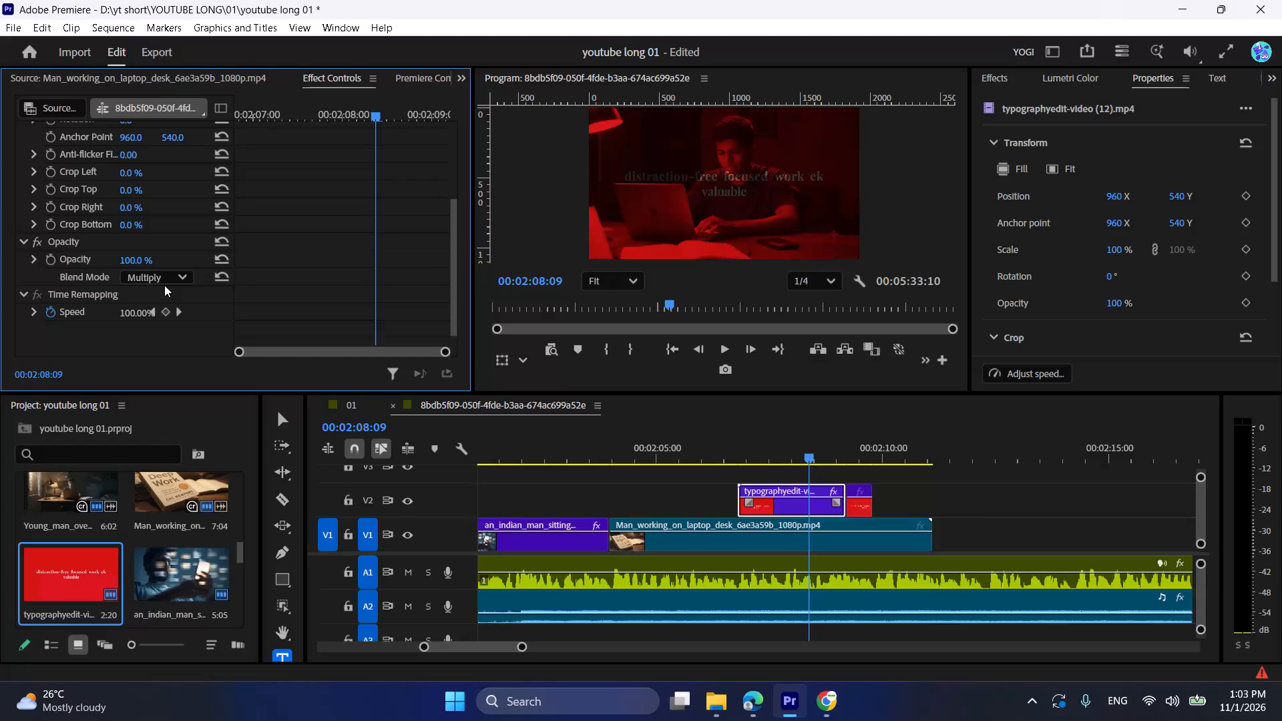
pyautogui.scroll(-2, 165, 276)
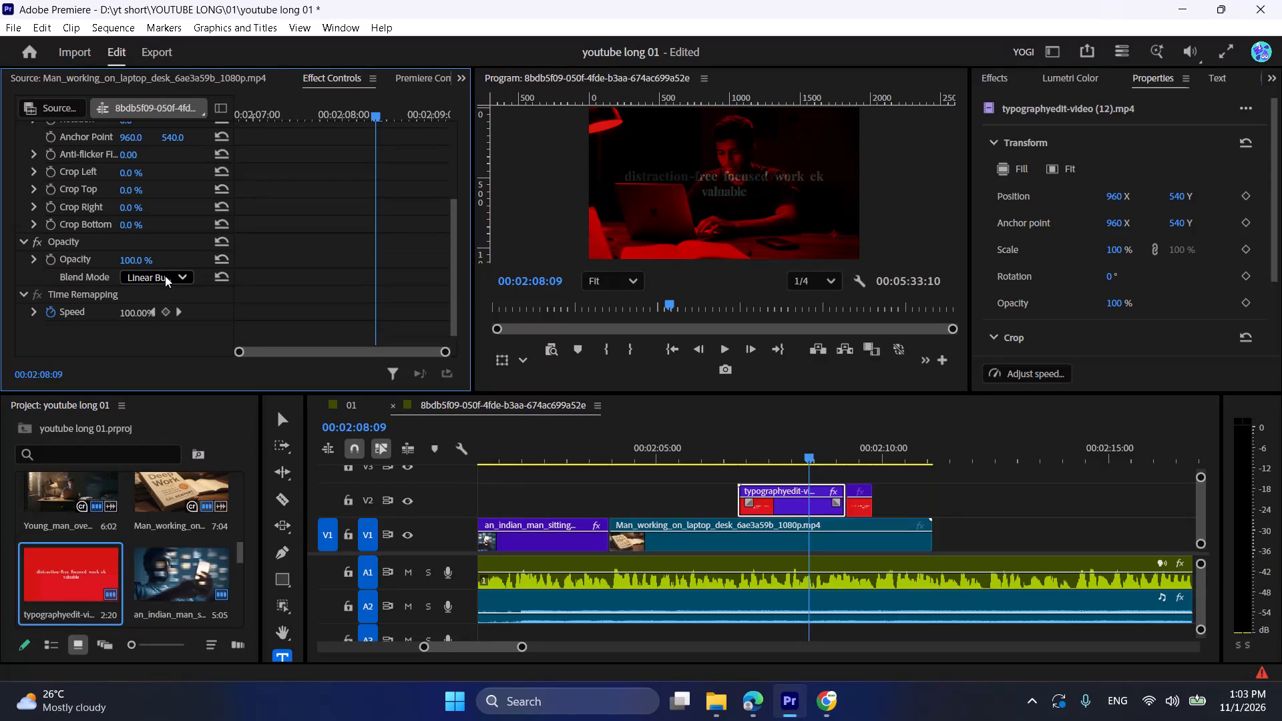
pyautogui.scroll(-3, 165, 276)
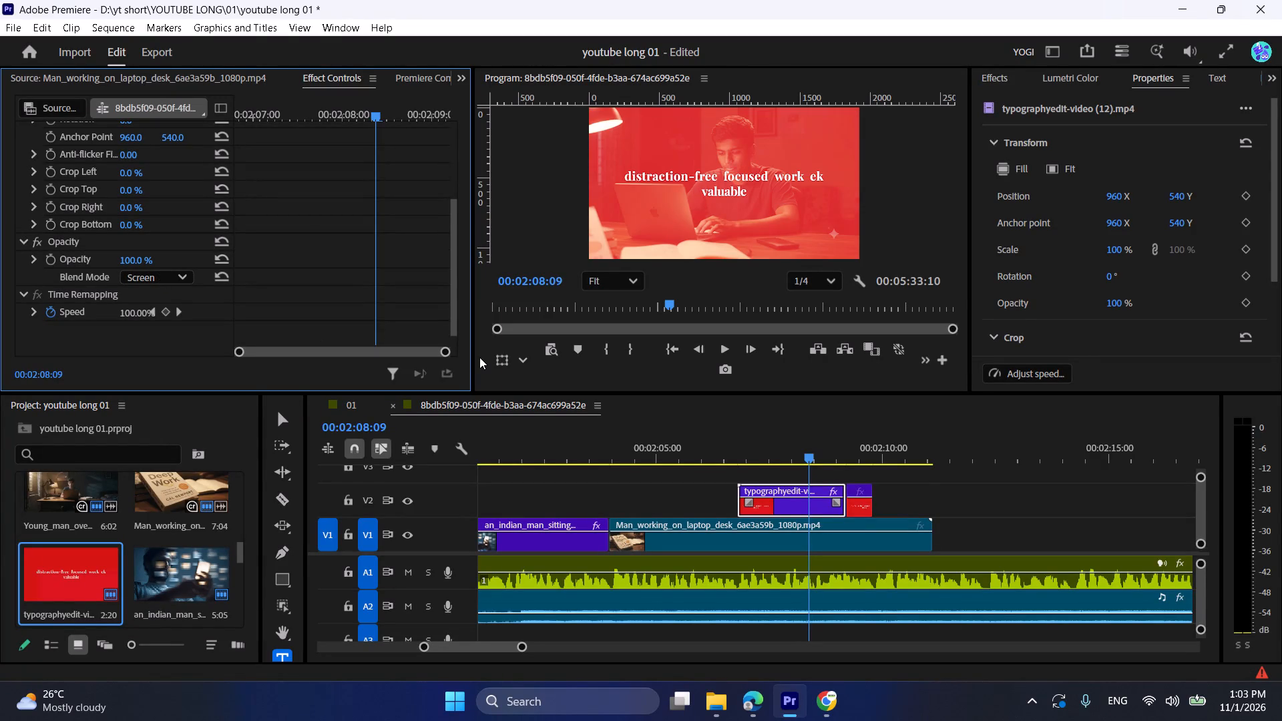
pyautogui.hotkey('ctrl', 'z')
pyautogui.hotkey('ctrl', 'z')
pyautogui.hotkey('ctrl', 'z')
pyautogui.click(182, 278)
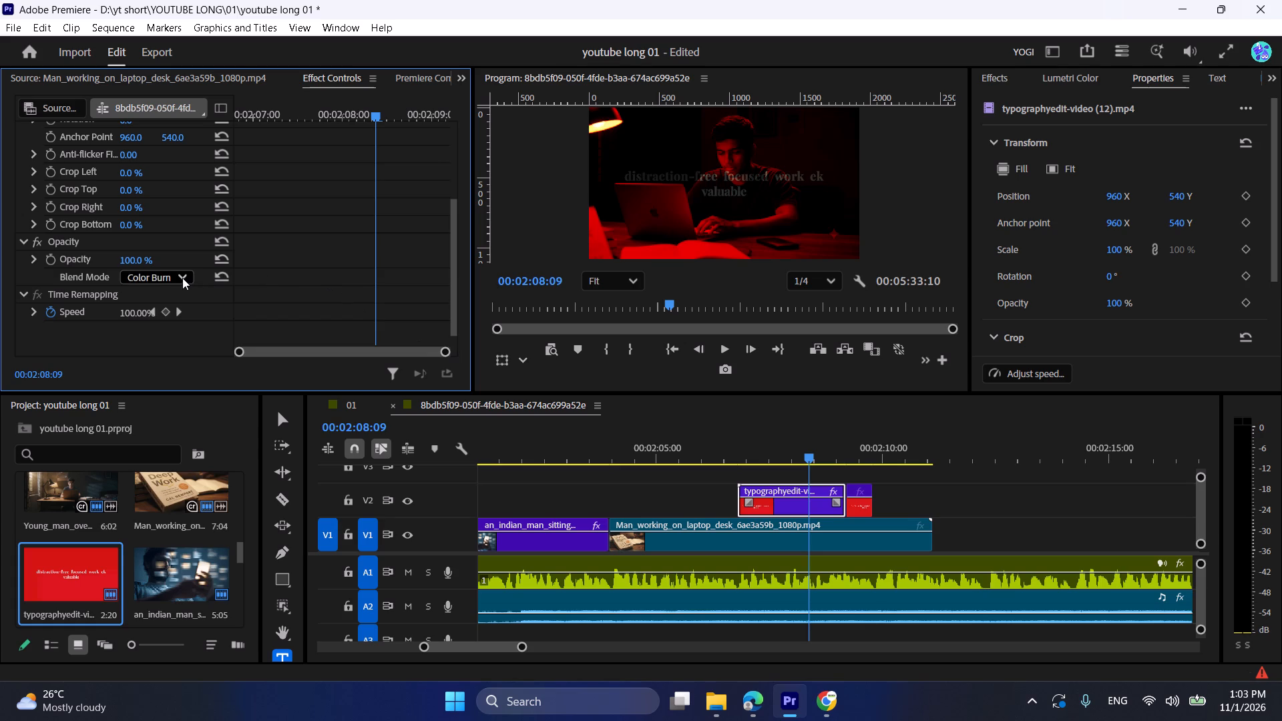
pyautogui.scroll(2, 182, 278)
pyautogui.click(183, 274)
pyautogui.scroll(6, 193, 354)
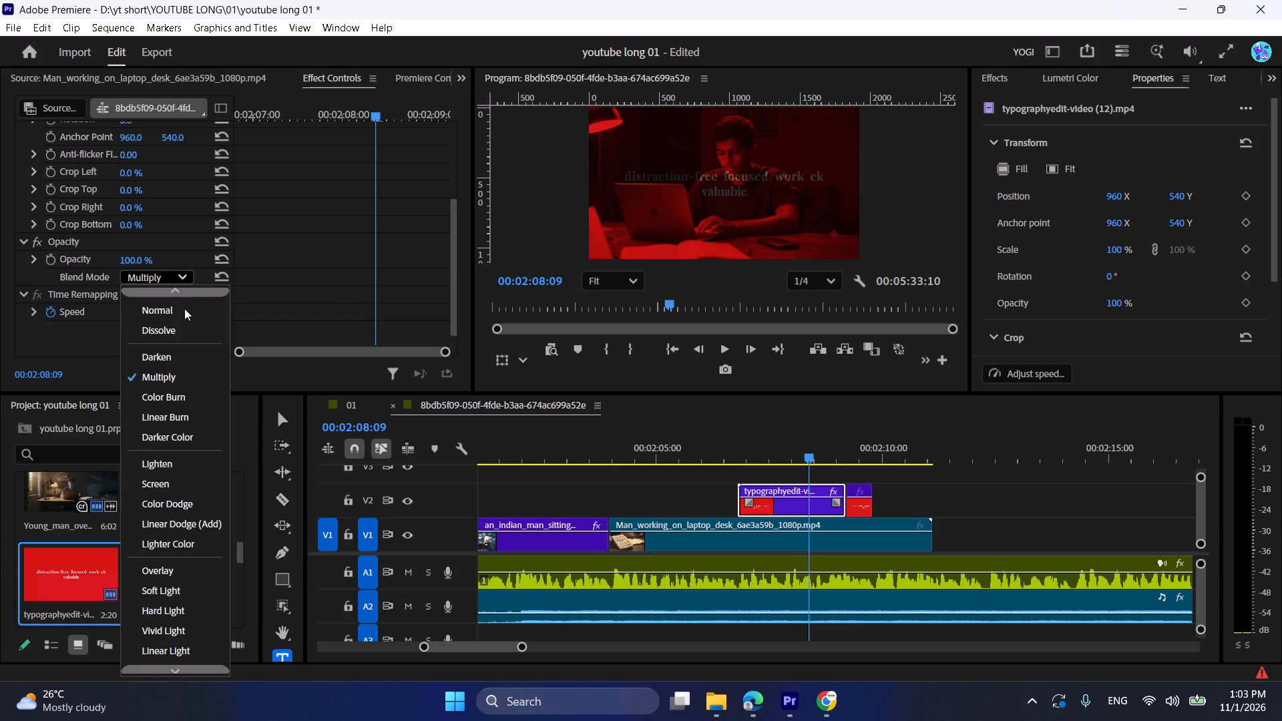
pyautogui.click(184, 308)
# Play back both typography parts to check their timing against the voiceover.
pyautogui.click(713, 458)
pyautogui.click(684, 513)
pyautogui.press('space')
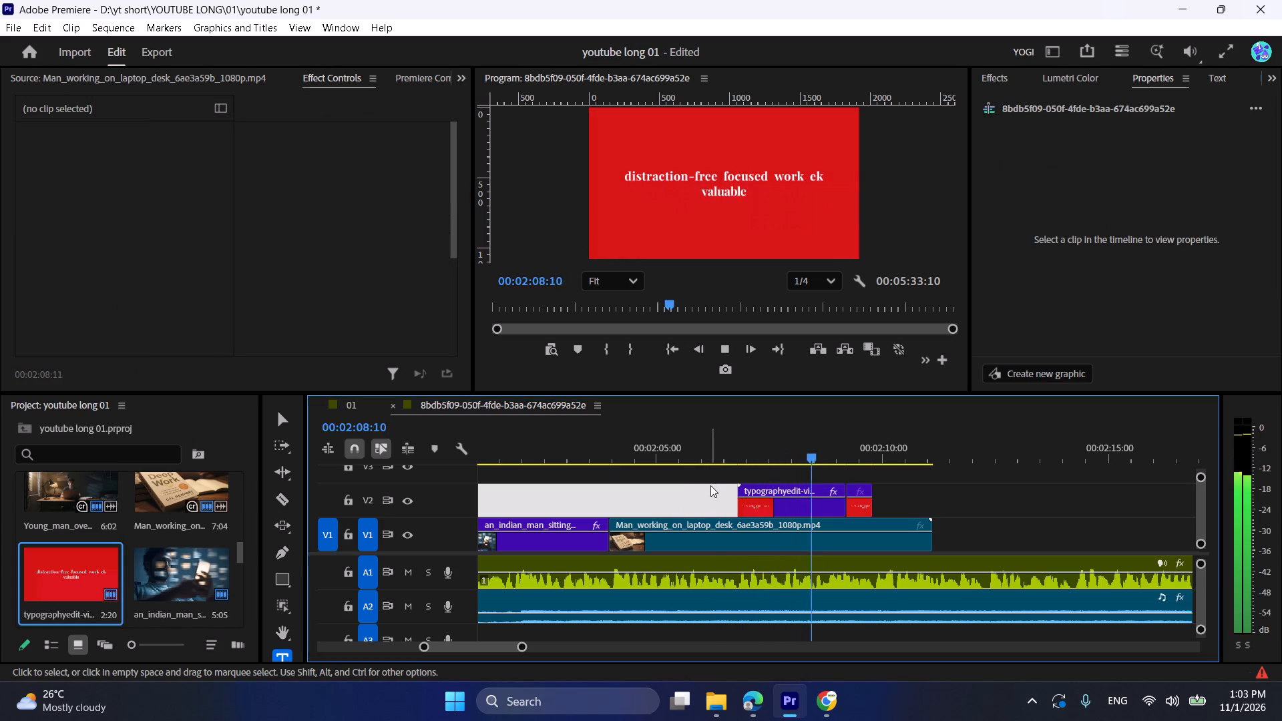
pyautogui.press('space')
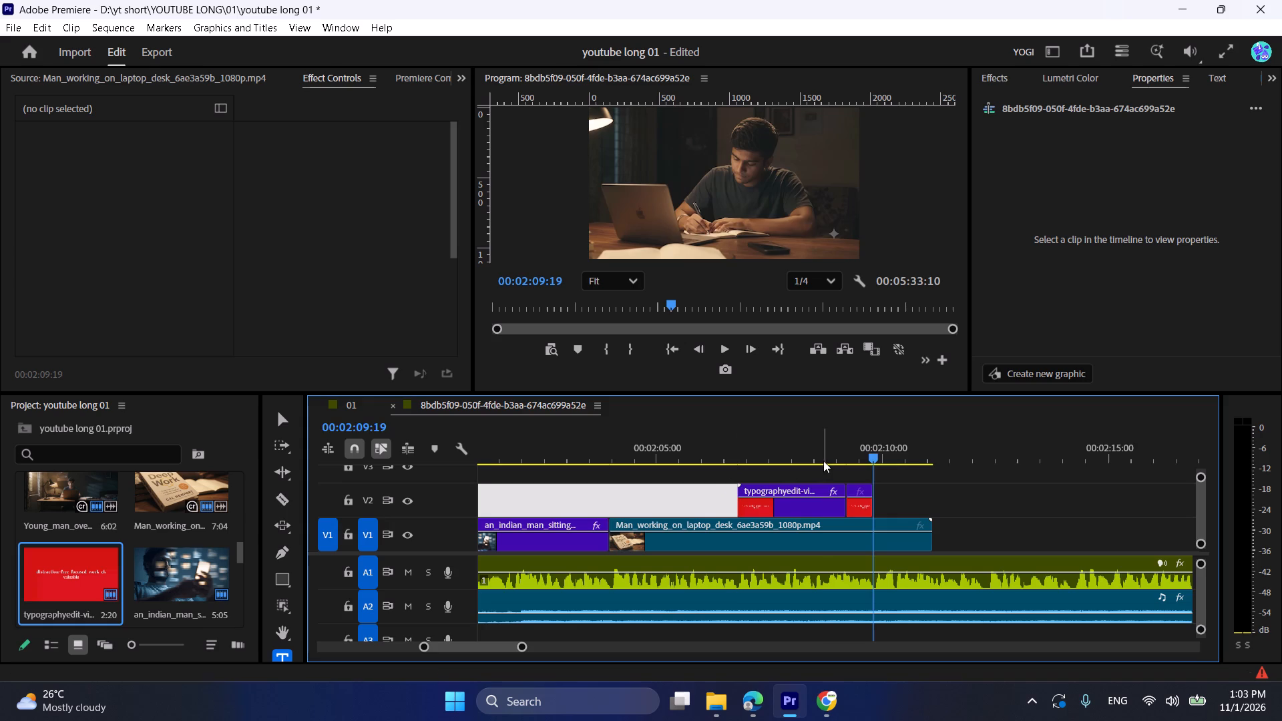
pyautogui.click(824, 443)
pyautogui.press('space')
pyautogui.keyDown('alt'); pyautogui.scroll(7, 837, 482); pyautogui.keyUp('alt')
pyautogui.hotkey('alt', 'space')
# Shift the second typography part to start at 00:02:09:06, extend the slowed first part to meet it, and play back the join.
pyautogui.click(791, 447)
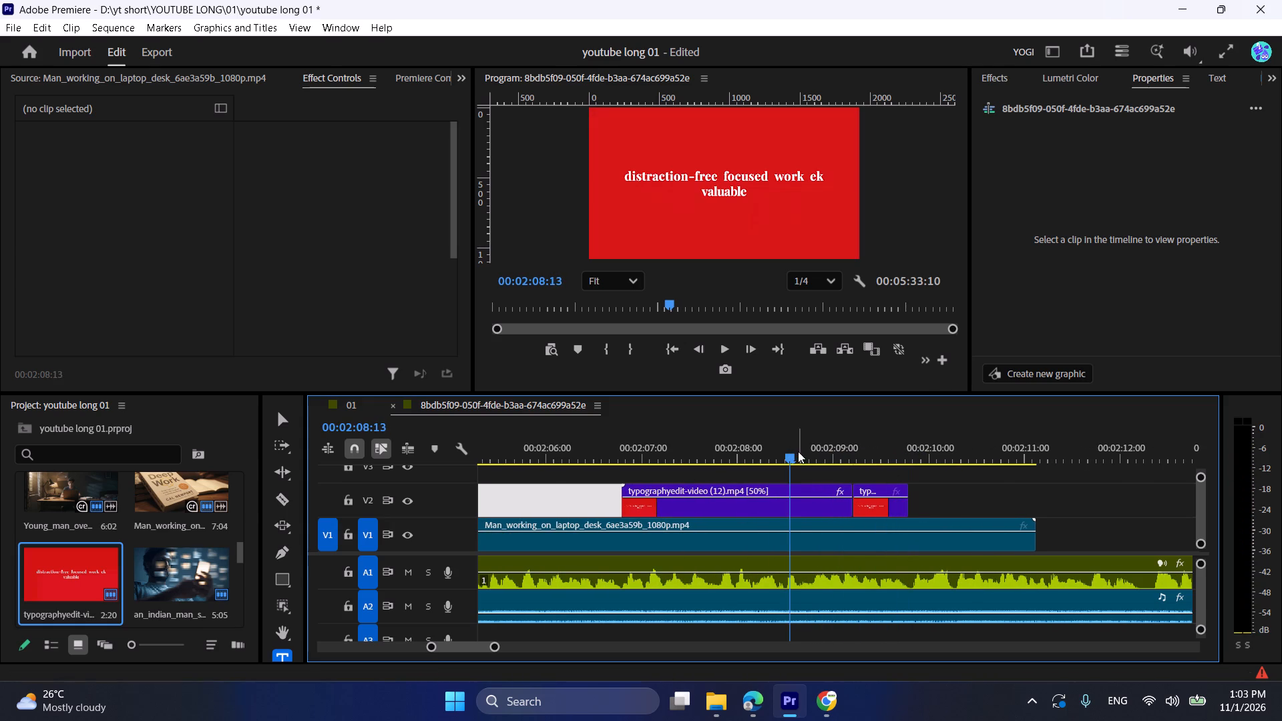
pyautogui.press('space')
pyautogui.press('space')
pyautogui.press('space')
pyautogui.press('space')
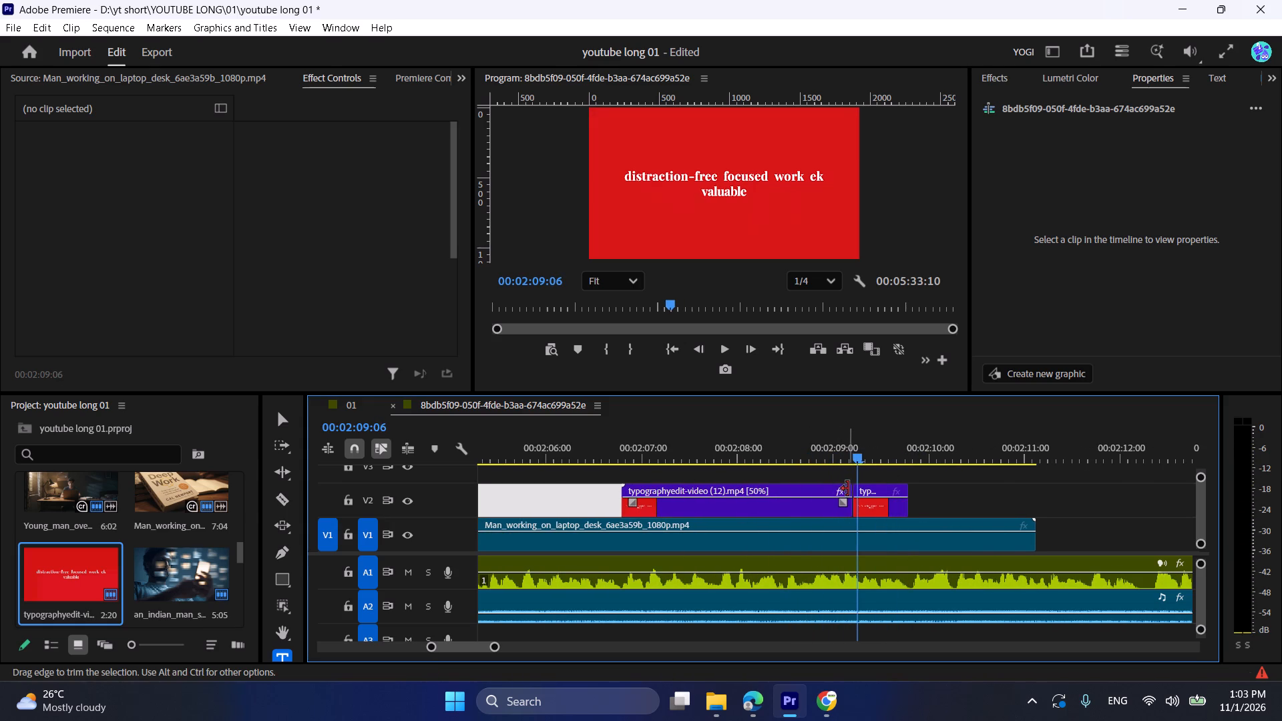
pyautogui.click(873, 491)
pyautogui.moveTo(852, 491); pyautogui.dragTo(856, 490)
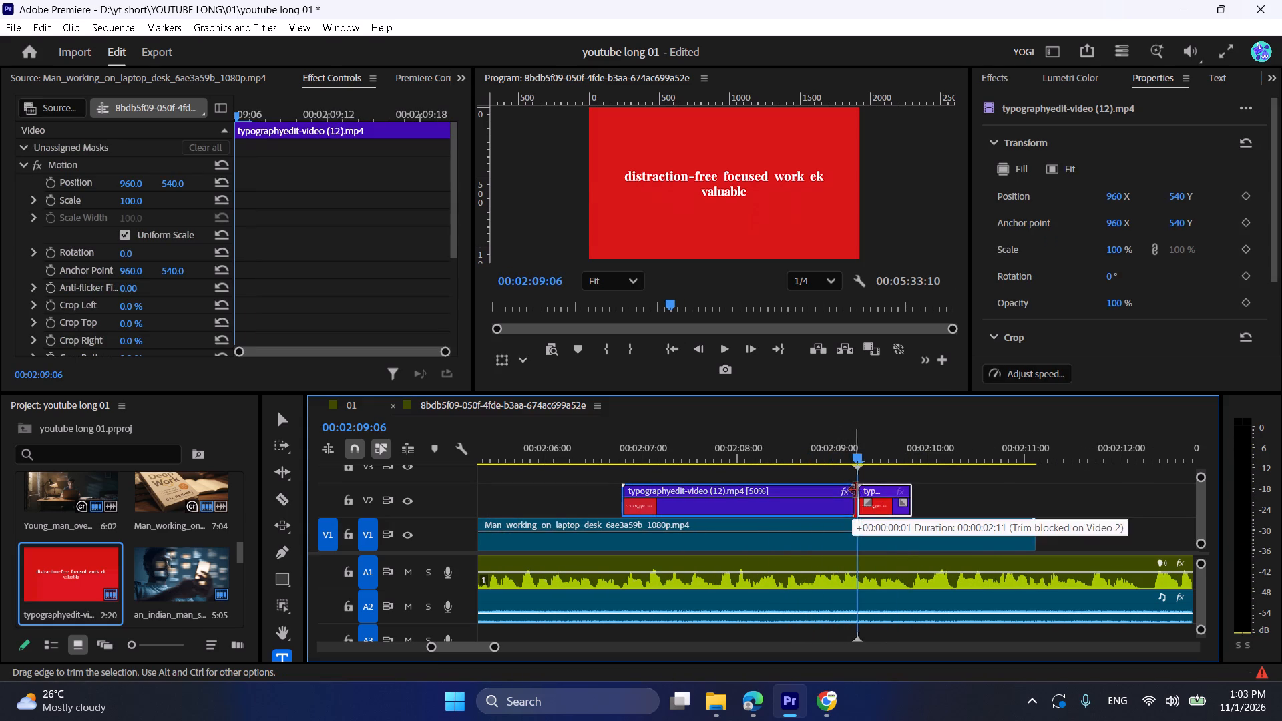
pyautogui.moveTo(856, 490); pyautogui.dragTo(859, 491)
pyautogui.click(837, 451)
pyautogui.press('space')
pyautogui.press('space')
pyautogui.click(836, 451)
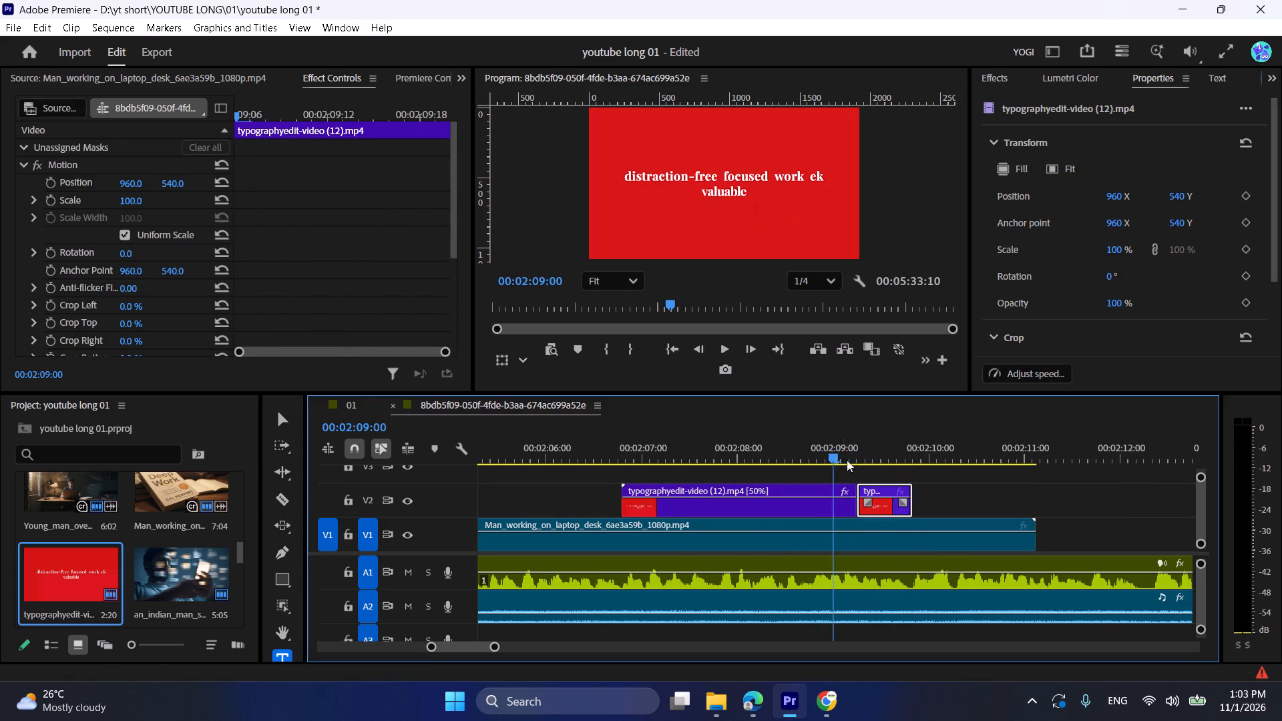
pyautogui.press('space')
pyautogui.press('space')
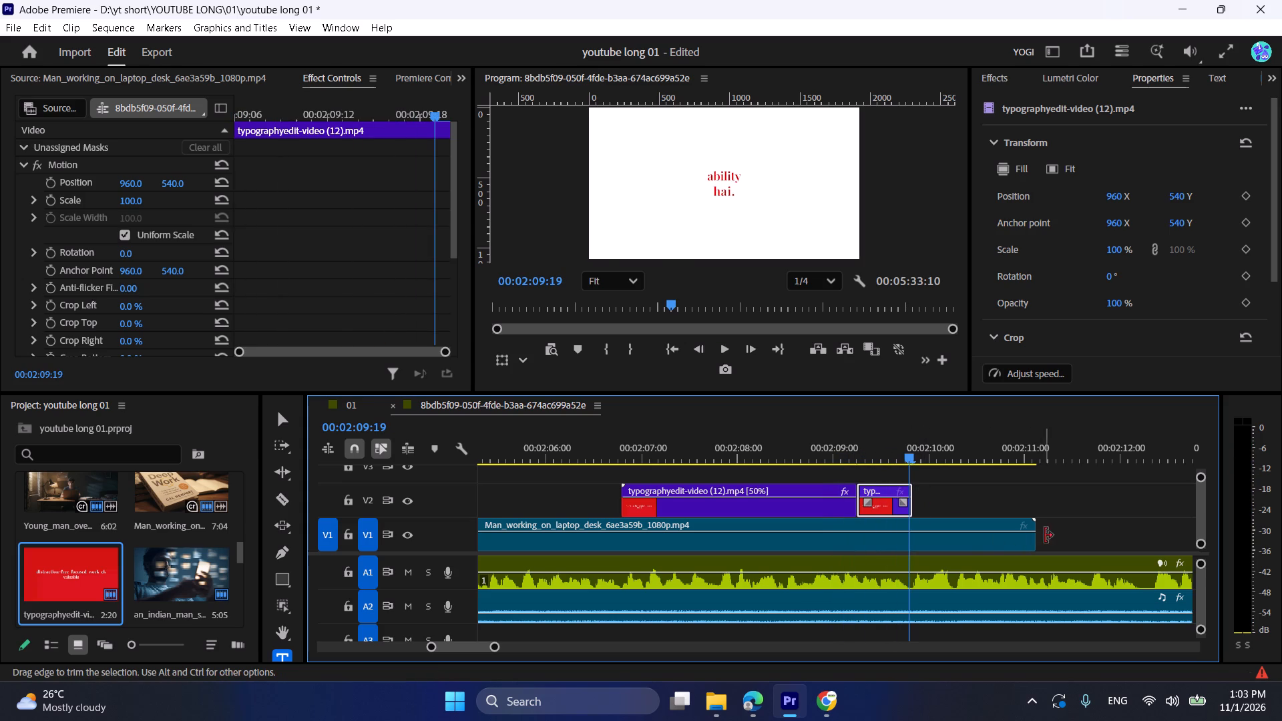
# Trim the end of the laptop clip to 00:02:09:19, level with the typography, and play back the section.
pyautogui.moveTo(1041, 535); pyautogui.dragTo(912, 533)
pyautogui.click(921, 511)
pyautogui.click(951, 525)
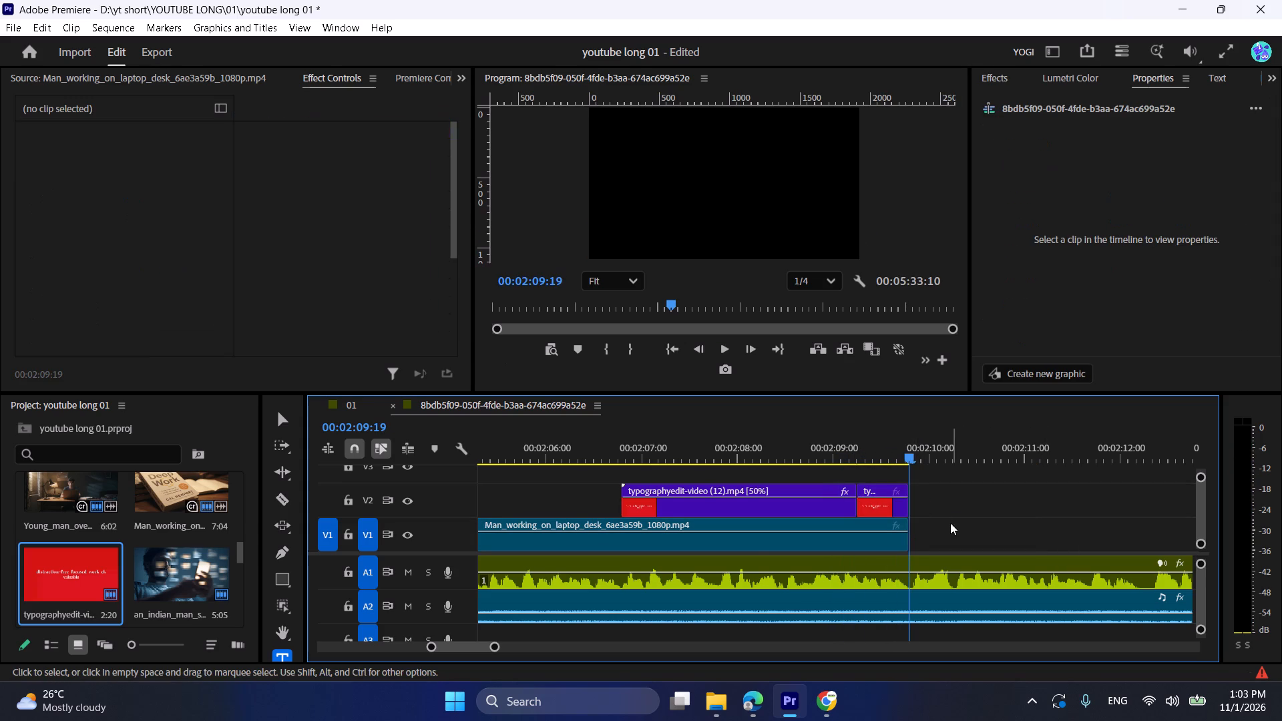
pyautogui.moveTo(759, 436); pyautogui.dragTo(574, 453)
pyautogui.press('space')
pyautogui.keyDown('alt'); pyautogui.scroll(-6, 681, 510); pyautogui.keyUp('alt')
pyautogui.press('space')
# In the TypographyEdit page in Chrome, open the Editorial style at 2× speed and export its video.
pyautogui.click(823, 702)
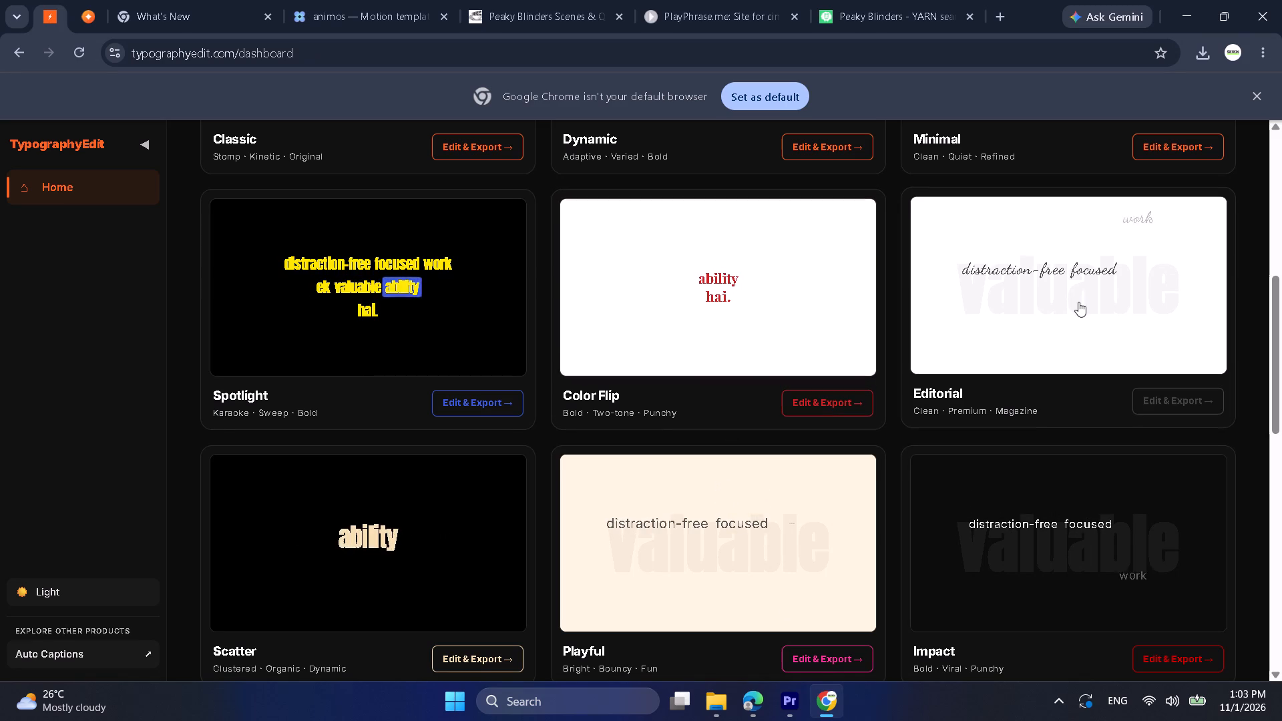
pyautogui.scroll(-1, 1090, 294)
pyautogui.scroll(3, 1094, 291)
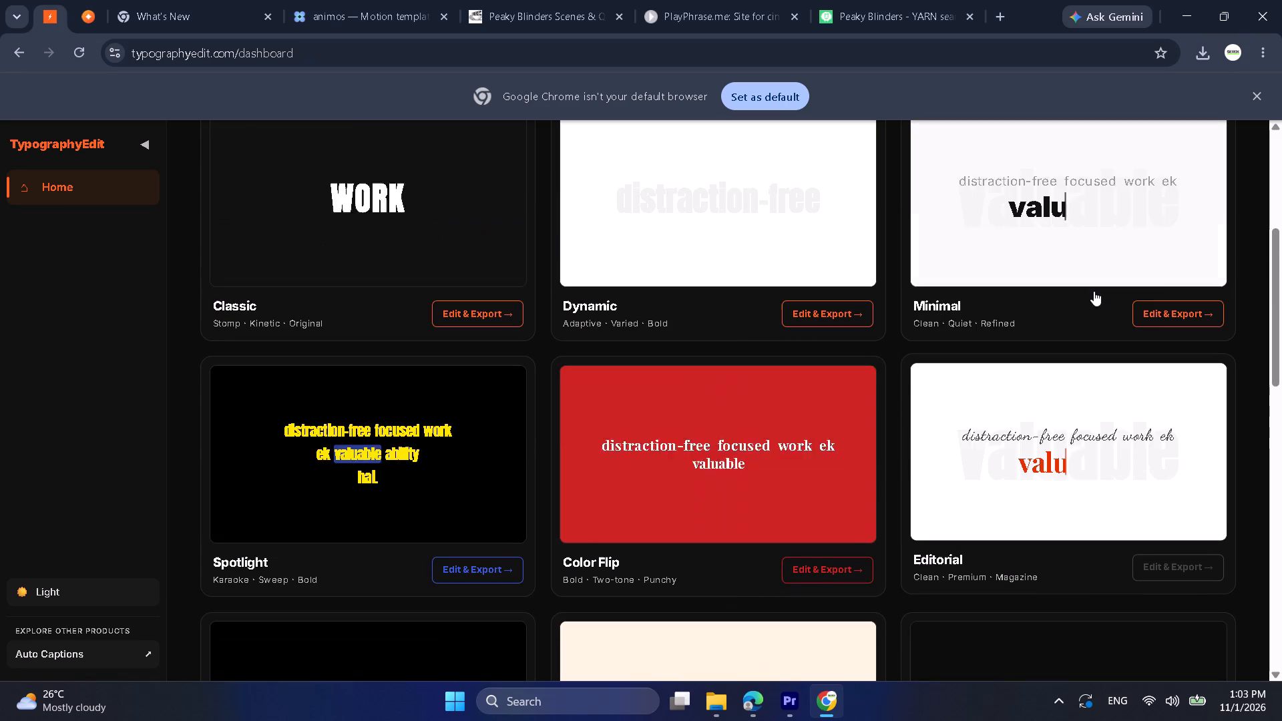
pyautogui.click(1105, 411)
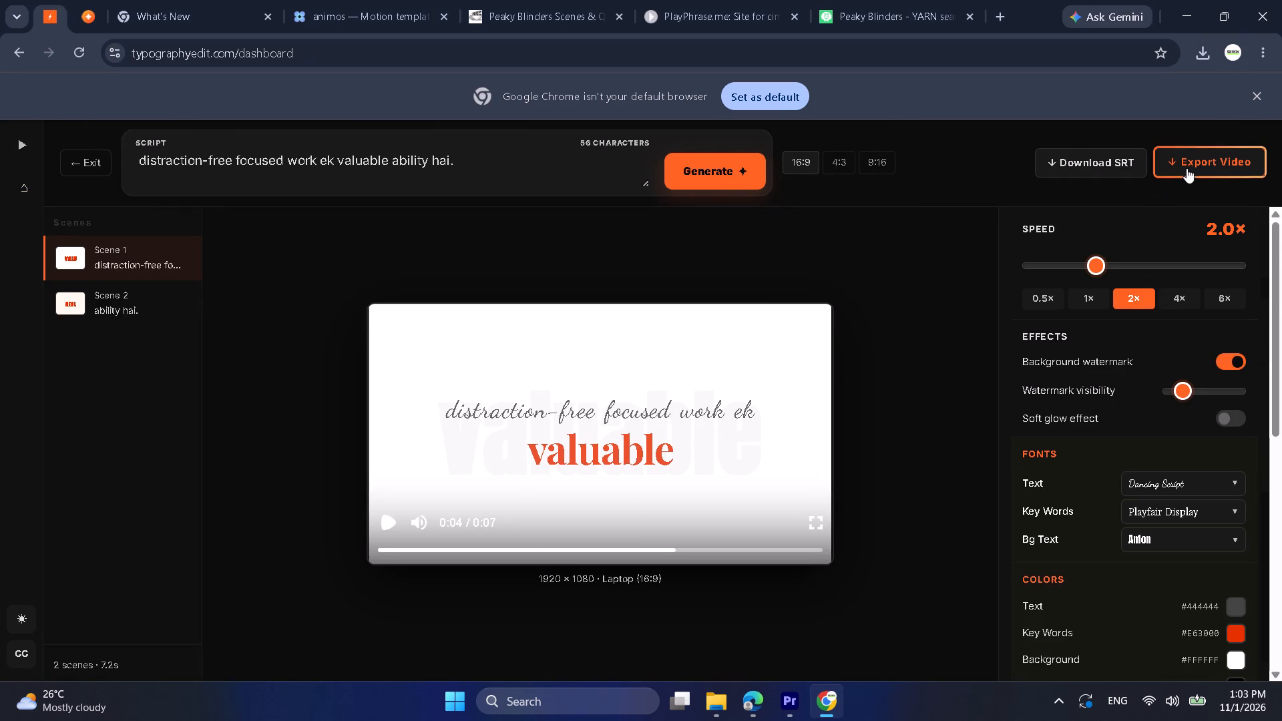
pyautogui.click(1179, 305)
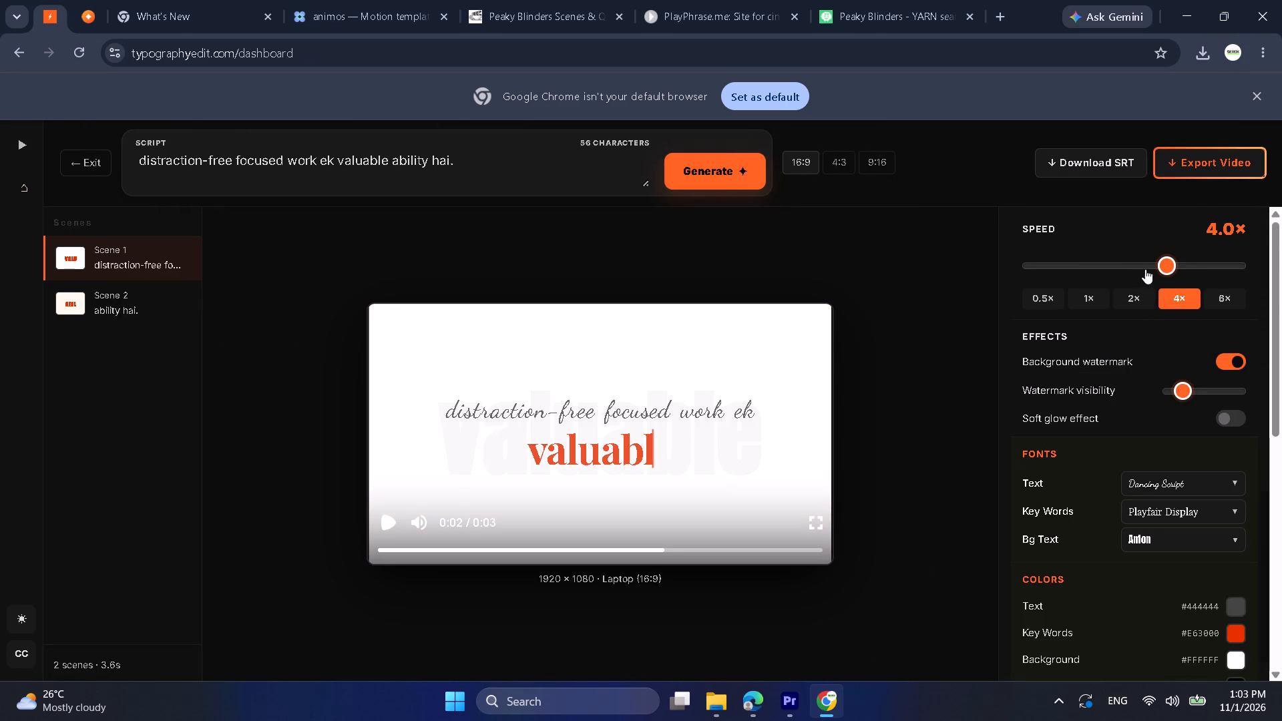
pyautogui.click(1132, 300)
pyautogui.click(1193, 159)
pyautogui.click(788, 431)
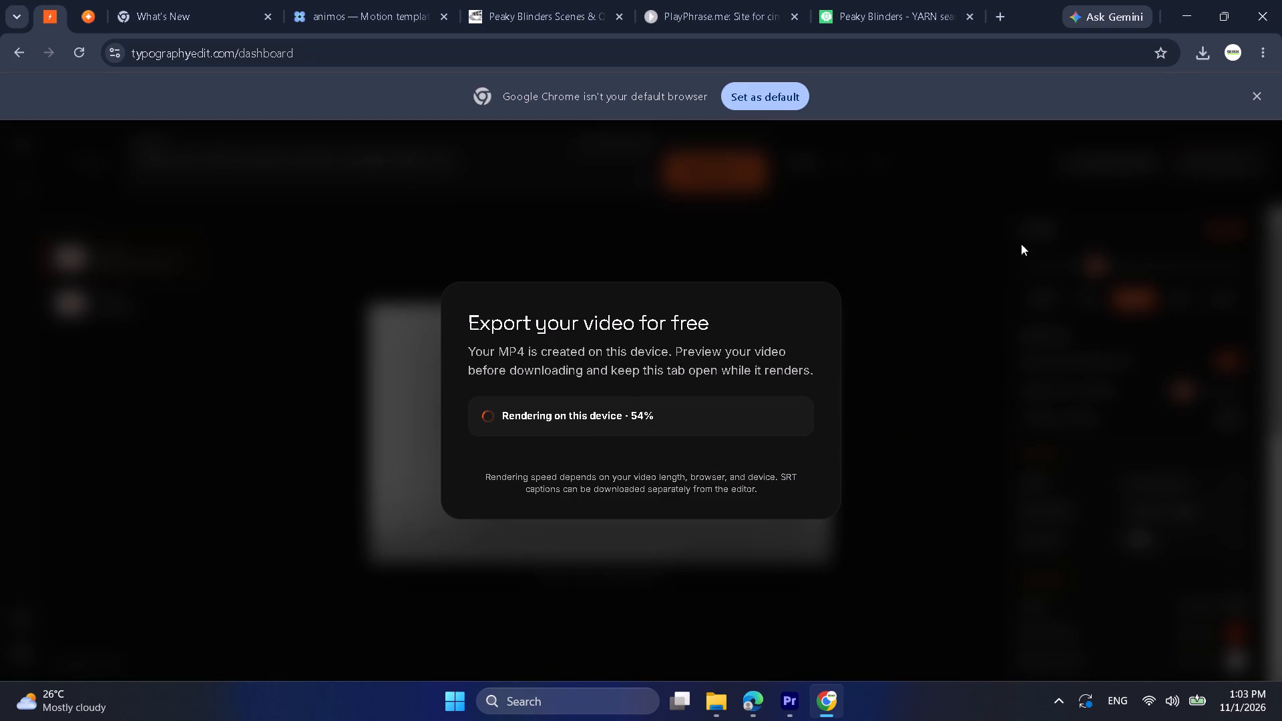
pyautogui.click(1189, 13)
# Delete both red typography parts from V2 and trim the end of the laptop clip to 00:02:06:19.
pyautogui.moveTo(871, 495); pyautogui.dragTo(695, 497)
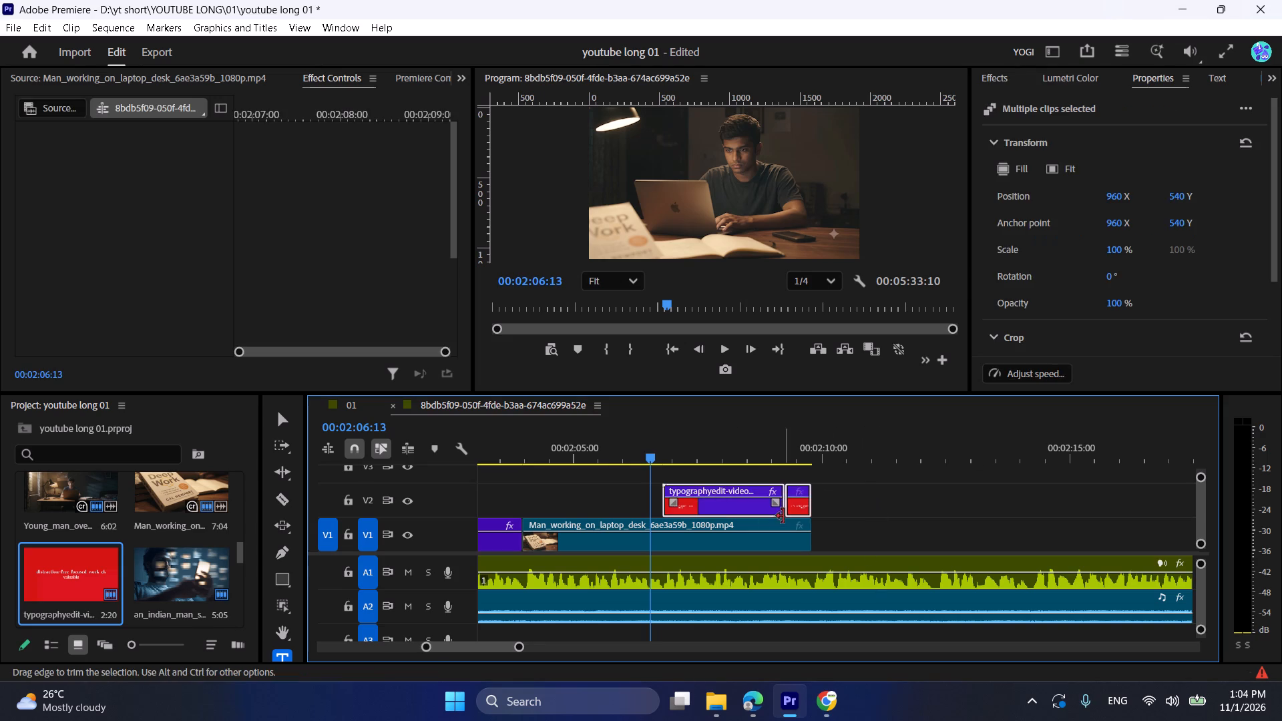
pyautogui.press('Delete')
pyautogui.click(618, 450)
pyautogui.press('space')
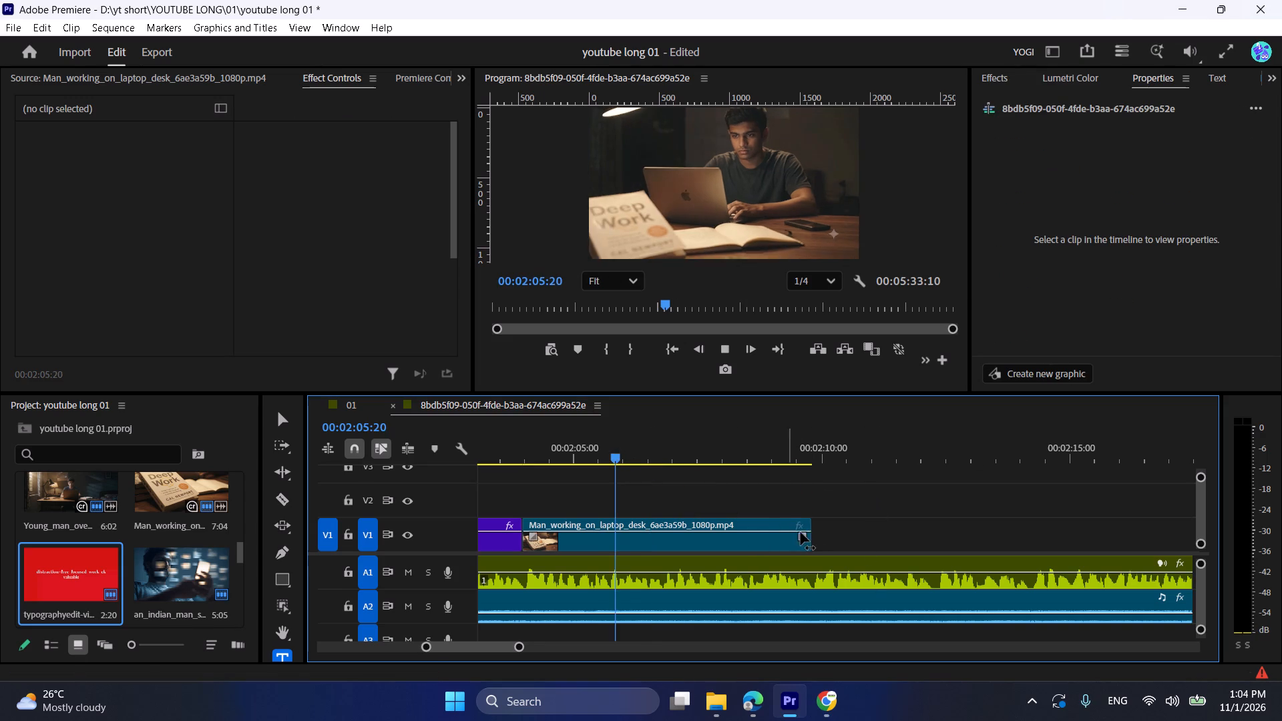
pyautogui.press('space')
pyautogui.moveTo(818, 535); pyautogui.dragTo(671, 521)
# Import typographyedit-video (13) from Downloads and place its video on V1 directly after the laptop clip at 00:02:06:19.
pyautogui.click(734, 708)
pyautogui.moveTo(534, 270); pyautogui.dragTo(31, 589)
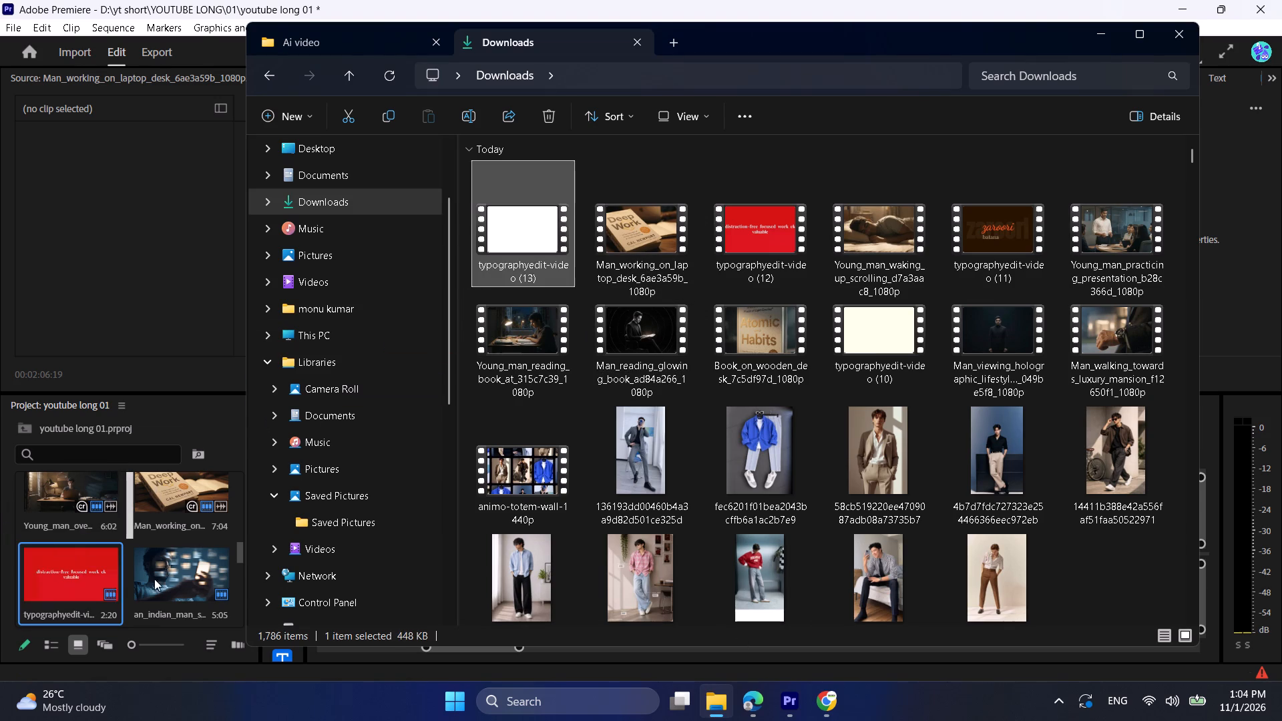
pyautogui.click(156, 579)
pyautogui.doubleClick(66, 563)
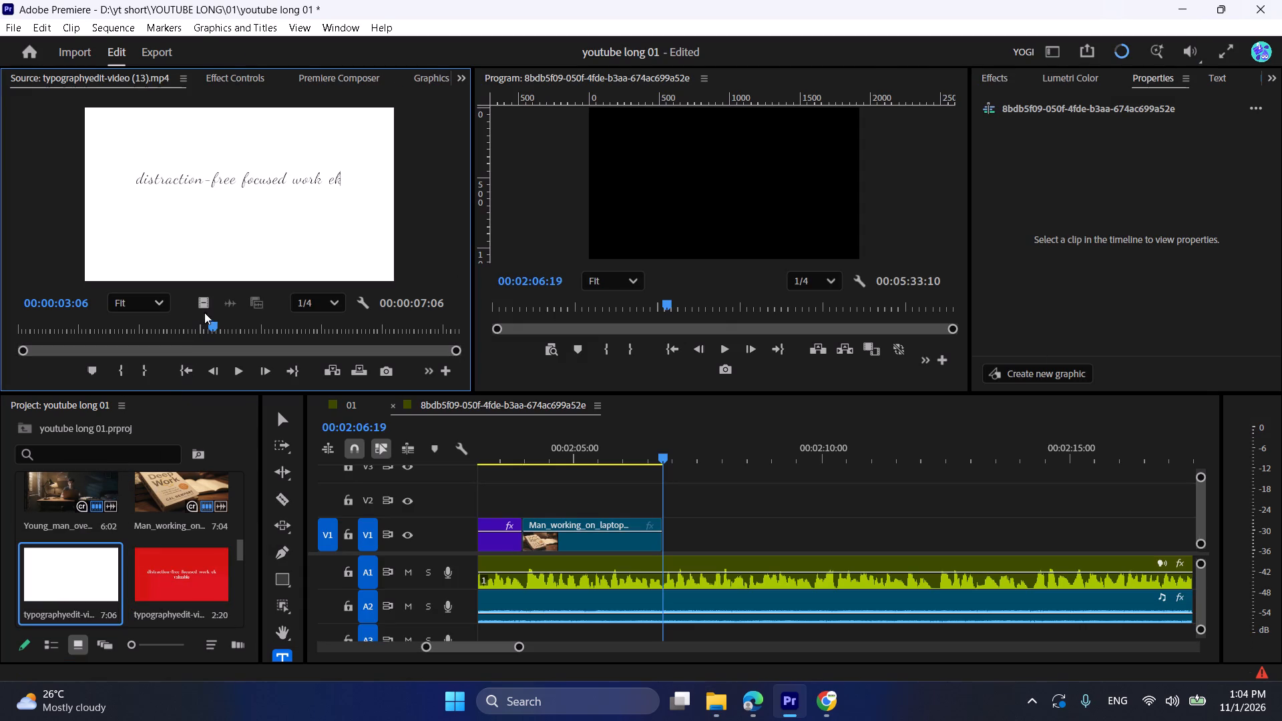
pyautogui.moveTo(204, 308); pyautogui.dragTo(669, 523)
# Check the new typography clip against the voiceover and set its speed to 200%.
pyautogui.click(716, 529)
pyautogui.press('space')
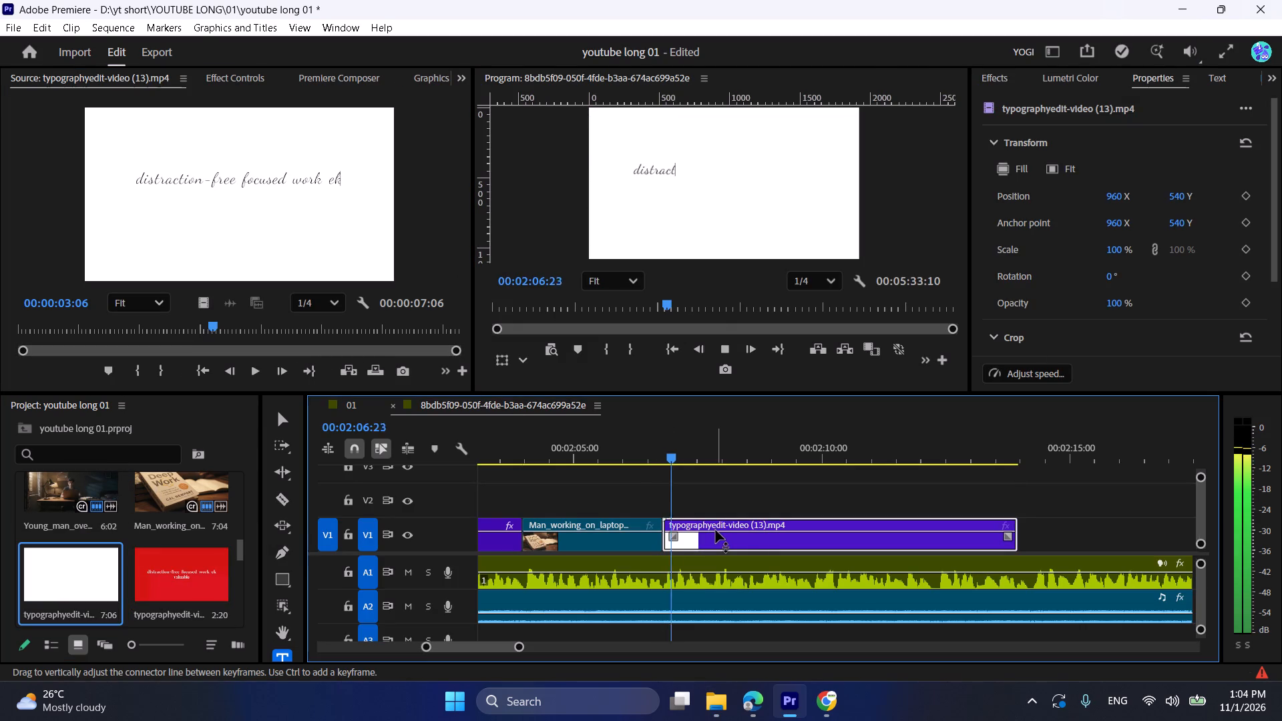
pyautogui.press('space')
pyautogui.press('space')
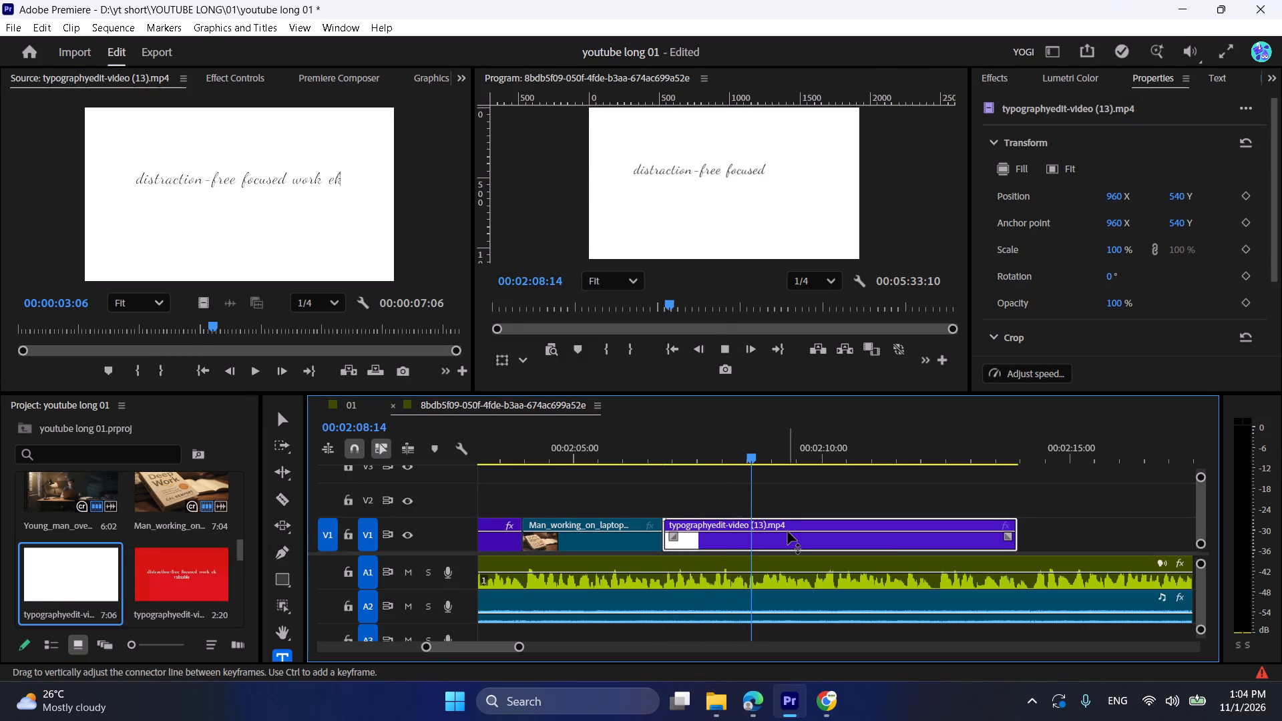
pyautogui.press('space')
pyautogui.rightClick(788, 531)
pyautogui.click(835, 486)
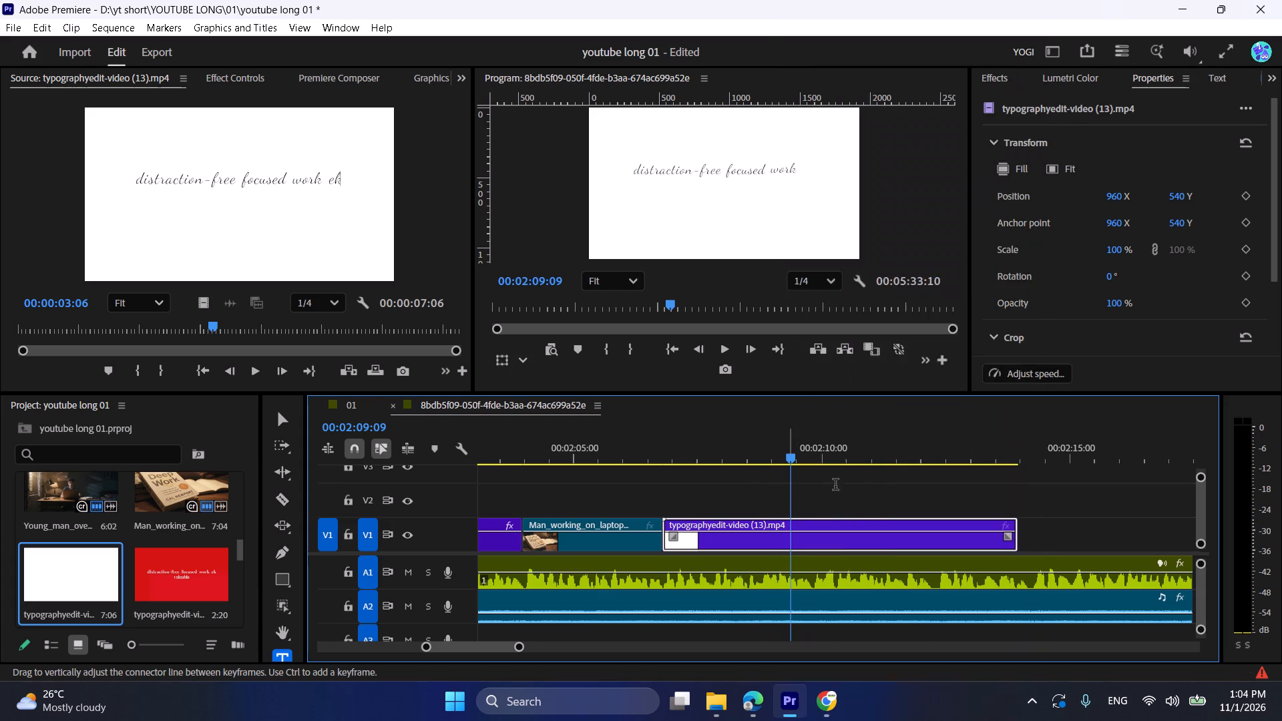
pyautogui.press('2')
pyautogui.press('0')
pyautogui.press('0')
pyautogui.click(672, 437)
# Play back the sped-up typography clip against the voiceover and cut it at 00:02:09:05.
pyautogui.click(632, 460)
pyautogui.press('space')
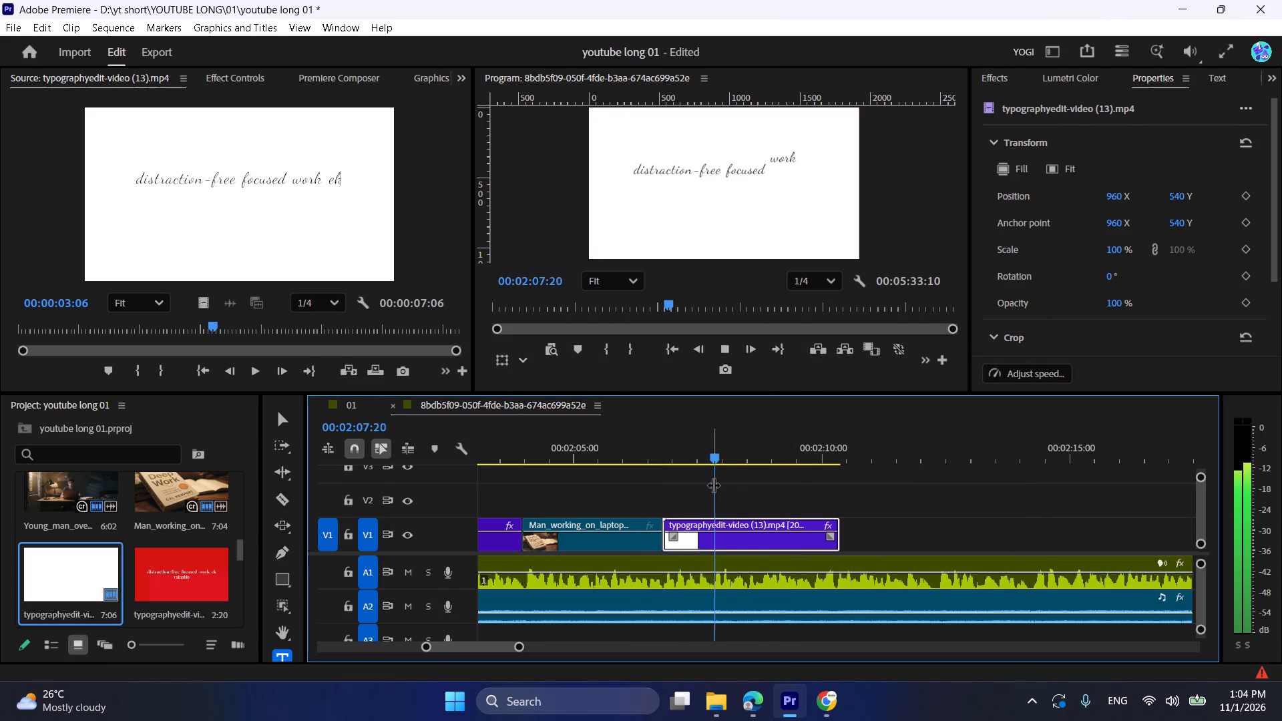
pyautogui.press('space')
pyautogui.press('space')
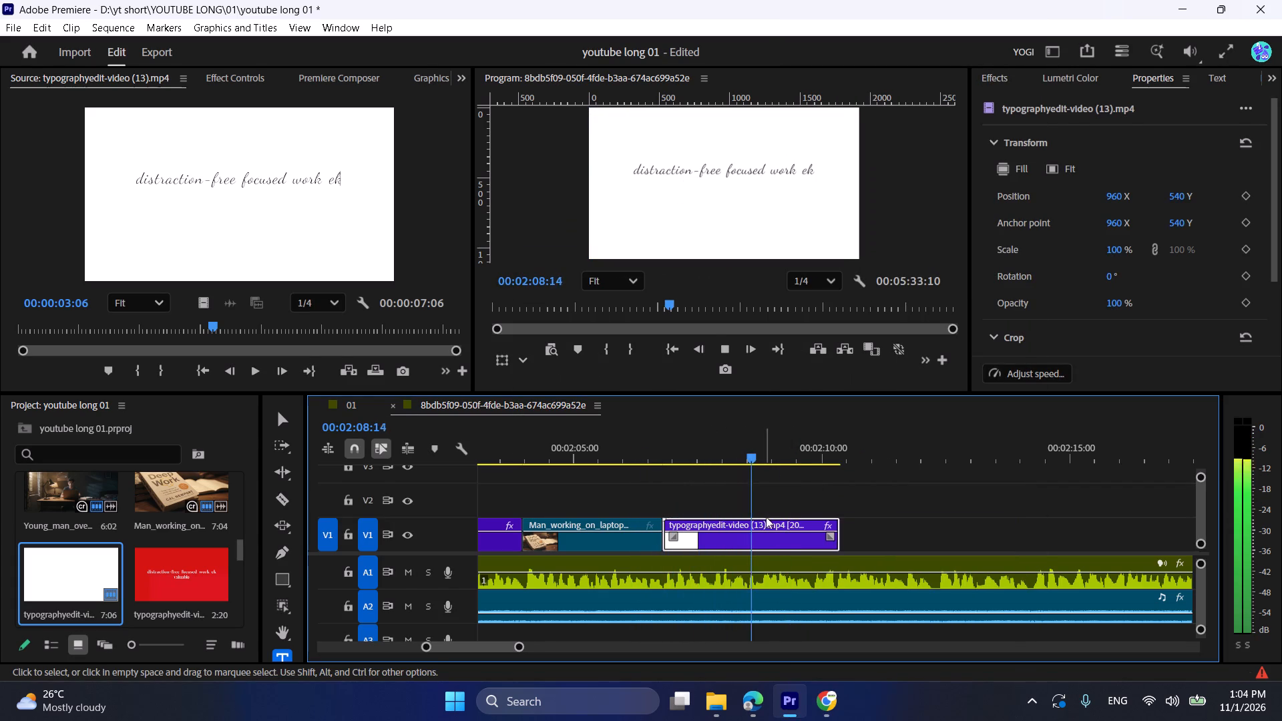
pyautogui.press('space')
pyautogui.press('space')
pyautogui.press('space')
pyautogui.press('space')
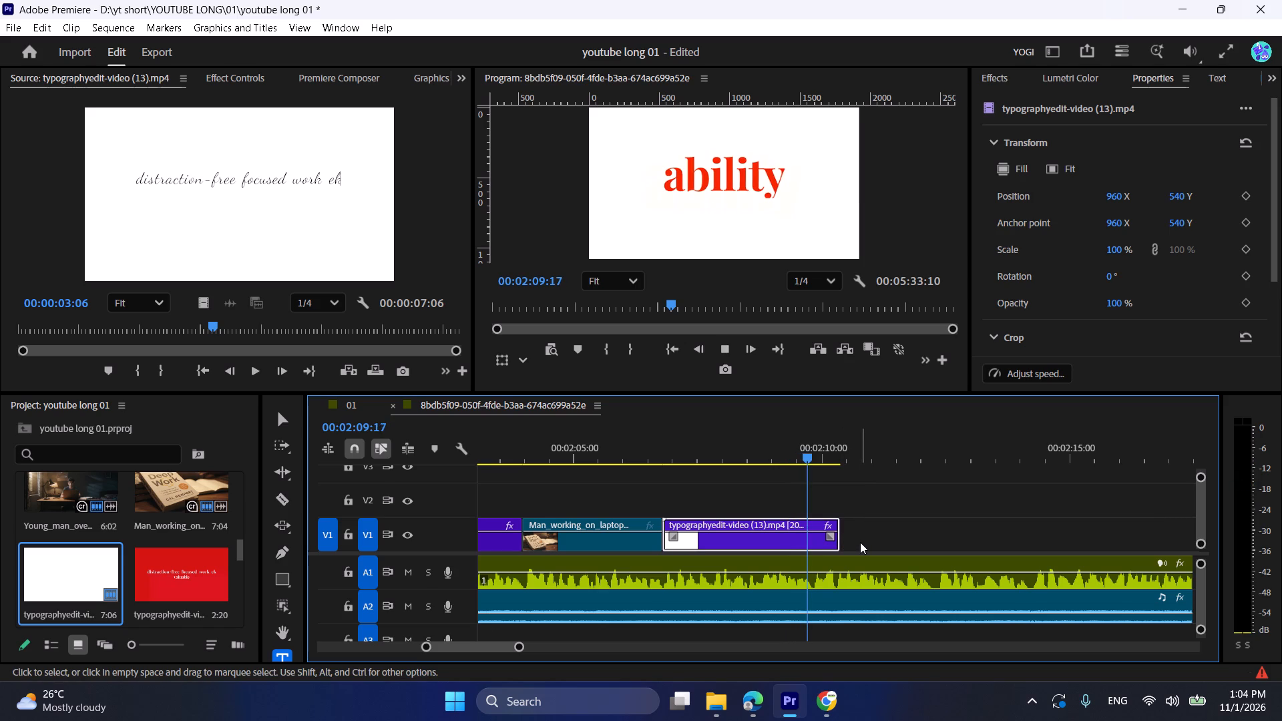
pyautogui.press('space')
pyautogui.click(756, 457)
pyautogui.press('space')
pyautogui.press('space')
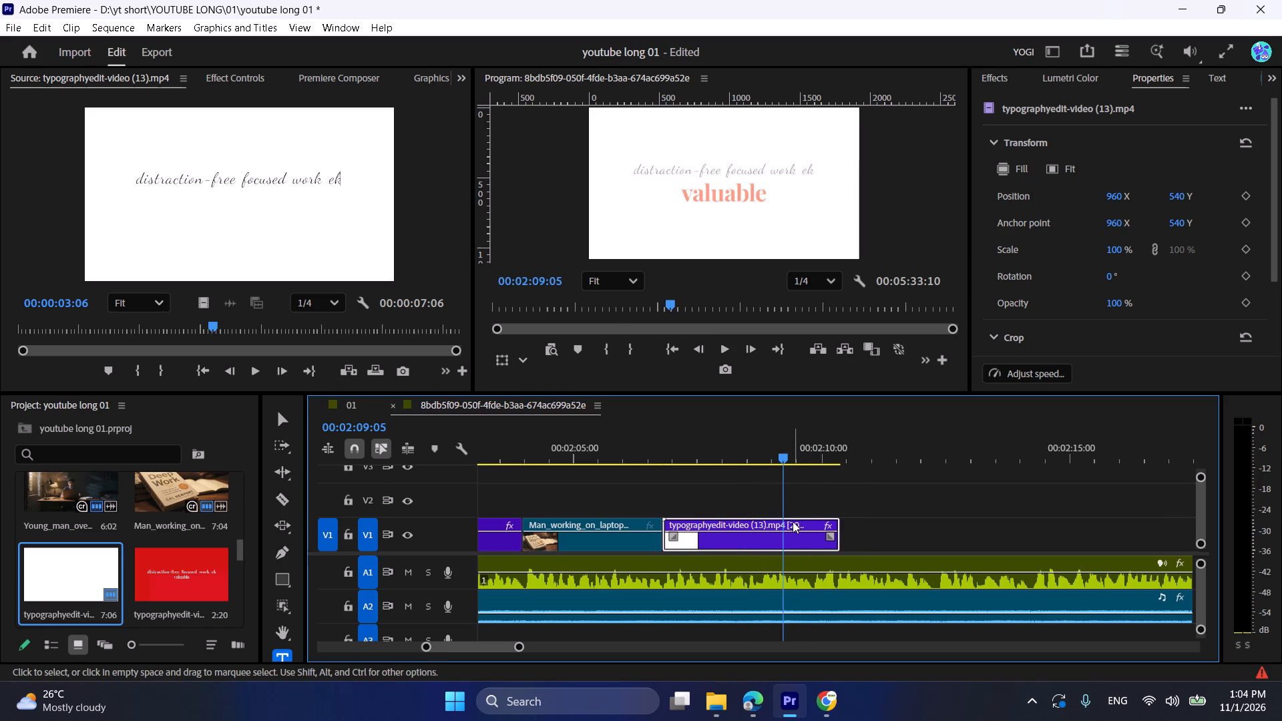
pyautogui.hotkey('ctrl', 'k')
# Set the speed of the second typography part, after the cut, to 250%.
pyautogui.rightClick(794, 530)
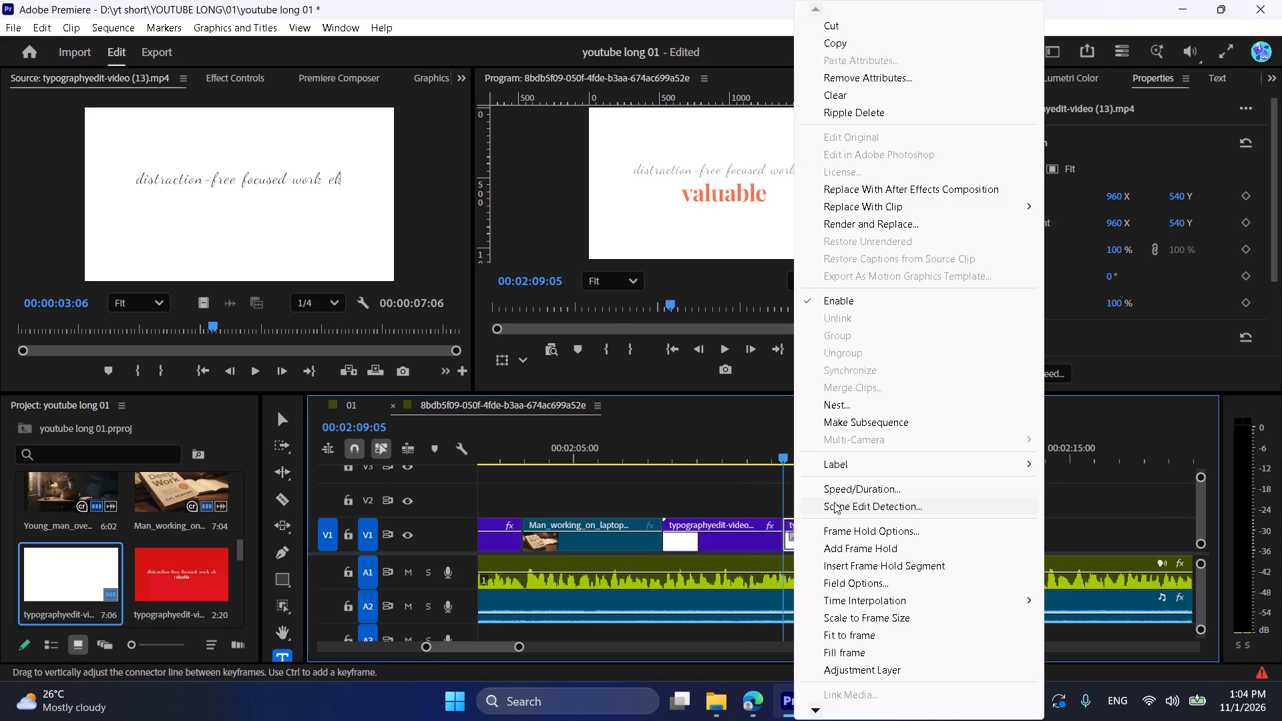
pyautogui.click(839, 490)
pyautogui.write('25')
pyautogui.press('0')
pyautogui.click(678, 431)
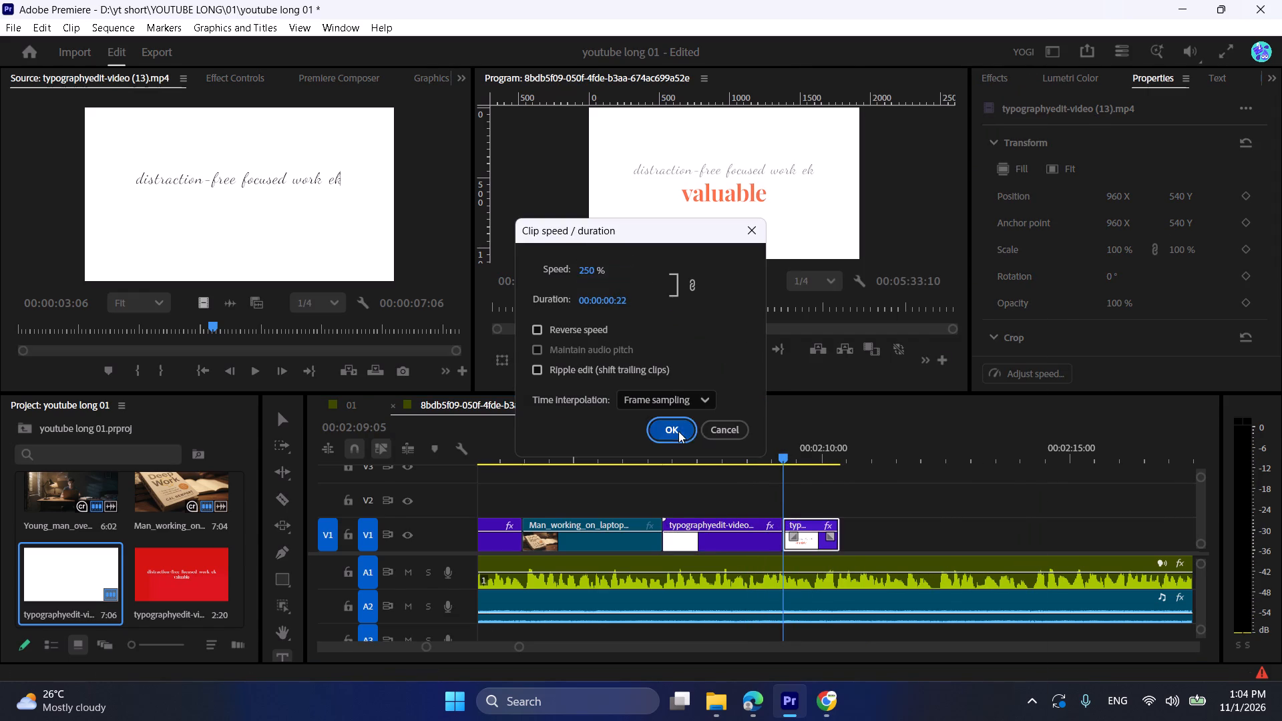
# Play back the second typography part and trim its end to 00:02:09:19.
pyautogui.press('space')
pyautogui.press('space')
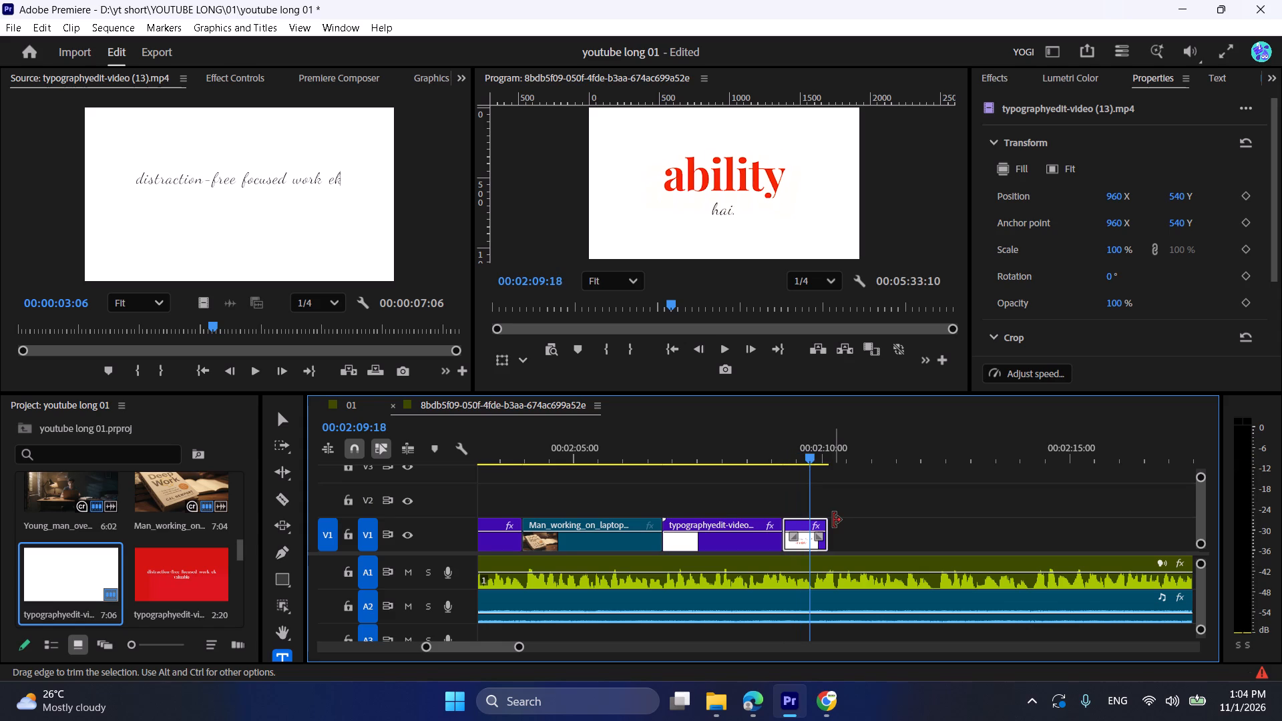
pyautogui.press('space')
pyautogui.press('space')
pyautogui.moveTo(835, 539); pyautogui.dragTo(822, 539)
pyautogui.click(799, 452)
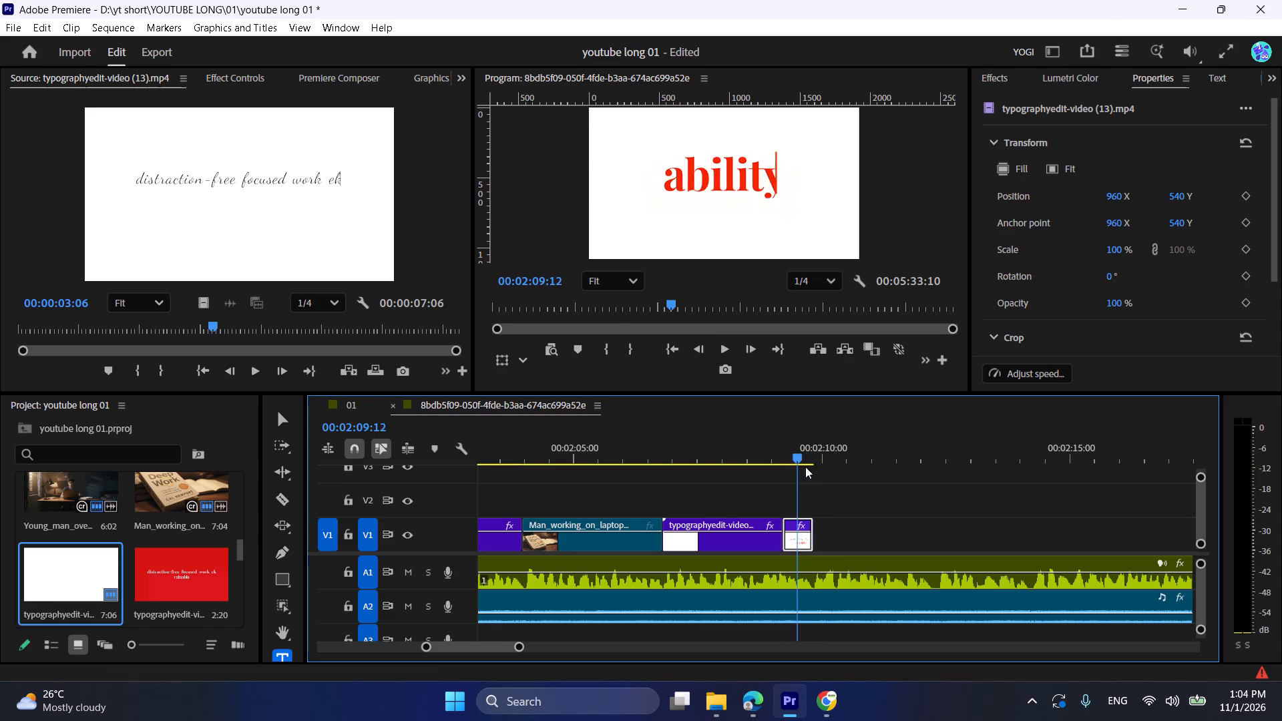
pyautogui.press('space')
pyautogui.press('space')
pyautogui.click(820, 540)
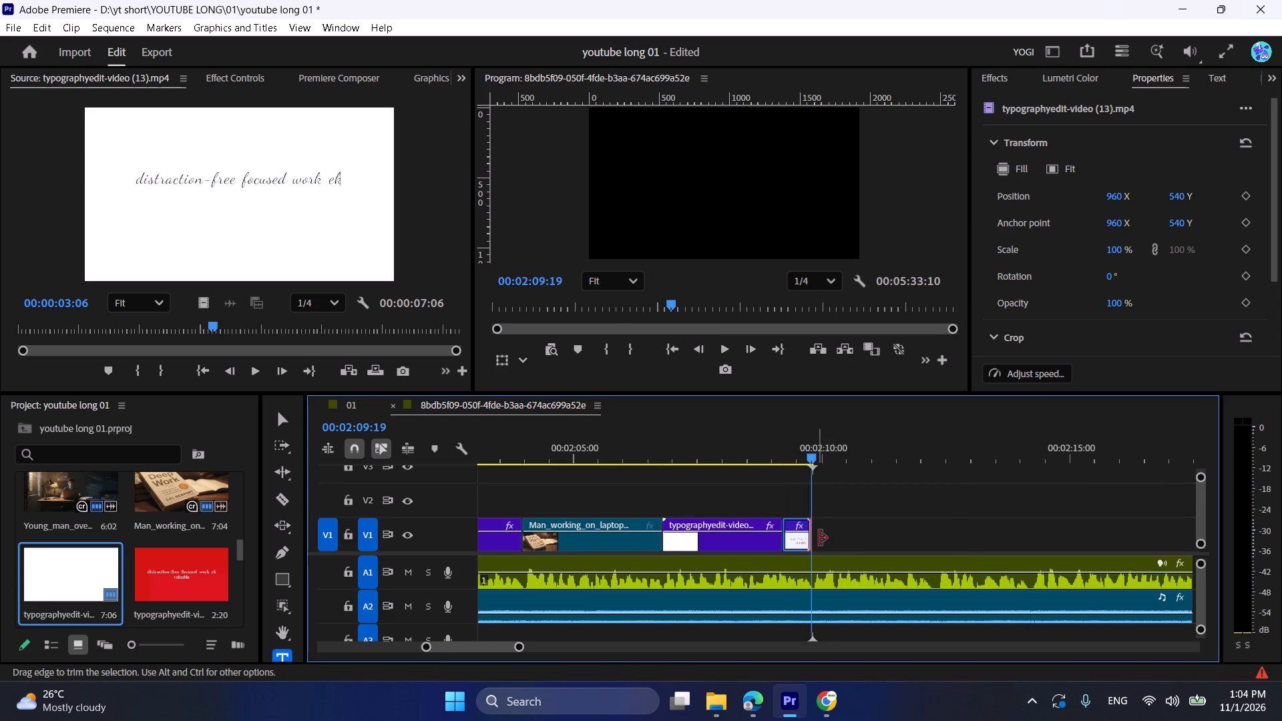
pyautogui.click(842, 539)
# Play back both typography parts to check their timing against the voiceover.
pyautogui.moveTo(727, 455); pyautogui.dragTo(674, 449)
pyautogui.moveTo(672, 449); pyautogui.dragTo(650, 447)
pyautogui.press('space')
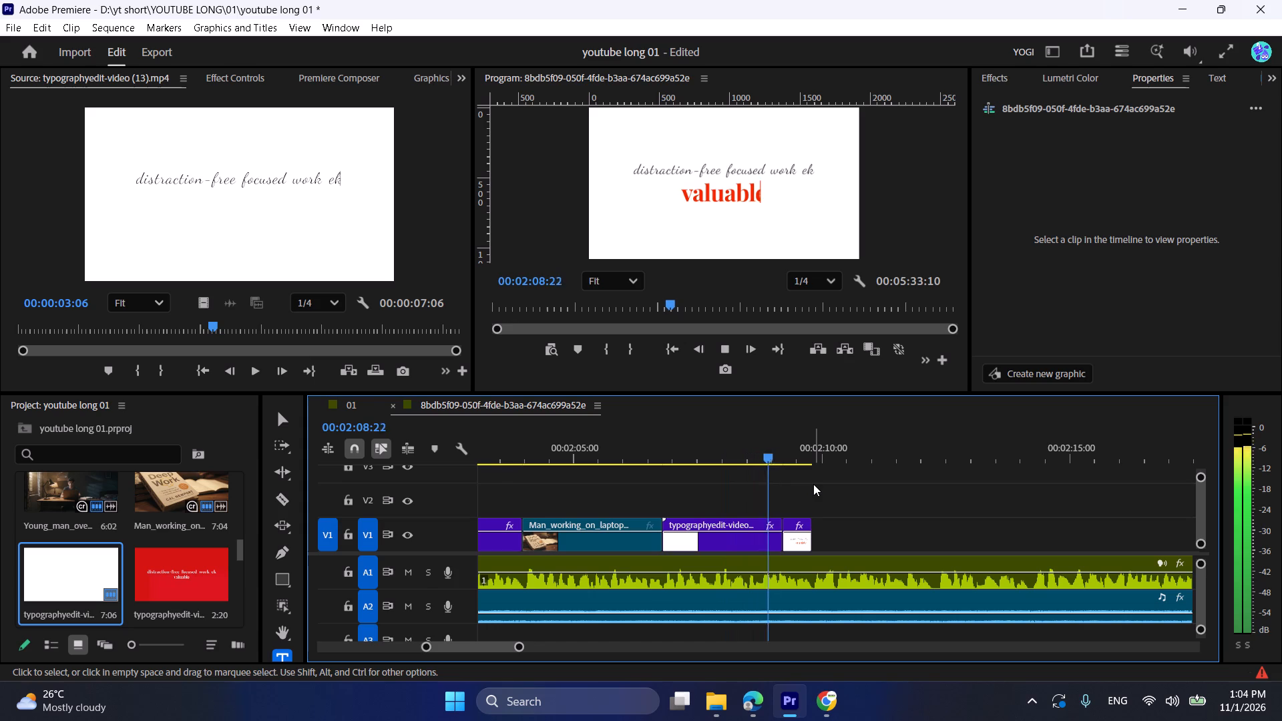
pyautogui.press('space')
pyautogui.press('space')
pyautogui.press('space')
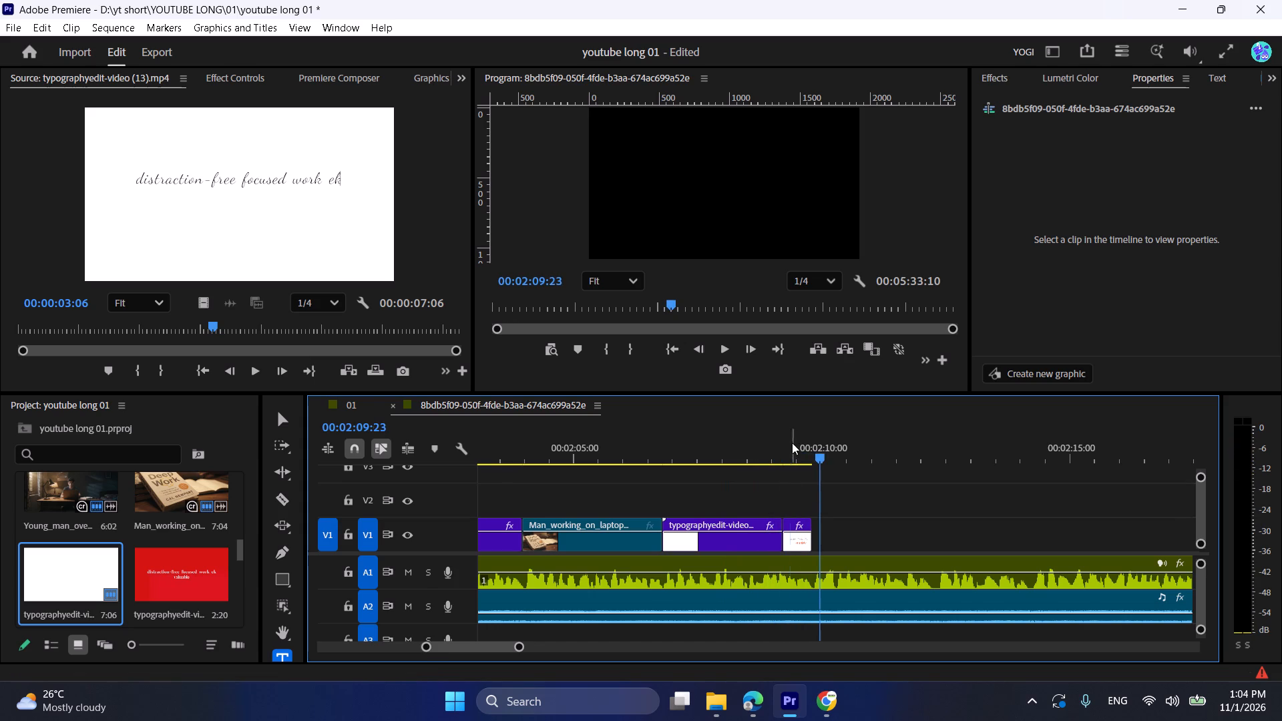
pyautogui.click(792, 443)
pyautogui.press('space')
pyautogui.press('space')
# Extend the end of the second typography part to 00:02:09:20, where the next voiceover phrase starts.
pyautogui.keyDown('alt'); pyautogui.scroll(-1, 816, 529); pyautogui.keyUp('alt')
pyautogui.keyDown('alt'); pyautogui.scroll(7, 816, 529); pyautogui.keyUp('alt')
pyautogui.keyDown('alt'); pyautogui.scroll(-1, 816, 529); pyautogui.keyUp('alt')
pyautogui.keyDown('alt'); pyautogui.scroll(1, 816, 529); pyautogui.keyUp('alt')
pyautogui.keyDown('alt'); pyautogui.scroll(-1, 816, 529); pyautogui.keyUp('alt')
pyautogui.keyDown('alt'); pyautogui.scroll(1, 816, 529); pyautogui.keyUp('alt')
pyautogui.keyDown('alt'); pyautogui.scroll(-3, 816, 529); pyautogui.keyUp('alt')
pyautogui.keyDown('alt'); pyautogui.scroll(3, 816, 529); pyautogui.keyUp('alt')
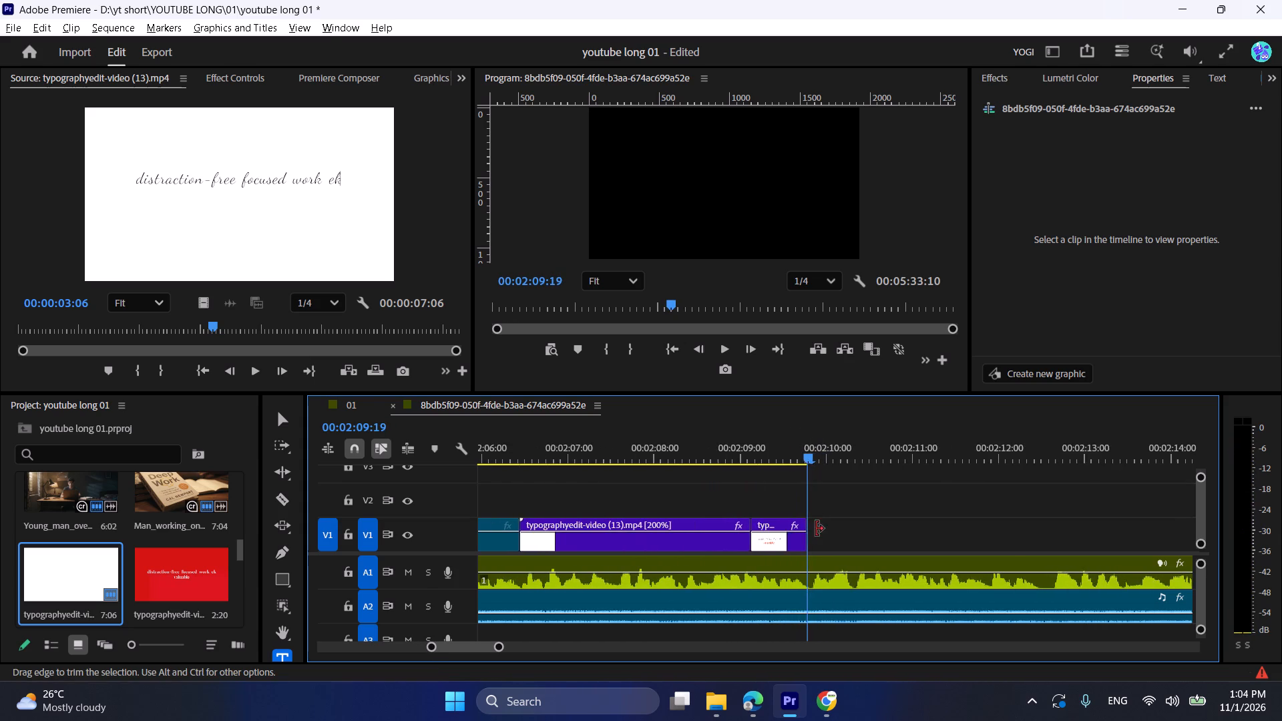
pyautogui.keyDown('alt'); pyautogui.scroll(15, 816, 529); pyautogui.keyUp('alt')
pyautogui.moveTo(777, 445); pyautogui.dragTo(796, 457)
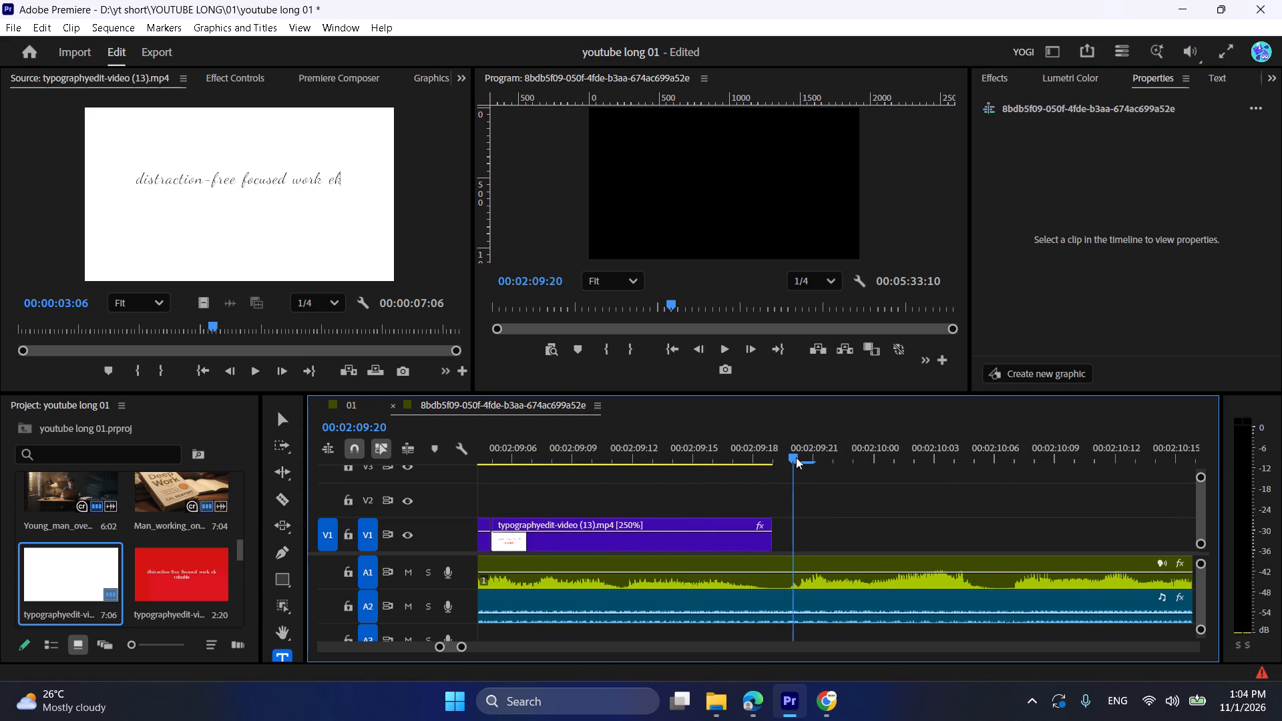
pyautogui.moveTo(796, 457); pyautogui.dragTo(797, 458)
pyautogui.moveTo(773, 532); pyautogui.dragTo(800, 541)
# Play back from the laptop clip through both typography parts and listen to the voiceover that follows.
pyautogui.click(732, 442)
pyautogui.press('space')
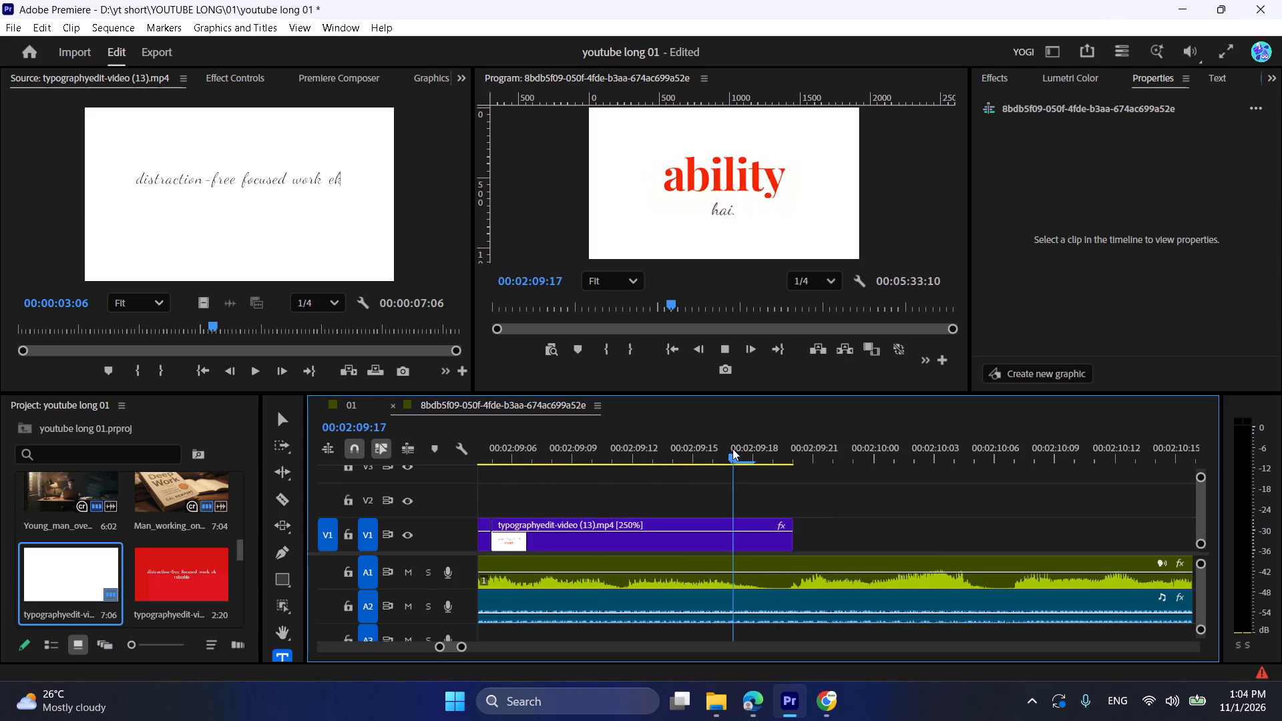
pyautogui.keyDown('alt'); pyautogui.scroll(-11, 779, 497); pyautogui.keyUp('alt')
pyautogui.keyDown('alt'); pyautogui.scroll(2, 783, 497); pyautogui.keyUp('alt')
pyautogui.keyDown('alt'); pyautogui.scroll(-9, 783, 497); pyautogui.keyUp('alt')
pyautogui.keyDown('alt'); pyautogui.scroll(1, 783, 498); pyautogui.keyUp('alt')
pyautogui.keyDown('alt'); pyautogui.scroll(-3, 783, 498); pyautogui.keyUp('alt')
pyautogui.press('space')
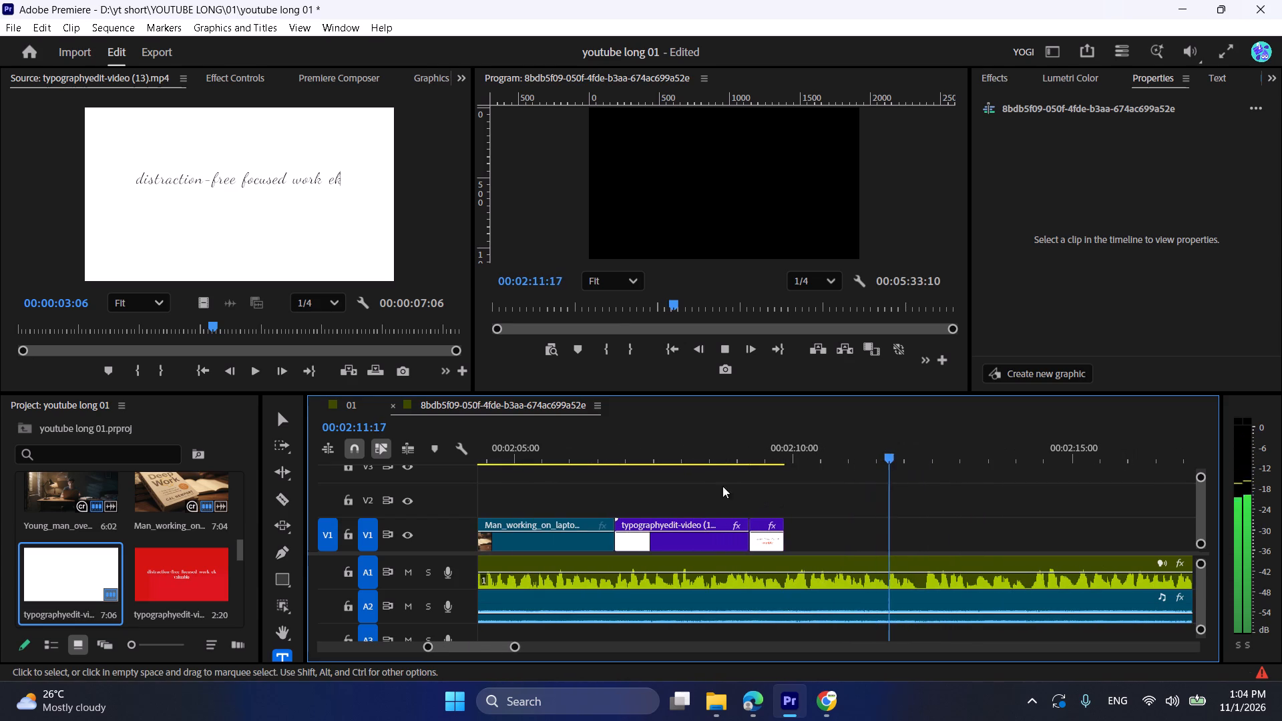
pyautogui.click(578, 445)
pyautogui.press('space')
pyautogui.keyDown('alt'); pyautogui.scroll(-3, 669, 509); pyautogui.keyUp('alt')
pyautogui.scroll(3, 680, 515)
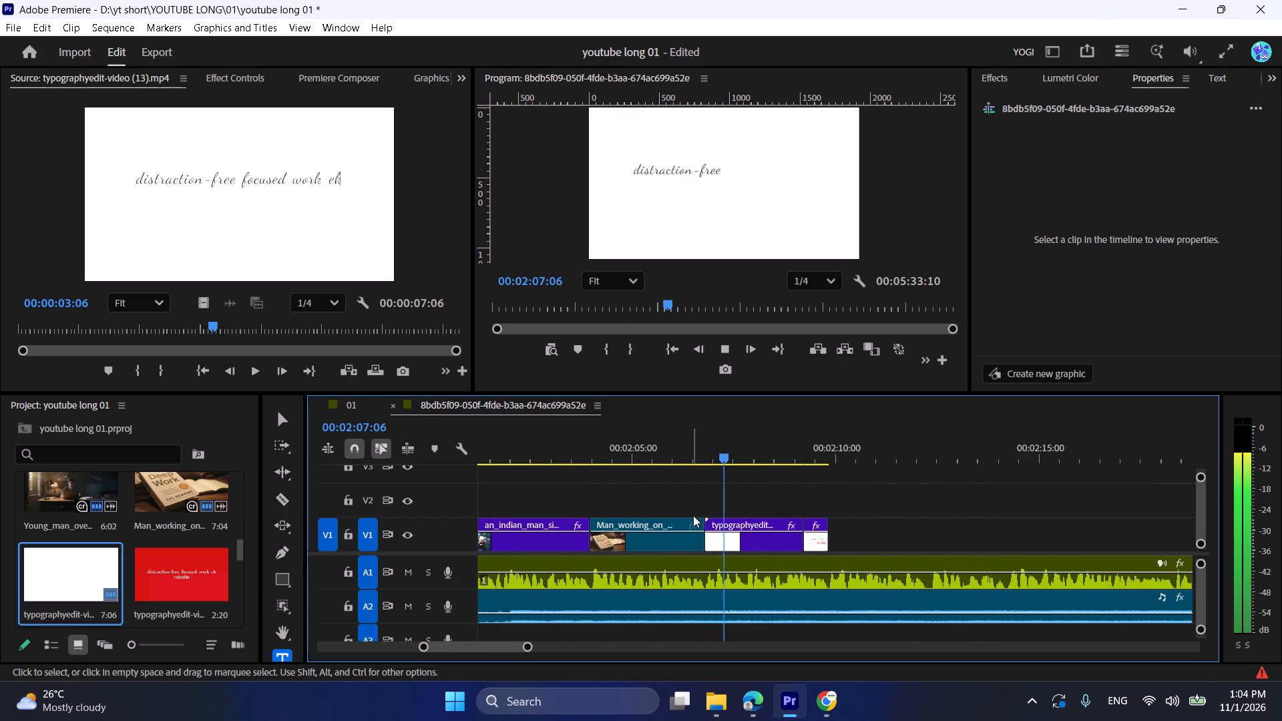
pyautogui.press('space')
pyautogui.press('space')
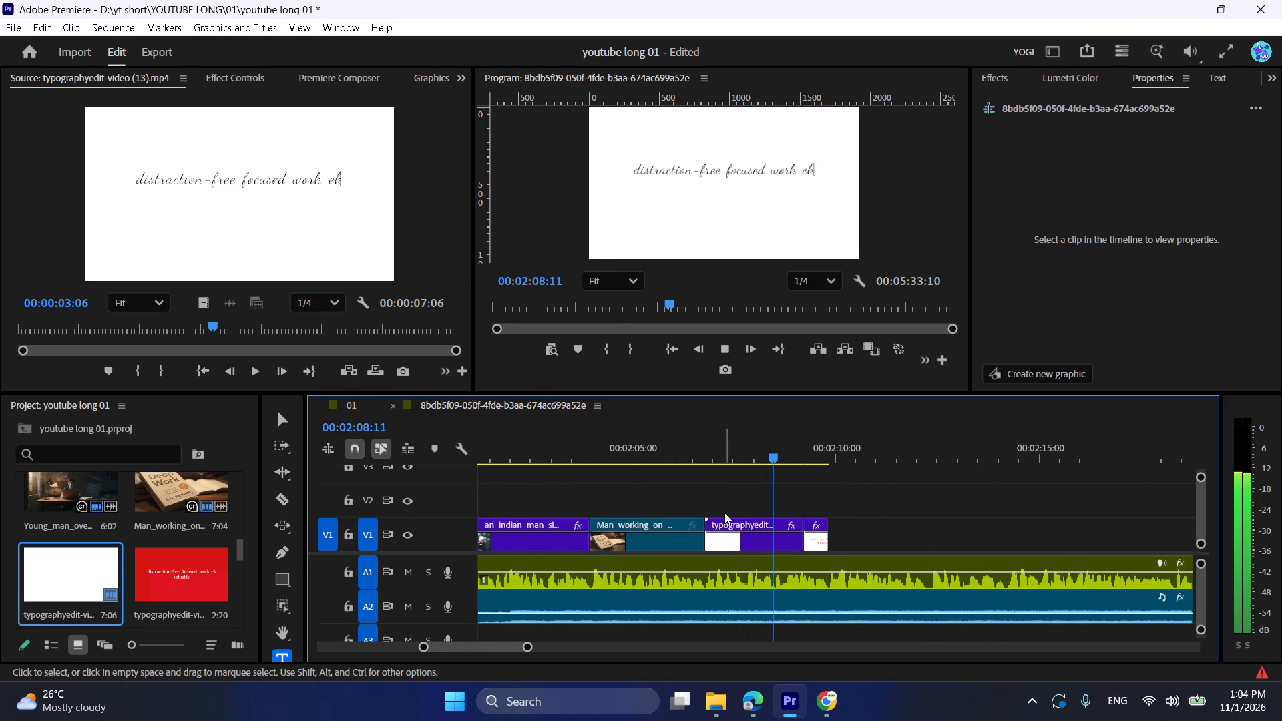
pyautogui.press('space')
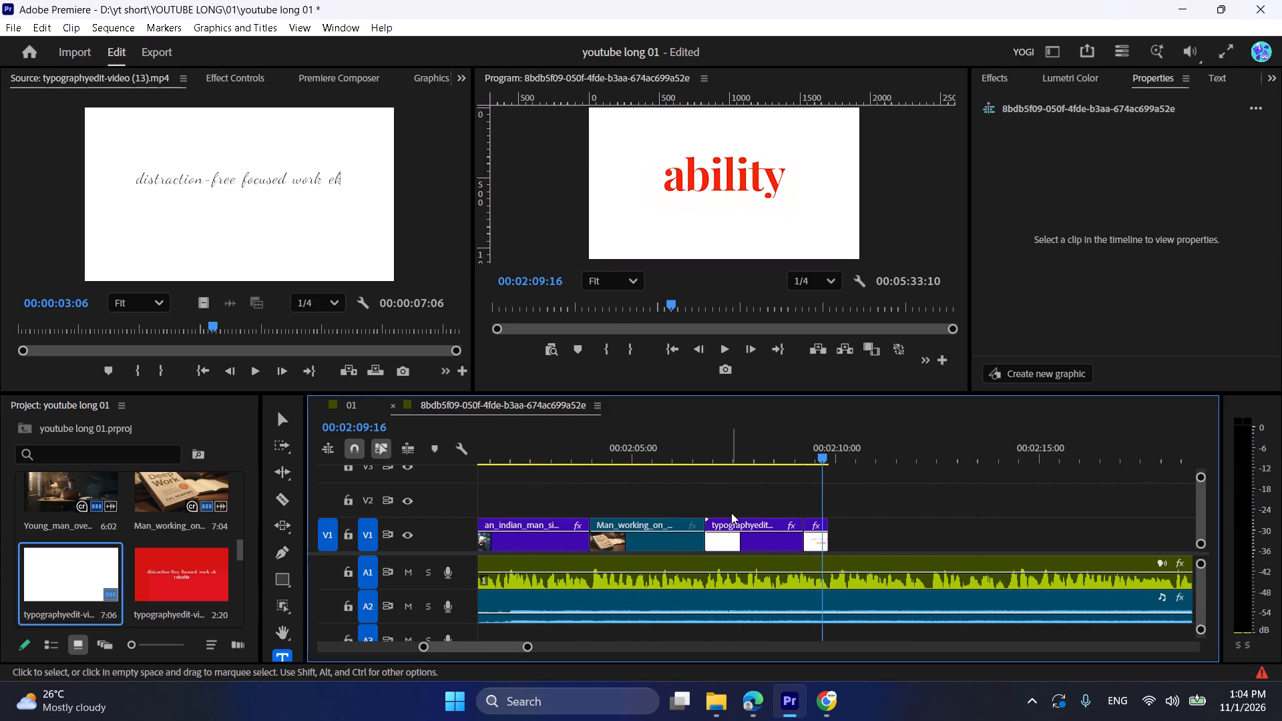
pyautogui.press('space')
pyautogui.keyDown('alt'); pyautogui.scroll(-6, 736, 513); pyautogui.keyUp('alt')
pyautogui.keyDown('alt'); pyautogui.scroll(-1, 885, 529); pyautogui.keyUp('alt')
pyautogui.keyDown('alt'); pyautogui.scroll(4, 885, 529); pyautogui.keyUp('alt')
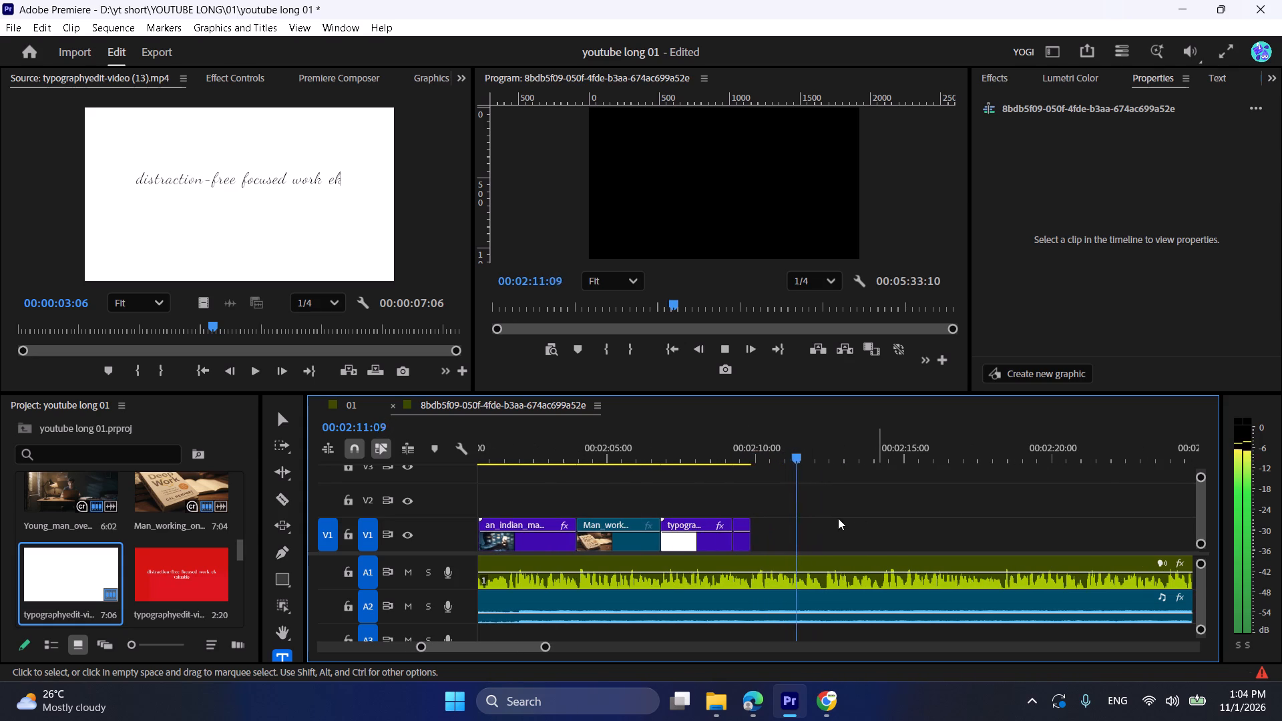
pyautogui.click(744, 457)
pyautogui.keyDown('alt'); pyautogui.scroll(12, 771, 503); pyautogui.keyUp('alt')
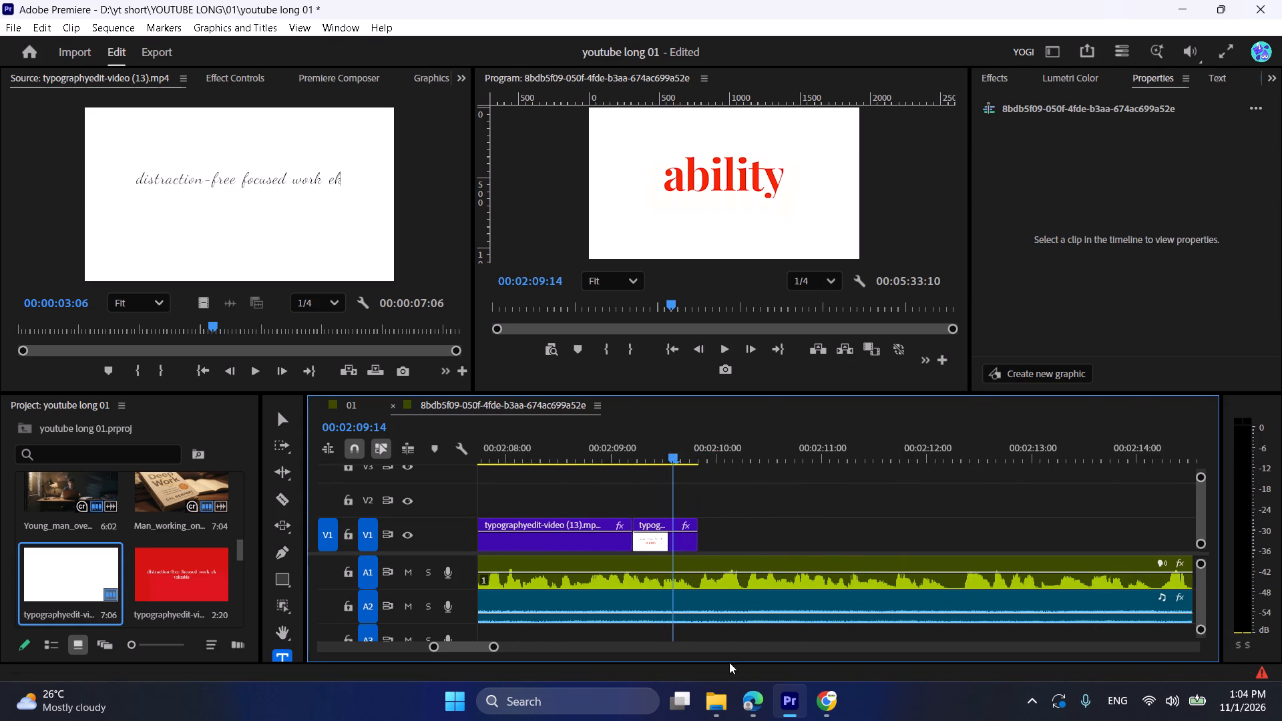
# Switch to File Explorer and import the ffebc00a clip from the Ai video "phone use" folder into the project.
pyautogui.click(725, 689)
pyautogui.click(359, 27)
pyautogui.click(355, 44)
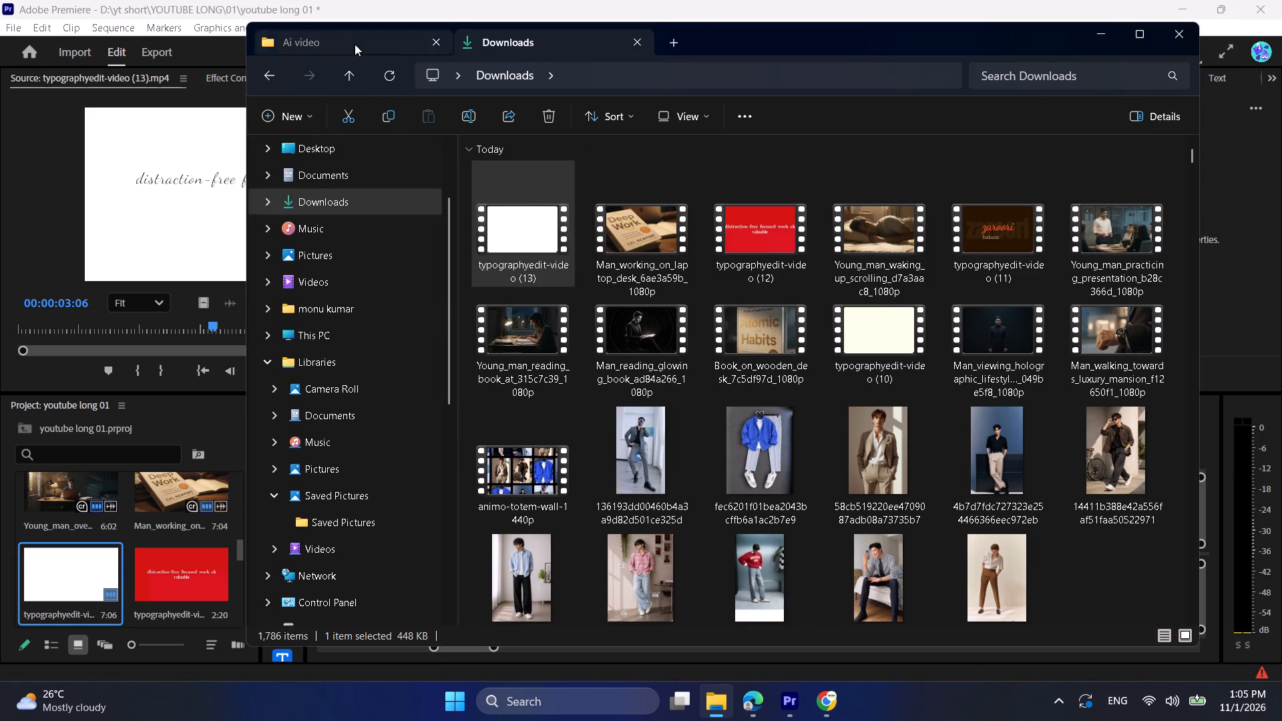
pyautogui.doubleClick(754, 337)
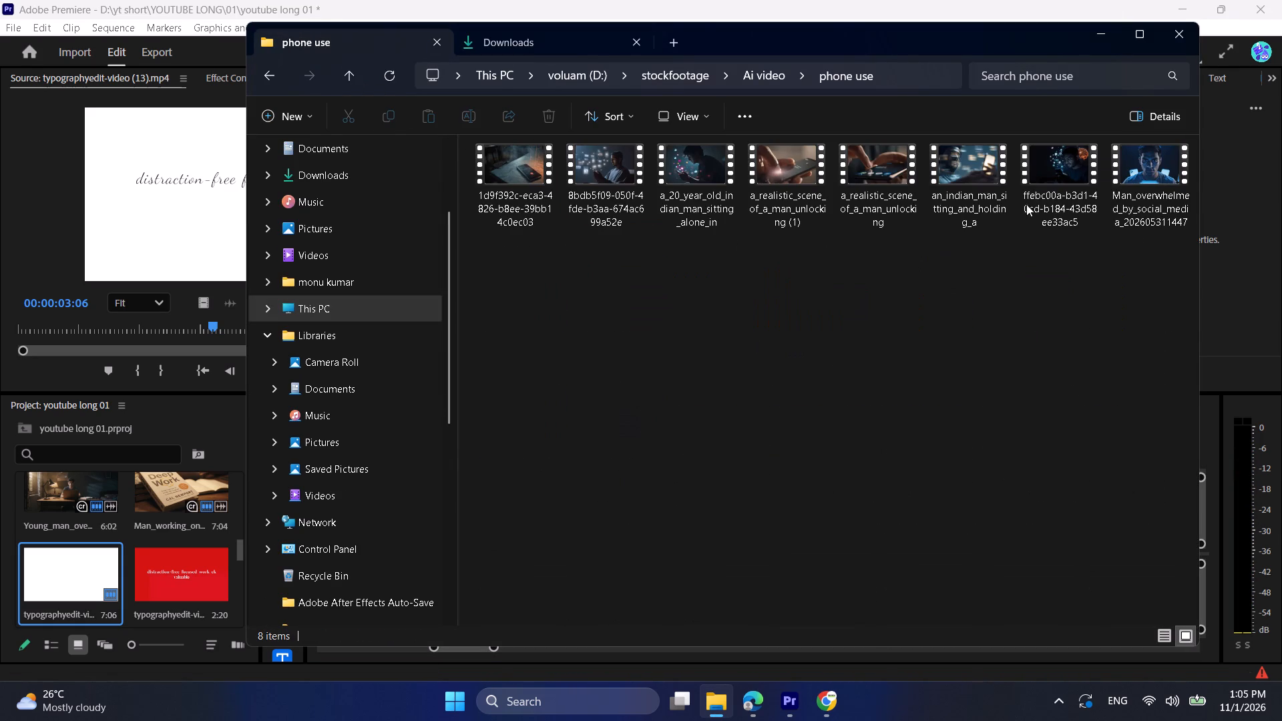
pyautogui.moveTo(1047, 188); pyautogui.dragTo(159, 570)
# Preview the imported ffebc00a clip and place only its video on V1 directly after the second typography part.
pyautogui.doubleClick(159, 570)
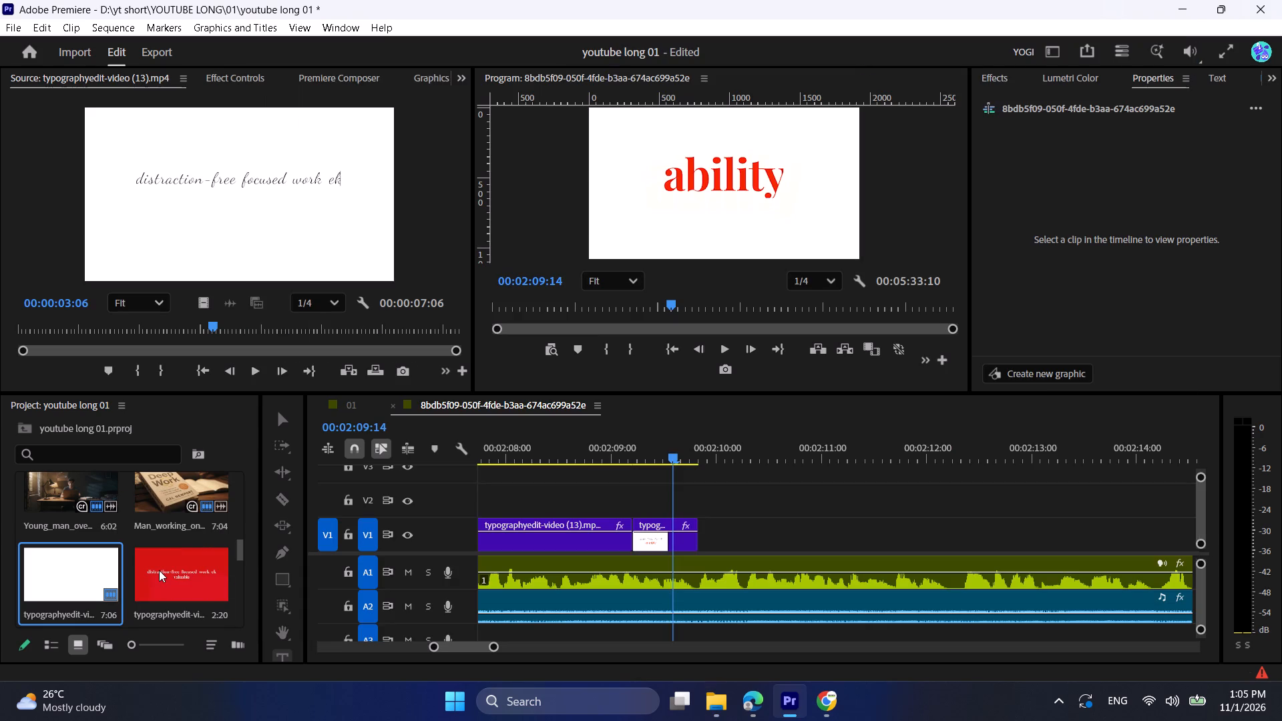
pyautogui.press('space')
pyautogui.moveTo(200, 305); pyautogui.dragTo(634, 536)
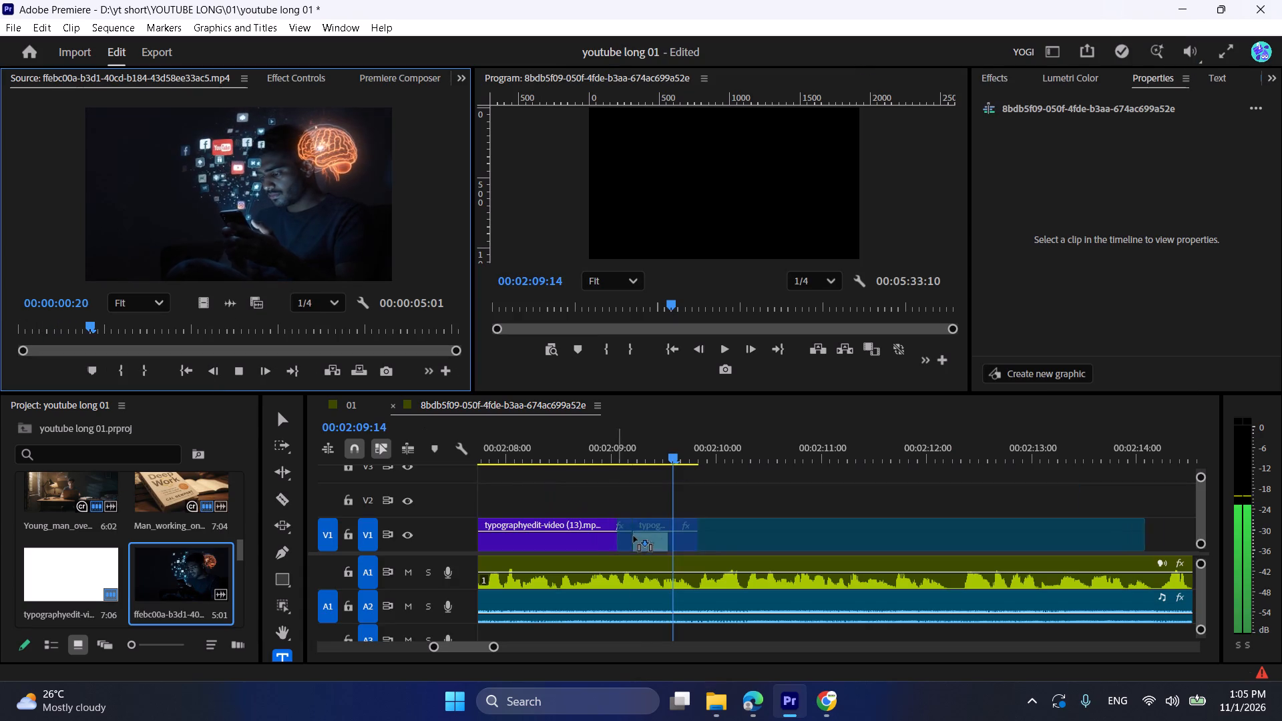
pyautogui.moveTo(634, 536); pyautogui.dragTo(700, 534)
pyautogui.moveTo(702, 519); pyautogui.dragTo(779, 522)
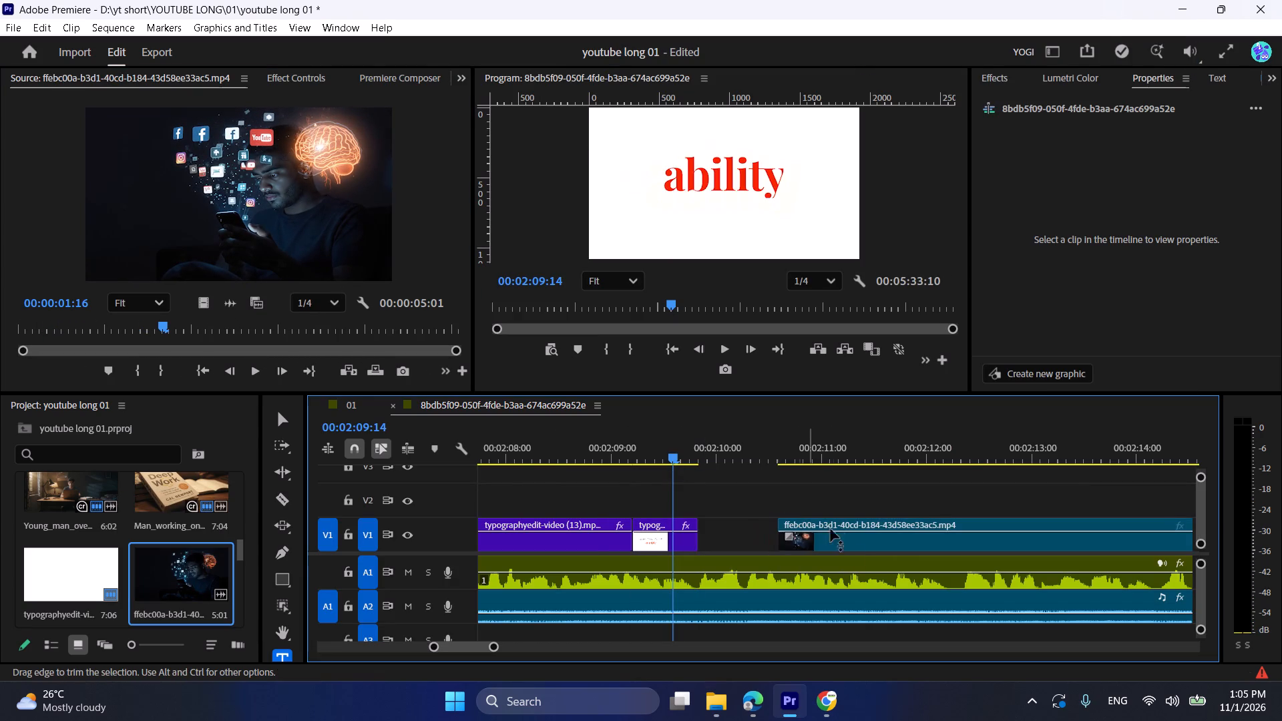
pyautogui.moveTo(873, 549); pyautogui.dragTo(803, 542)
# Play the ffebc00a clip against the voiceover and trim its end to 00:02:12:07.
pyautogui.press('space')
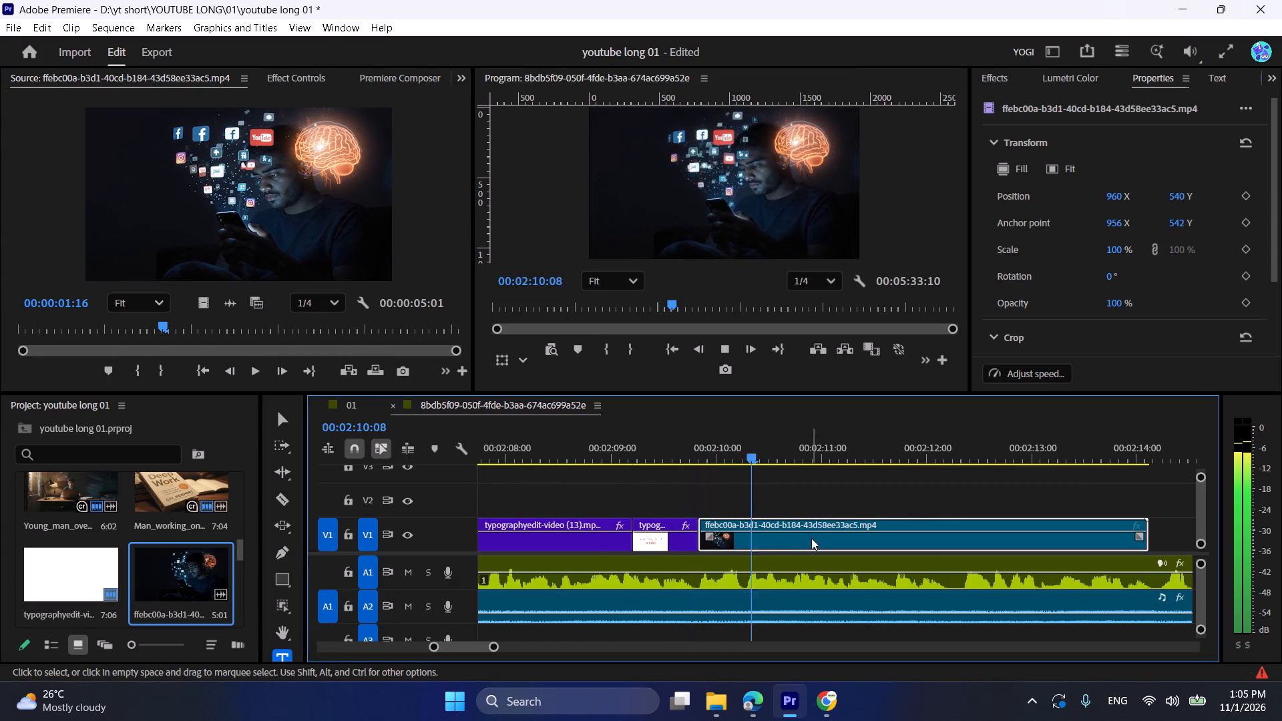
pyautogui.keyDown('alt'); pyautogui.scroll(-10, 813, 537); pyautogui.keyUp('alt')
pyautogui.press('space')
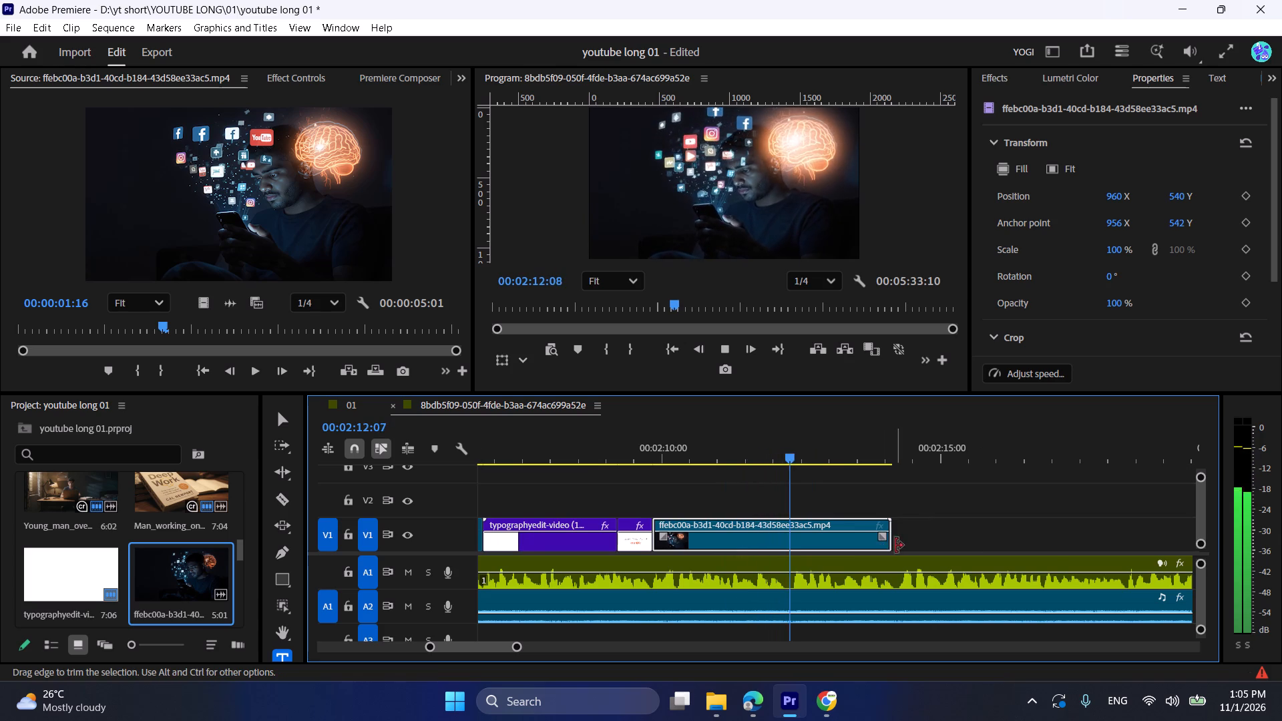
pyautogui.moveTo(897, 545); pyautogui.dragTo(793, 544)
pyautogui.press('space')
pyautogui.click(861, 534)
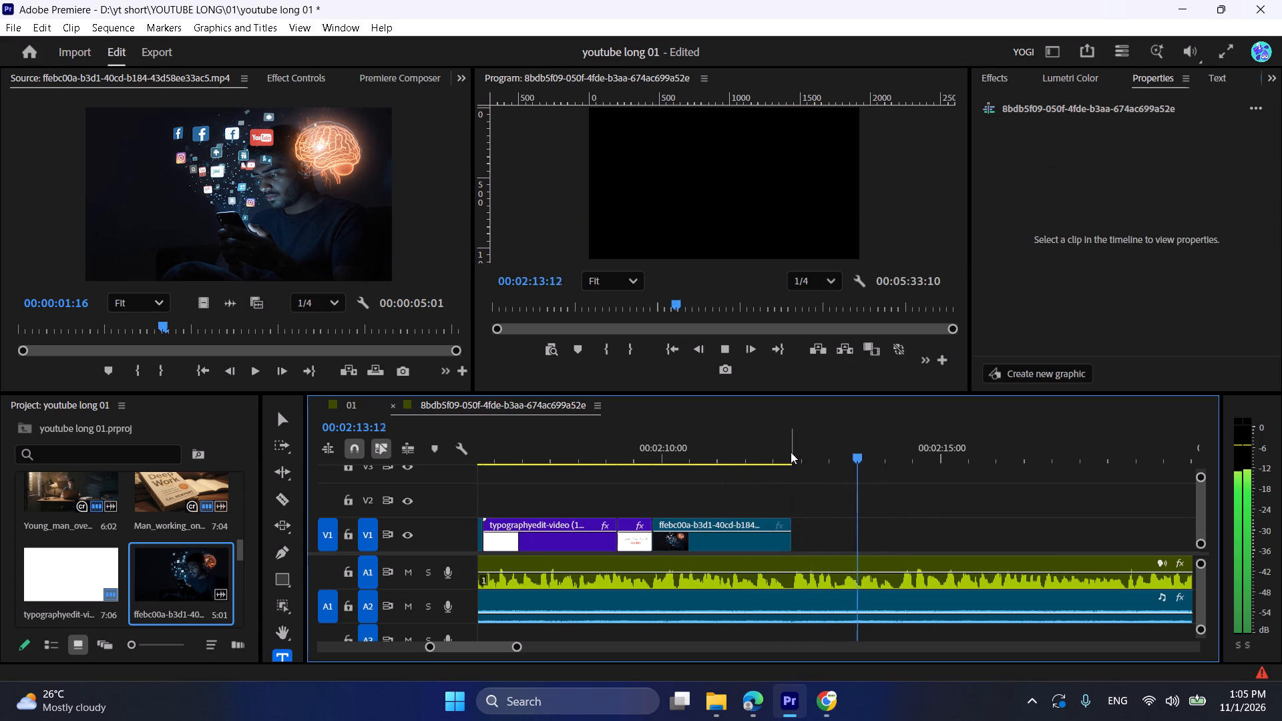
pyautogui.click(790, 451)
pyautogui.click(798, 537)
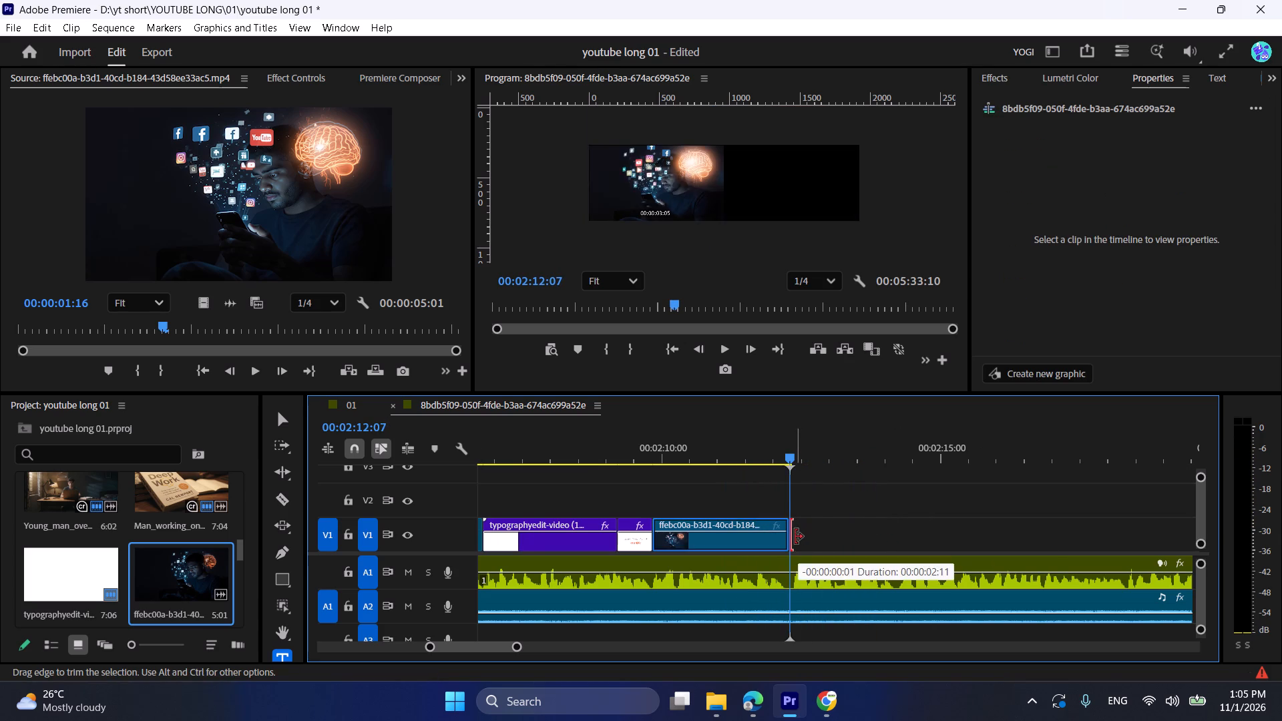
# Find the 6b711386 clip of the man writing at a desk in the project and place its video on V1 after the ffebc00a clip.
pyautogui.scroll(-2, 173, 561)
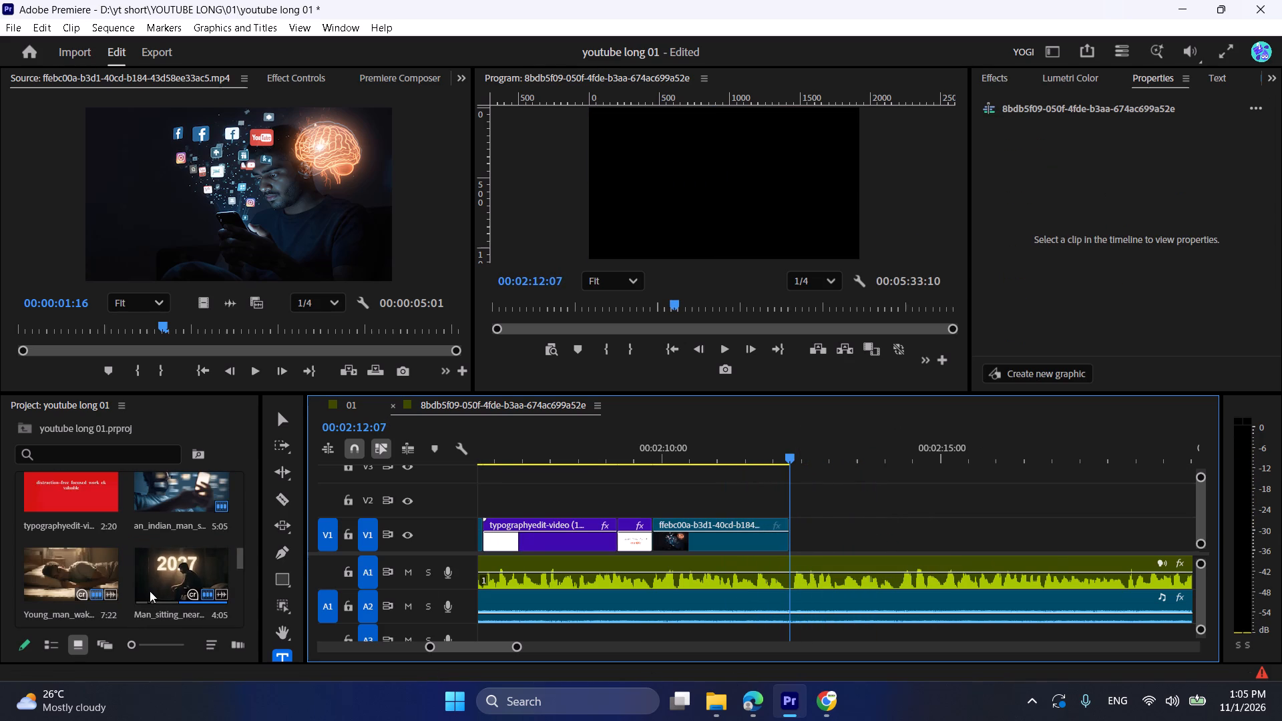
pyautogui.scroll(-1, 150, 586)
pyautogui.doubleClick(72, 566)
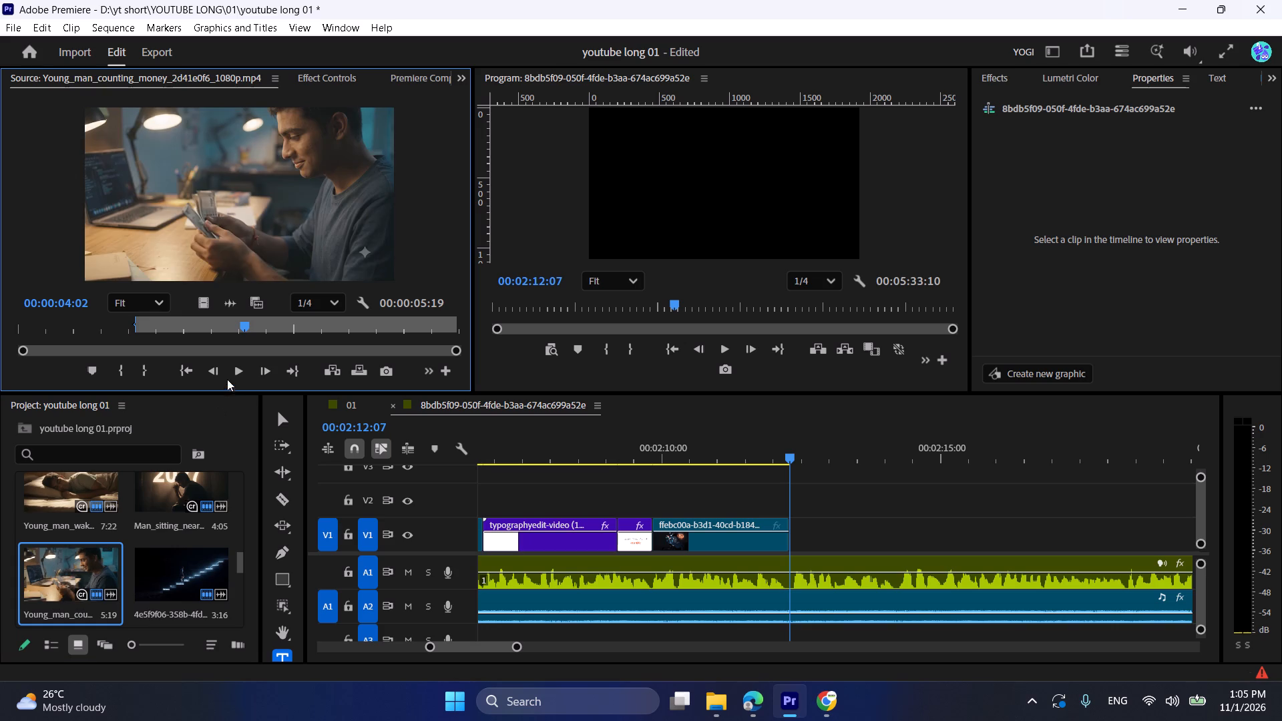
pyautogui.moveTo(238, 326); pyautogui.dragTo(158, 338)
pyautogui.scroll(-1, 149, 547)
pyautogui.scroll(1, 149, 547)
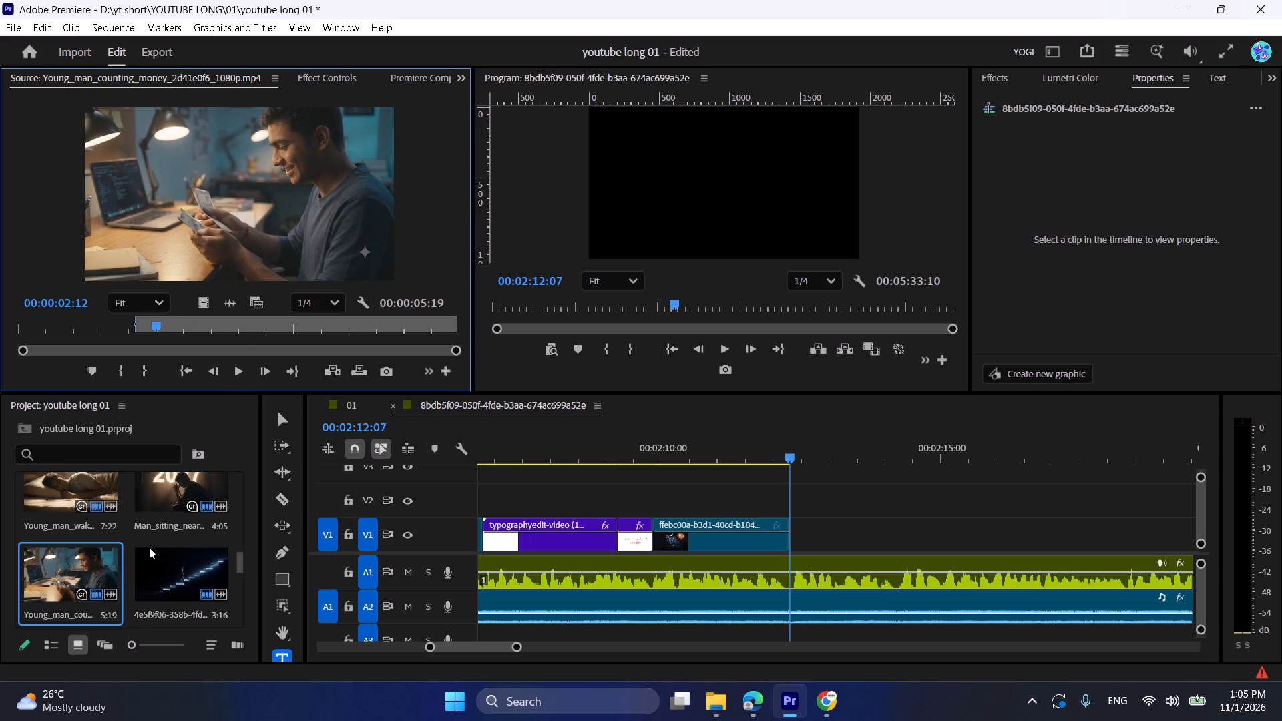
pyautogui.scroll(1, 149, 547)
pyautogui.scroll(-3, 150, 547)
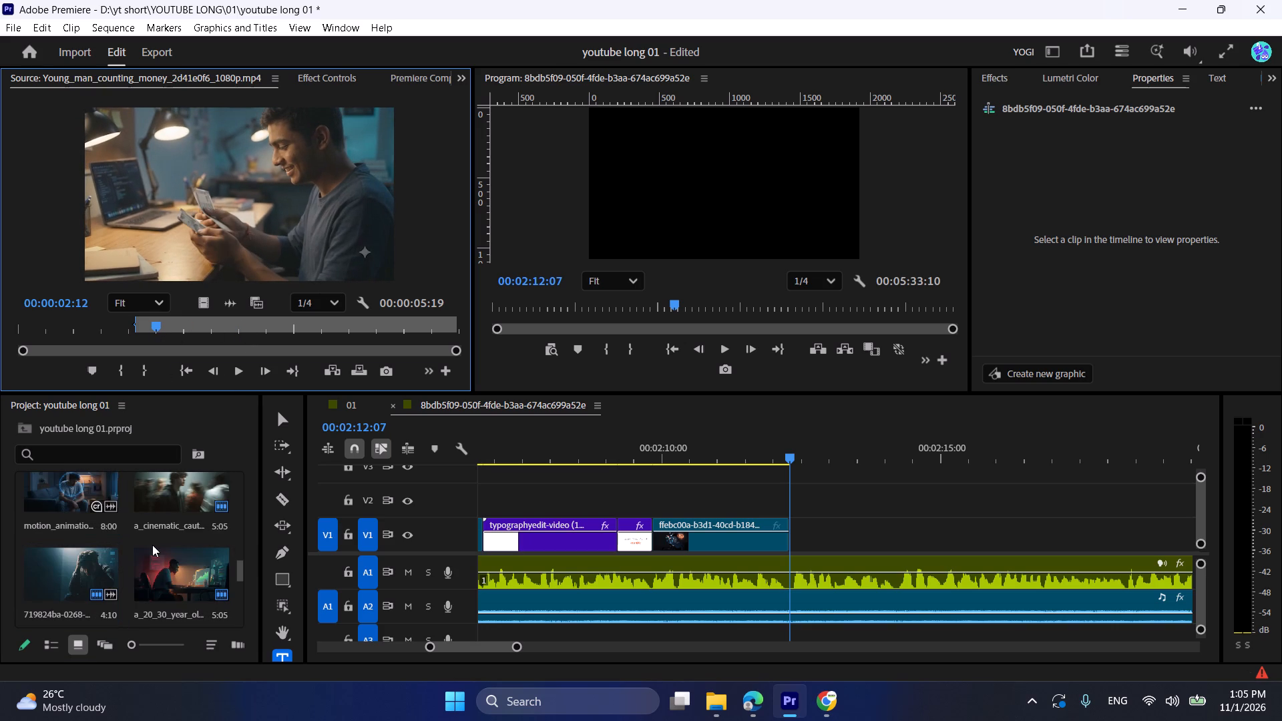
pyautogui.scroll(-2, 152, 545)
pyautogui.doubleClick(166, 502)
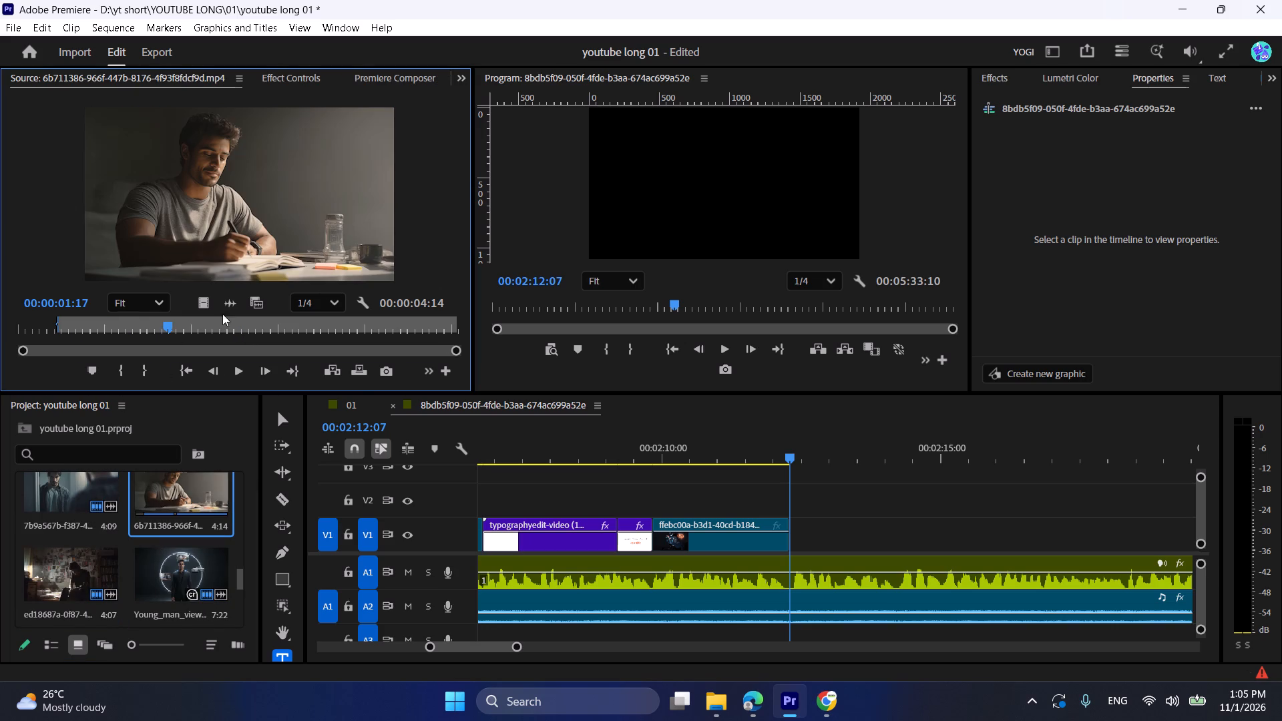
pyautogui.moveTo(204, 304); pyautogui.dragTo(795, 540)
# Play the desk-writing clip against the voiceover and trim its end to 00:02:14:06.
pyautogui.press('space')
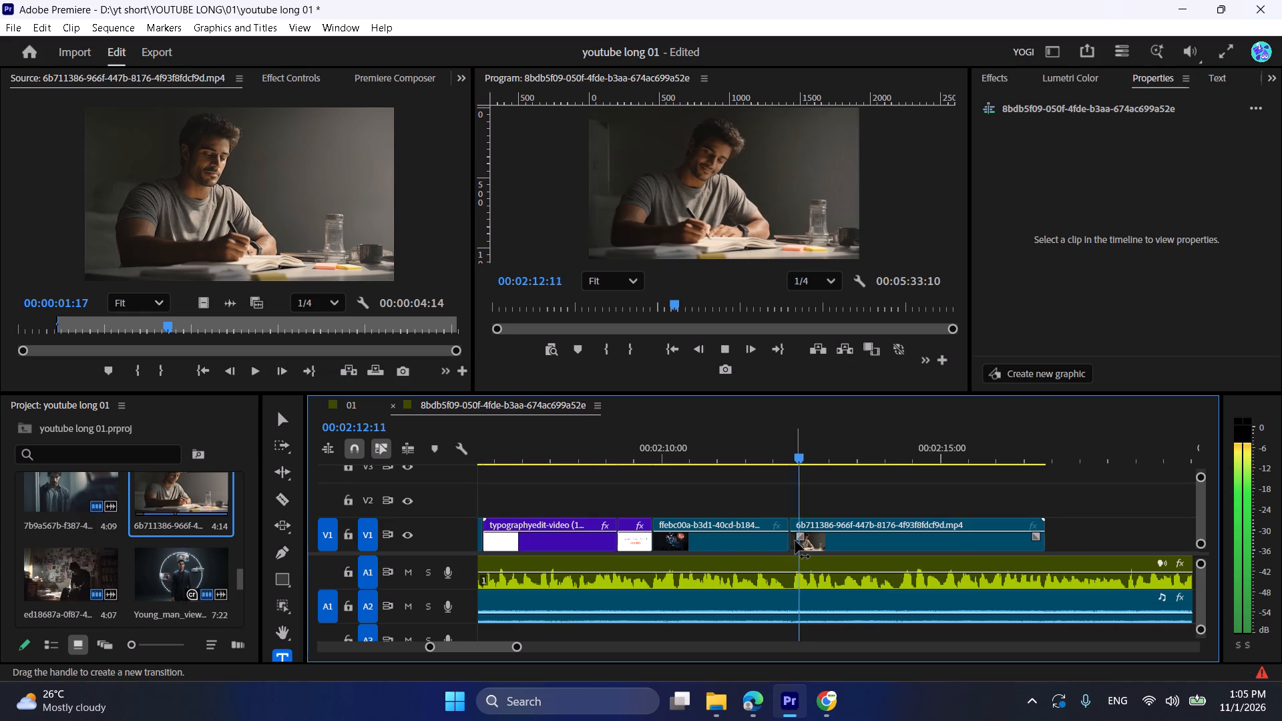
pyautogui.press('space')
pyautogui.moveTo(1050, 537); pyautogui.dragTo(1008, 535)
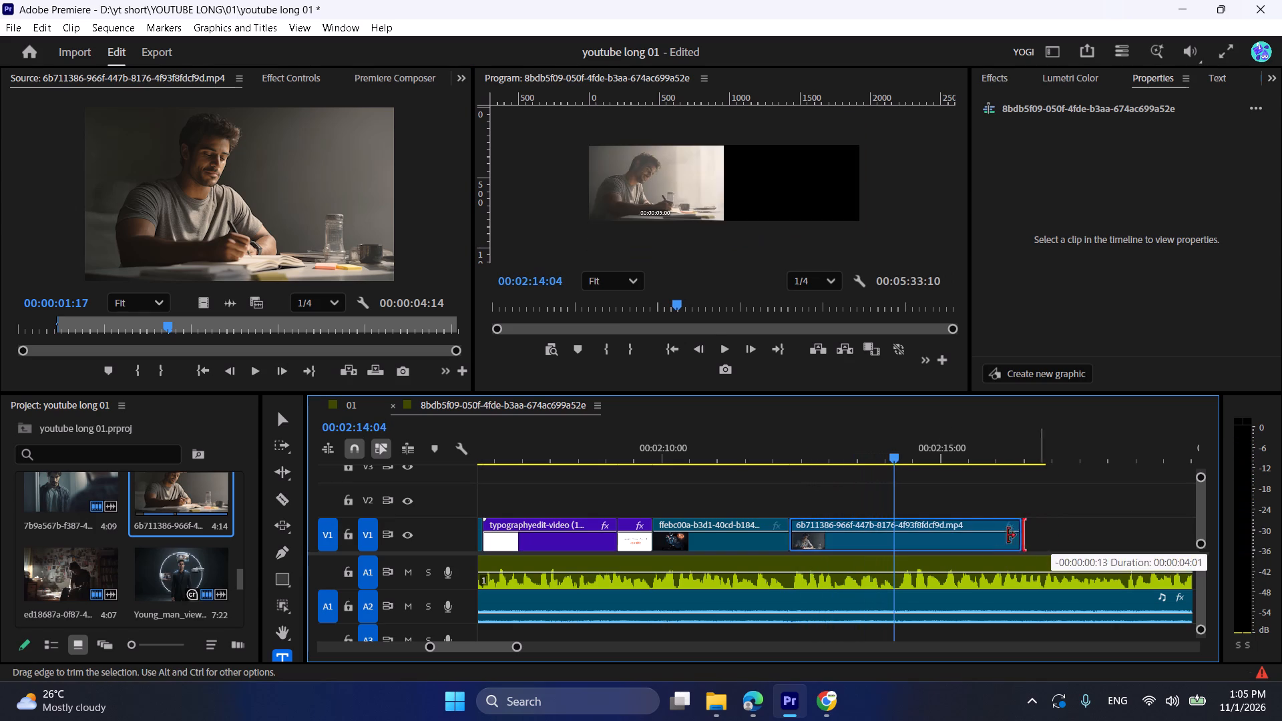
pyautogui.moveTo(1008, 535); pyautogui.dragTo(937, 535)
pyautogui.press('space')
pyautogui.press('space')
pyautogui.moveTo(938, 543); pyautogui.dragTo(897, 536)
pyautogui.press('space')
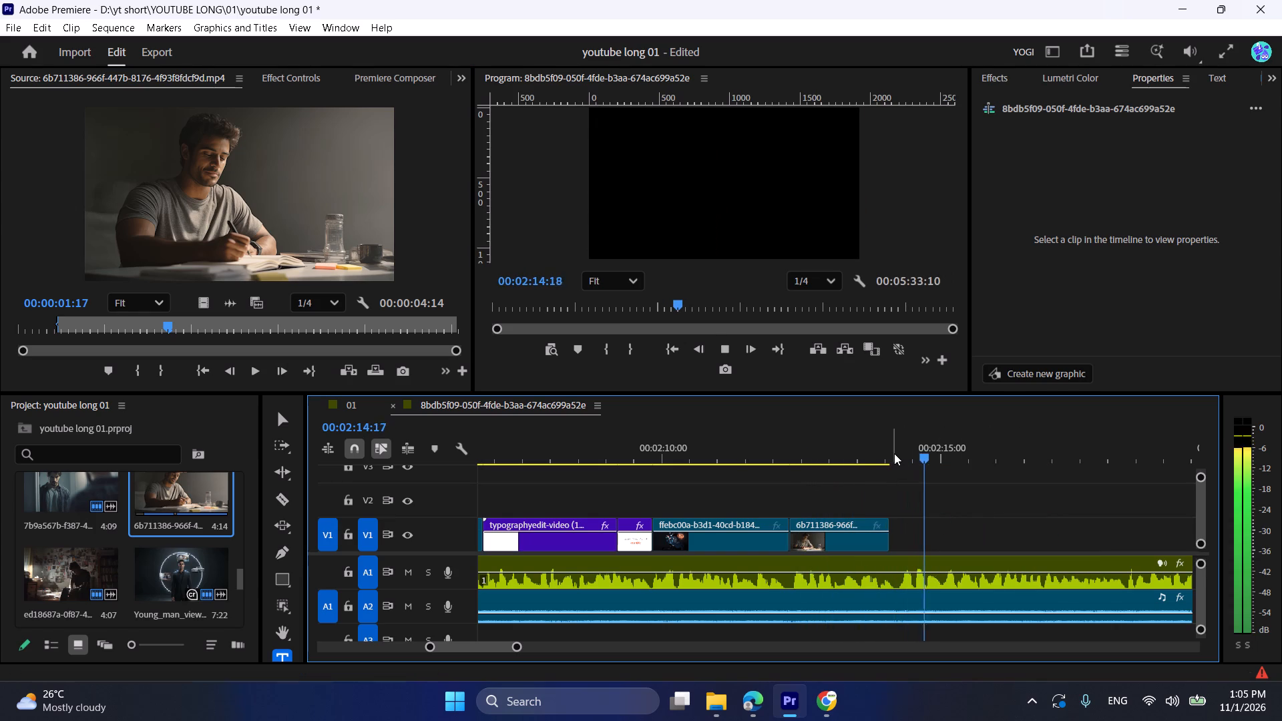
pyautogui.click(894, 447)
pyautogui.click(896, 459)
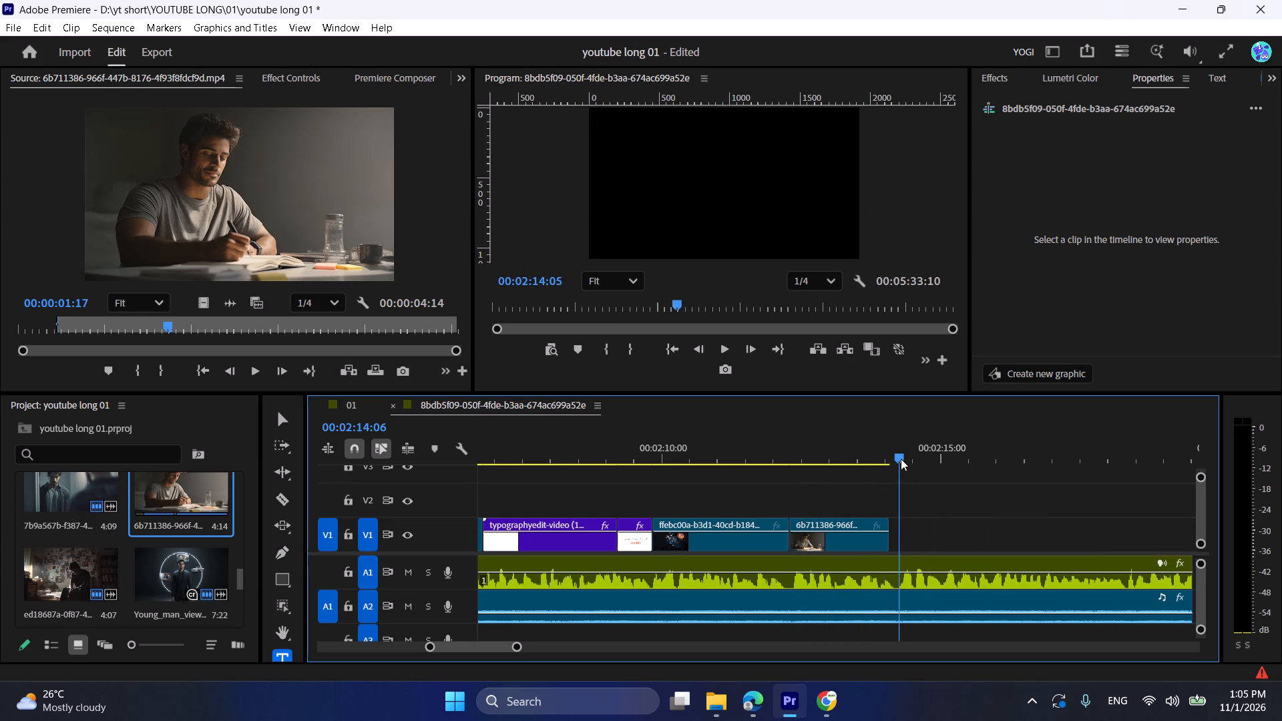
pyautogui.click(893, 533)
pyautogui.press('space')
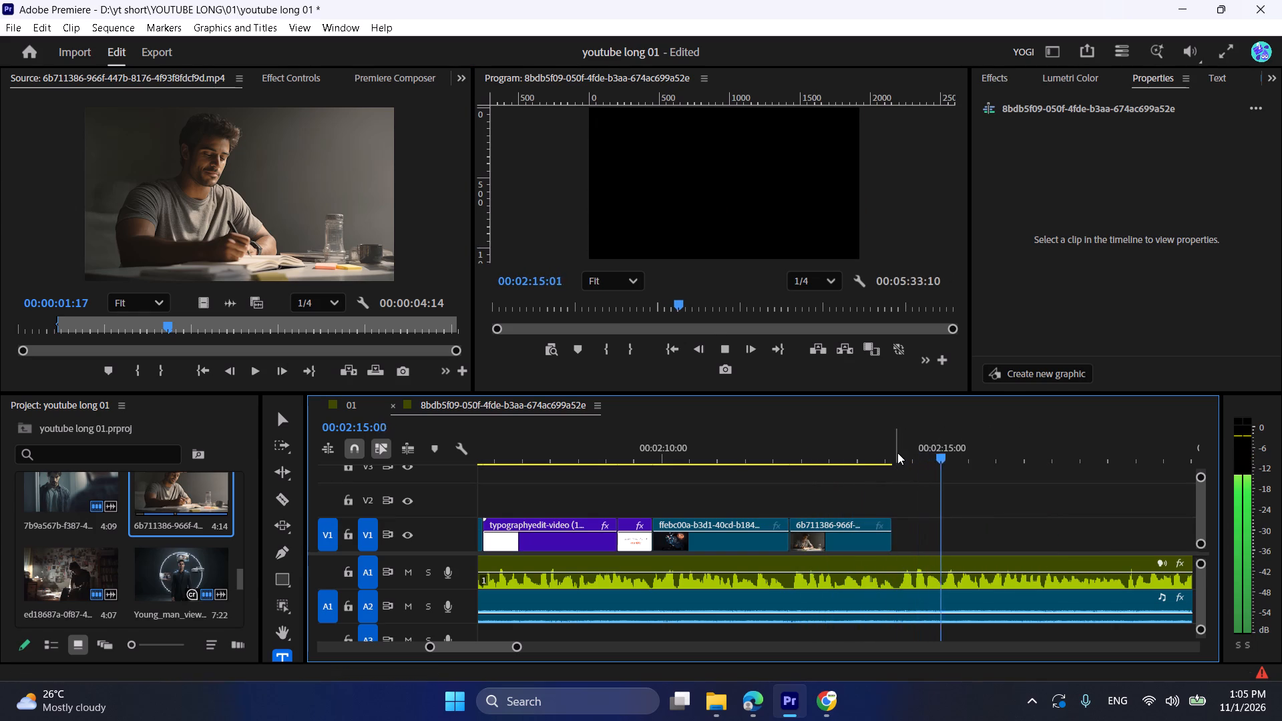
pyautogui.click(897, 453)
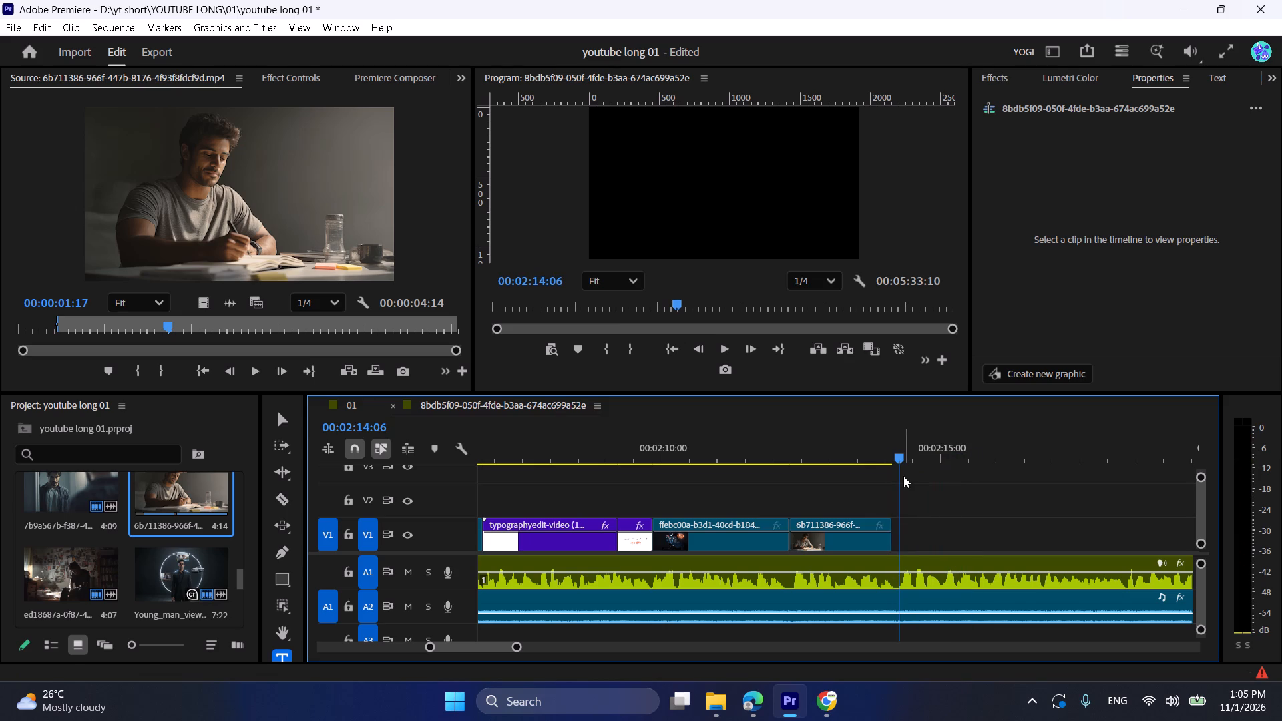
pyautogui.moveTo(892, 527); pyautogui.dragTo(904, 527)
pyautogui.click(939, 541)
# Find the Young_adults_enjoying_house_party clip, mark its In point at 00:00:06:08 and place its video on V1 at 00:02:14:06.
pyautogui.keyDown('alt'); pyautogui.scroll(-8, 934, 541); pyautogui.keyUp('alt')
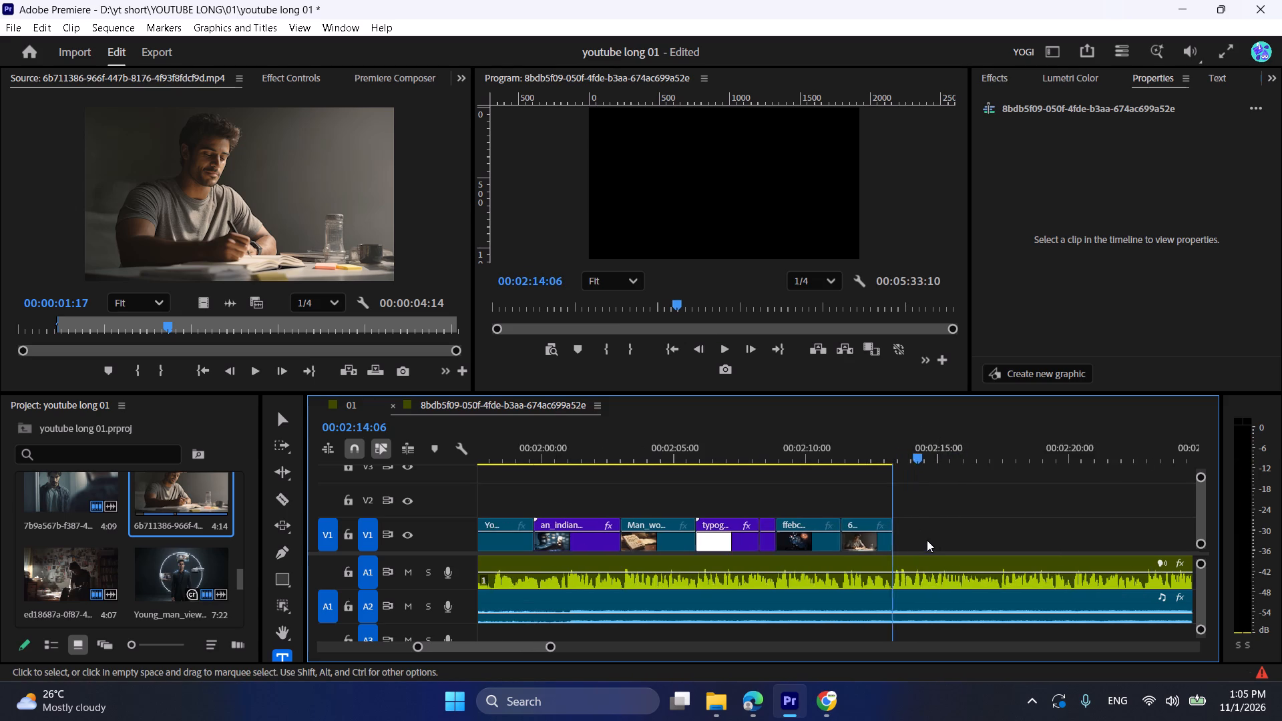
pyautogui.keyDown('alt'); pyautogui.scroll(-2, 927, 540); pyautogui.keyUp('alt')
pyautogui.scroll(-7, 105, 579)
pyautogui.scroll(2, 132, 577)
pyautogui.scroll(-3, 132, 577)
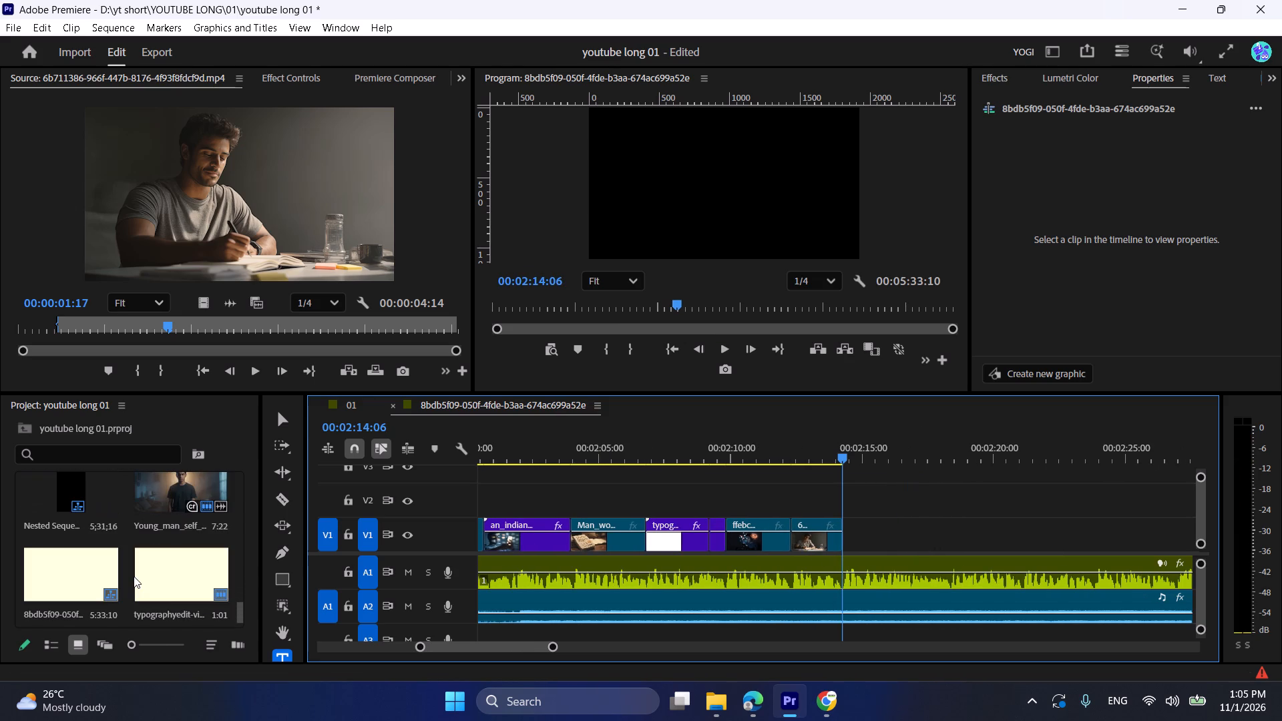
pyautogui.scroll(-2, 200, 494)
pyautogui.scroll(-2, 82, 561)
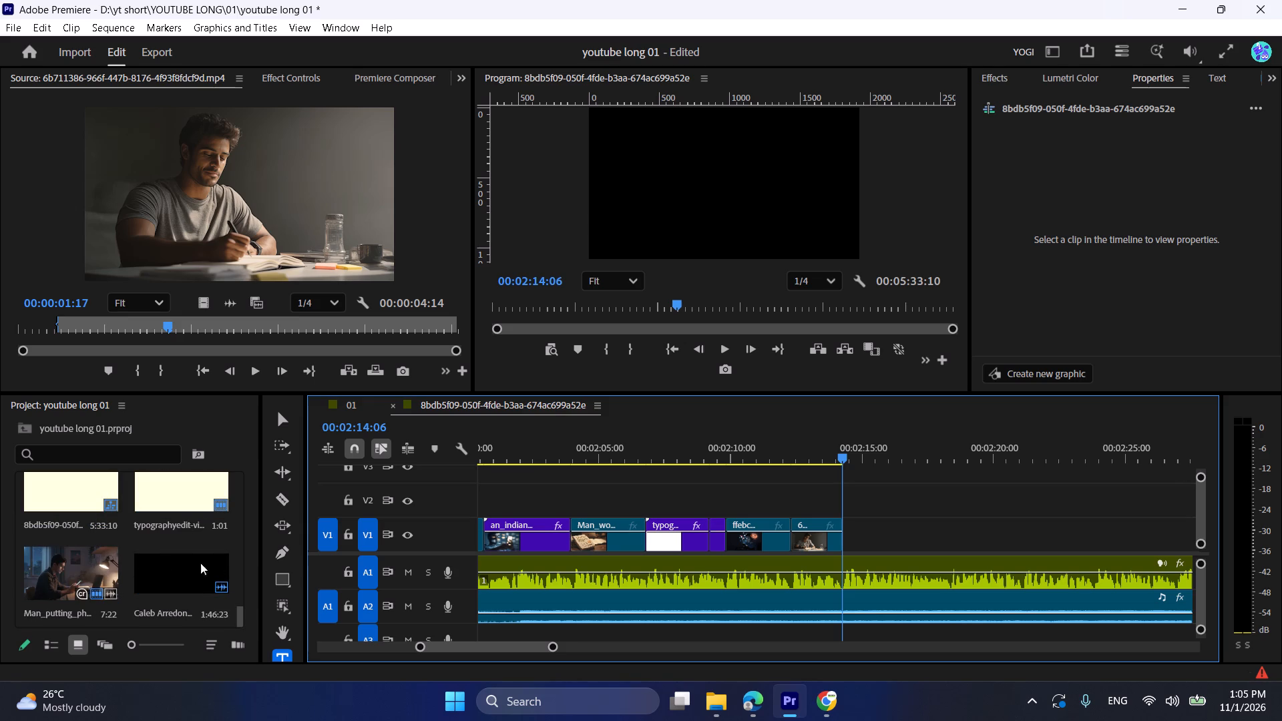
pyautogui.moveTo(238, 615); pyautogui.dragTo(256, 469)
pyautogui.scroll(-1, 166, 539)
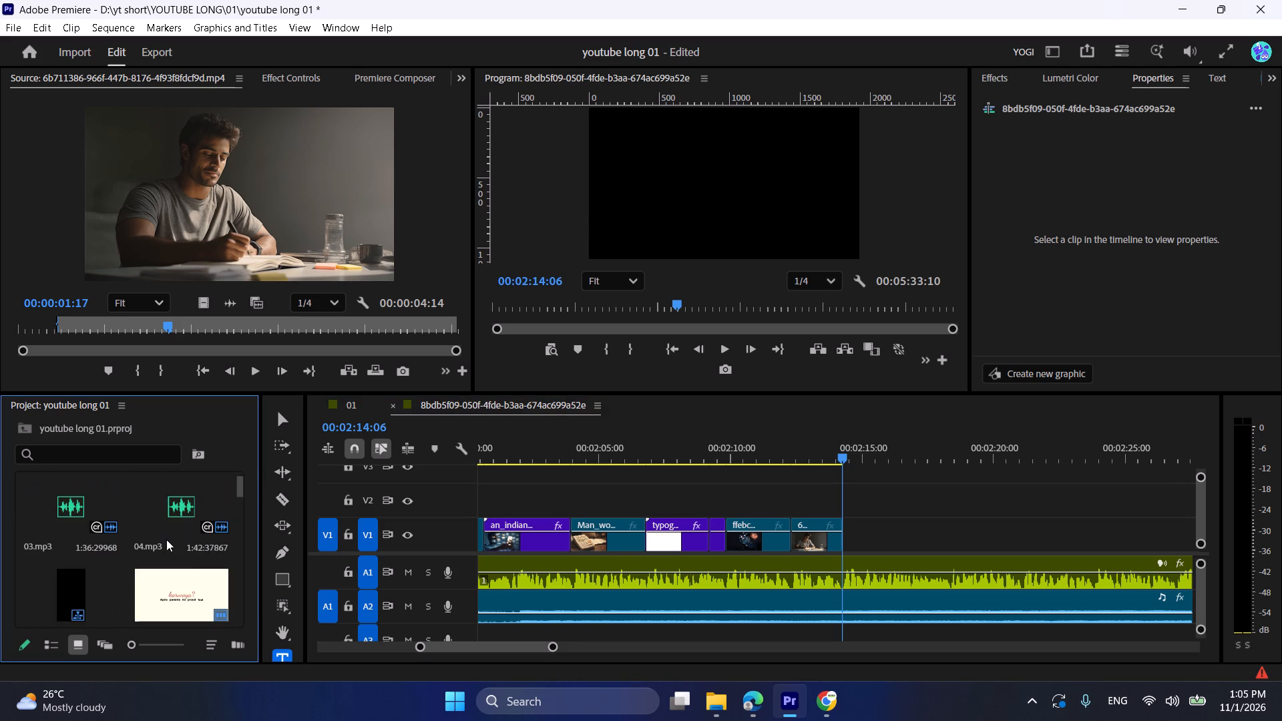
pyautogui.scroll(-2, 162, 549)
pyautogui.doubleClick(70, 513)
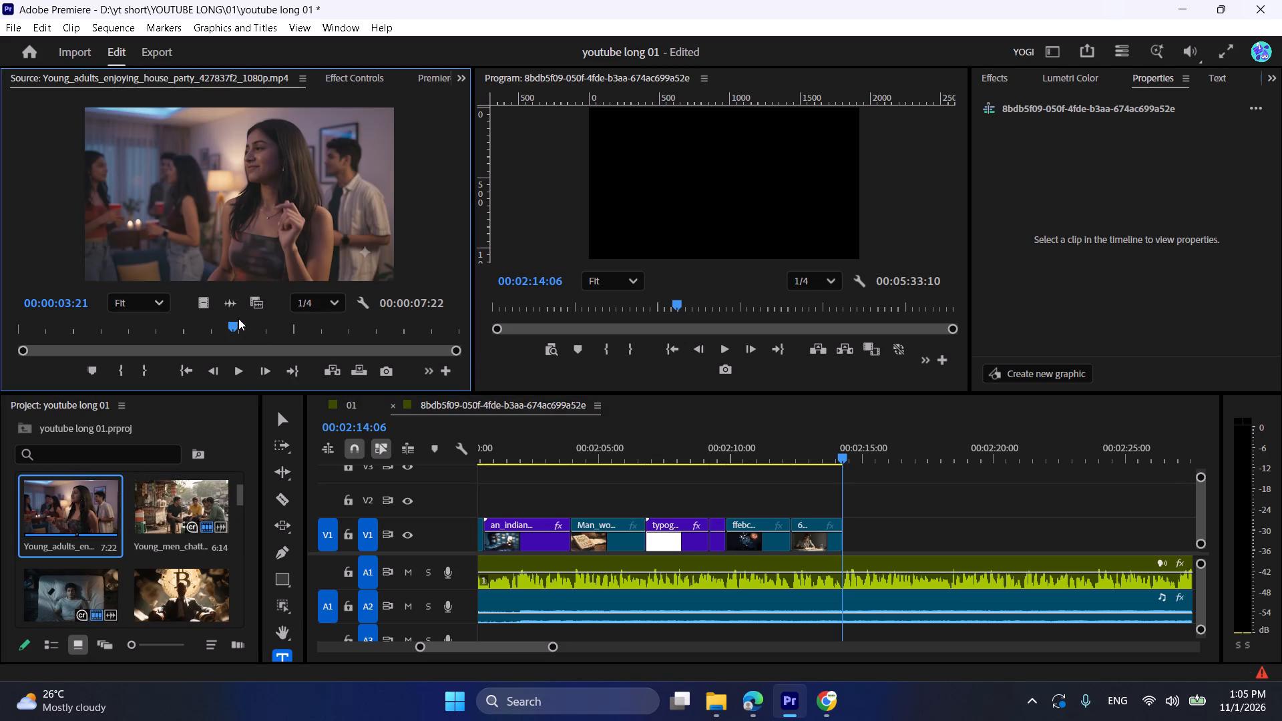
pyautogui.moveTo(205, 323); pyautogui.dragTo(301, 339)
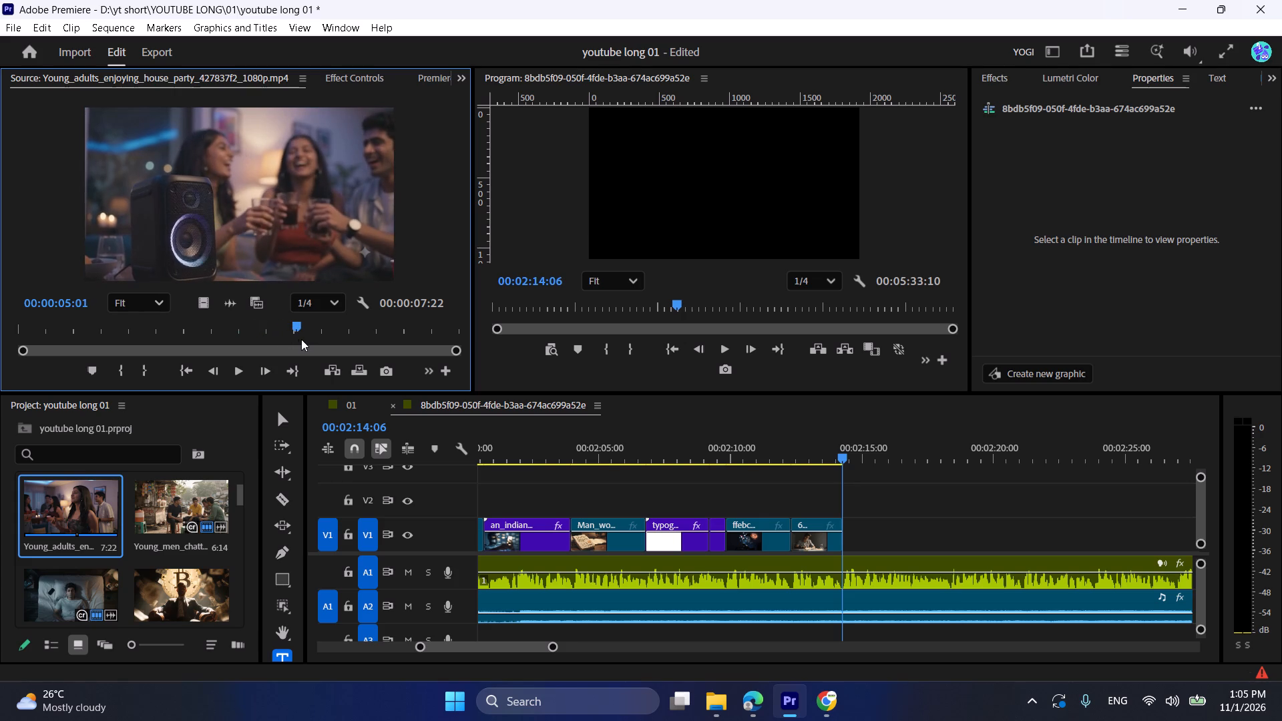
pyautogui.moveTo(301, 339); pyautogui.dragTo(371, 342)
pyautogui.press('i')
pyautogui.moveTo(206, 307); pyautogui.dragTo(847, 529)
# Play the house party clip against the voiceover and trim its end to 00:02:15:00.
pyautogui.press('space')
pyautogui.press('space')
pyautogui.moveTo(893, 542); pyautogui.dragTo(876, 541)
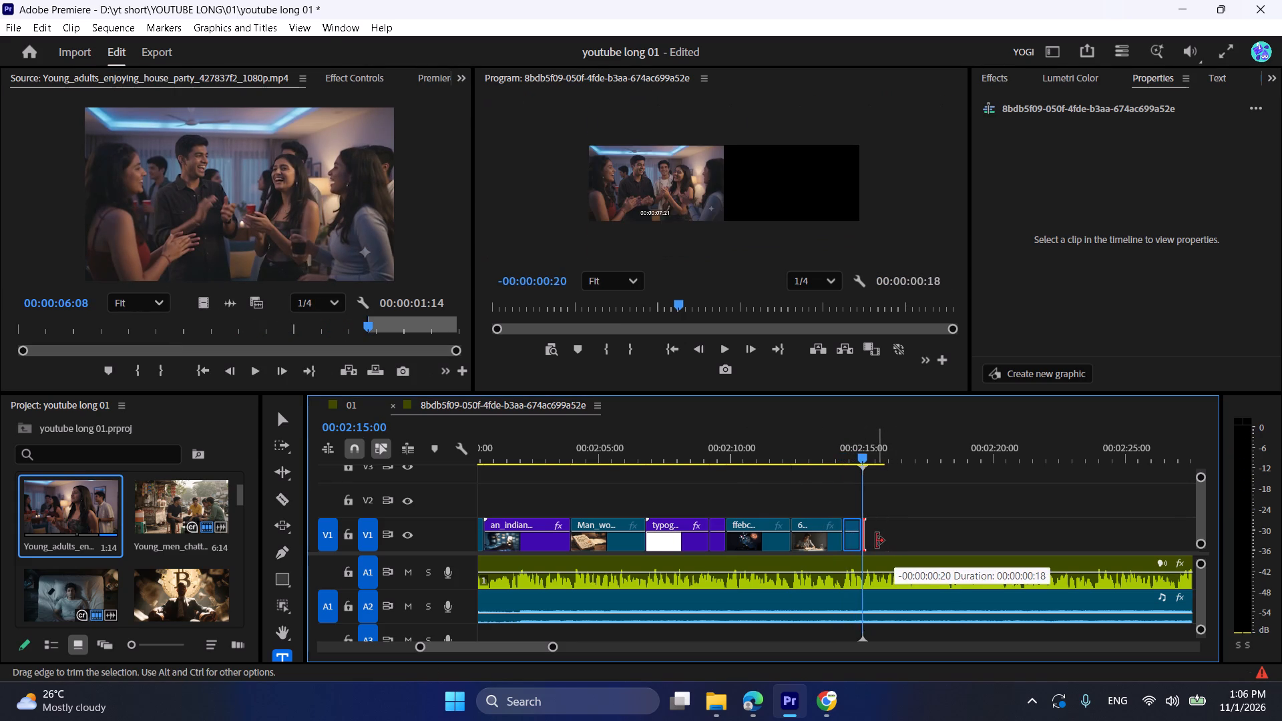
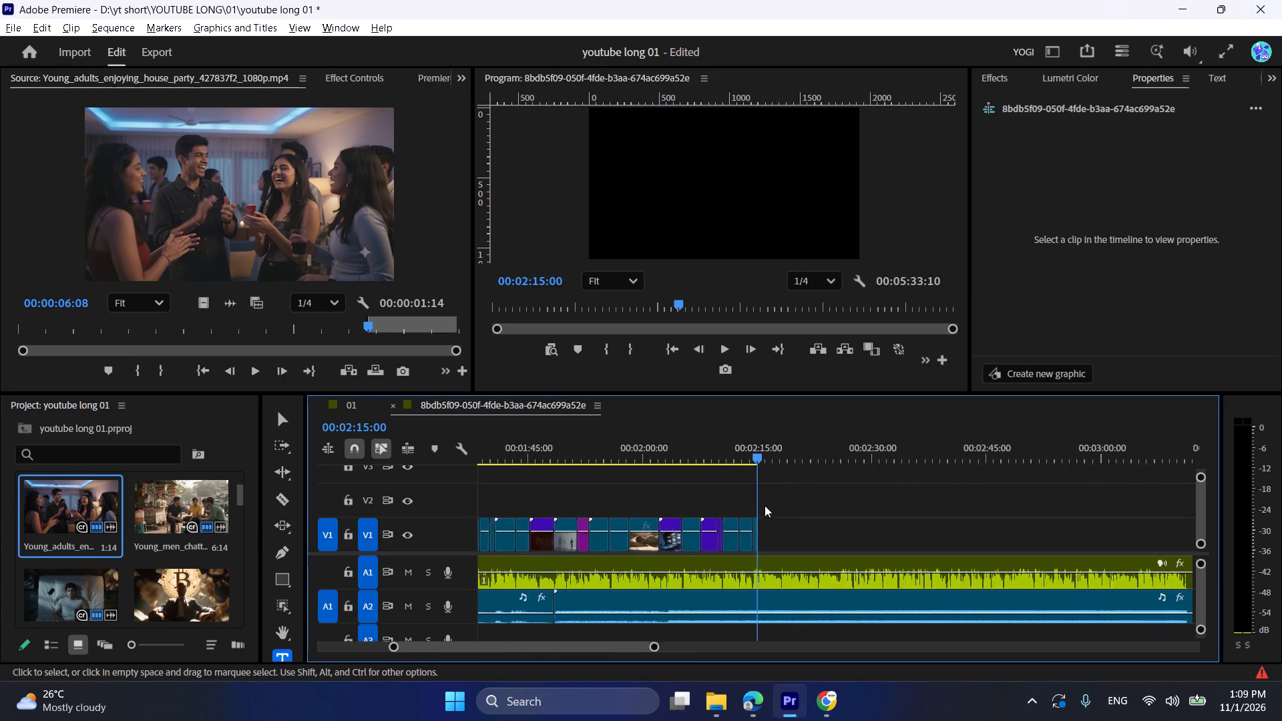
pyautogui.keyDown('alt'); pyautogui.scroll(-16, 765, 505); pyautogui.keyUp('alt')
pyautogui.keyDown('alt'); pyautogui.scroll(-5, 785, 518); pyautogui.keyUp('alt')
pyautogui.moveTo(586, 463); pyautogui.dragTo(582, 462)
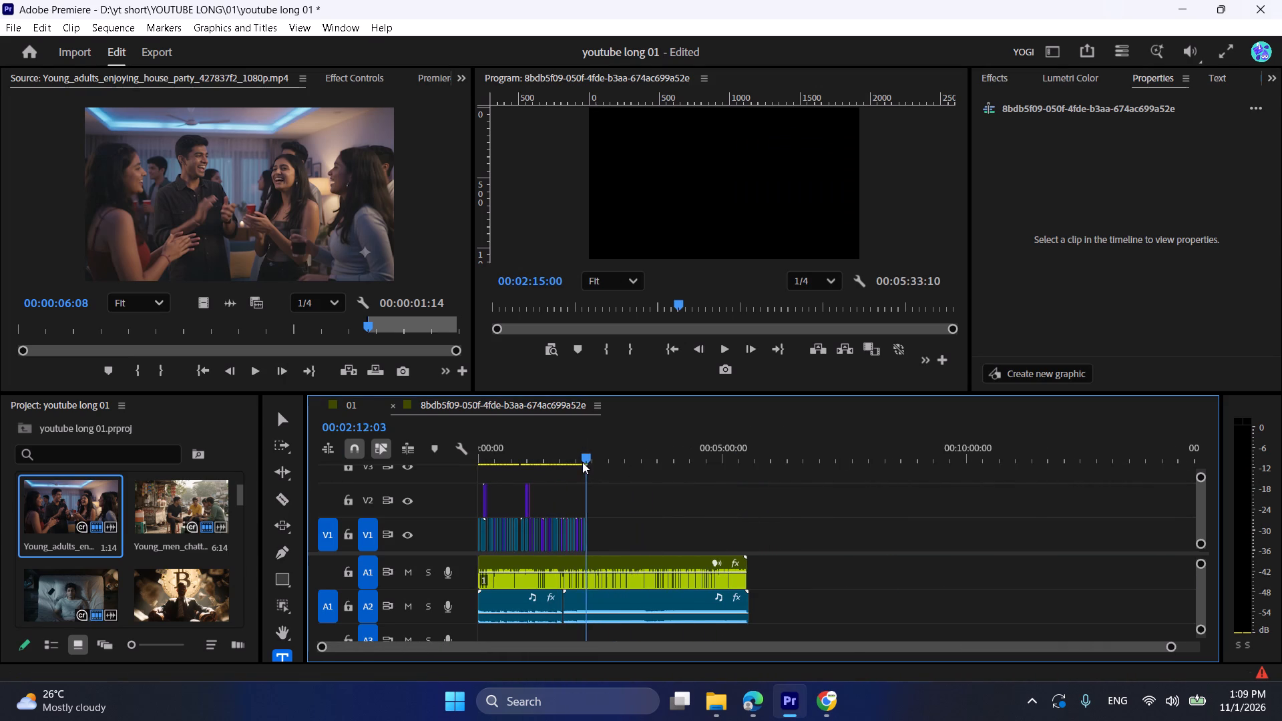
pyautogui.moveTo(582, 462); pyautogui.dragTo(544, 458)
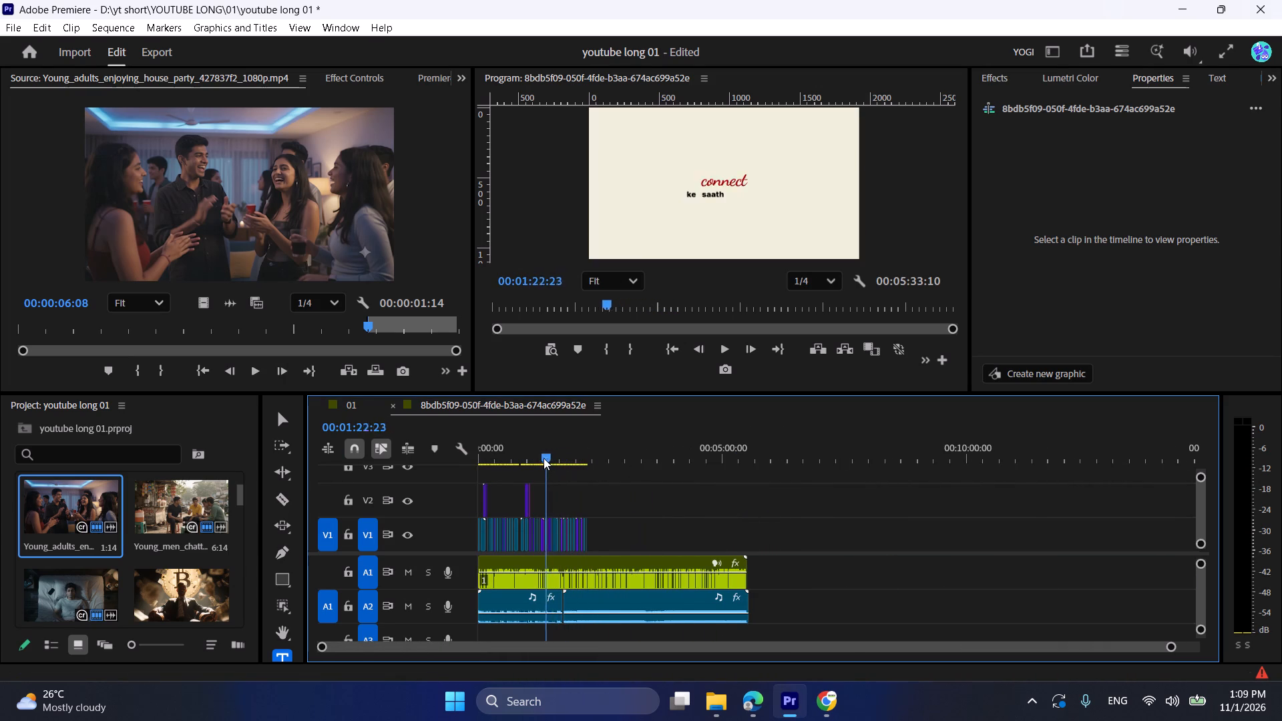
pyautogui.moveTo(544, 458); pyautogui.dragTo(509, 470)
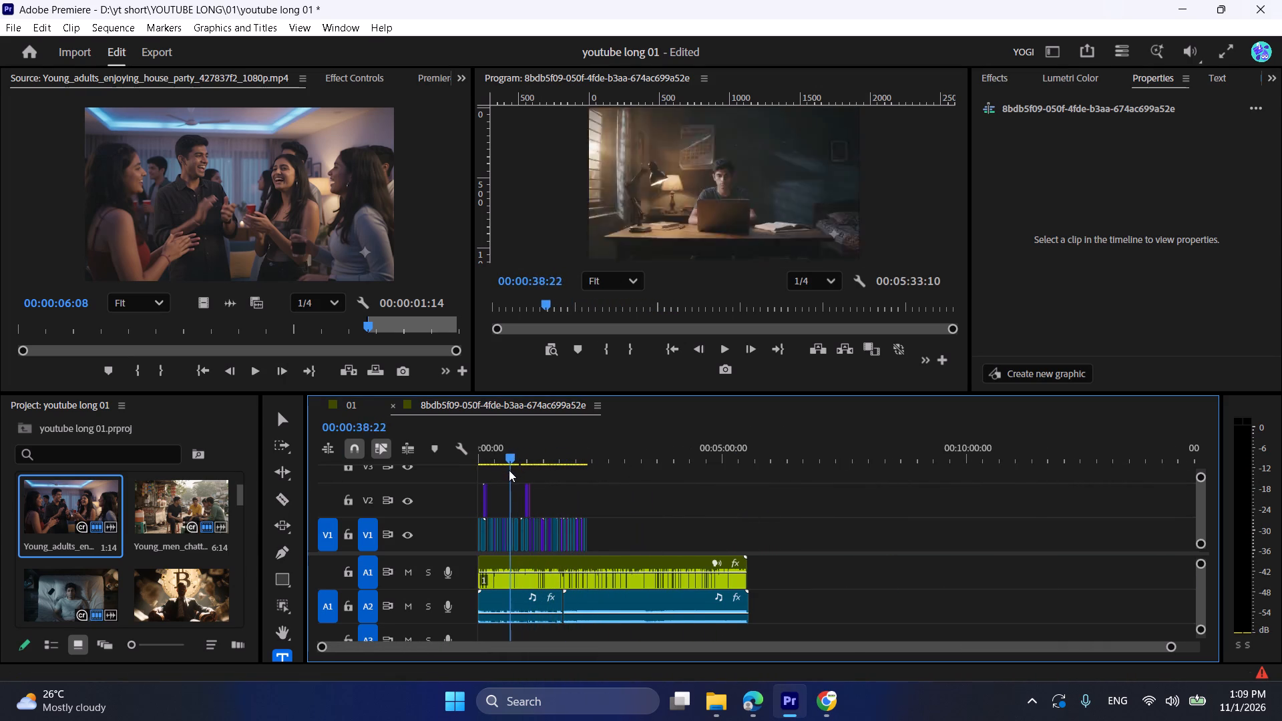
pyautogui.moveTo(509, 470); pyautogui.dragTo(544, 490)
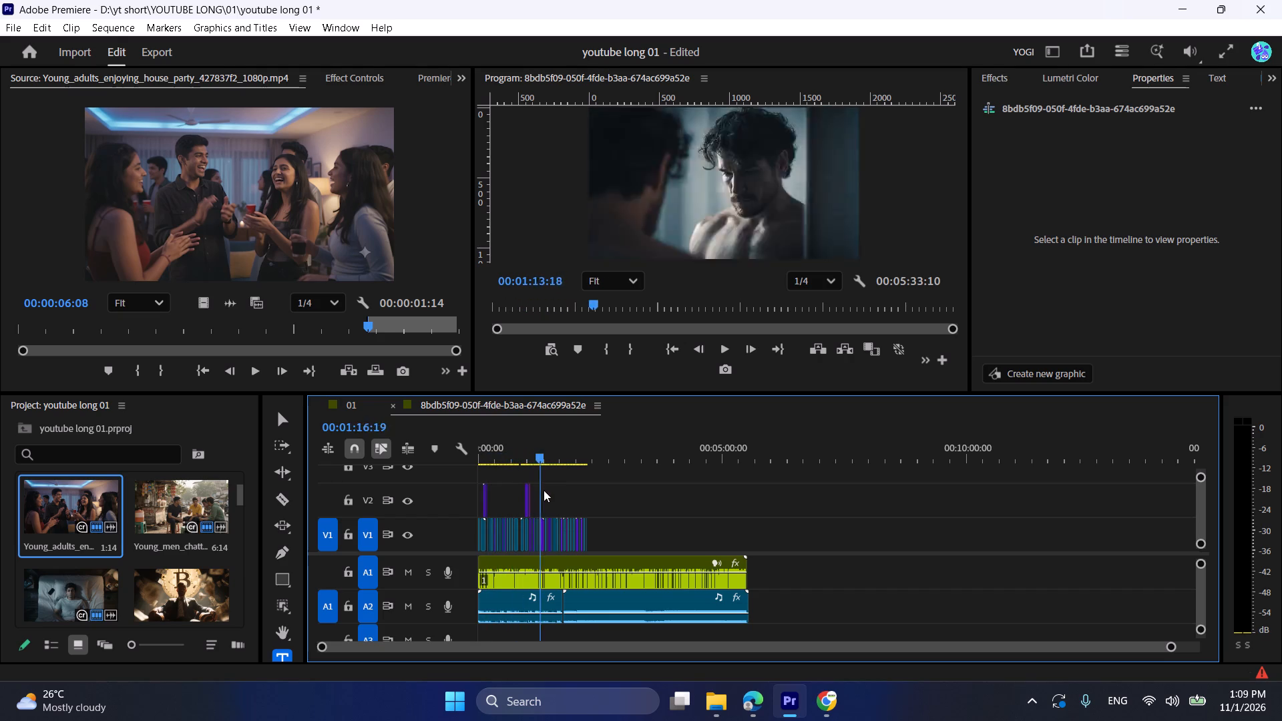
pyautogui.moveTo(544, 490); pyautogui.dragTo(558, 505)
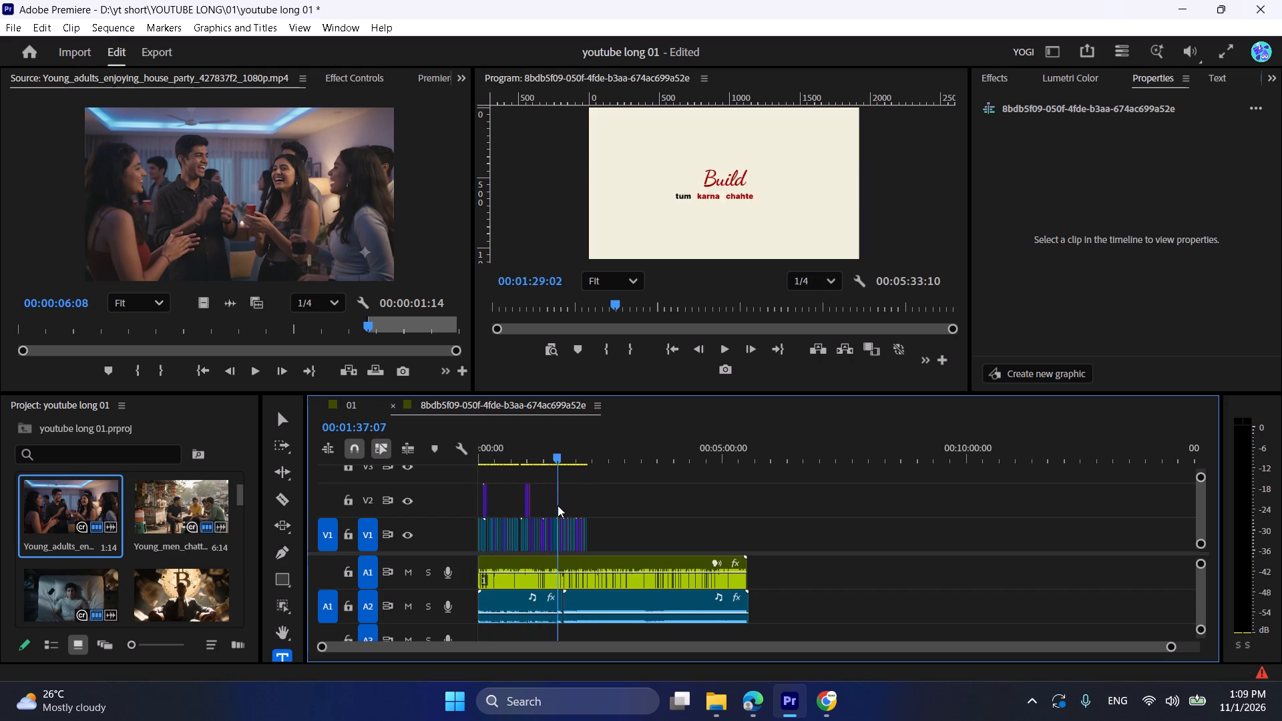
pyautogui.moveTo(558, 505); pyautogui.dragTo(608, 530)
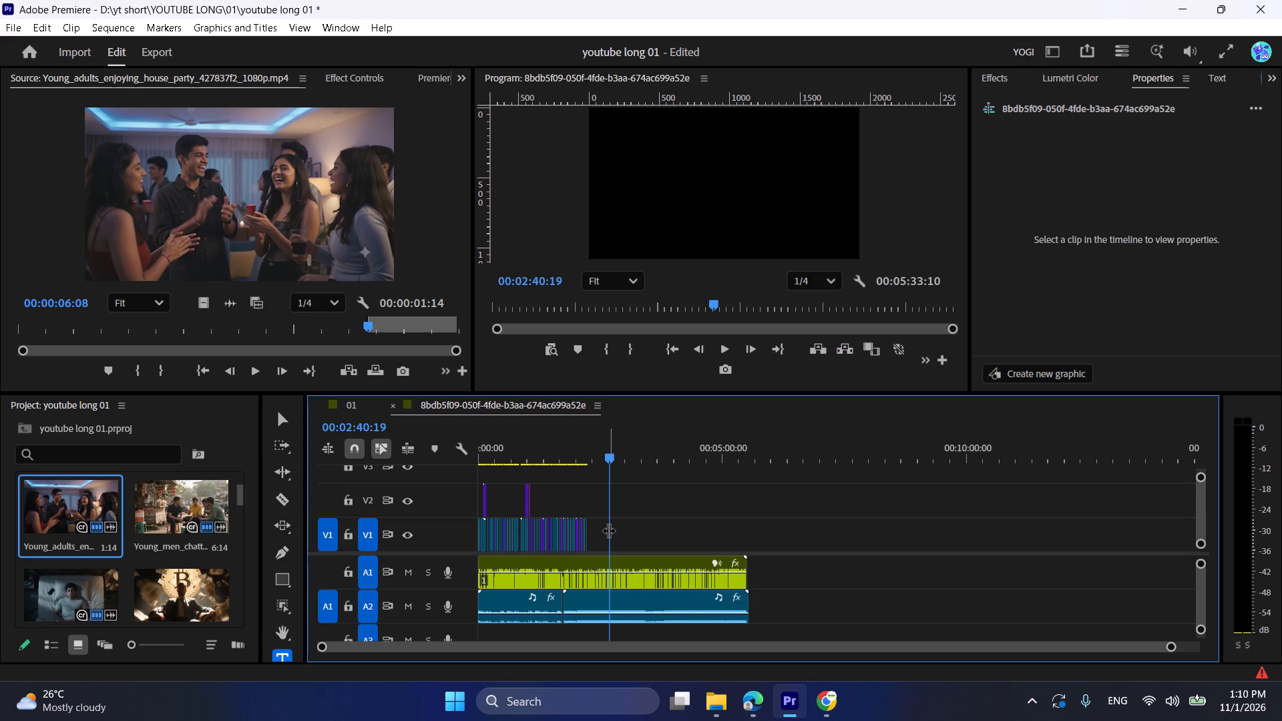
# Switch back to Google Flow in Edge and preview the generated video of the young man before glowing trend visuals.
pyautogui.doubleClick(754, 698)
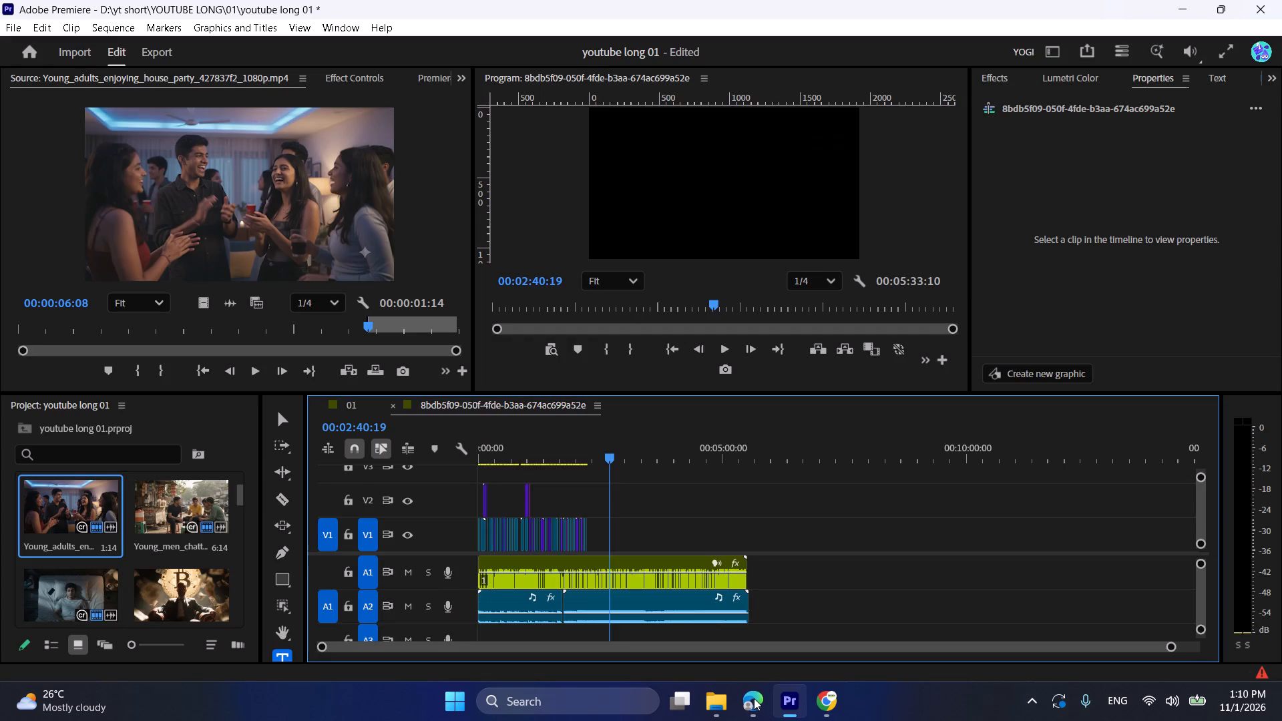
pyautogui.click(754, 698)
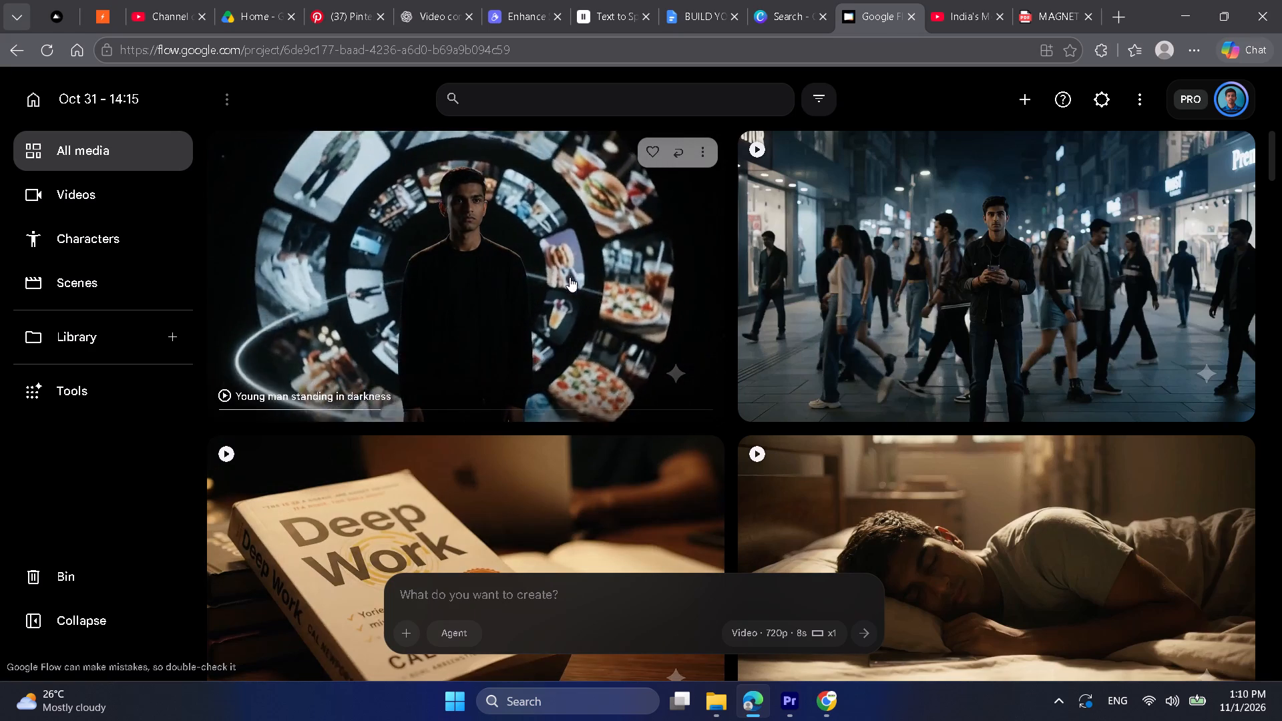
pyautogui.click(702, 155)
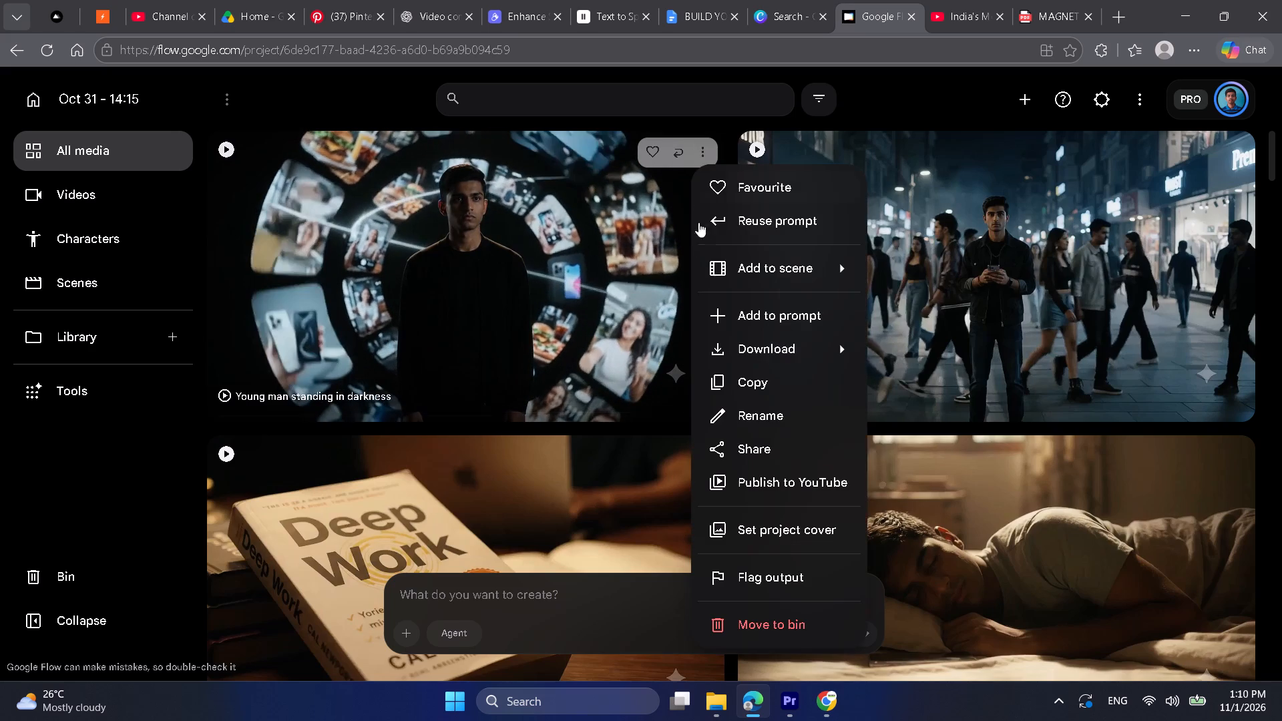
pyautogui.click(901, 441)
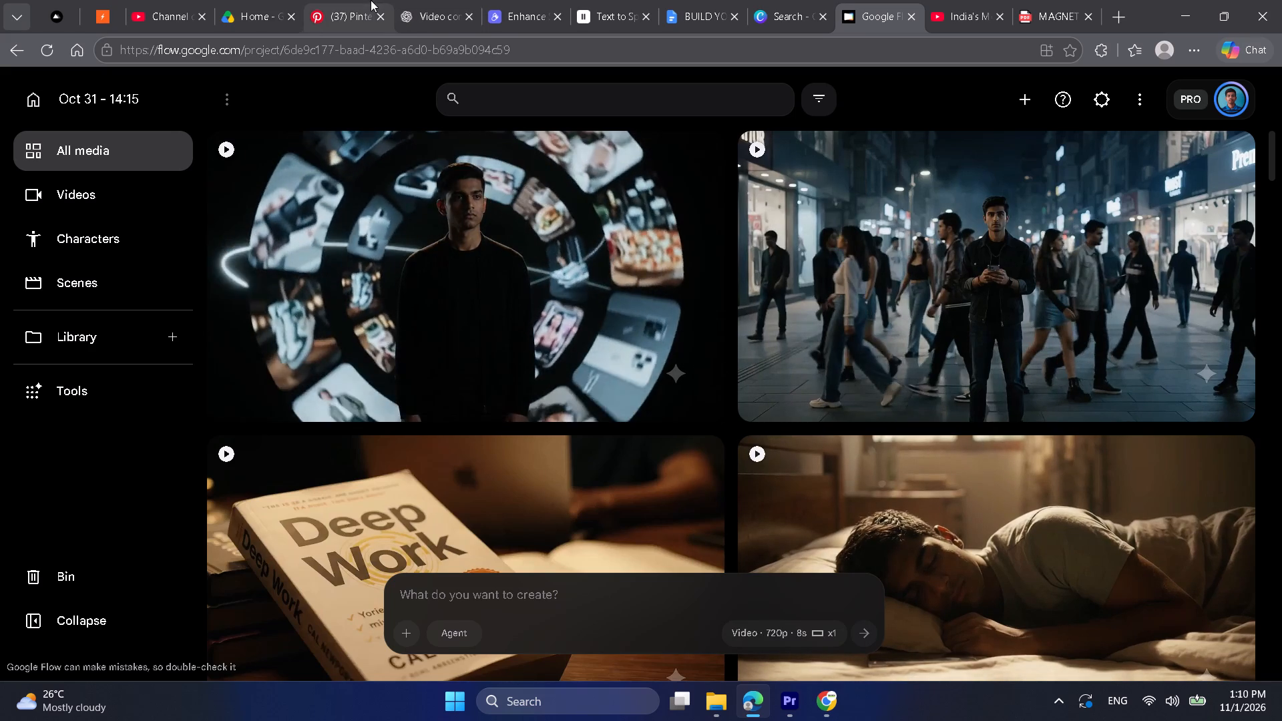
pyautogui.click(371, 0)
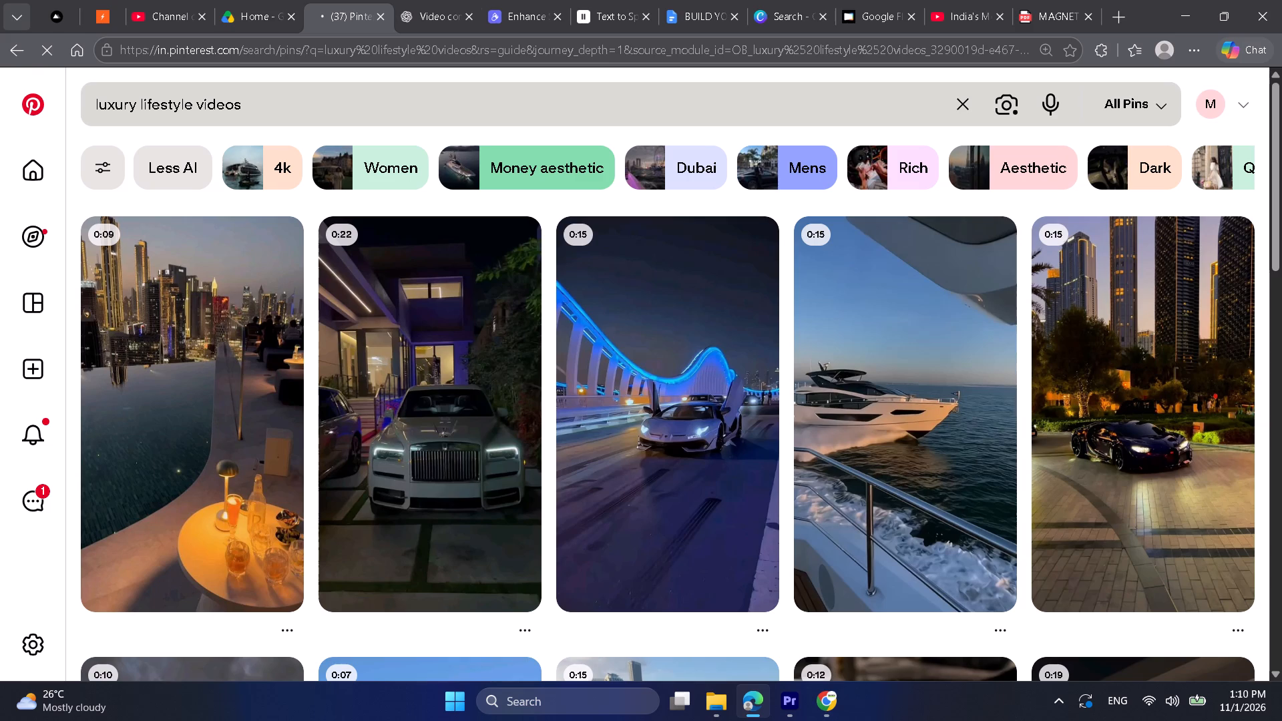
pyautogui.tripleClick(510, 109)
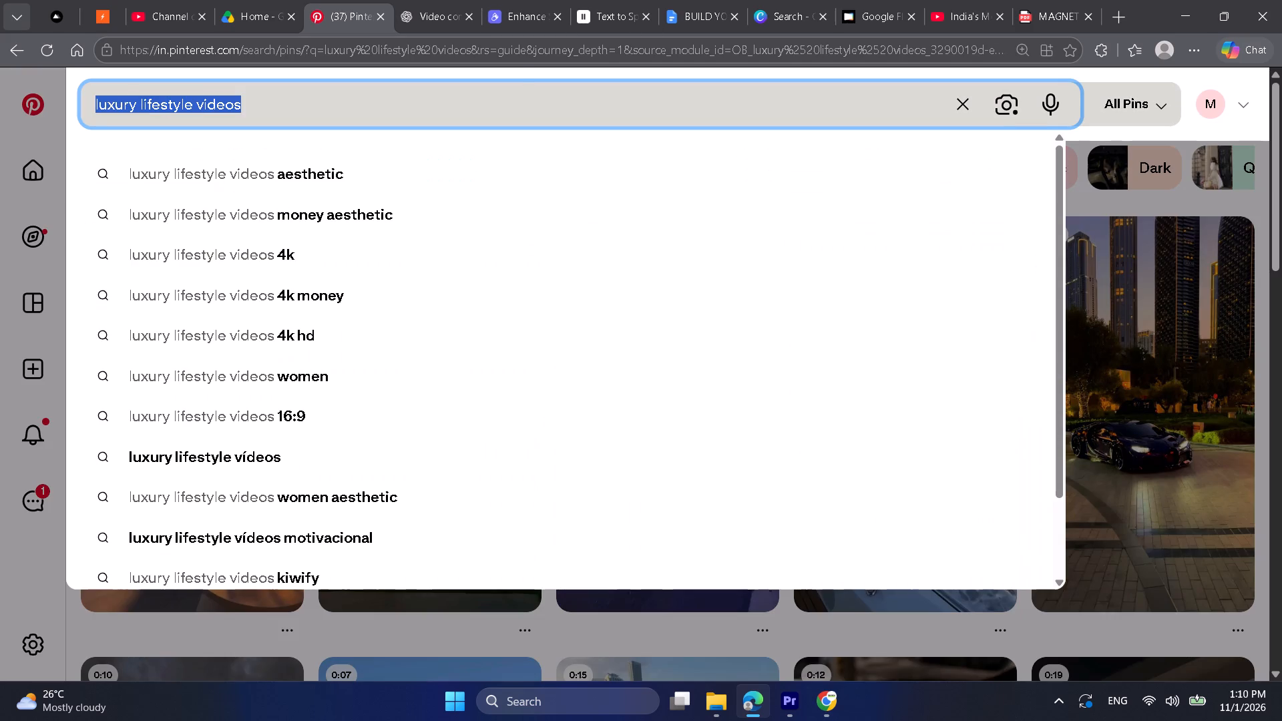
pyautogui.press('t')
pyautogui.press('r')
pyautogui.press('e')
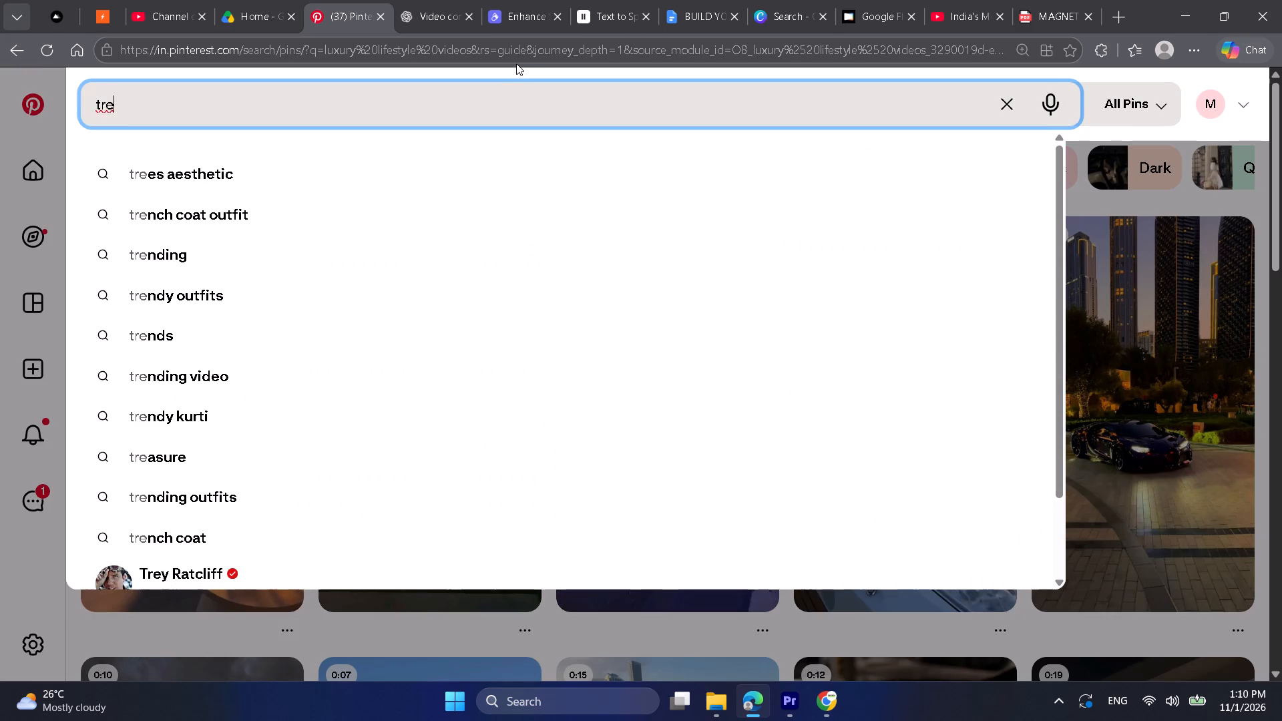
pyautogui.press('n')
pyautogui.write('d')
pyautogui.press('space')
pyautogui.press('f')
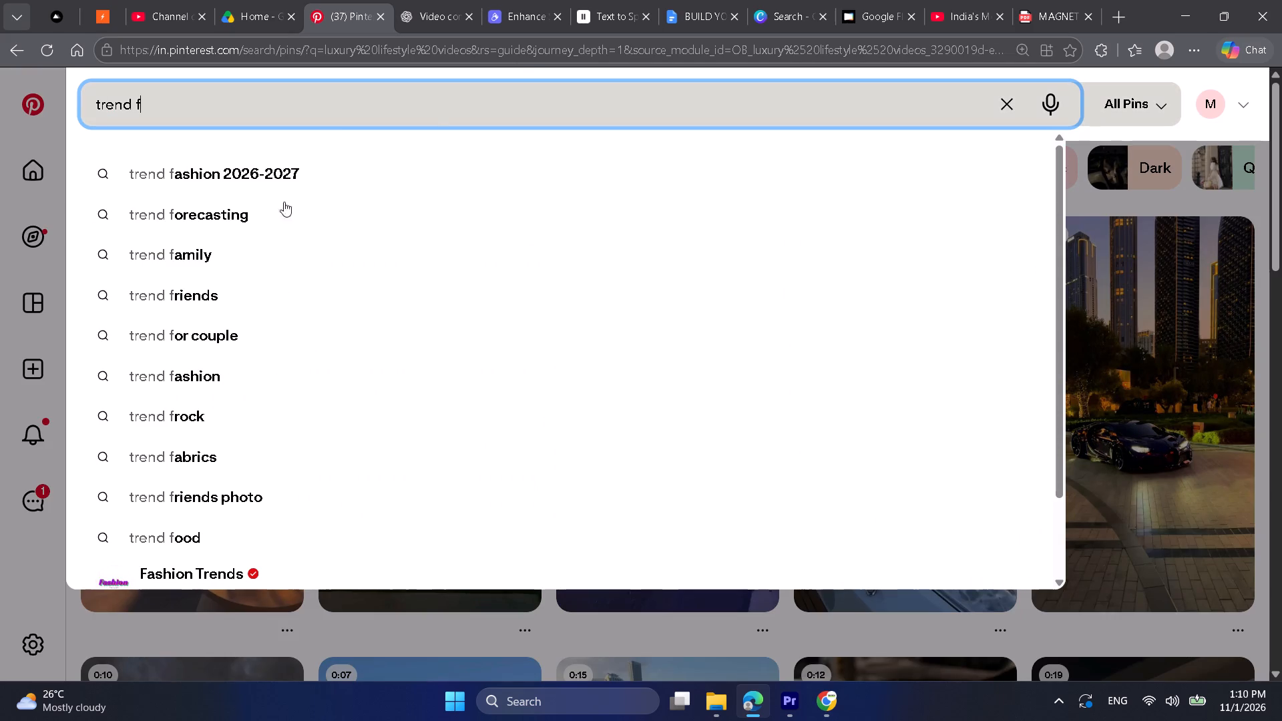
pyautogui.press('l')
pyautogui.press('BackSpace')
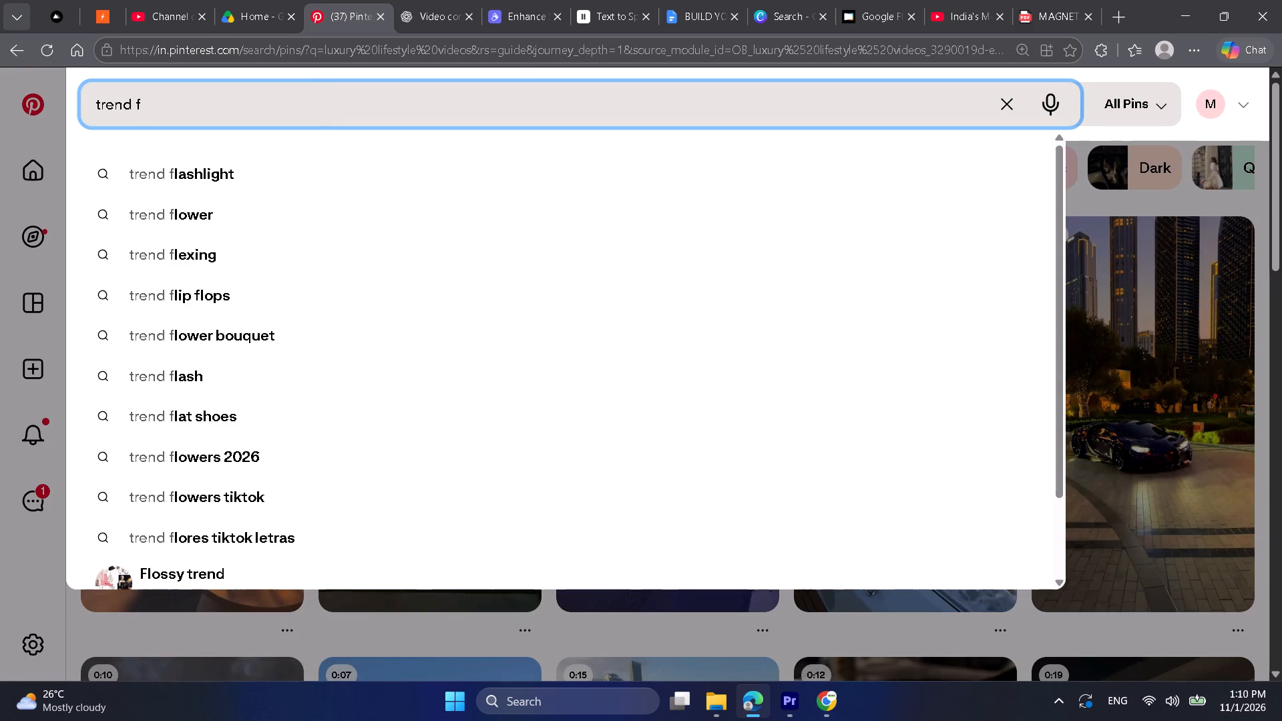
pyautogui.write('ollo')
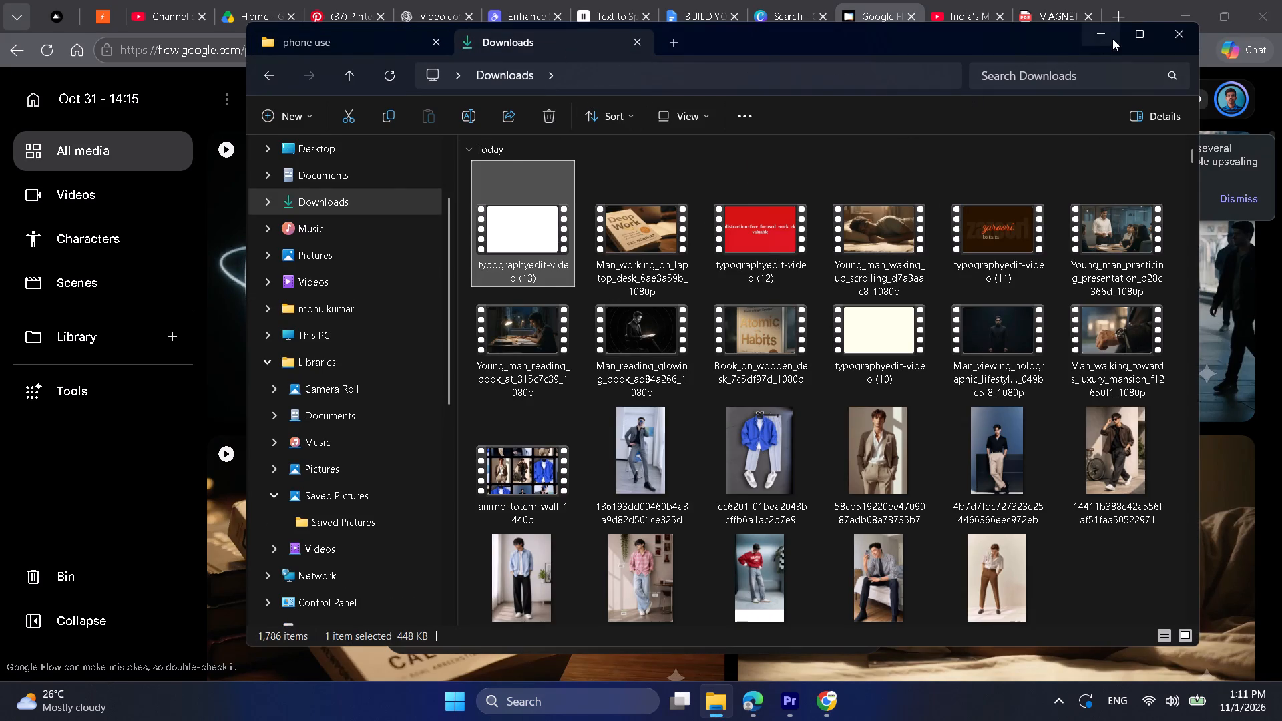
pyautogui.click(1105, 35)
# Switch to Premiere and play the edited sequence from before the one-minute mark to about 00:02:00 to review the cuts.
pyautogui.click(1181, 9)
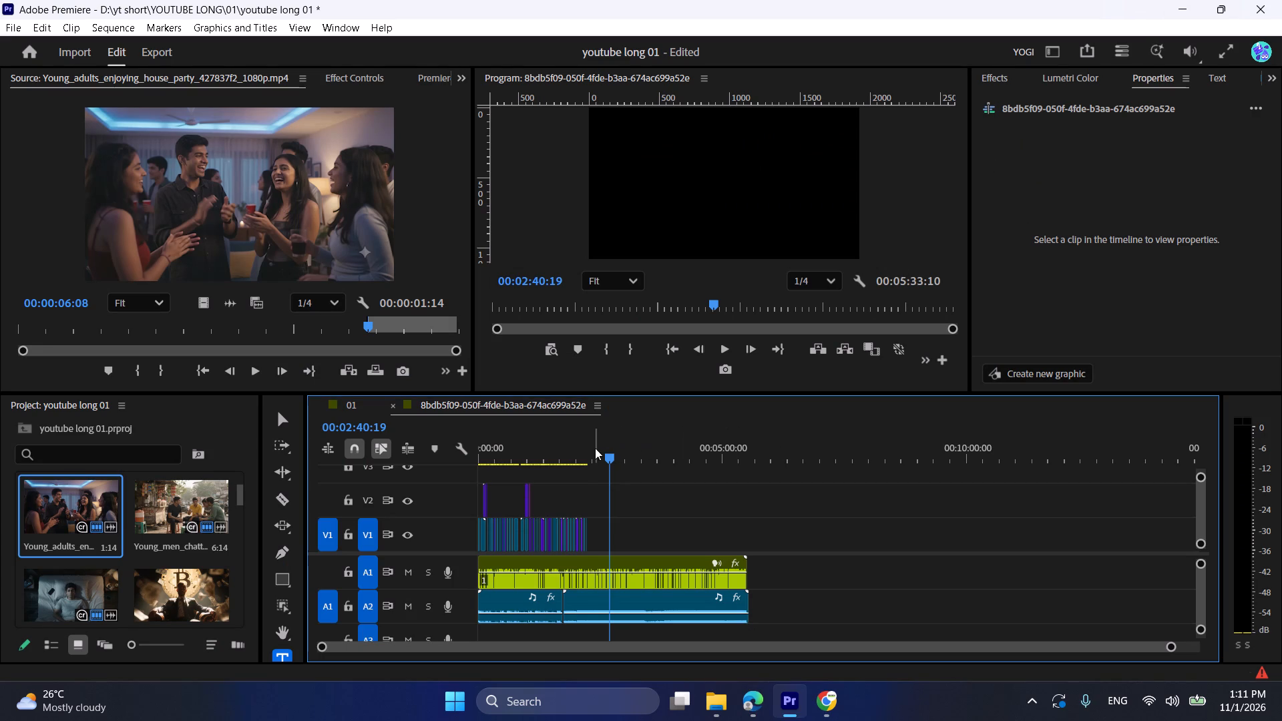
pyautogui.click(582, 442)
pyautogui.keyDown('alt'); pyautogui.scroll(6, 602, 483); pyautogui.keyUp('alt')
pyautogui.scroll(4, 602, 483)
pyautogui.keyDown('alt'); pyautogui.scroll(2, 602, 483); pyautogui.keyUp('alt')
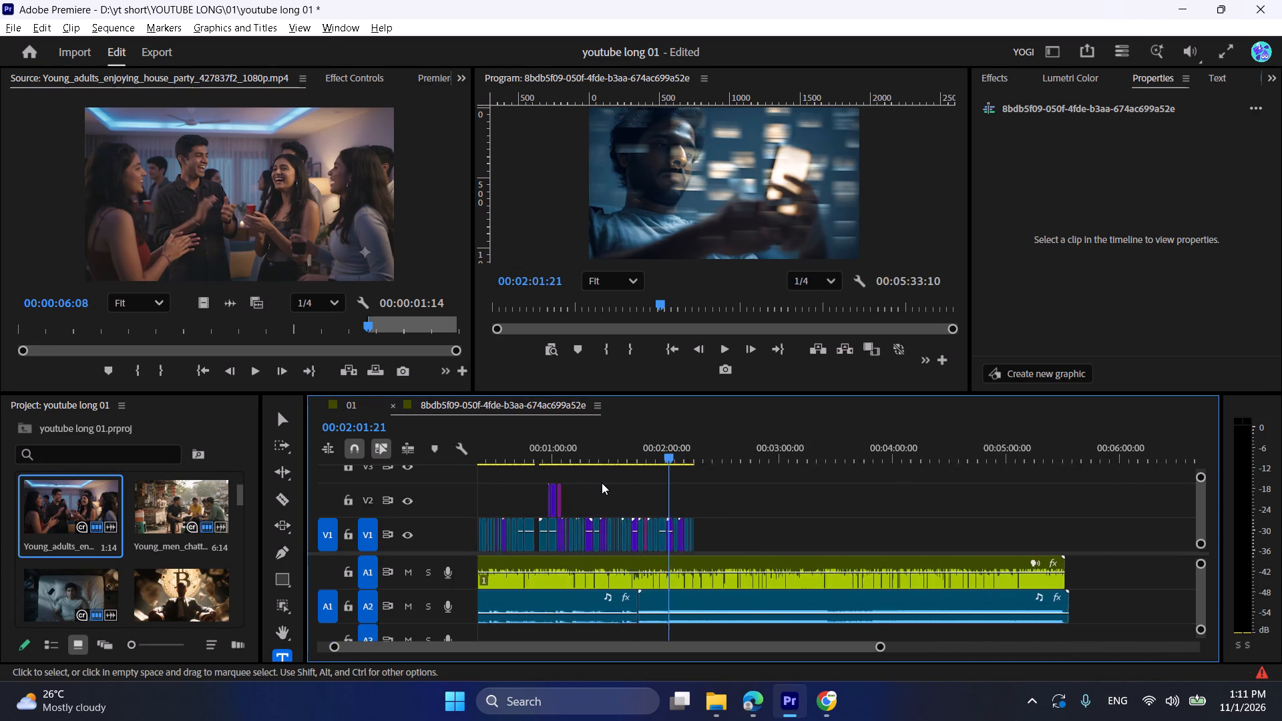
pyautogui.keyDown('alt'); pyautogui.scroll(5, 602, 483); pyautogui.keyUp('alt')
pyautogui.keyDown('alt'); pyautogui.scroll(-6, 602, 483); pyautogui.keyUp('alt')
pyautogui.scroll(2, 638, 489)
pyautogui.scroll(-1, 640, 489)
pyautogui.scroll(3, 641, 489)
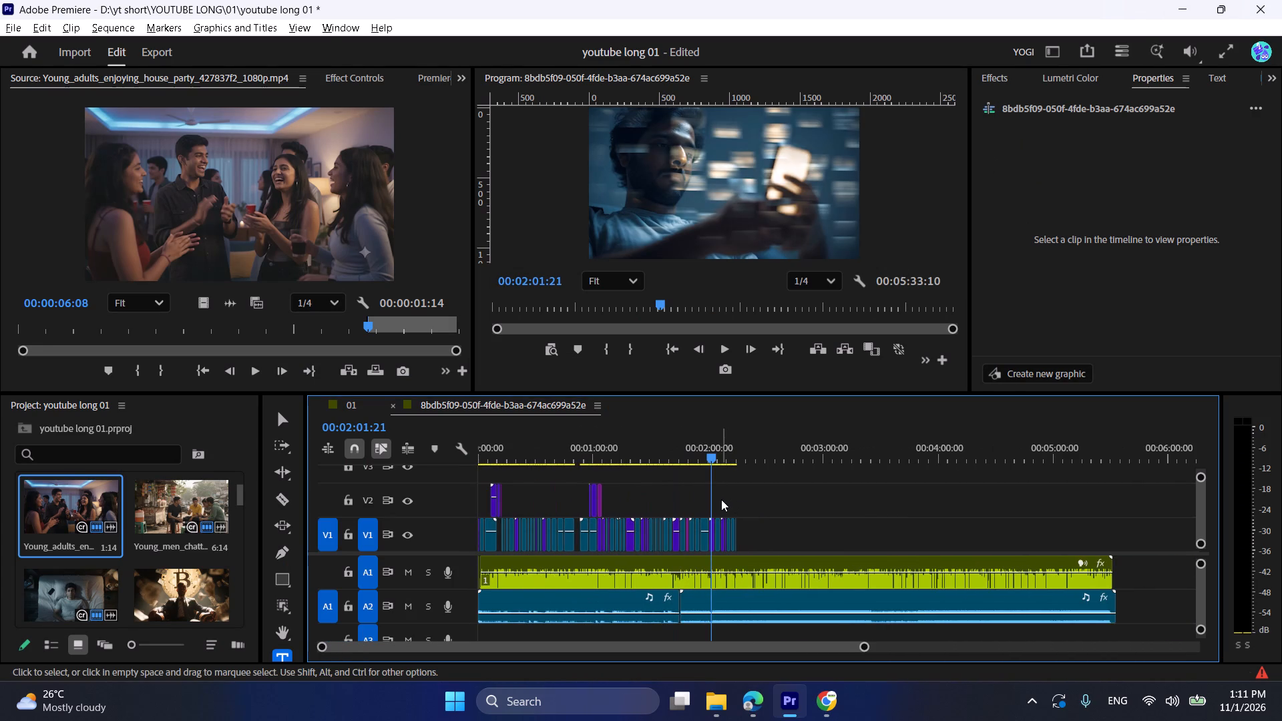
pyautogui.keyDown('alt'); pyautogui.scroll(4, 721, 499); pyautogui.keyUp('alt')
pyautogui.scroll(7, 721, 499)
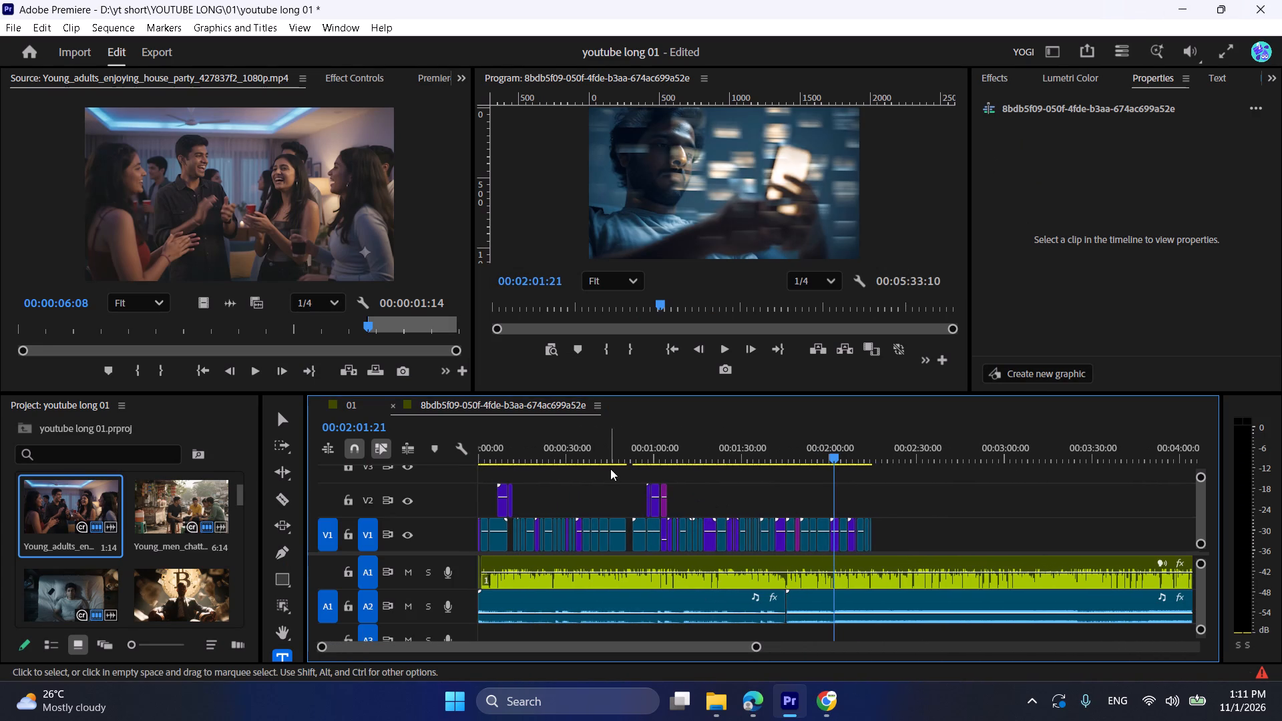
pyautogui.click(630, 459)
pyautogui.press('space')
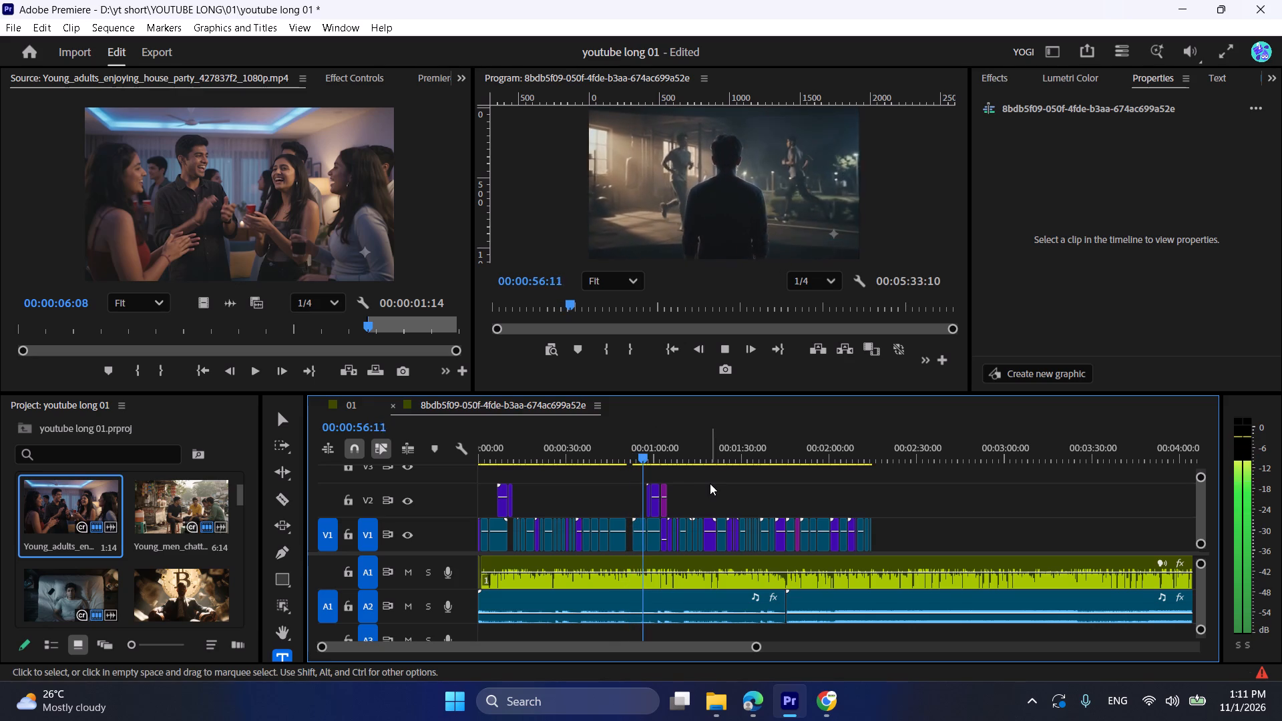
pyautogui.keyDown('alt'); pyautogui.scroll(-3, 719, 484); pyautogui.keyUp('alt')
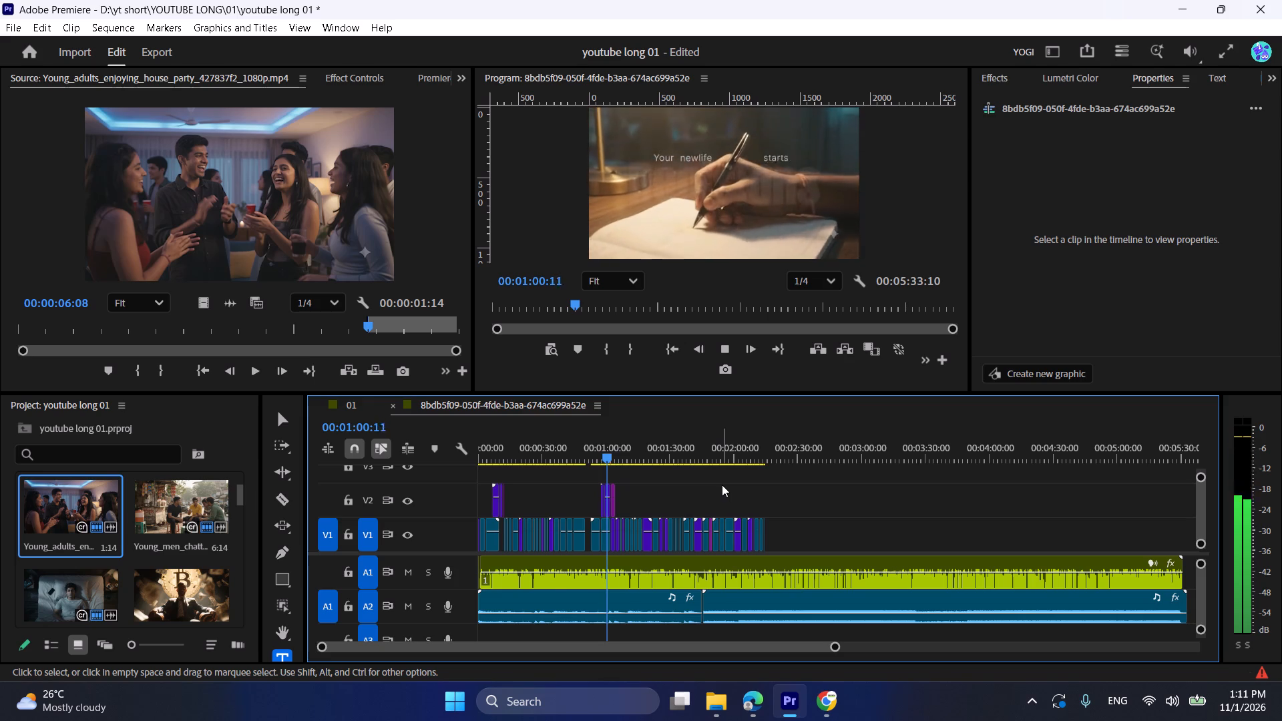
pyautogui.keyDown('alt'); pyautogui.scroll(-2, 722, 485); pyautogui.keyUp('alt')
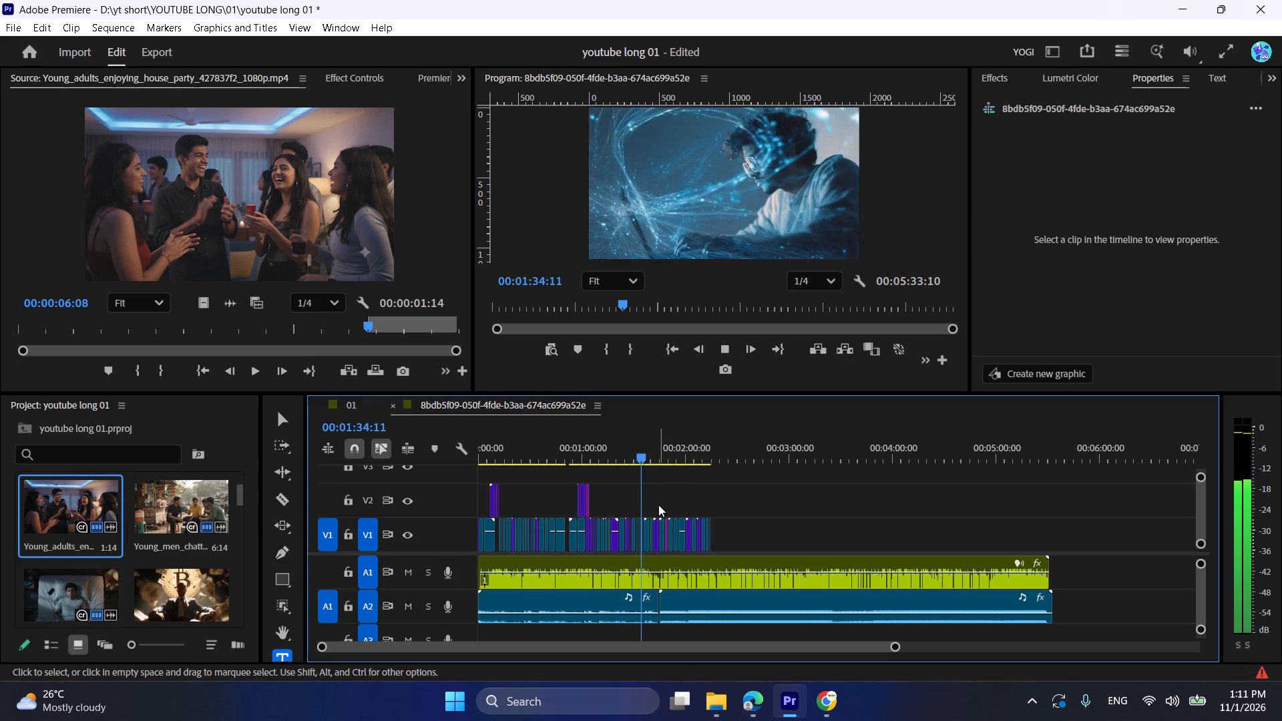
pyautogui.keyDown('alt'); pyautogui.scroll(3, 656, 501); pyautogui.keyUp('alt')
pyautogui.scroll(5, 656, 501)
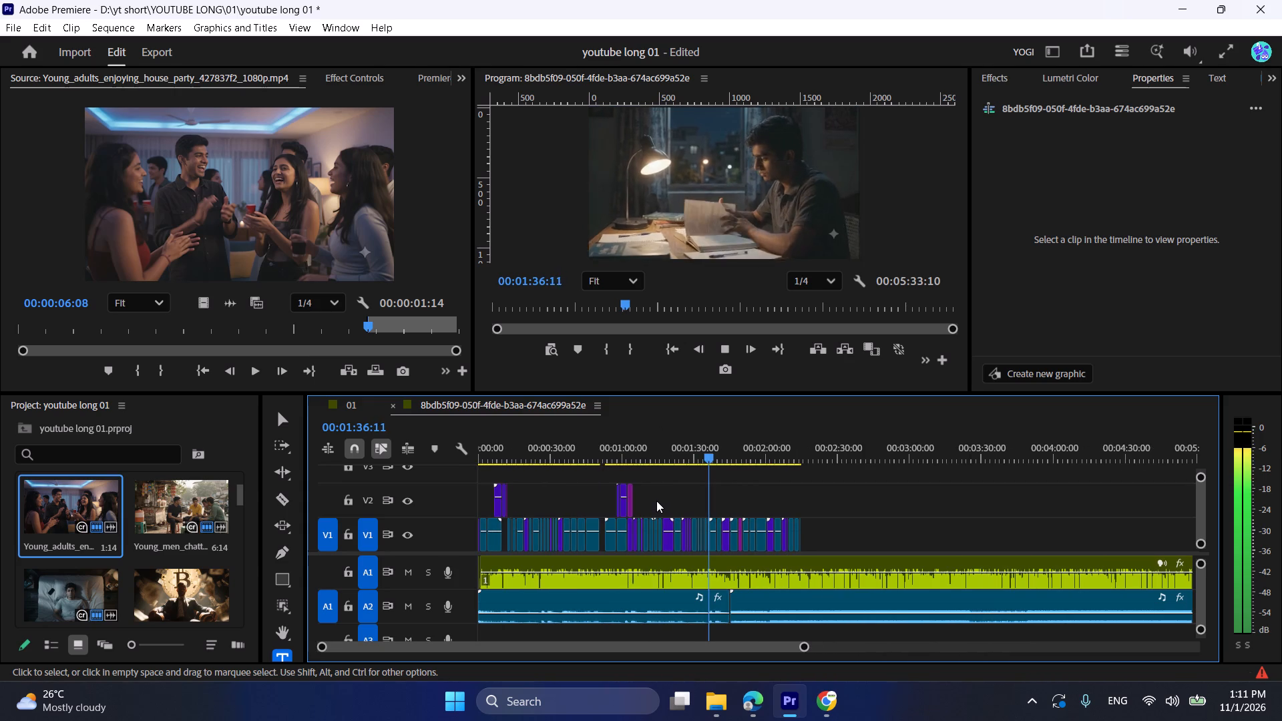
pyautogui.keyDown('alt'); pyautogui.scroll(2, 656, 501); pyautogui.keyUp('alt')
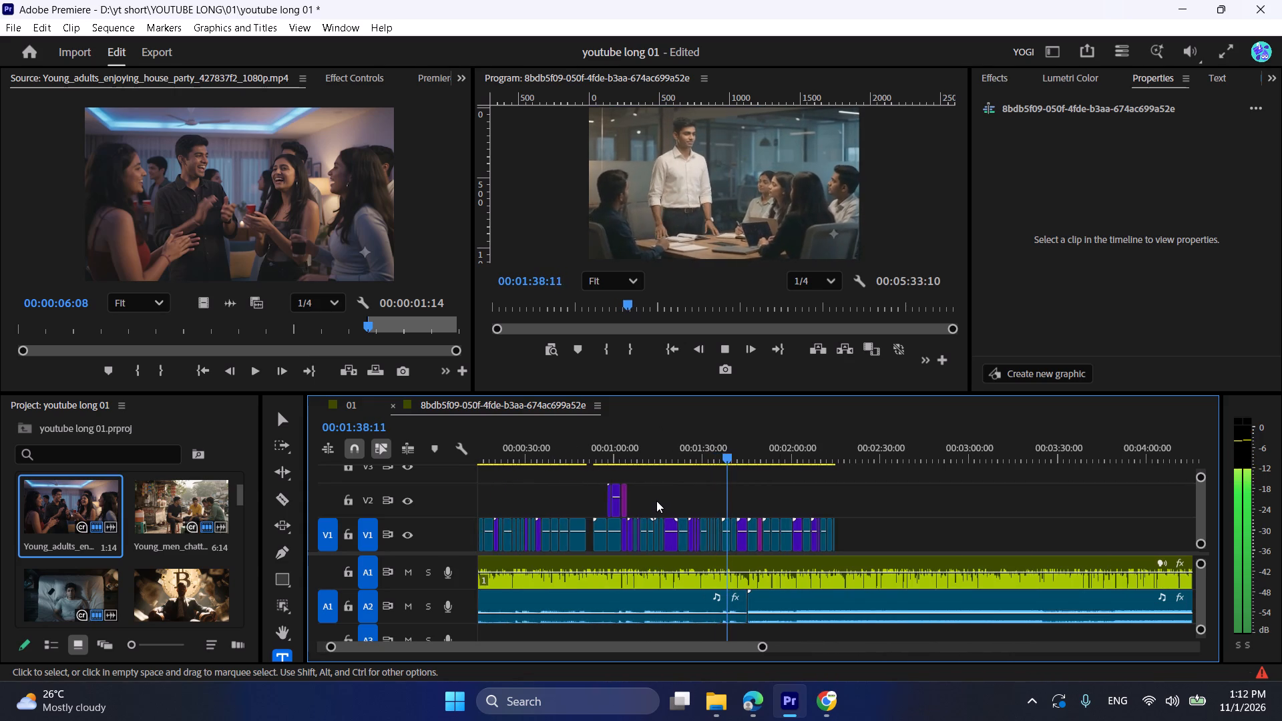
pyautogui.scroll(2, 656, 501)
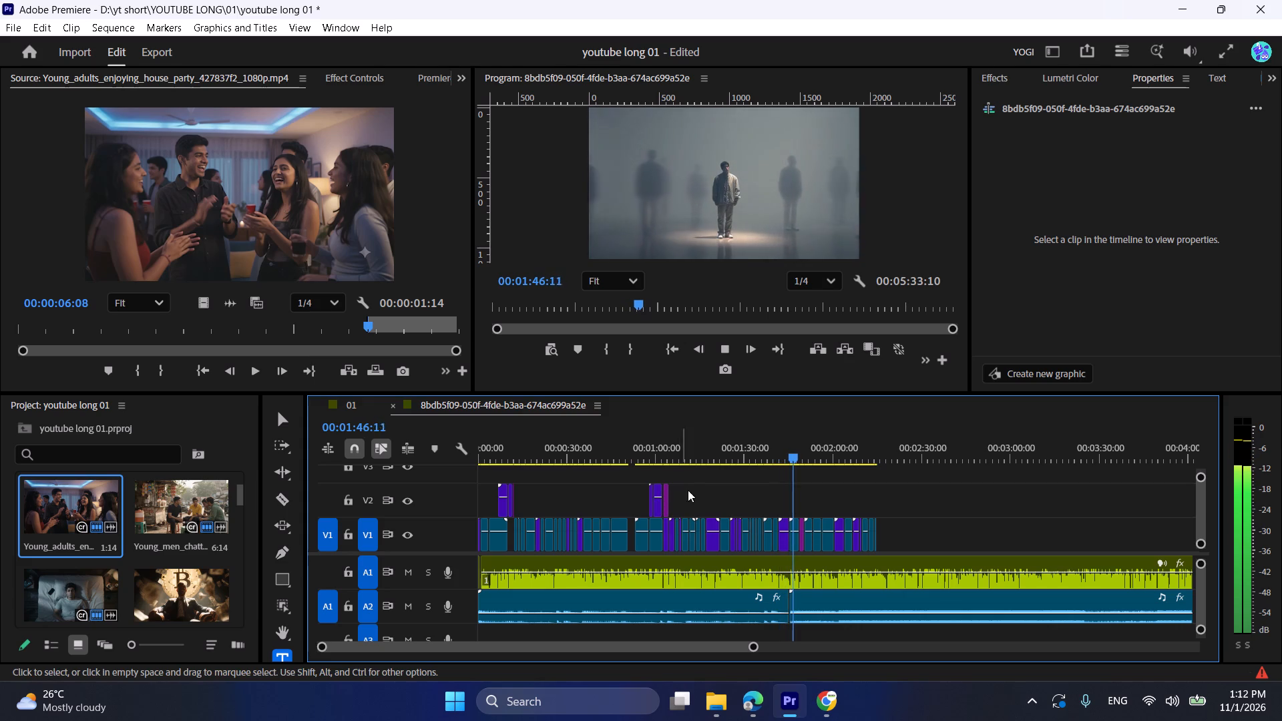
pyautogui.keyDown('alt'); pyautogui.scroll(3, 813, 505); pyautogui.keyUp('alt')
pyautogui.keyDown('alt'); pyautogui.scroll(-8, 817, 503); pyautogui.keyUp('alt')
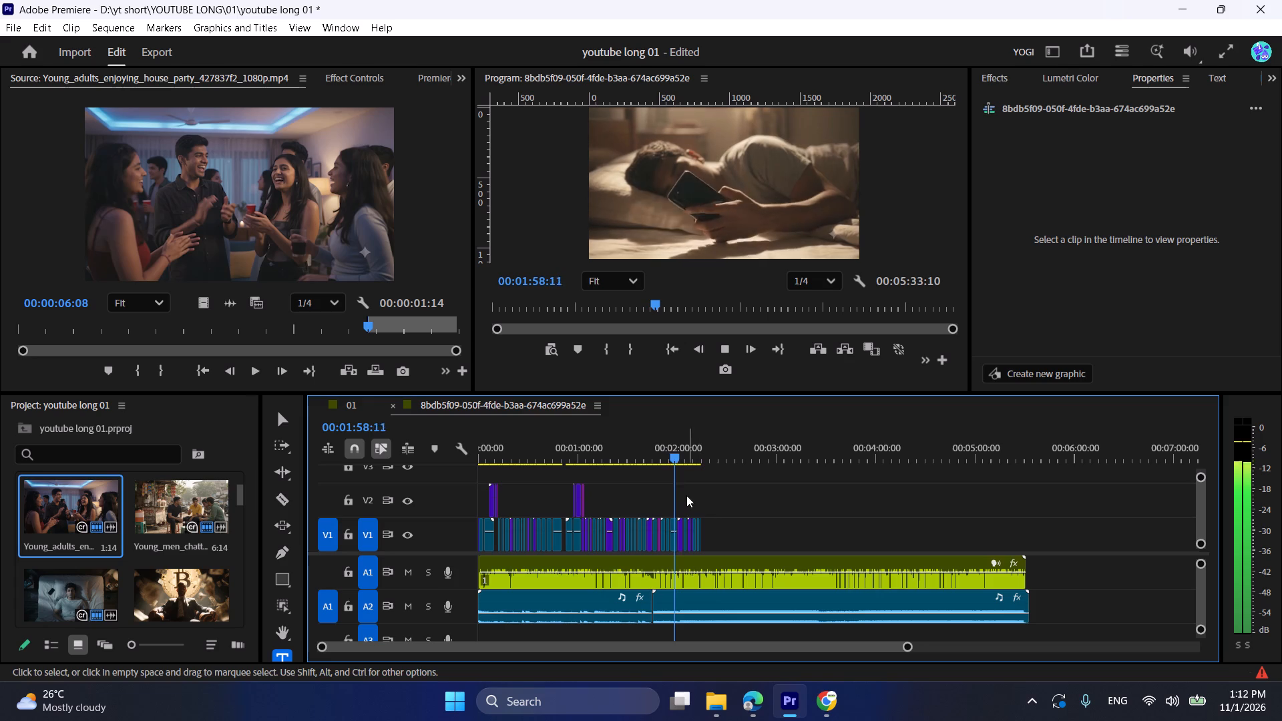
pyautogui.keyDown('alt'); pyautogui.scroll(12, 653, 491); pyautogui.keyUp('alt')
pyautogui.keyDown('alt'); pyautogui.scroll(-1, 696, 493); pyautogui.keyUp('alt')
pyautogui.keyDown('alt'); pyautogui.scroll(2, 696, 493); pyautogui.keyUp('alt')
pyautogui.press('space')
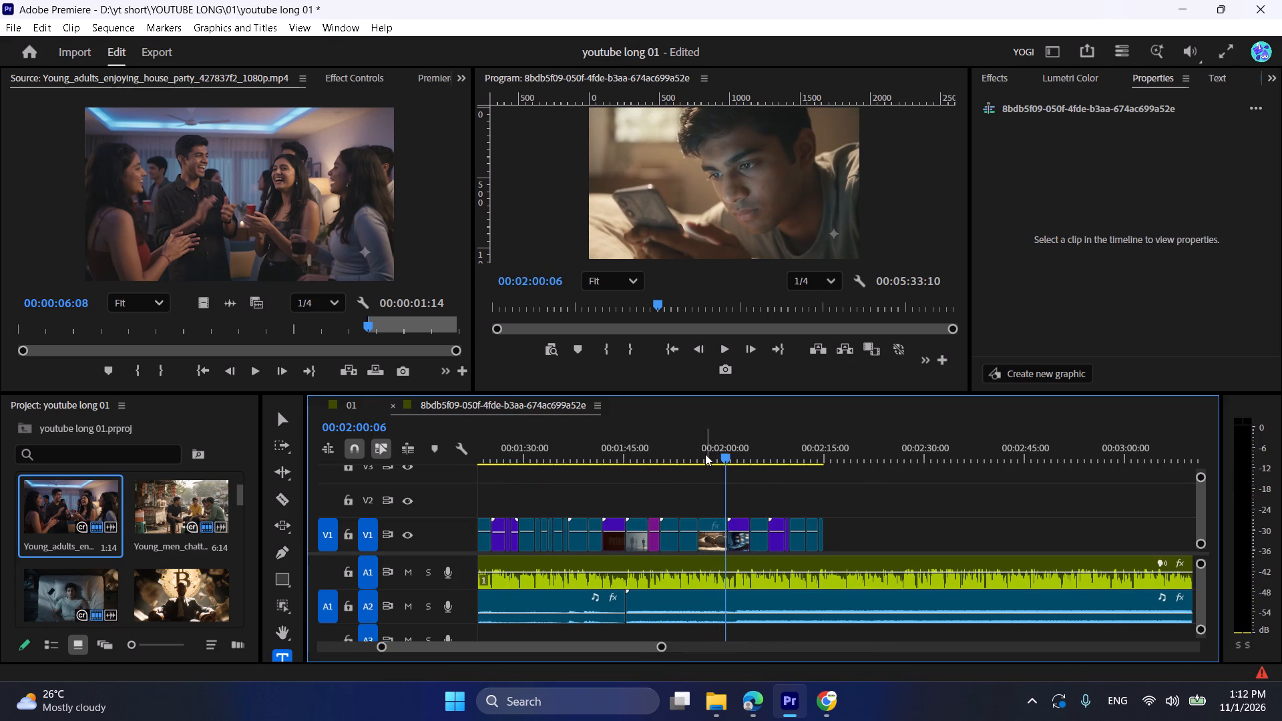
# Replay the section around 00:01:53 to 00:01:56 to examine the shot of the young man at the desk with a laptop.
pyautogui.click(705, 454)
pyautogui.press('space')
pyautogui.keyDown('alt'); pyautogui.scroll(4, 714, 484); pyautogui.keyUp('alt')
pyautogui.press('space')
pyautogui.click(665, 447)
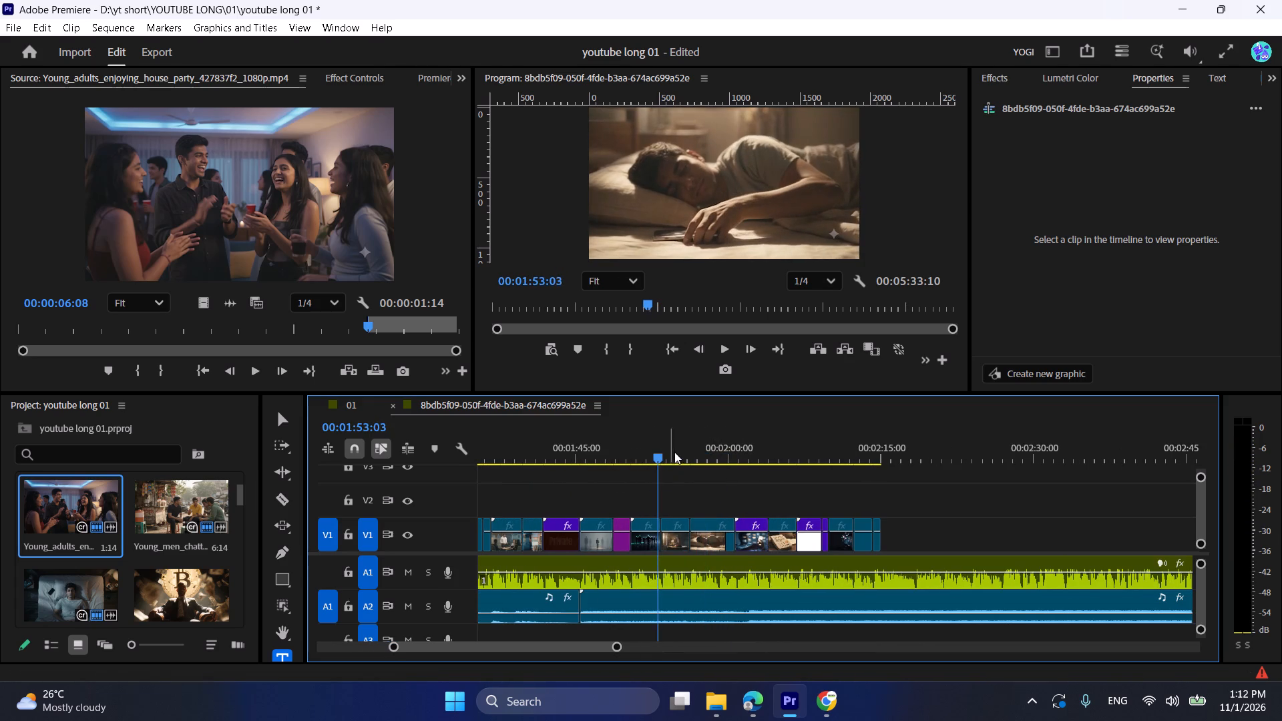
pyautogui.press('space')
pyautogui.keyDown('alt'); pyautogui.scroll(8, 687, 487); pyautogui.keyUp('alt')
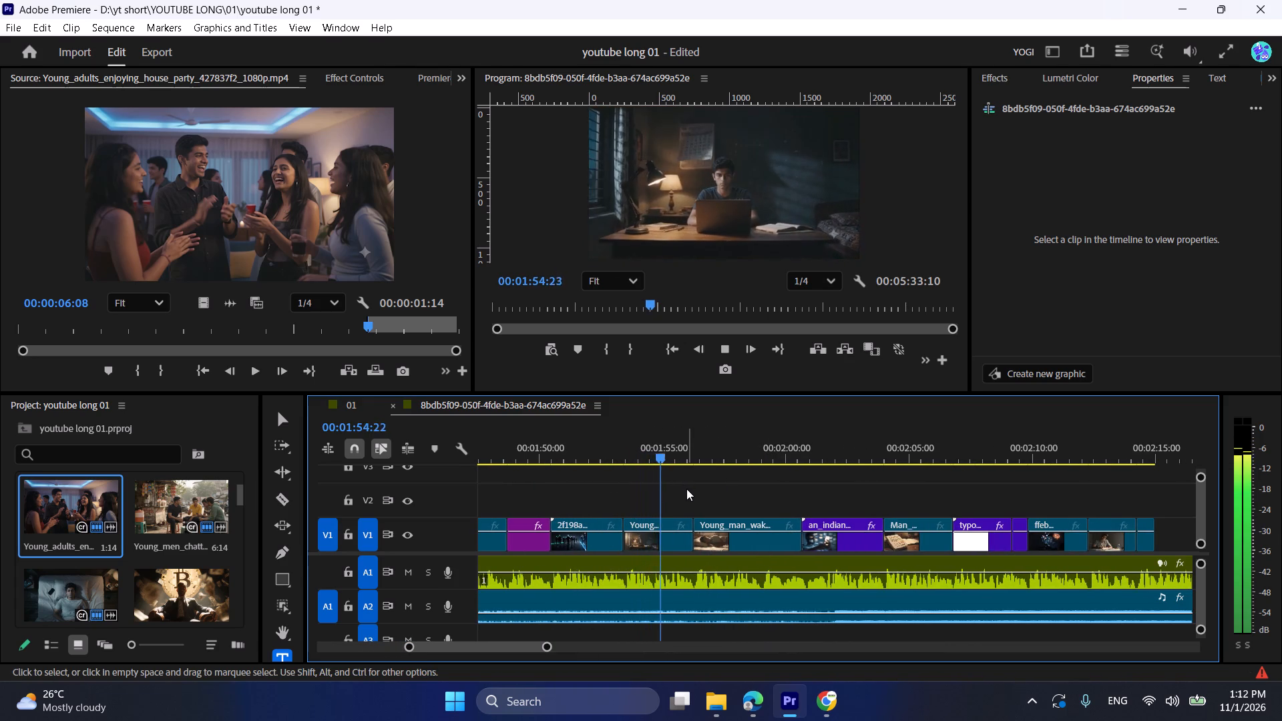
pyautogui.press('space')
pyautogui.press('space')
pyautogui.press('space')
pyautogui.press('space')
pyautogui.press('space')
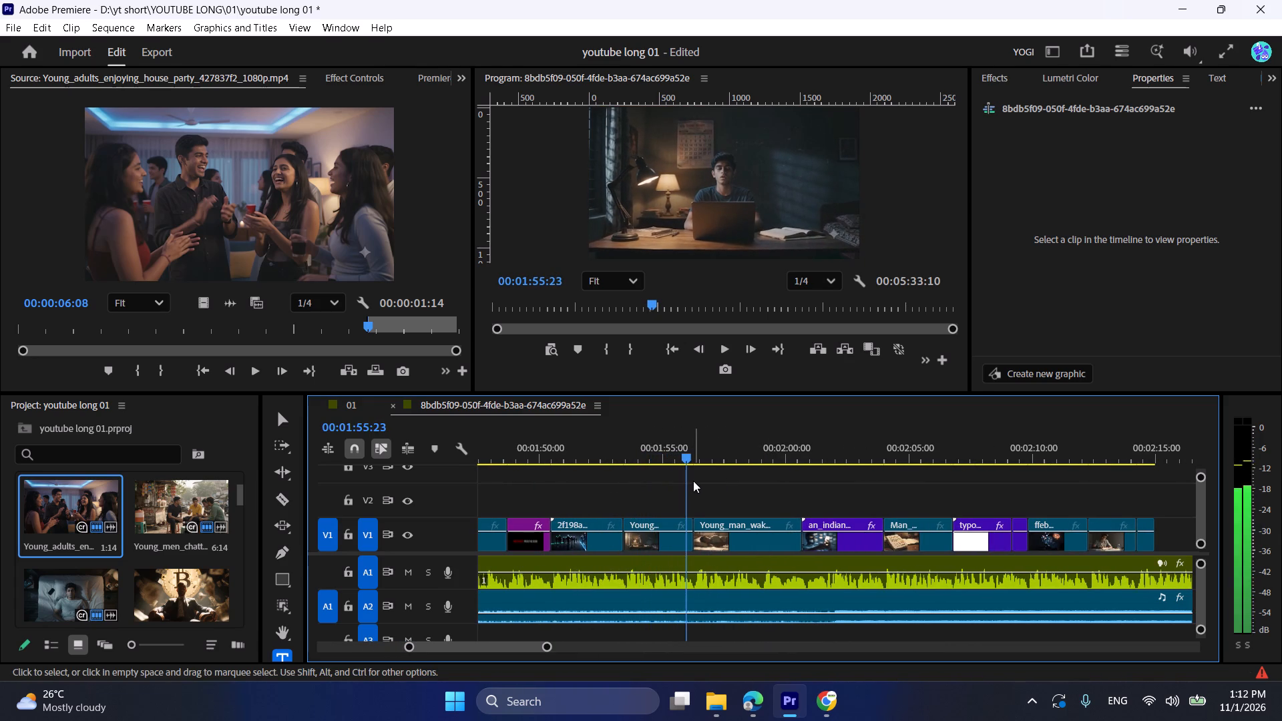
pyautogui.press('space')
pyautogui.press('space')
pyautogui.press('space')
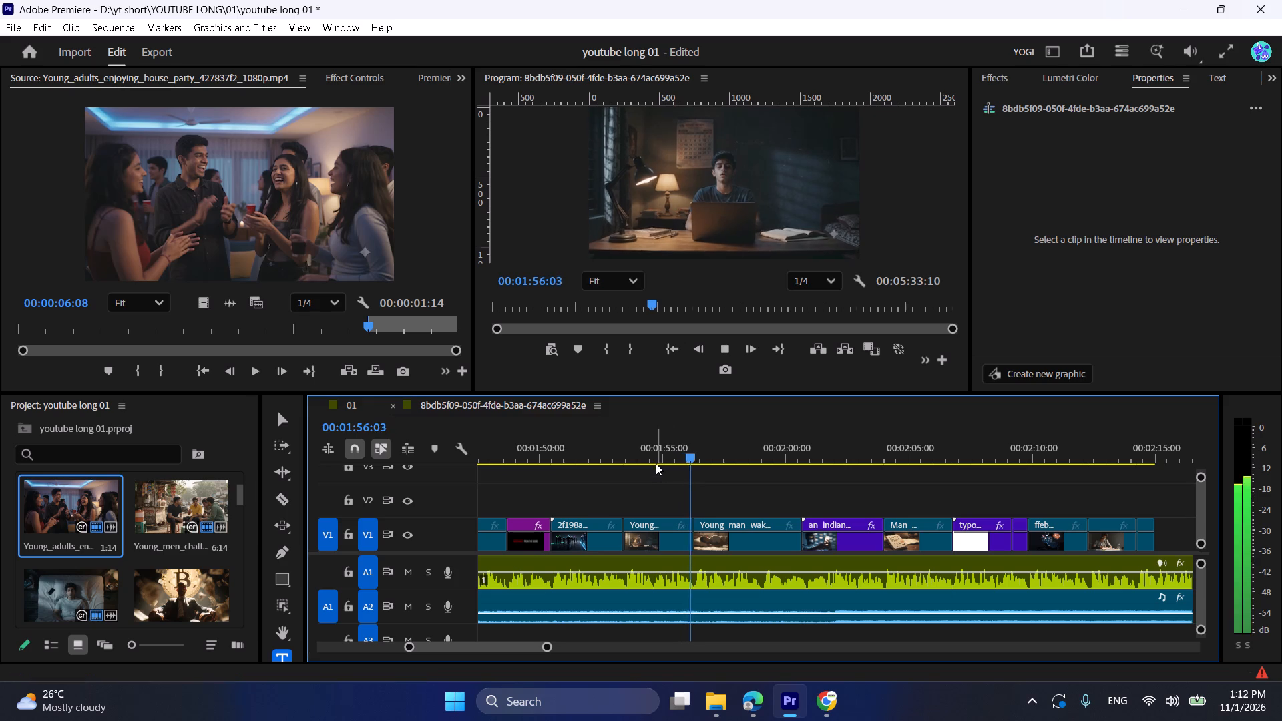
pyautogui.moveTo(656, 461); pyautogui.dragTo(646, 457)
pyautogui.keyDown('alt'); pyautogui.scroll(9, 662, 486); pyautogui.keyUp('alt')
pyautogui.press('space')
pyautogui.press('space')
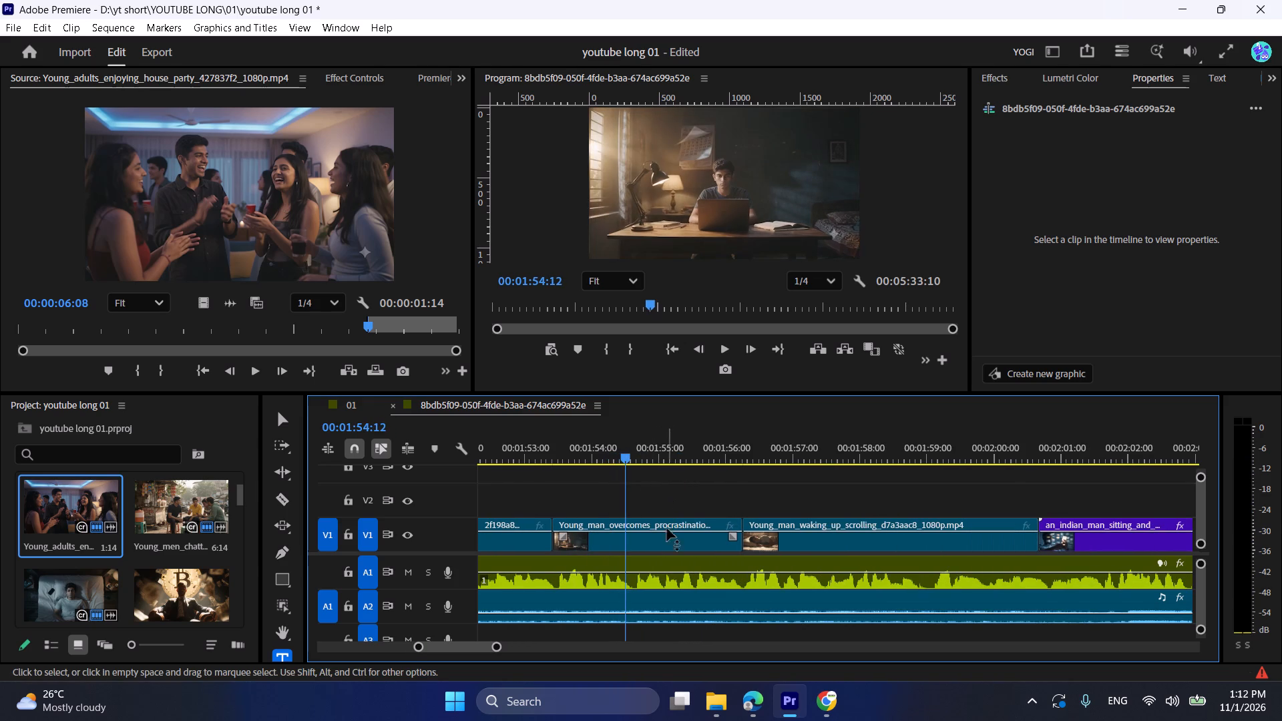
# Create a smooth object mask on the Young_man_overcomes_procrastination clip covering the desk, laptop, young man, books and lamp.
pyautogui.click(669, 536)
pyautogui.press('space')
pyautogui.press('space')
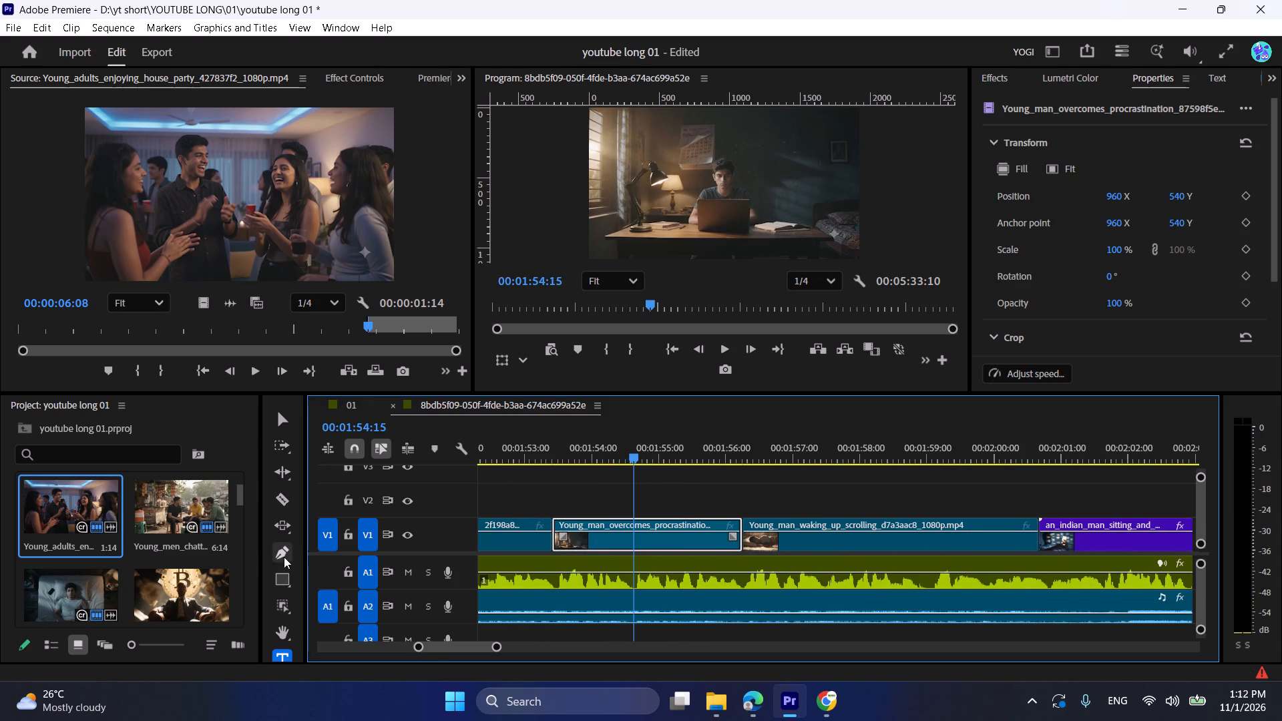
pyautogui.click(284, 606)
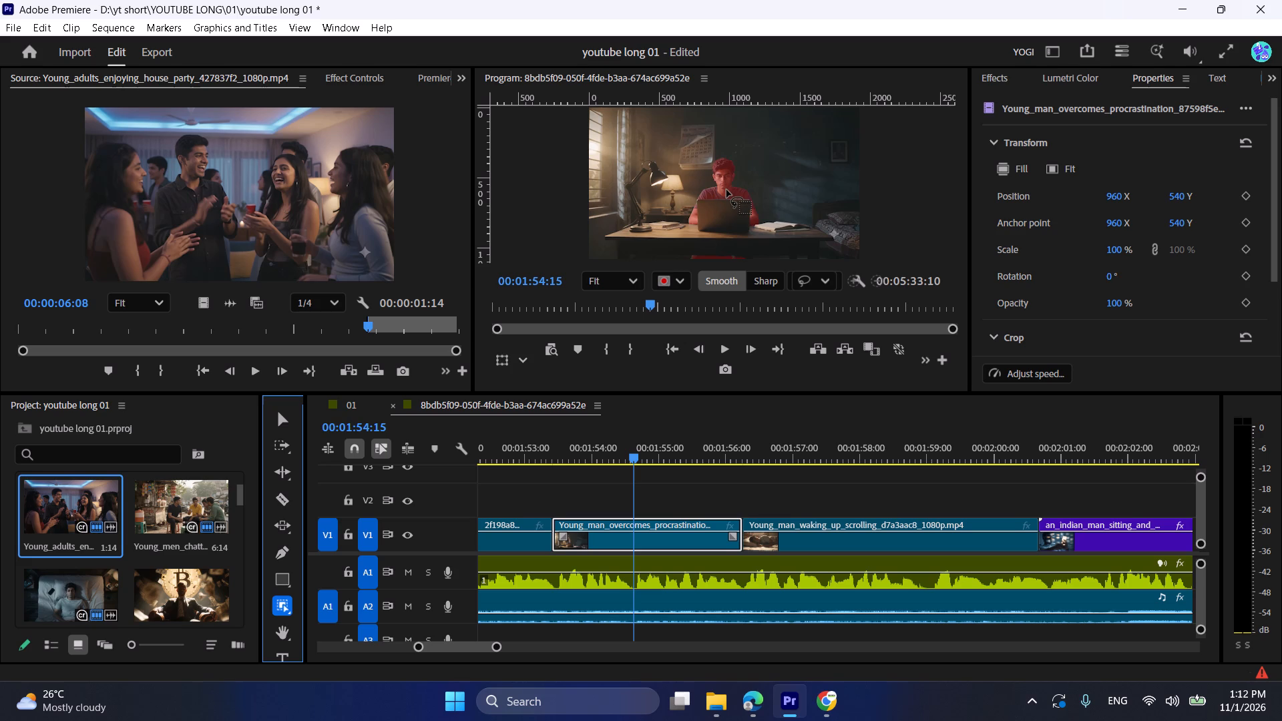
pyautogui.click(718, 237)
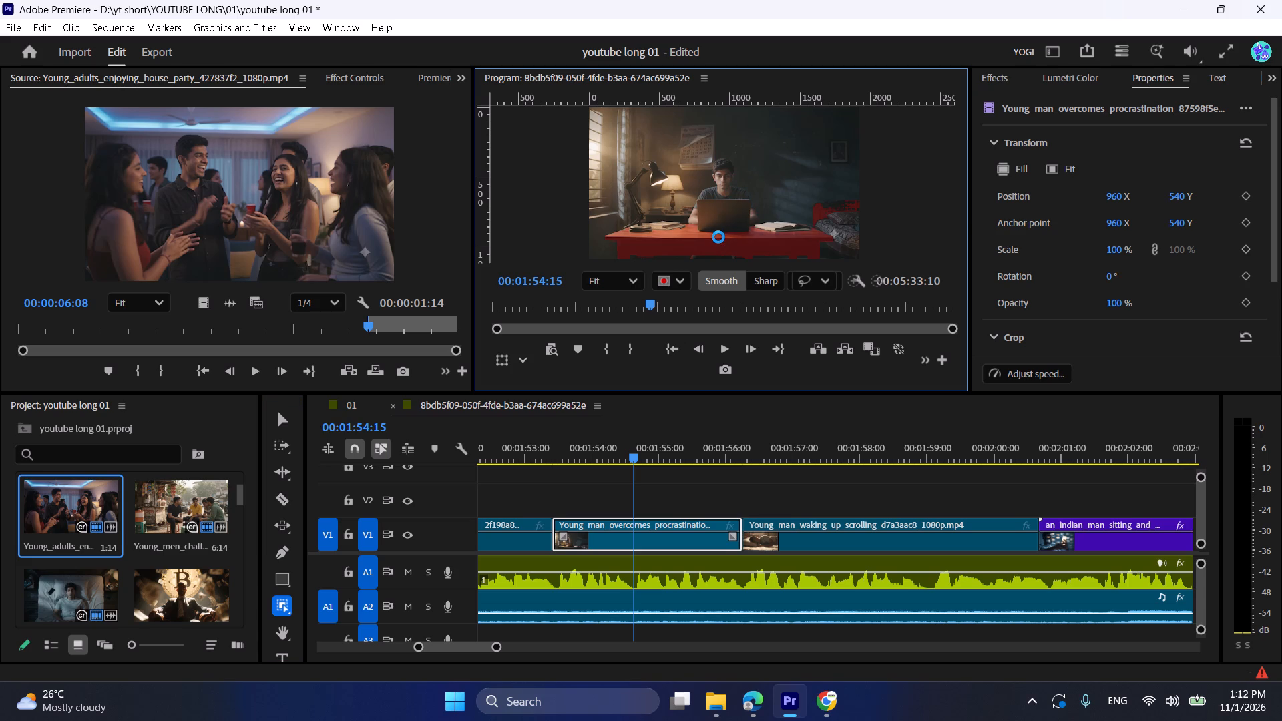
pyautogui.click(724, 216)
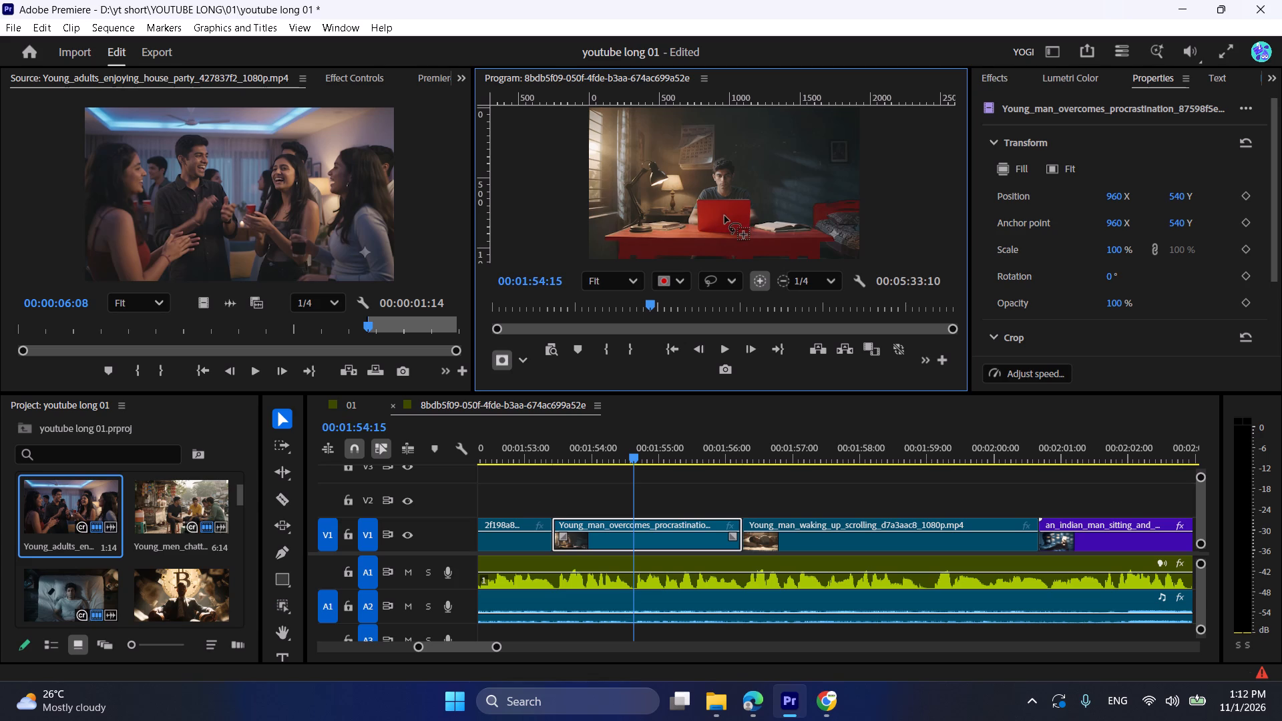
pyautogui.click(725, 189)
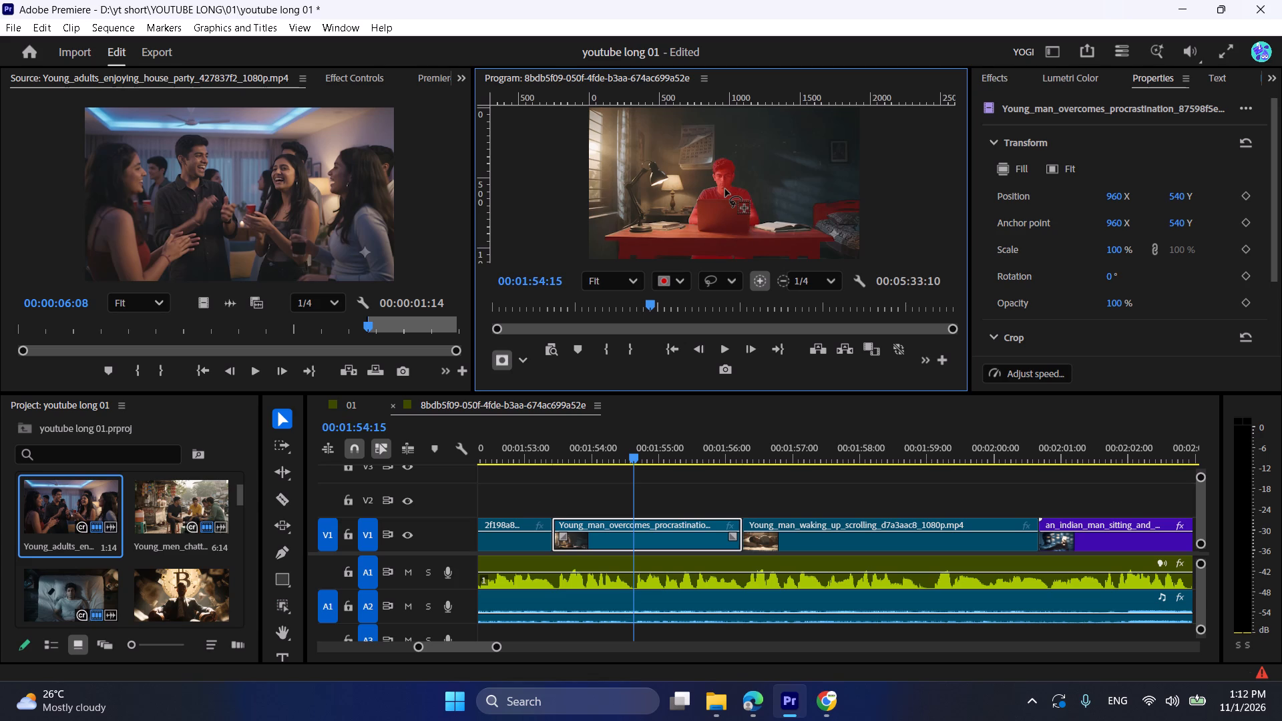
pyautogui.click(777, 226)
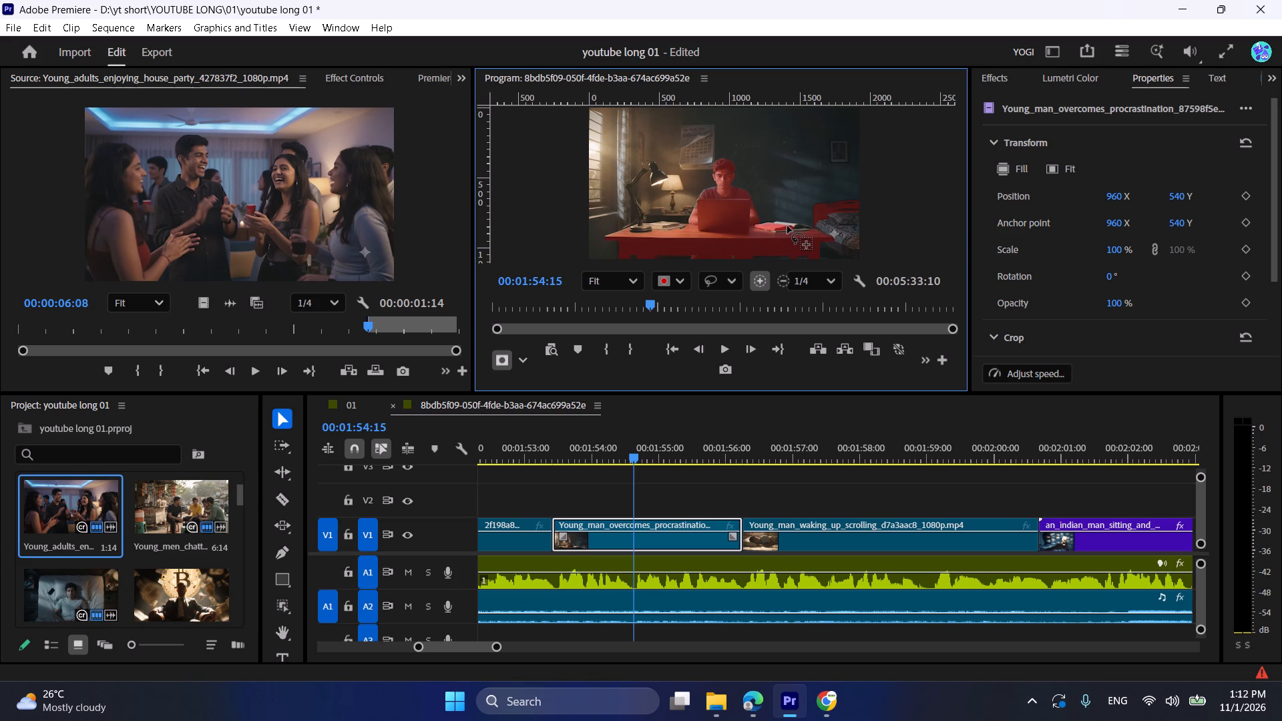
pyautogui.click(796, 226)
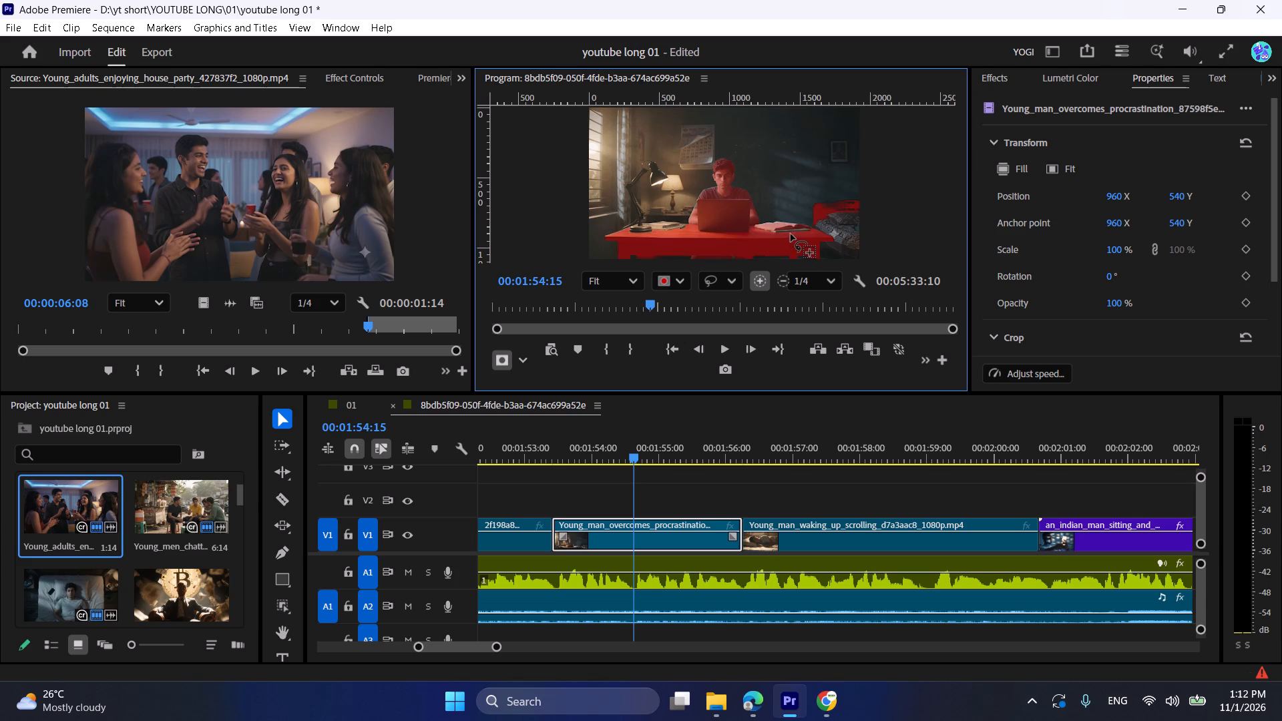
pyautogui.click(789, 230)
pyautogui.click(664, 226)
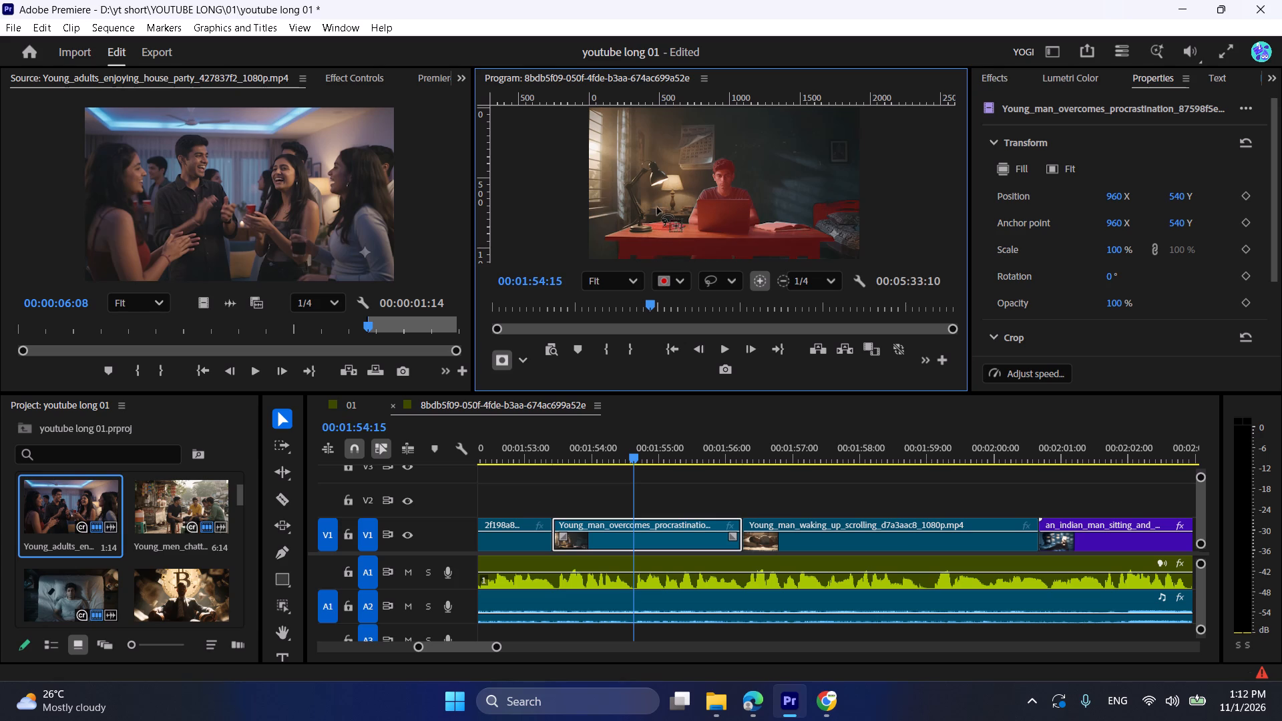
pyautogui.click(659, 174)
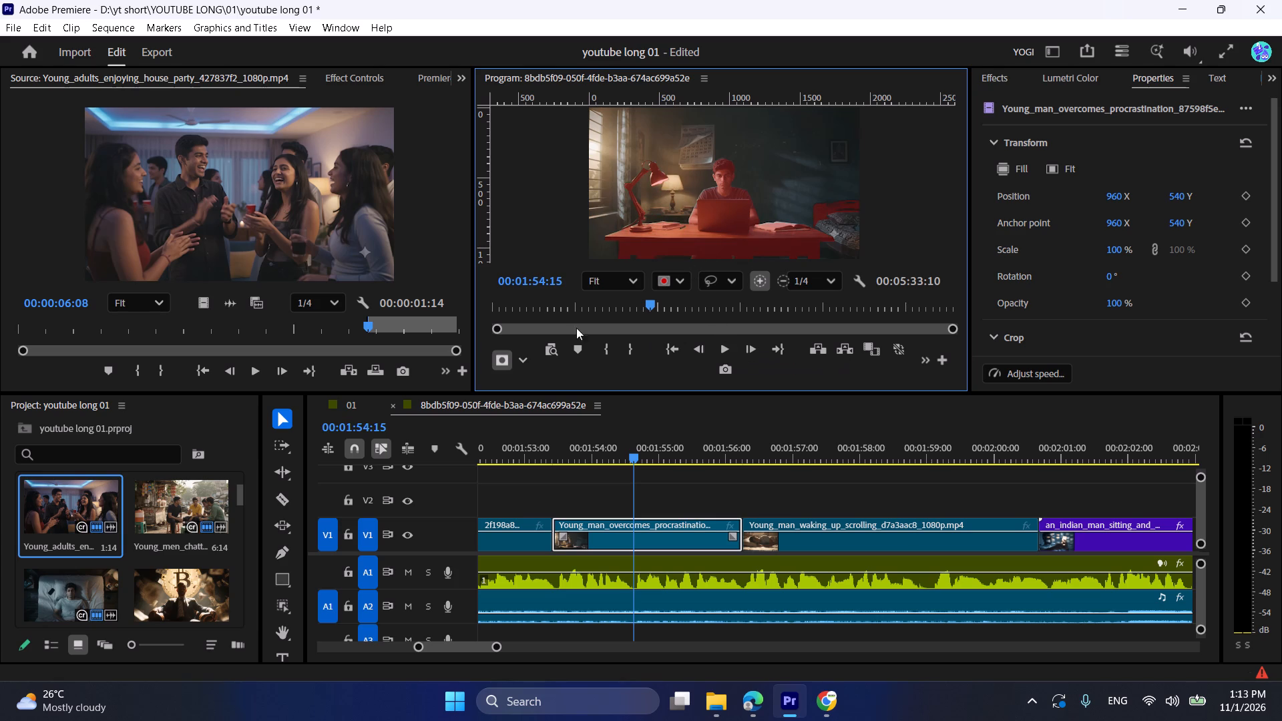
# Track the object mask forwards and backwards through the whole Young_man_overcomes_procrastination clip.
pyautogui.click(371, 81)
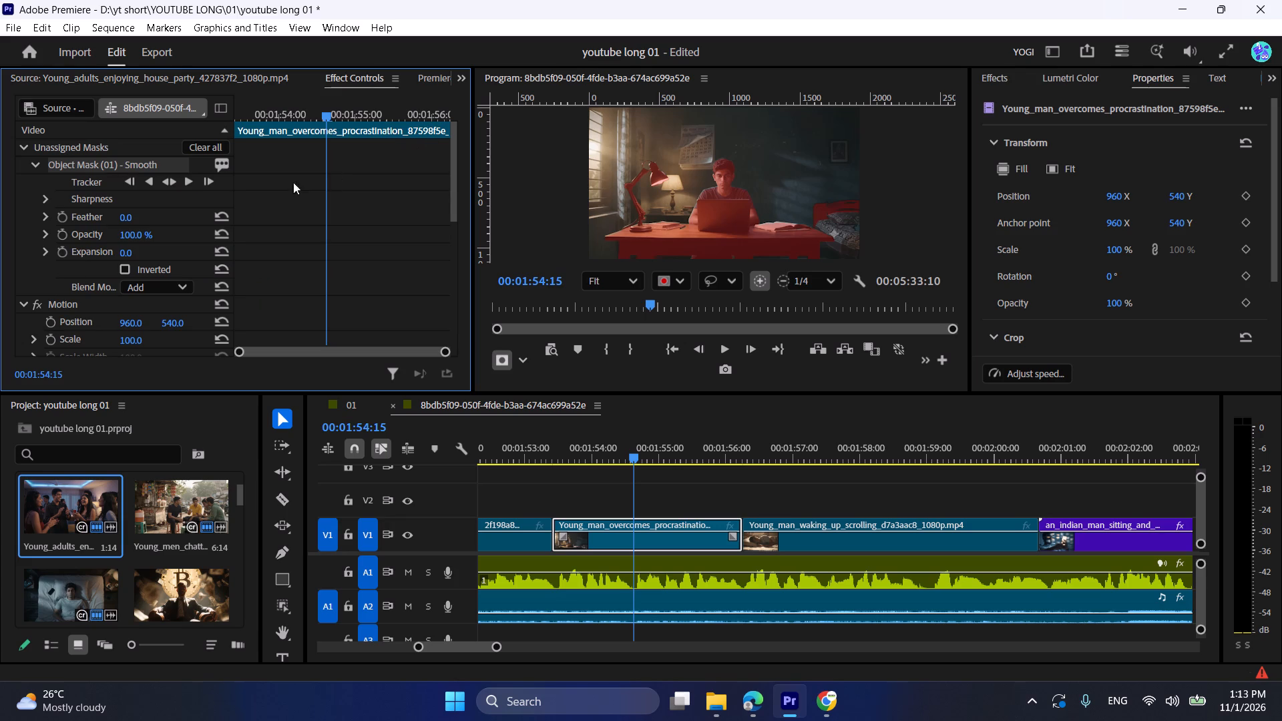
pyautogui.click(172, 181)
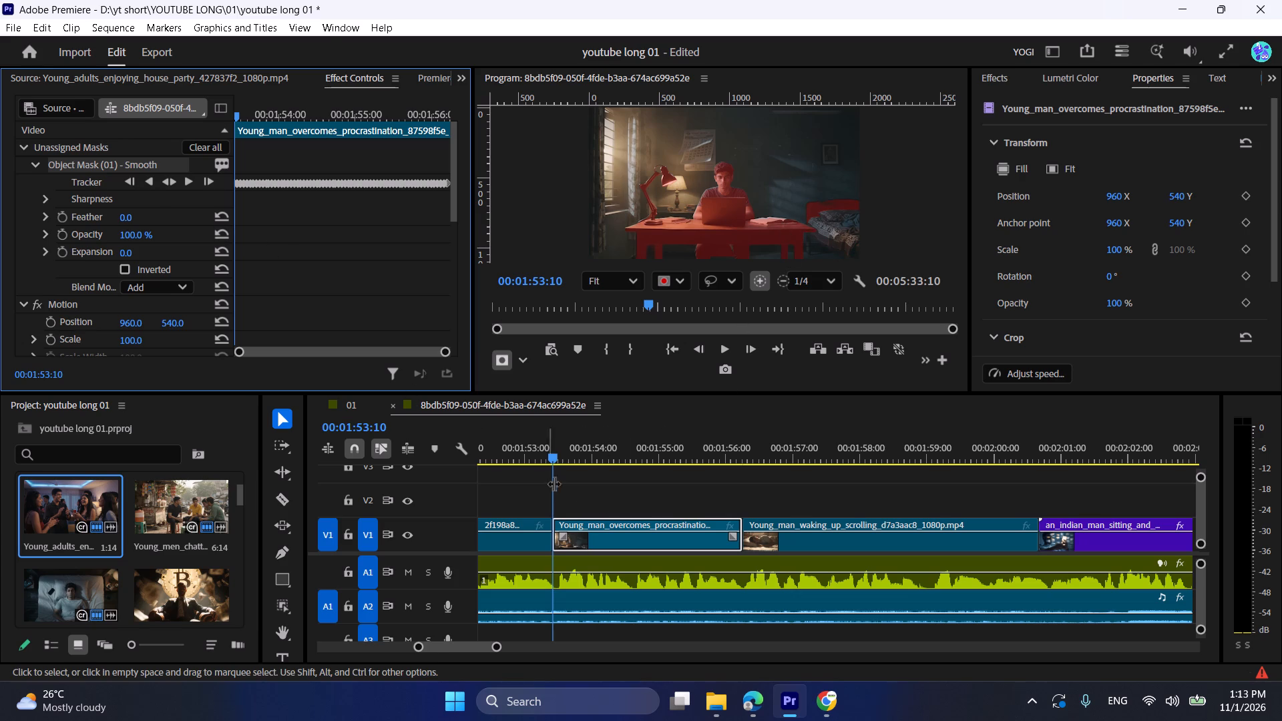
# Duplicate the Young_man_overcomes_procrastination clip onto V3 directly above the original and apply the object mask to the copy.
pyautogui.keyDown('alt'); pyautogui.moveTo(624, 520); pyautogui.dragTo(622, 467); pyautogui.keyUp('alt')
pyautogui.click(610, 473)
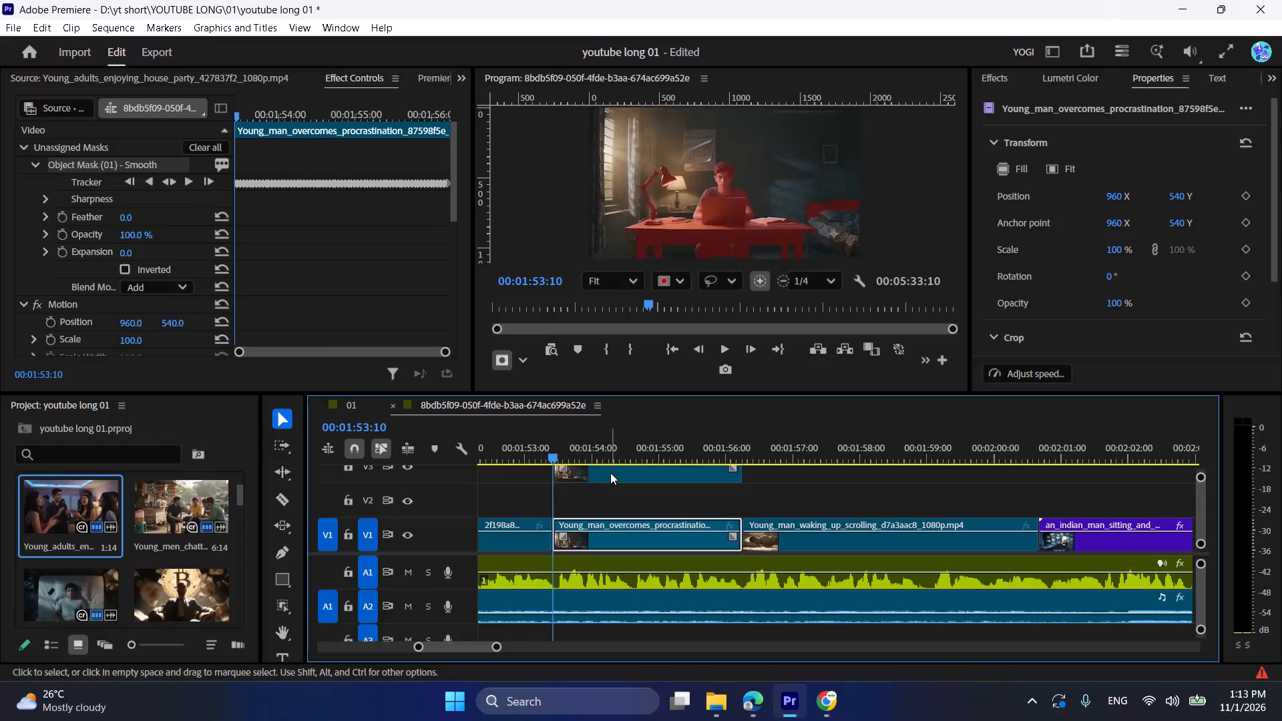
pyautogui.rightClick(157, 166)
pyautogui.click(180, 178)
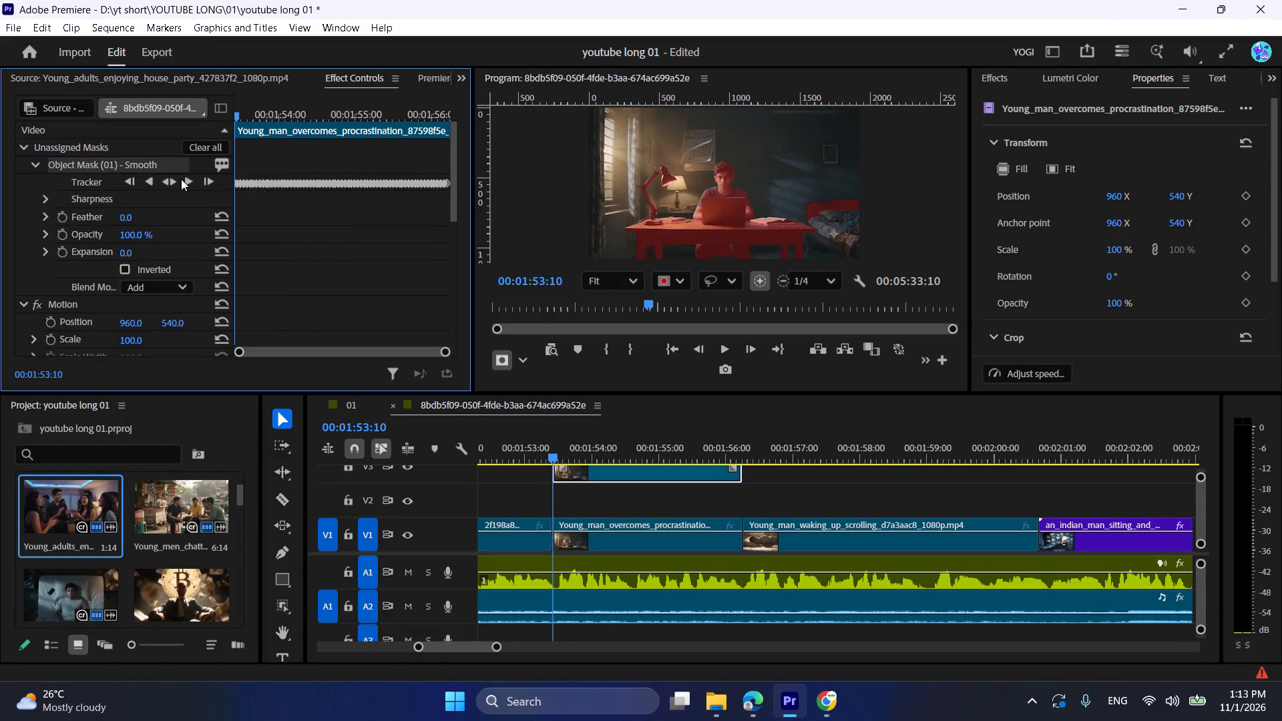
# Add the text title "DISTRACTED" over the desk shot at 00:01:53:10.
pyautogui.click(637, 506)
pyautogui.keyDown('alt'); pyautogui.scroll(-3, 637, 506); pyautogui.keyUp('alt')
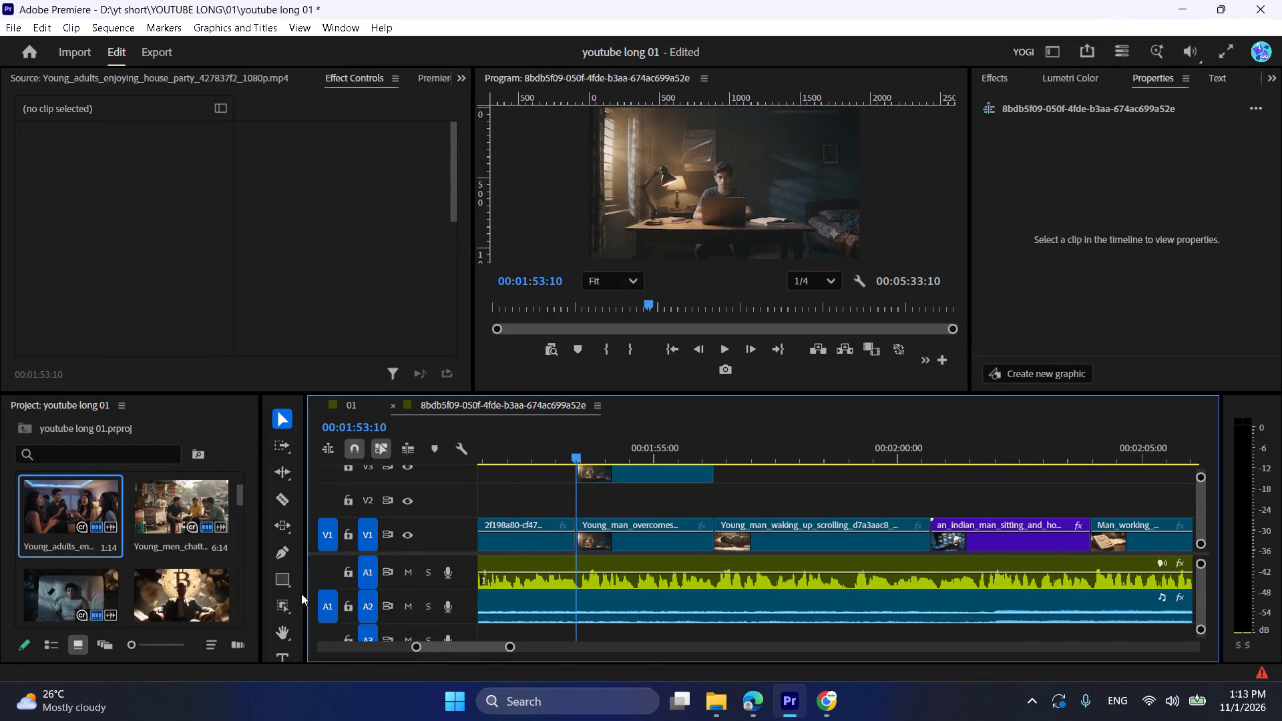
pyautogui.click(285, 664)
pyautogui.click(286, 653)
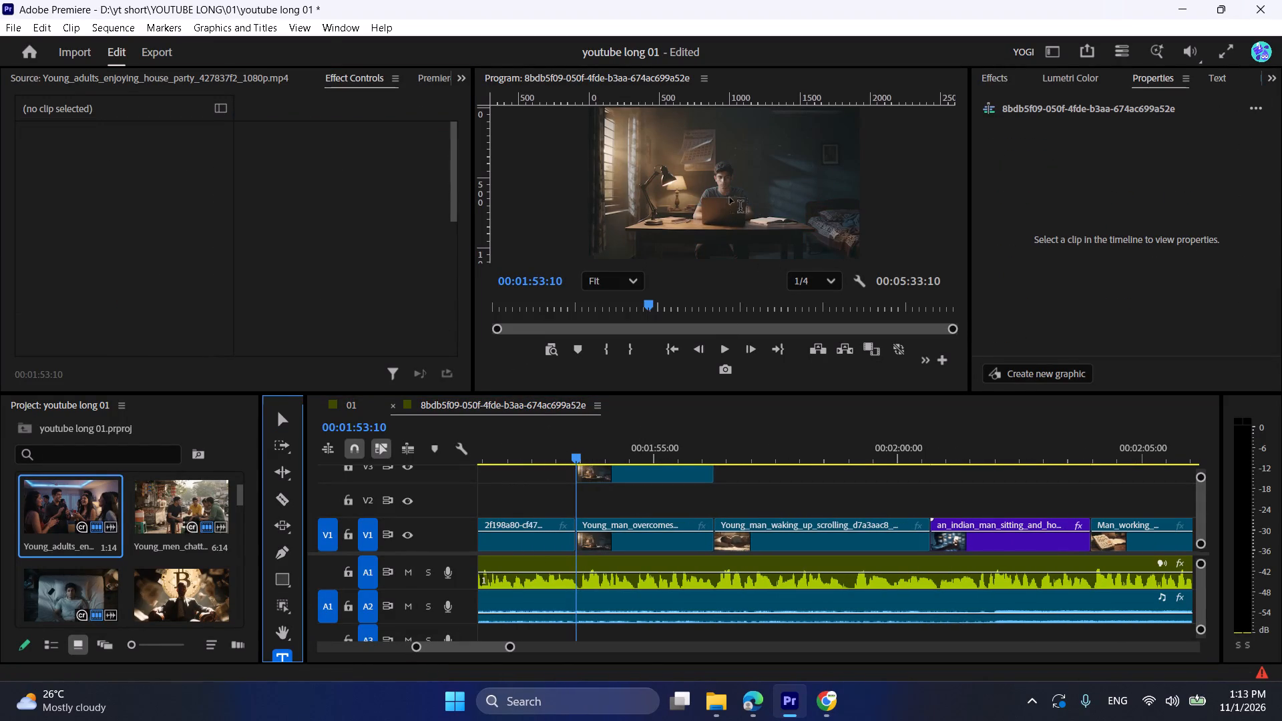
pyautogui.click(692, 183)
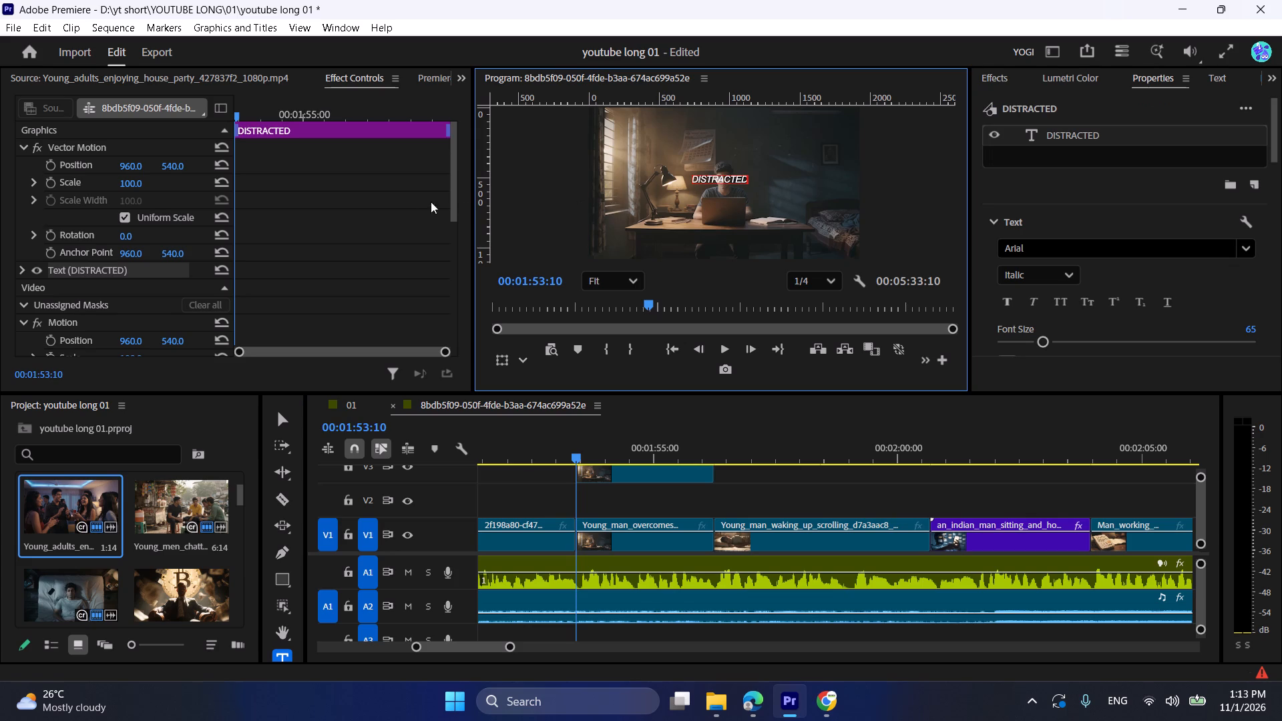
pyautogui.click(282, 413)
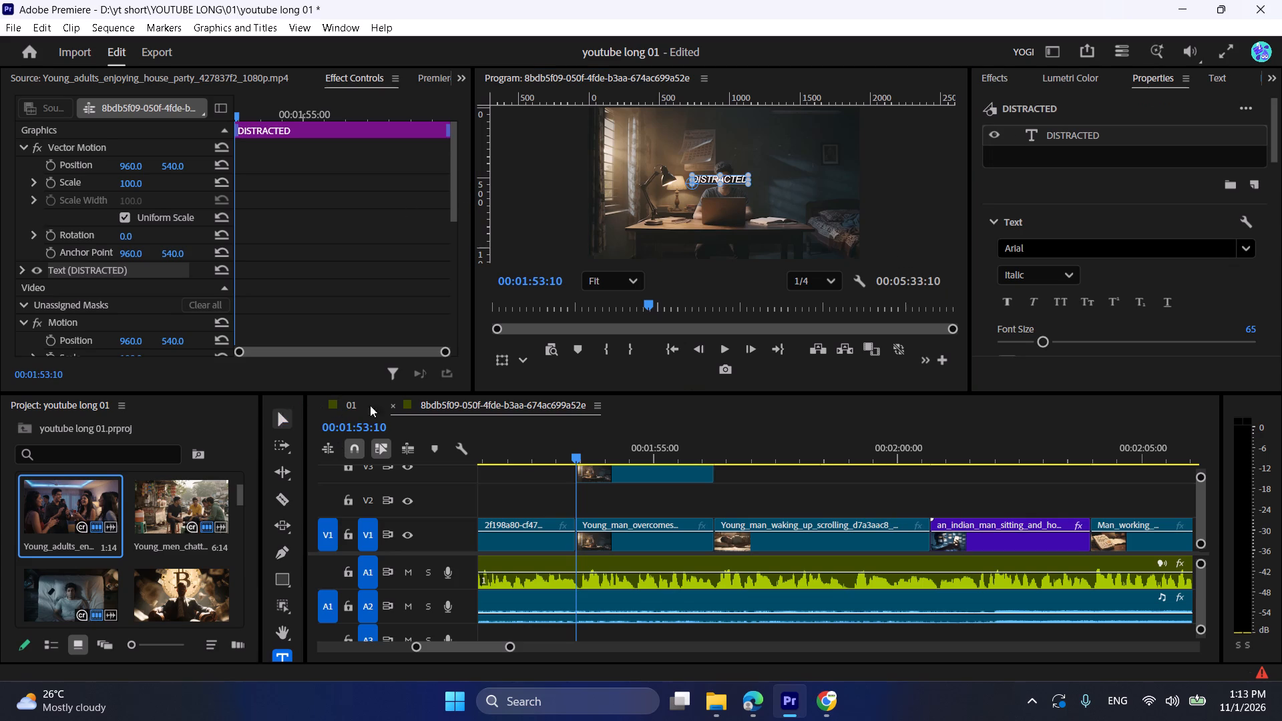
# Set the DISTRACTED title's font style to Arial Bold and its font size to 194.
pyautogui.click(1032, 248)
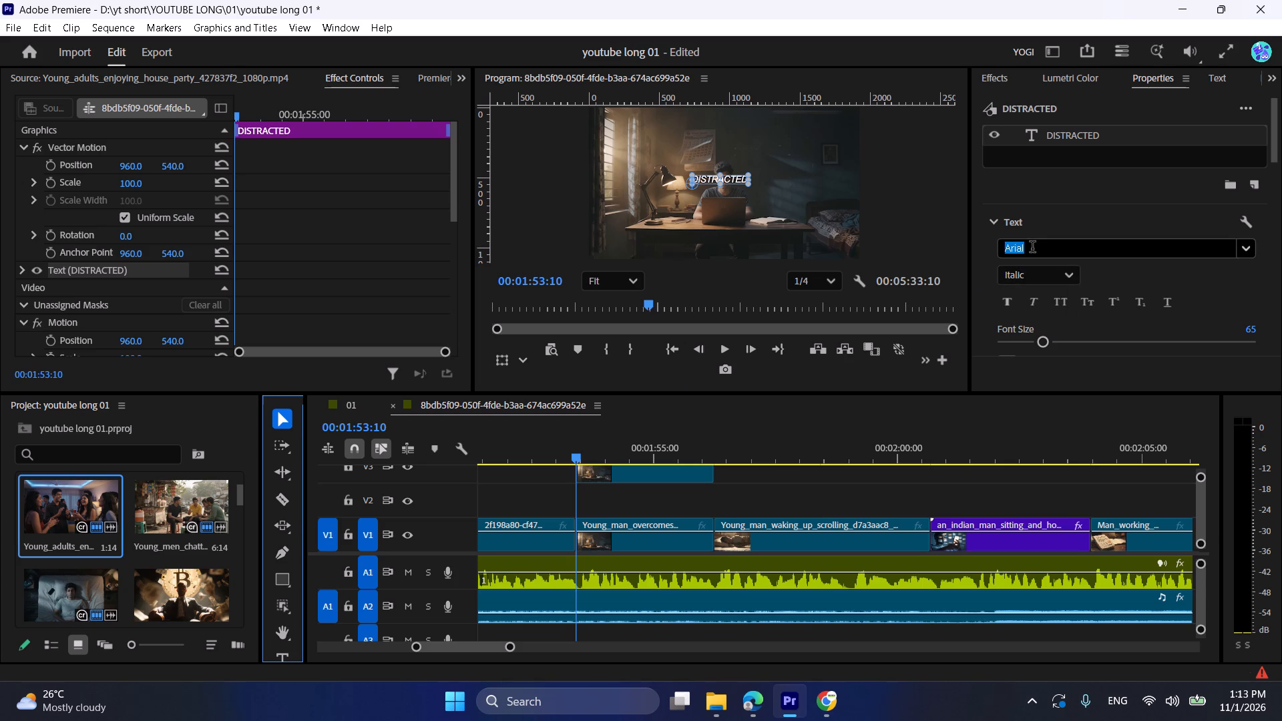
pyautogui.click(1038, 231)
pyautogui.click(1042, 269)
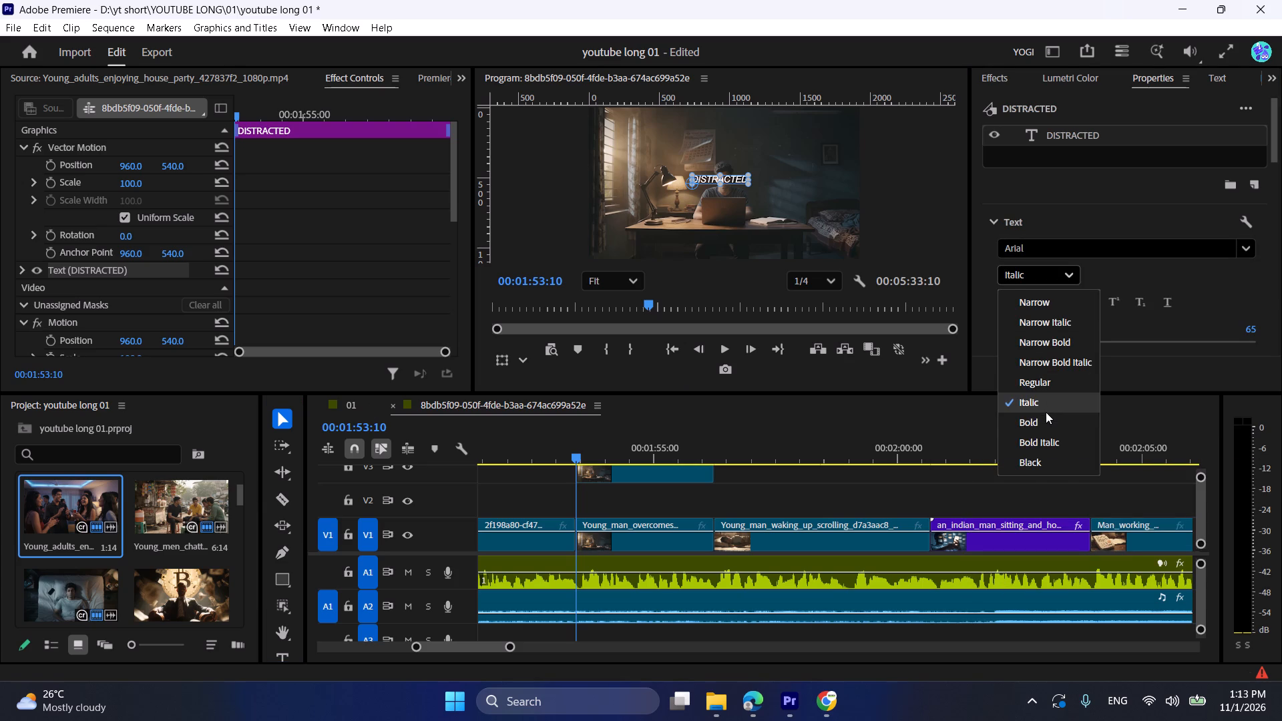
pyautogui.click(1046, 416)
pyautogui.moveTo(1039, 342); pyautogui.dragTo(1042, 342)
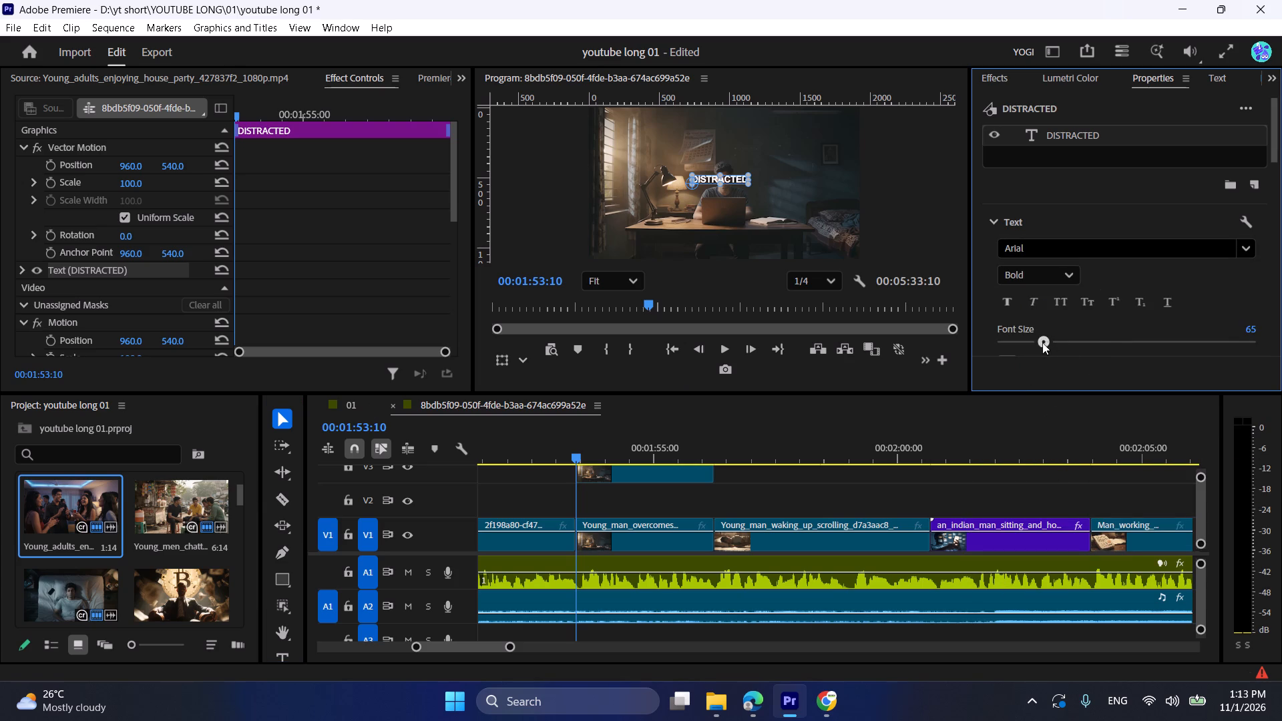
pyautogui.moveTo(1042, 342); pyautogui.dragTo(1118, 340)
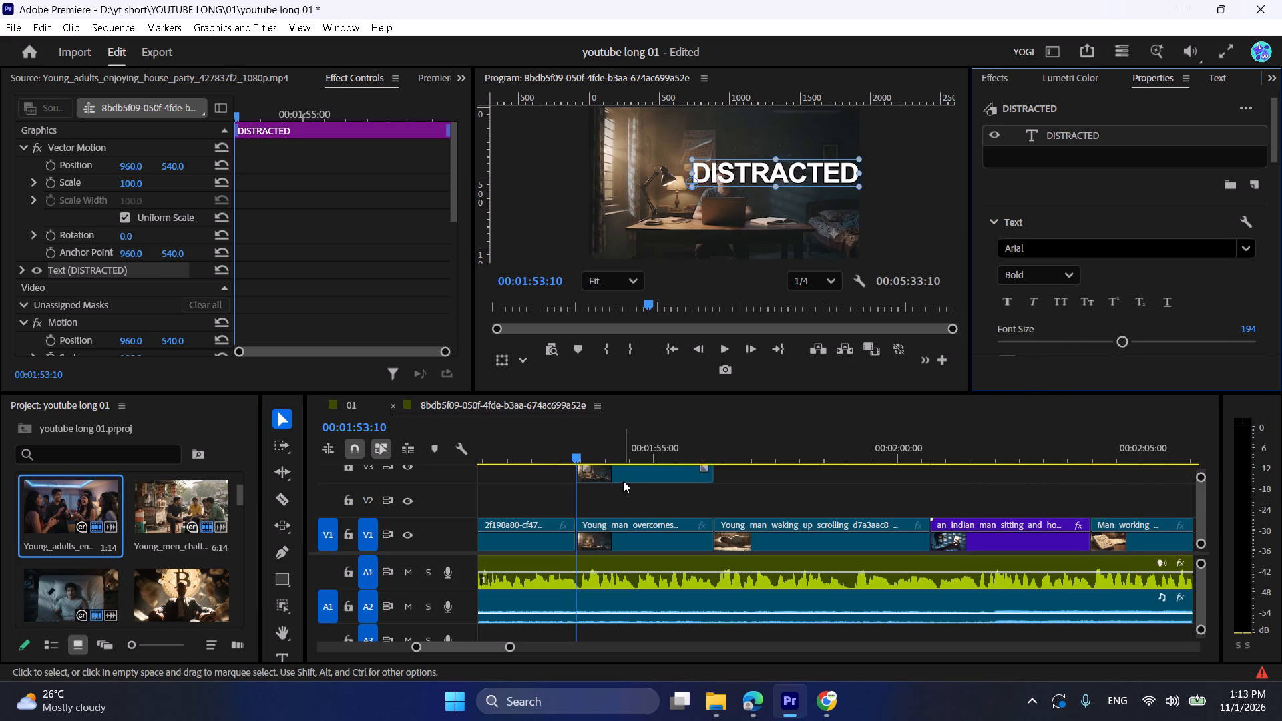
# Move the DISTRACTED title from V4 down to V2, between the original shot and its masked V3 copy.
pyautogui.keyDown('alt'); pyautogui.scroll(-4, 656, 488); pyautogui.keyUp('alt')
pyautogui.keyDown('alt'); pyautogui.scroll(-1, 468, 535); pyautogui.keyUp('alt')
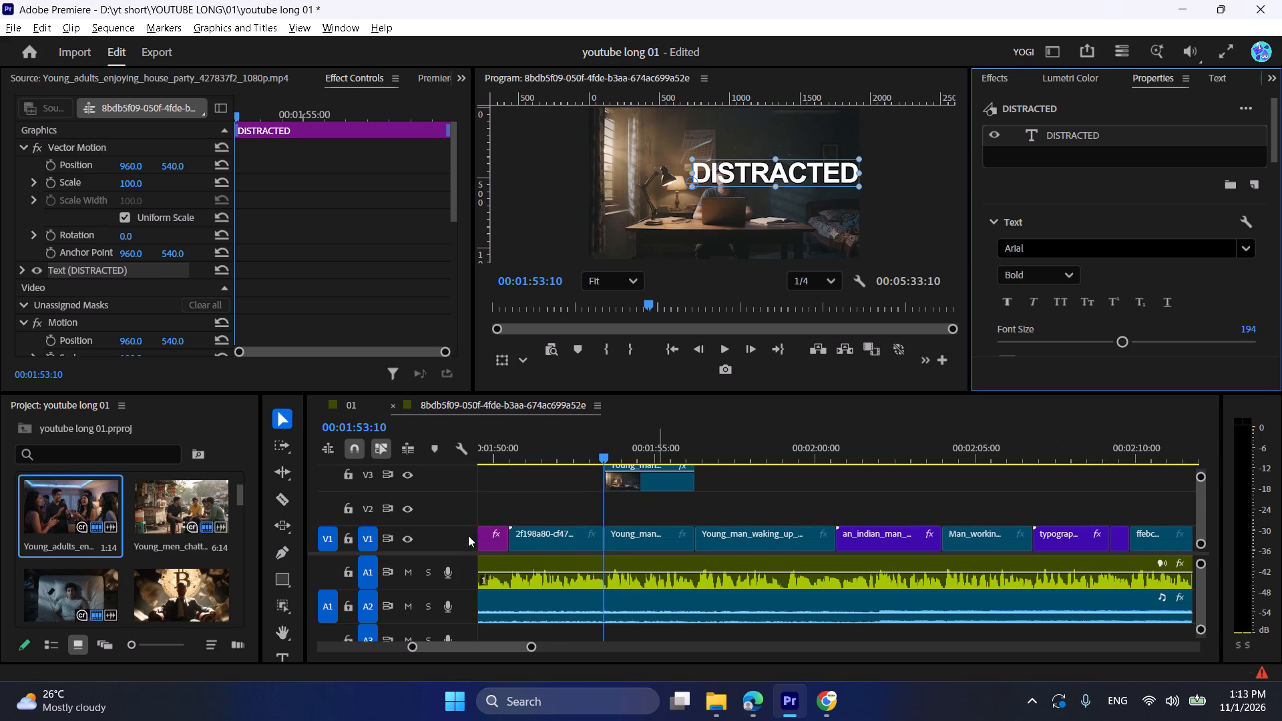
pyautogui.keyDown('alt'); pyautogui.scroll(-5, 468, 535); pyautogui.keyUp('alt')
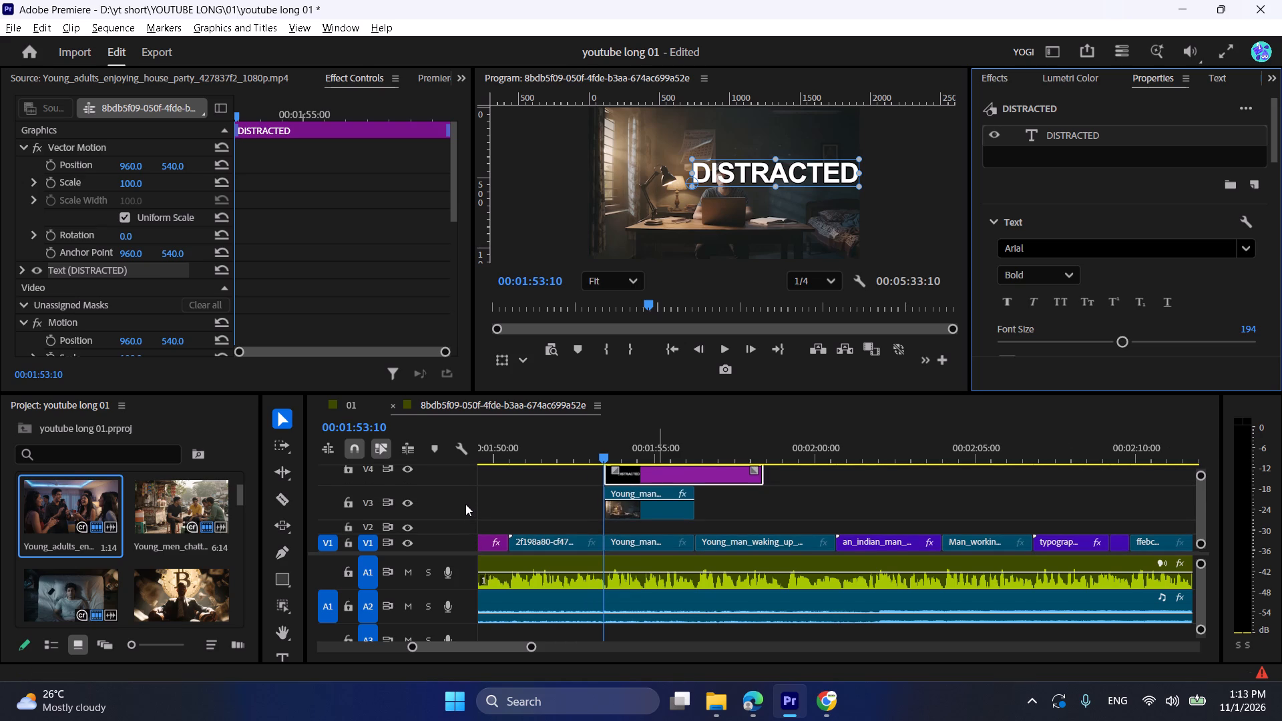
pyautogui.keyDown('alt'); pyautogui.scroll(-1, 465, 504); pyautogui.keyUp('alt')
pyautogui.keyDown('alt'); pyautogui.scroll(1, 465, 504); pyautogui.keyUp('alt')
pyautogui.keyDown('alt'); pyautogui.scroll(-2, 466, 495); pyautogui.keyUp('alt')
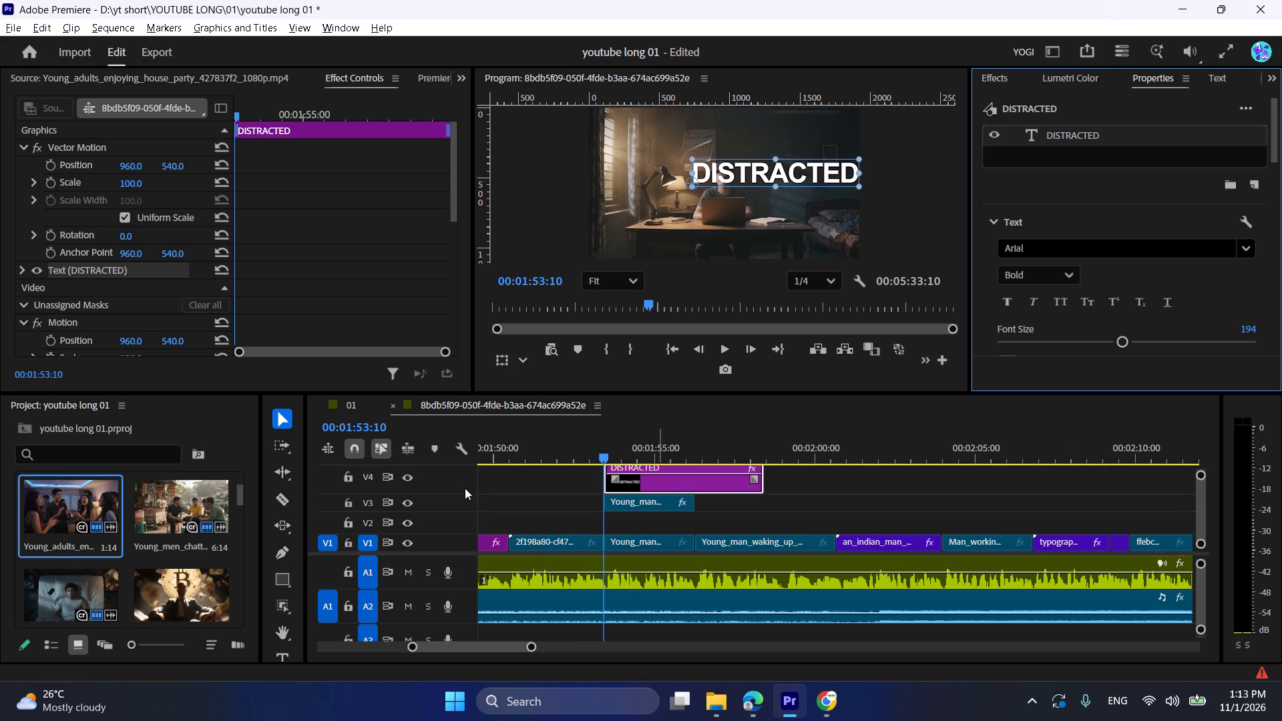
pyautogui.keyDown('alt'); pyautogui.scroll(-2, 464, 483); pyautogui.keyUp('alt')
pyautogui.moveTo(636, 490); pyautogui.dragTo(632, 513)
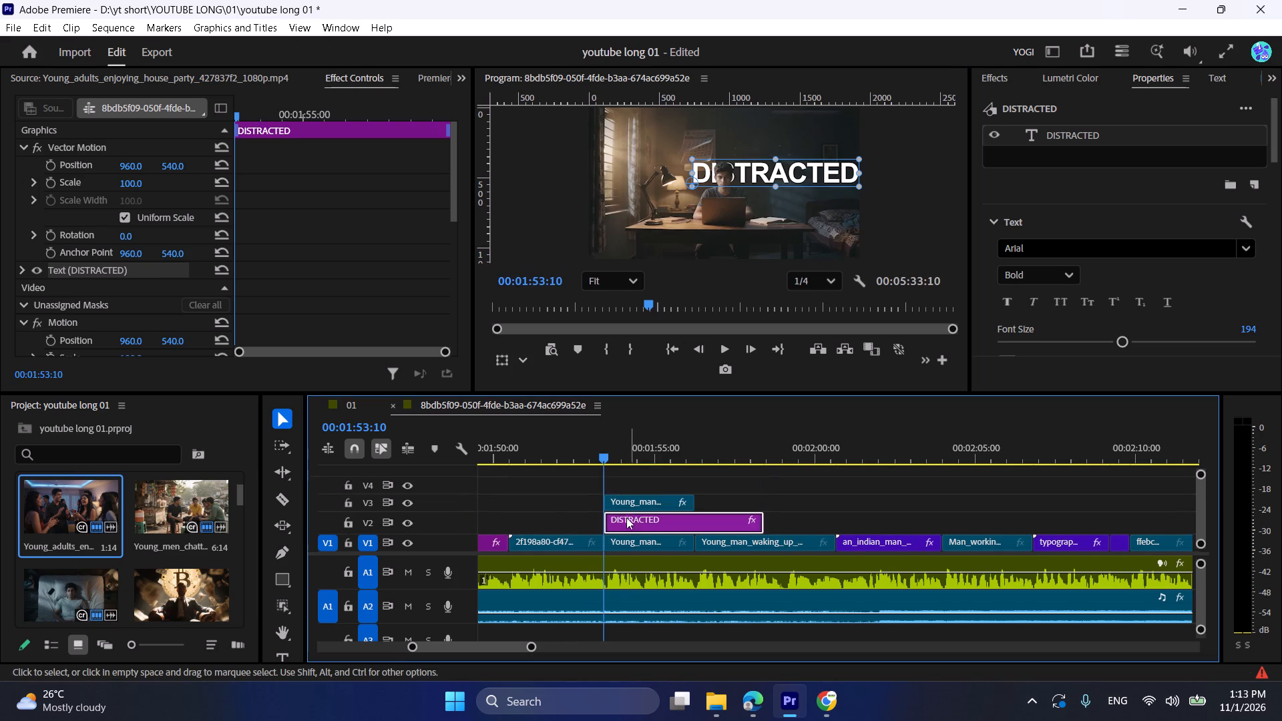
# Reposition the DISTRACTED title in the frame so it is centred behind the young man's head and the lamp.
pyautogui.keyDown('alt'); pyautogui.scroll(3, 623, 519); pyautogui.keyUp('alt')
pyautogui.moveTo(819, 173); pyautogui.dragTo(774, 179)
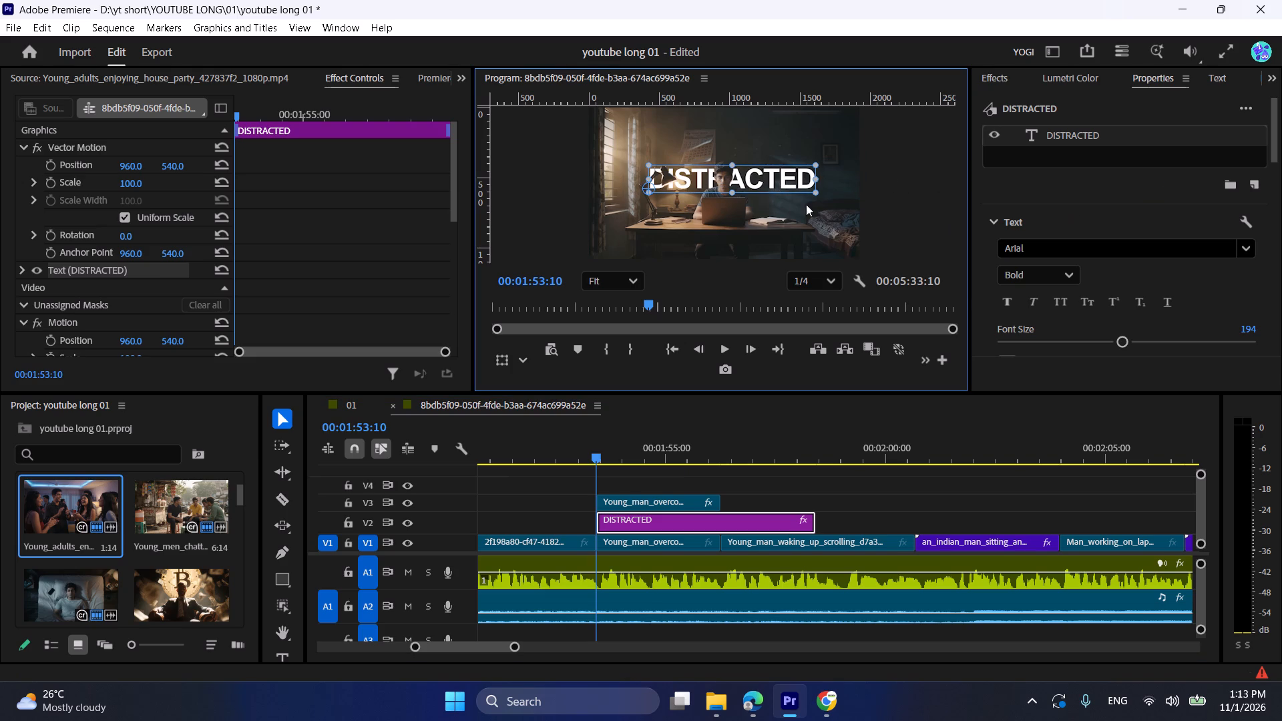
pyautogui.moveTo(779, 188); pyautogui.dragTo(775, 201)
pyautogui.moveTo(774, 189); pyautogui.dragTo(776, 180)
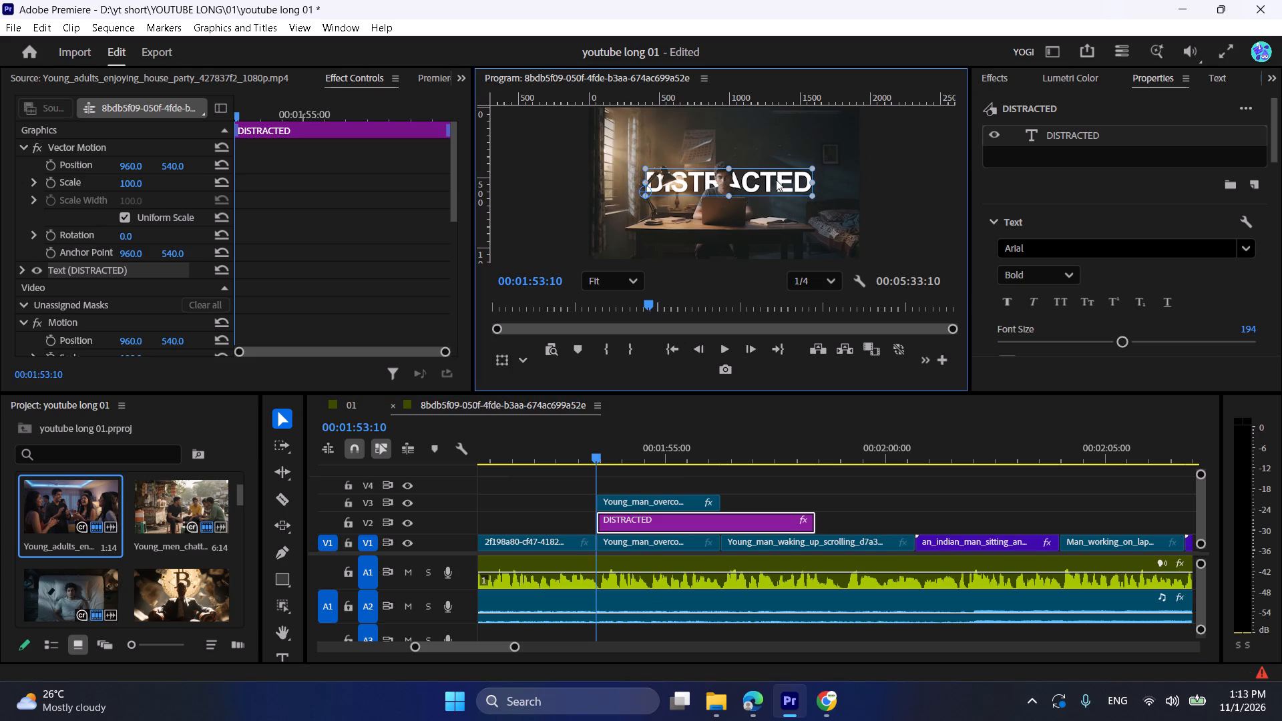
pyautogui.moveTo(776, 180); pyautogui.dragTo(775, 186)
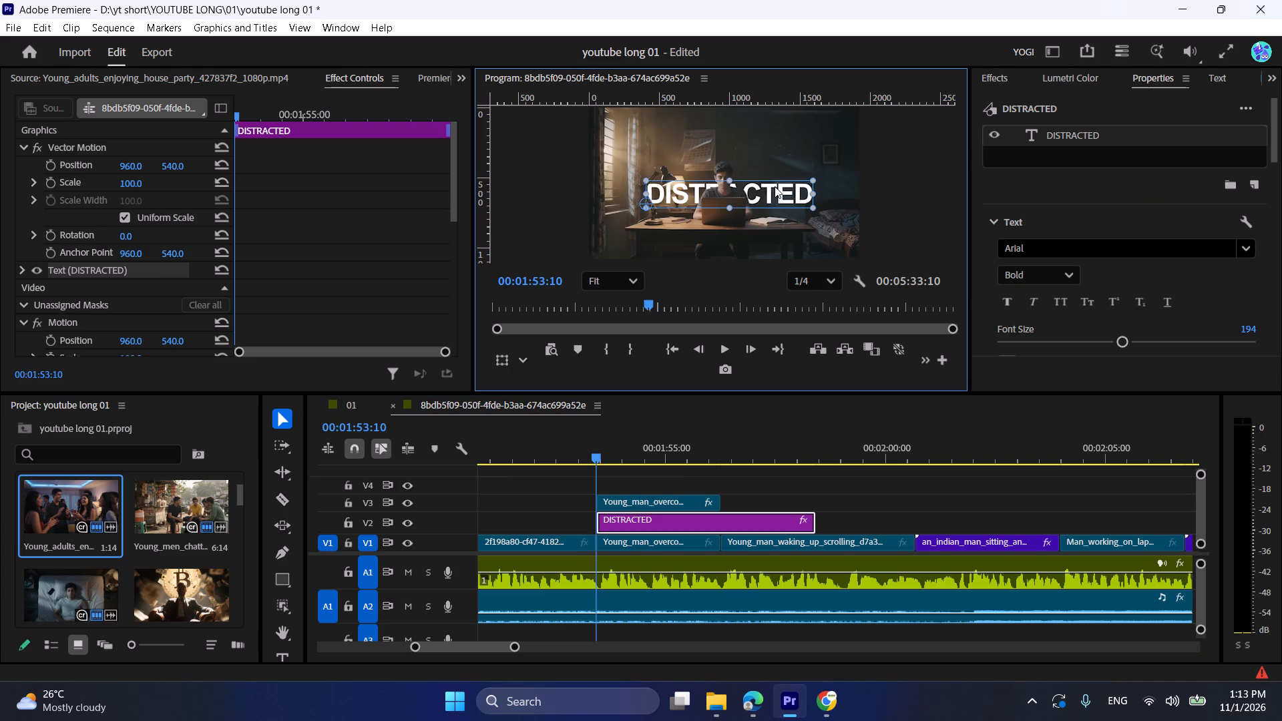
pyautogui.moveTo(775, 186); pyautogui.dragTo(781, 179)
# Play the title shot to 00:01:55:20 and set the DISTRACTED title's Vector Motion scale to 144 and position to 904, 507.
pyautogui.click(586, 451)
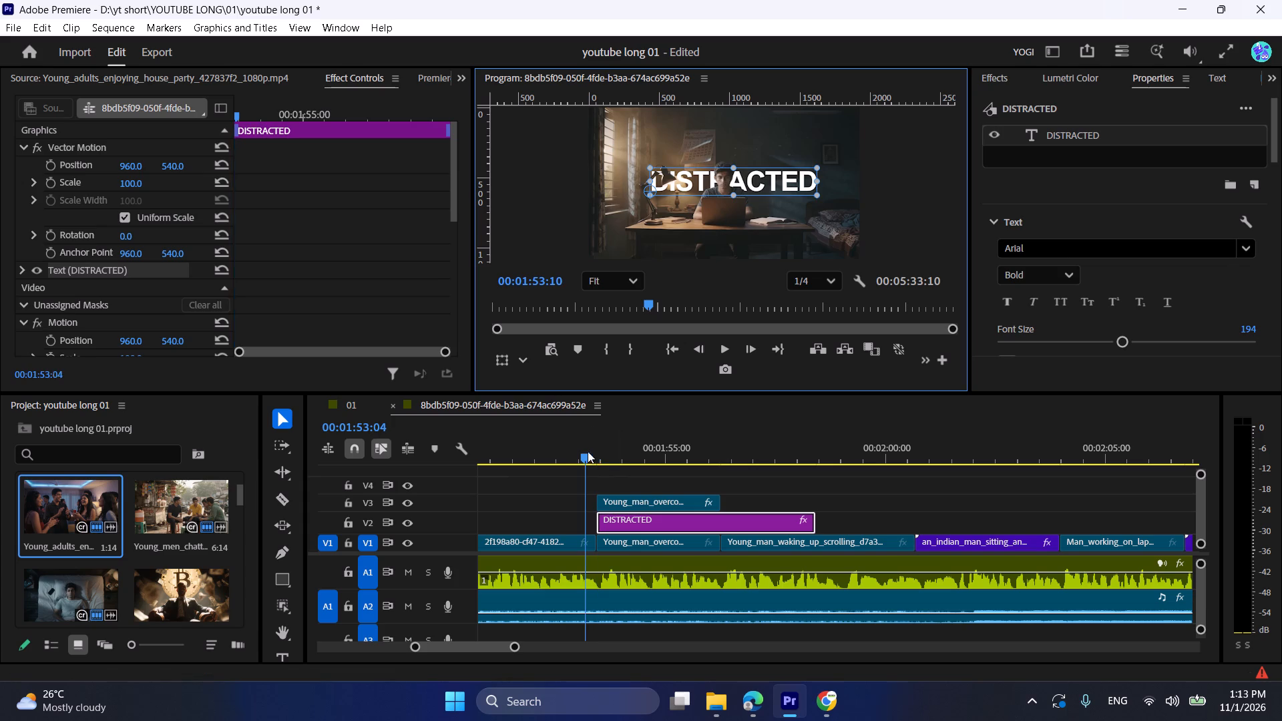
pyautogui.click(628, 474)
pyautogui.press('space')
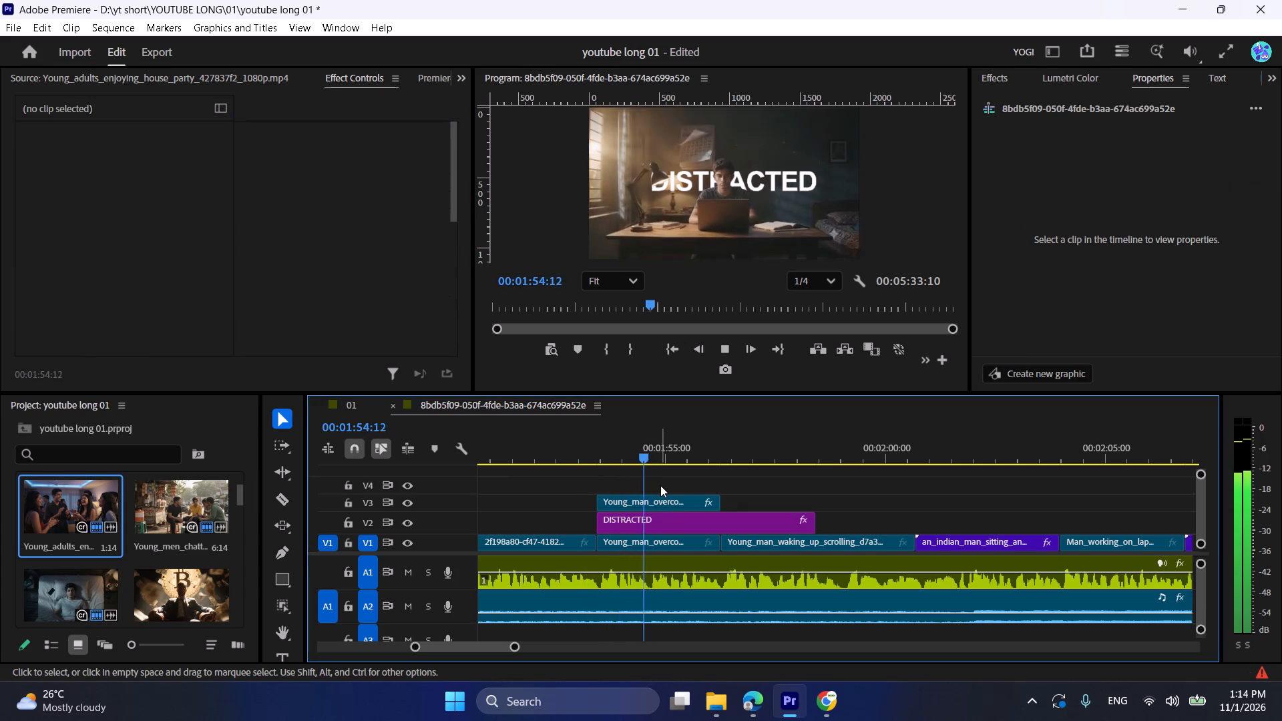
pyautogui.press('space')
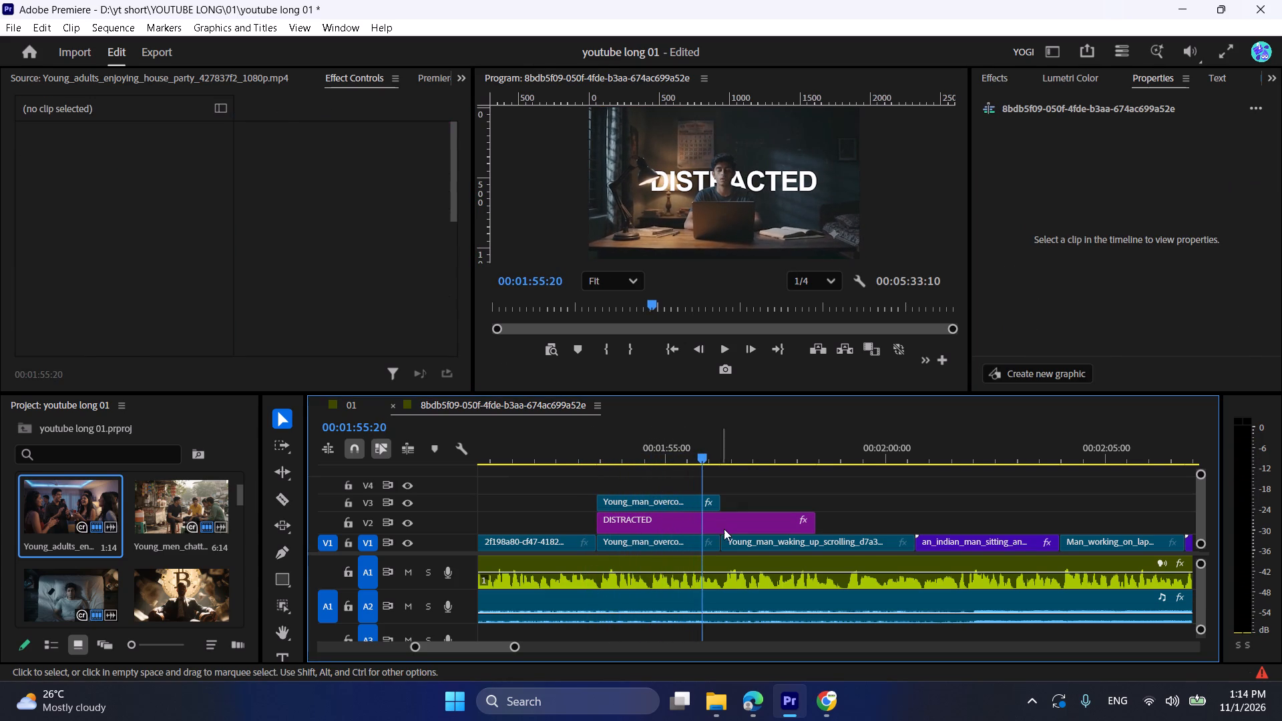
pyautogui.click(725, 529)
pyautogui.moveTo(136, 183); pyautogui.dragTo(163, 188)
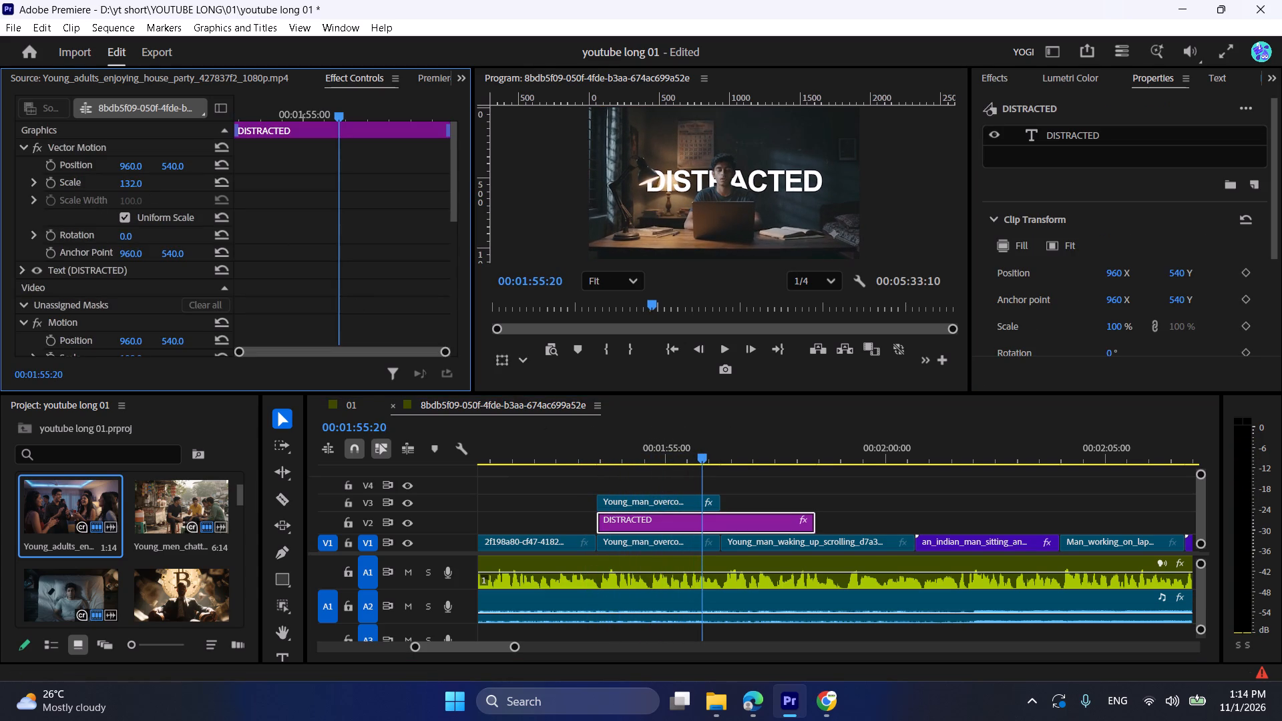
pyautogui.moveTo(163, 188); pyautogui.dragTo(142, 180)
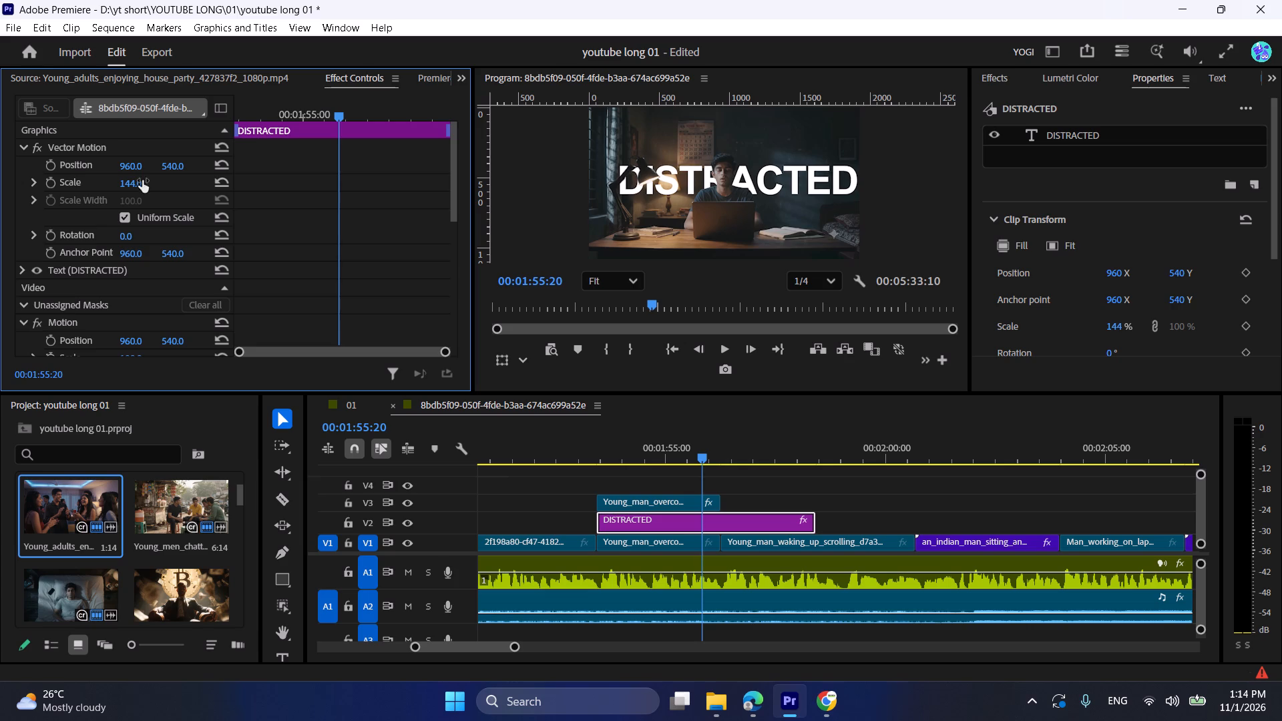
pyautogui.moveTo(142, 180); pyautogui.dragTo(174, 190)
pyautogui.moveTo(175, 164); pyautogui.dragTo(147, 160)
pyautogui.moveTo(144, 164); pyautogui.dragTo(97, 163)
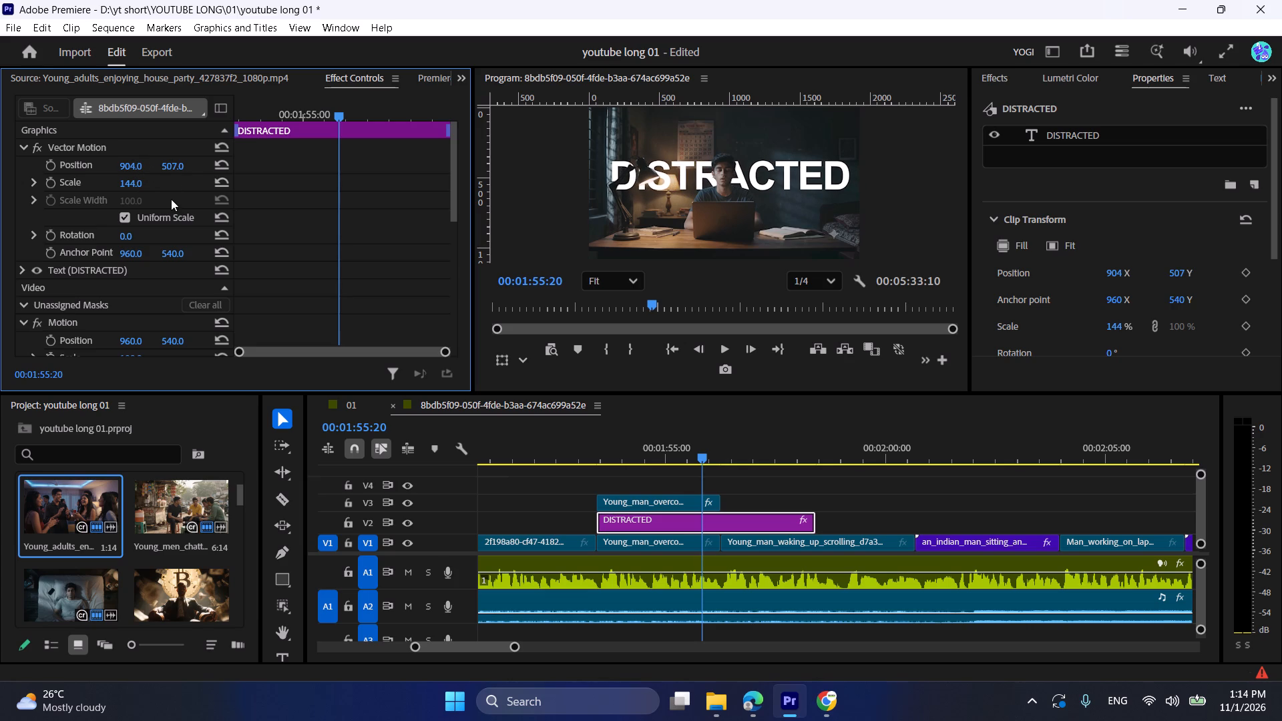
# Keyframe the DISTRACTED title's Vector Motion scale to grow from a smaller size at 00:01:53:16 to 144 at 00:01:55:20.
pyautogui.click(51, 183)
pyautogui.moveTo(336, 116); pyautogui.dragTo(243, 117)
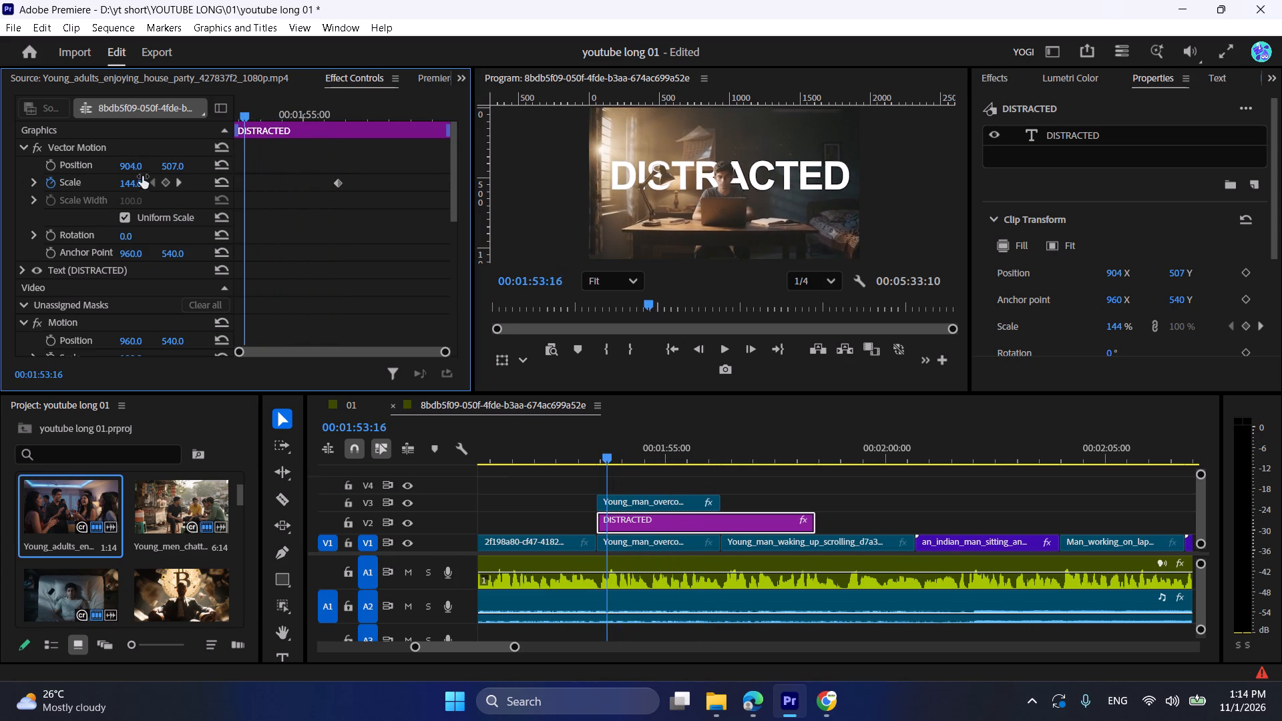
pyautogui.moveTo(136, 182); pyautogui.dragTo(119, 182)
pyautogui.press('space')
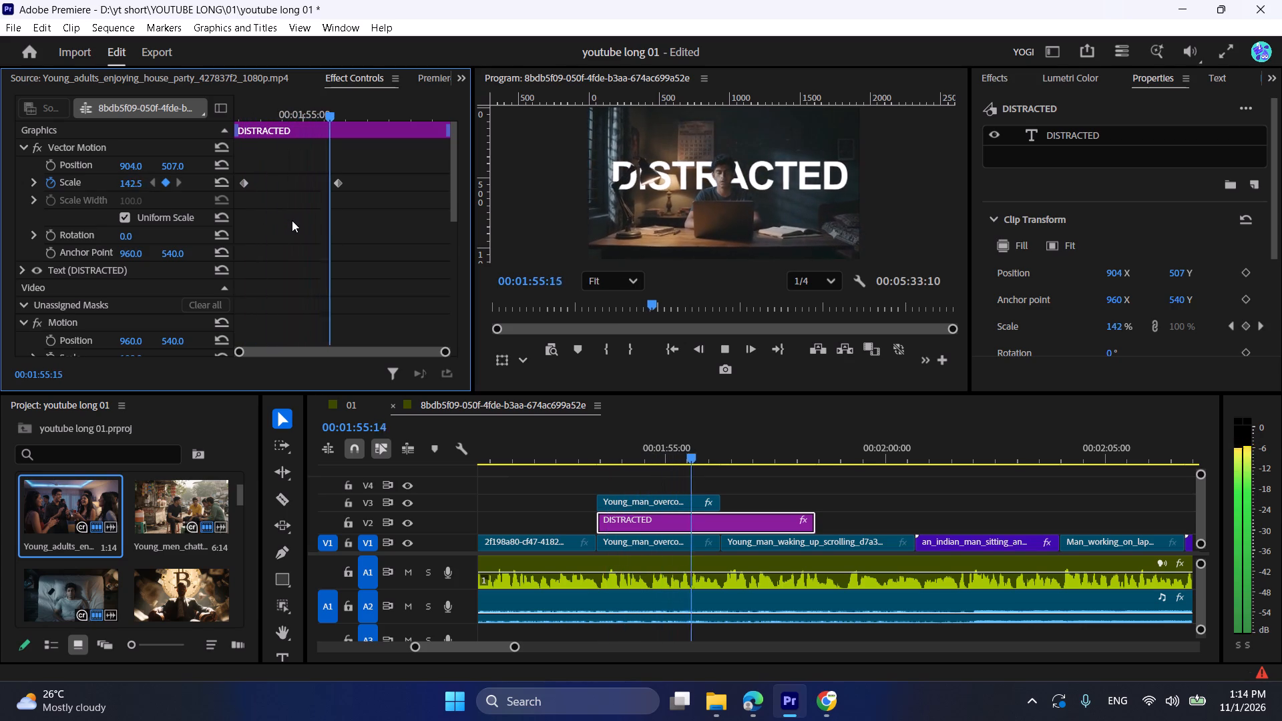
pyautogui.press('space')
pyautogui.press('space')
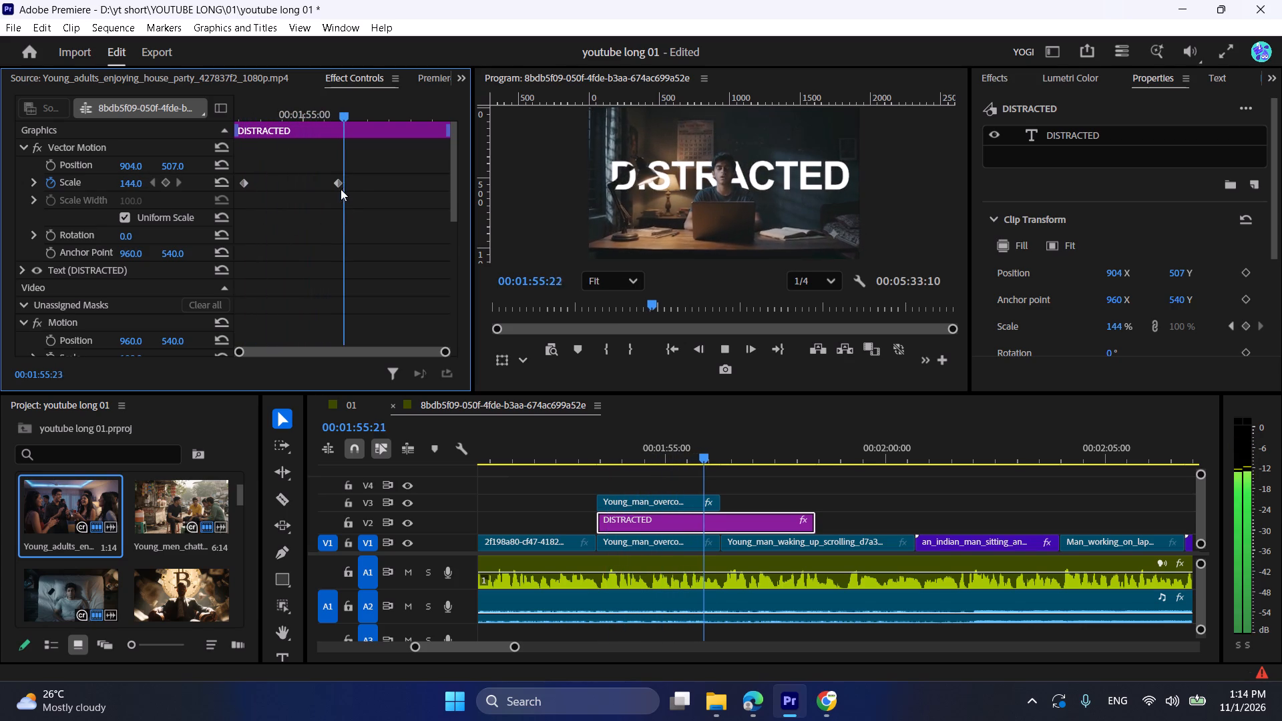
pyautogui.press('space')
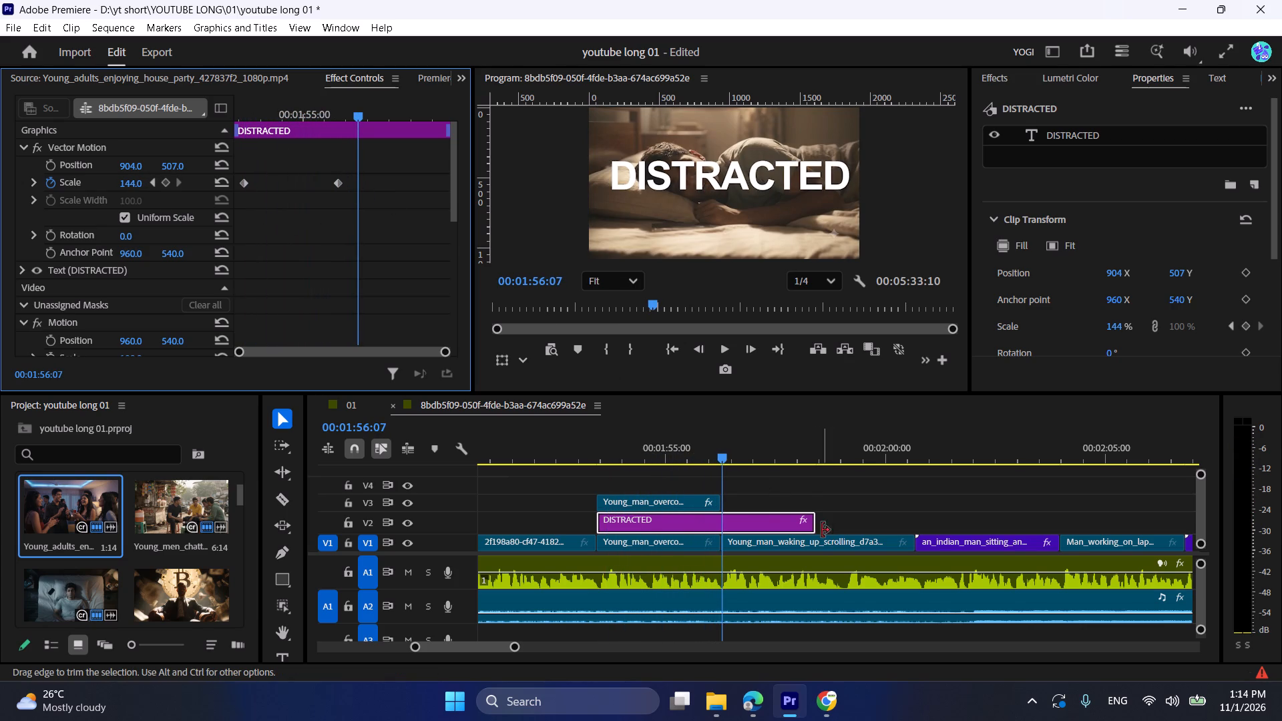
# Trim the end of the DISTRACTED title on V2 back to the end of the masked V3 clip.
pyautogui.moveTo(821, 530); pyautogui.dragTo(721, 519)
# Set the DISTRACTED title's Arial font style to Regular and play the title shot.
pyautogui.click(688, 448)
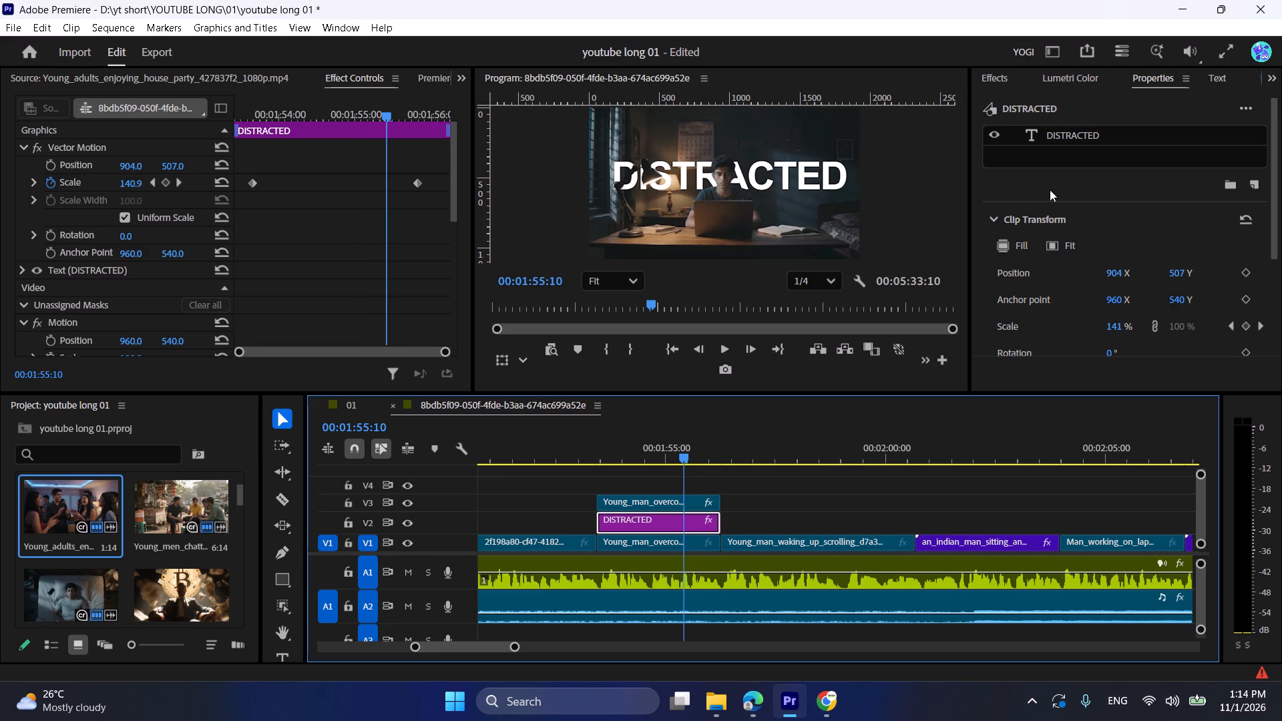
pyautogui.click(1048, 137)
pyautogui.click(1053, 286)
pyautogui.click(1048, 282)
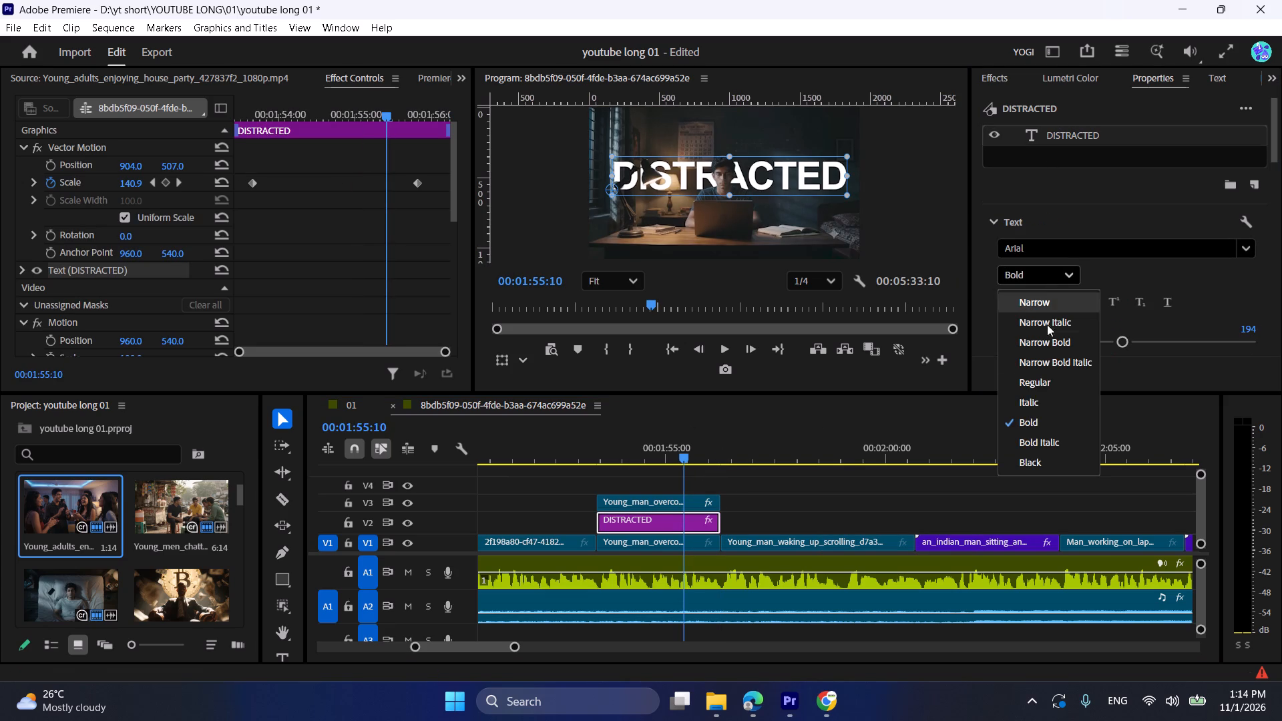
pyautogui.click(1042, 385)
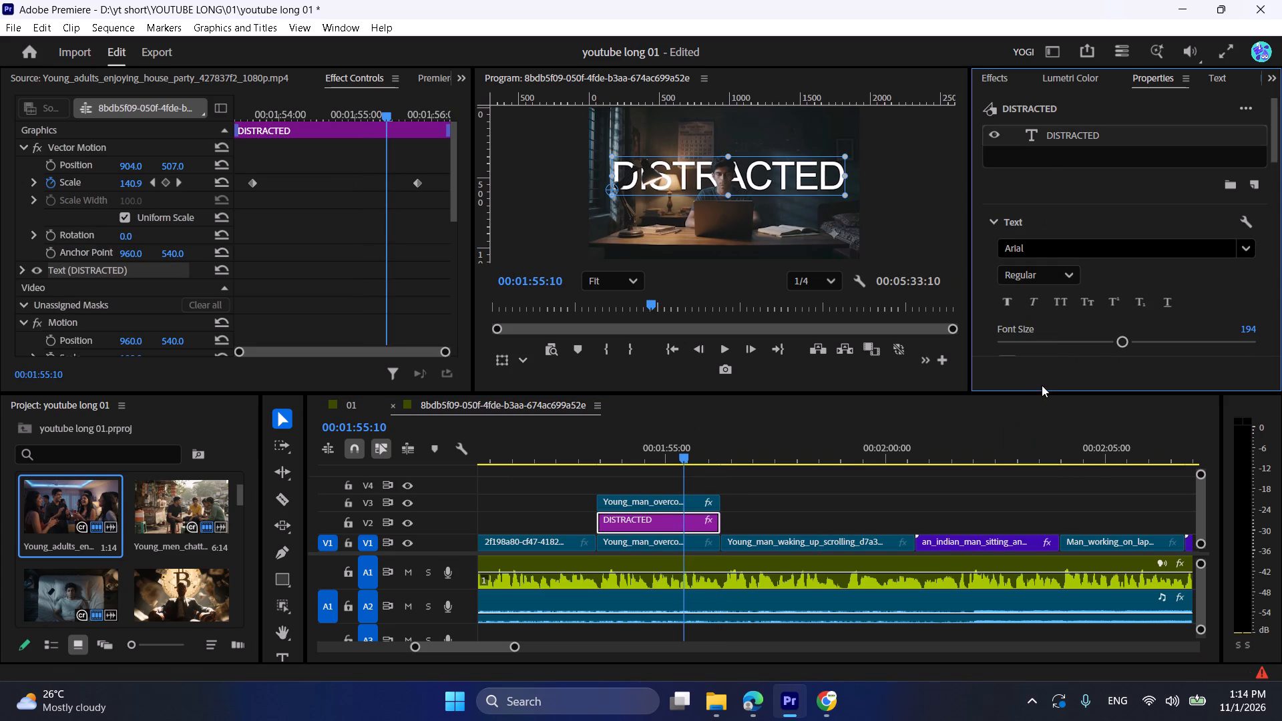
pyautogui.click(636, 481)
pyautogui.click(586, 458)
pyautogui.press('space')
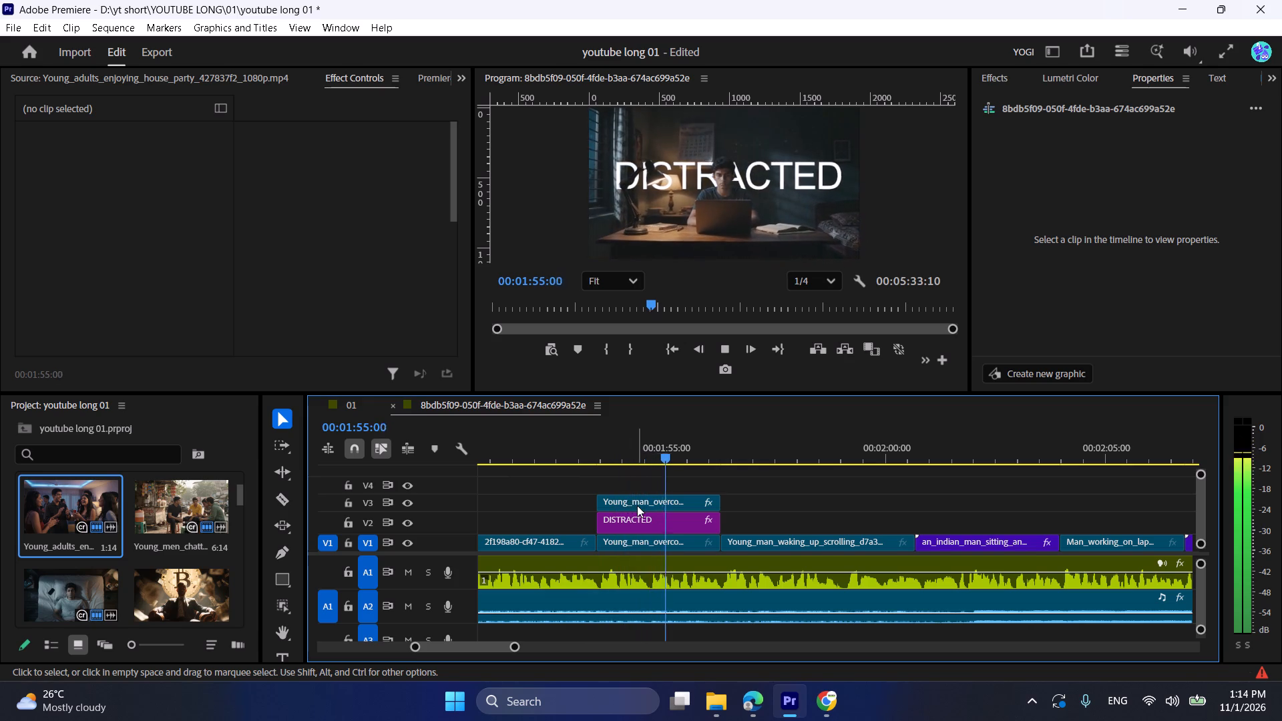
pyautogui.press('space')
# Delete the DISTRACTED title on V2 and the masked young-man copy on V3, keeping only the original V1 shot.
pyautogui.click(657, 520)
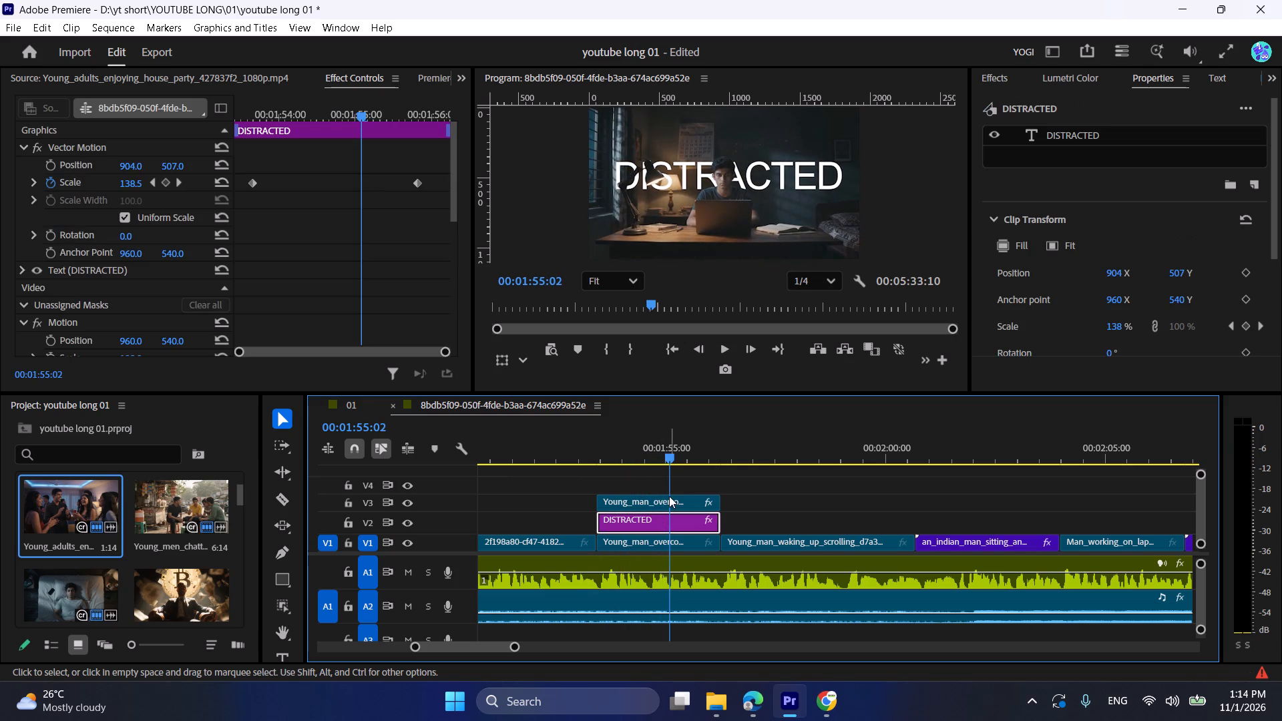
pyautogui.click(663, 489)
pyautogui.moveTo(717, 497); pyautogui.dragTo(694, 508)
pyautogui.moveTo(765, 500); pyautogui.dragTo(709, 503)
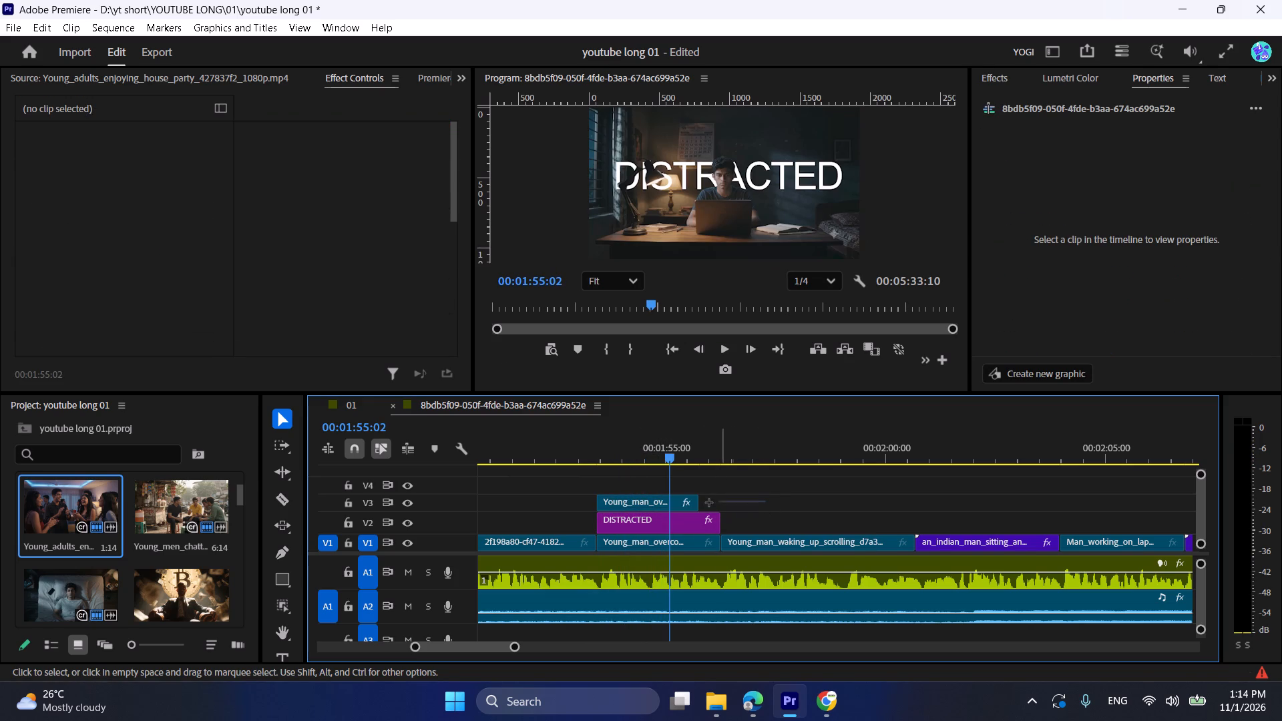
pyautogui.moveTo(709, 503); pyautogui.dragTo(672, 513)
pyautogui.press('Delete')
# Play the cut on from the original young-man shot and again from about 00:02:14 to the end of the last V1 clip.
pyautogui.click(686, 504)
pyautogui.press('space')
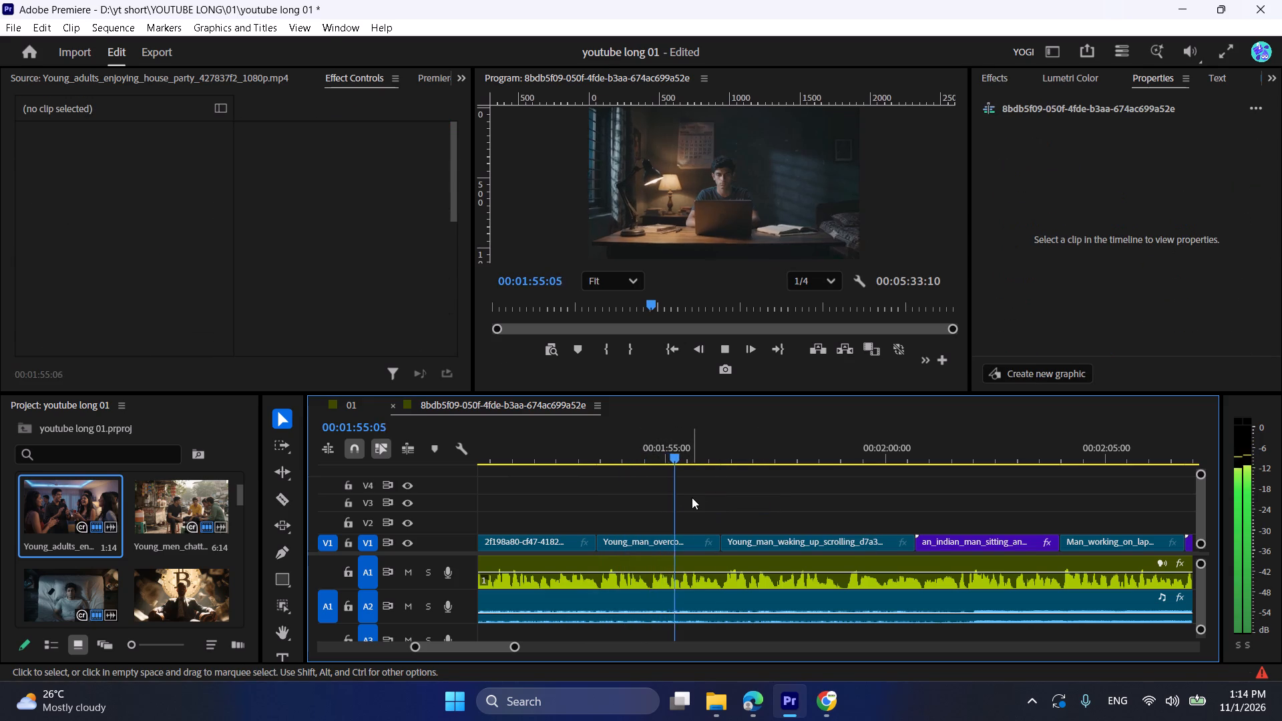
pyautogui.keyDown('alt'); pyautogui.scroll(-11, 692, 497); pyautogui.keyUp('alt')
pyautogui.keyDown('alt'); pyautogui.scroll(-16, 709, 524); pyautogui.keyUp('alt')
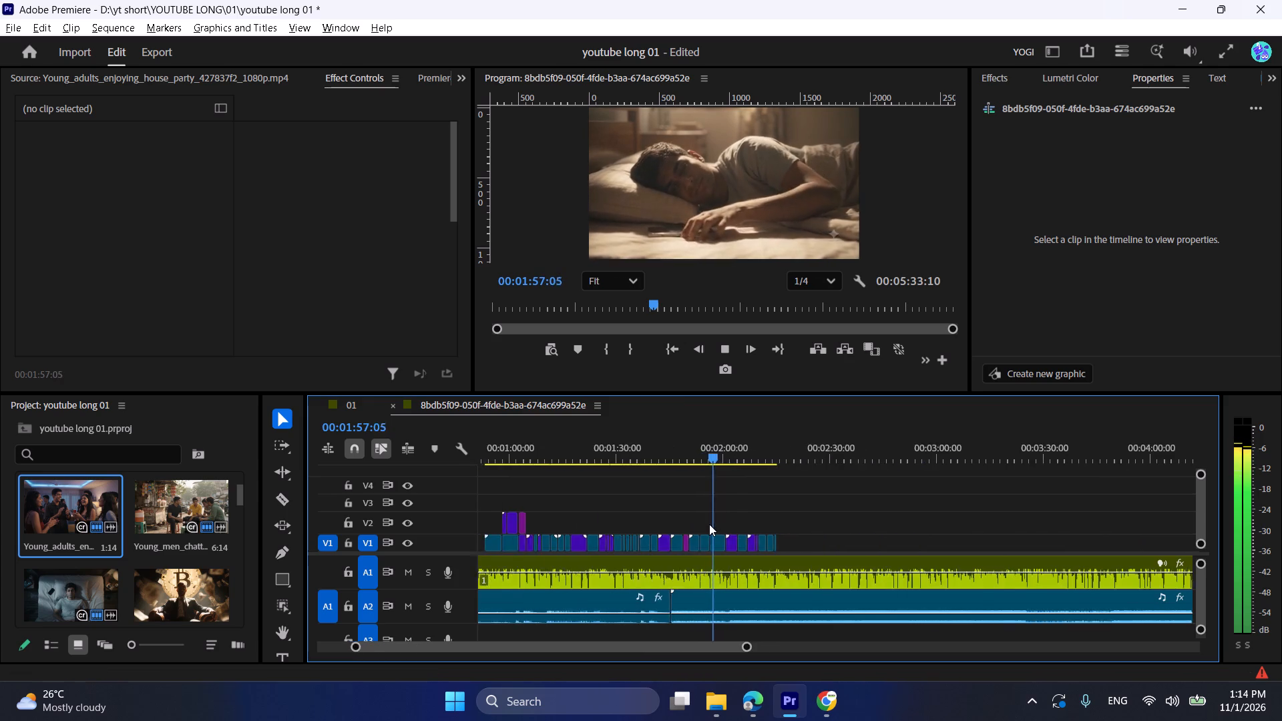
pyautogui.keyDown('alt'); pyautogui.scroll(-3, 709, 524); pyautogui.keyUp('alt')
pyautogui.keyDown('alt'); pyautogui.scroll(6, 684, 499); pyautogui.keyUp('alt')
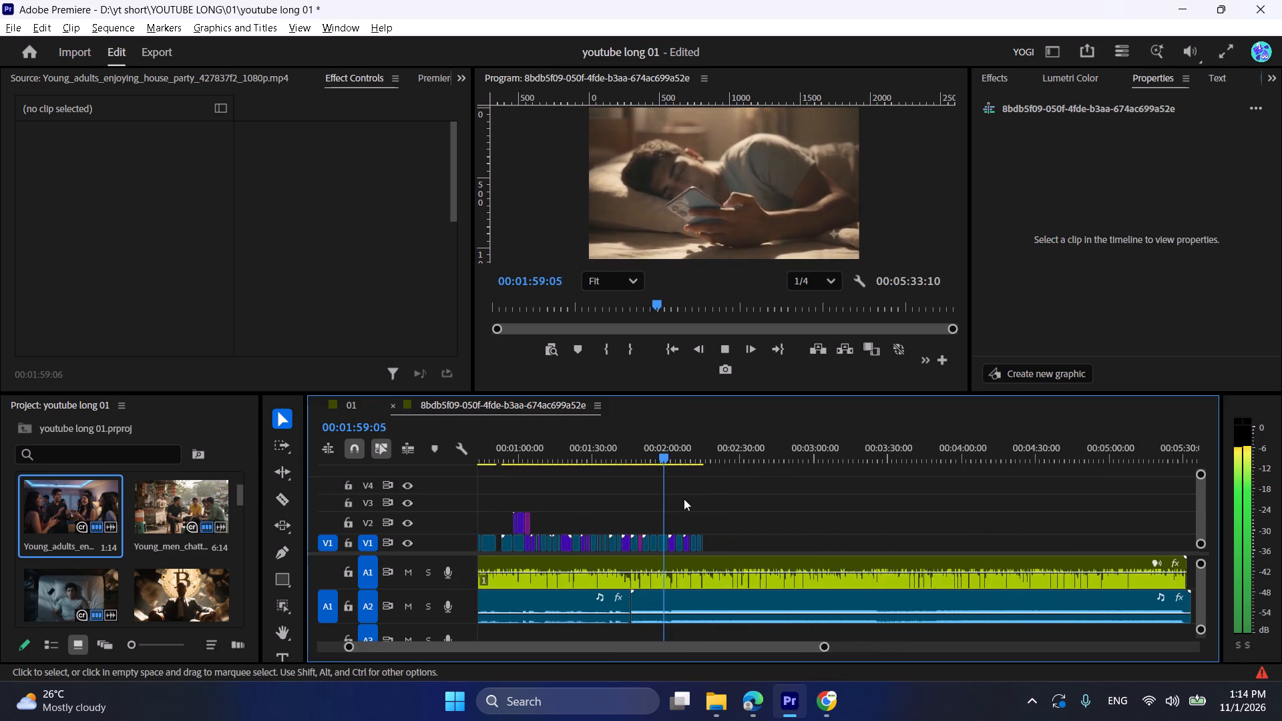
pyautogui.keyDown('alt'); pyautogui.scroll(12, 684, 499); pyautogui.keyUp('alt')
pyautogui.press('space')
pyautogui.click(765, 442)
pyautogui.press('space')
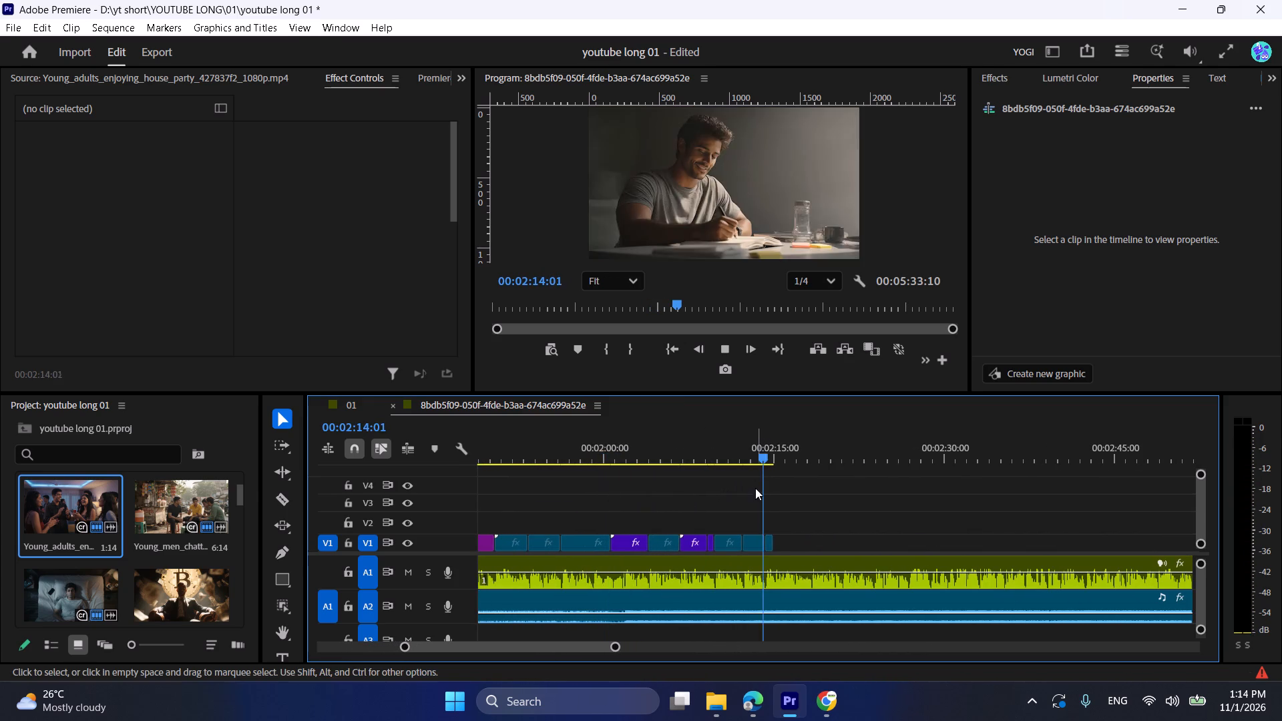
pyautogui.keyDown('alt'); pyautogui.scroll(7, 755, 490); pyautogui.keyUp('alt')
pyautogui.press('space')
# Import the Young_man_standing_in_darkness clip from Downloads and place its video on V1 directly after the party clip.
pyautogui.click(706, 715)
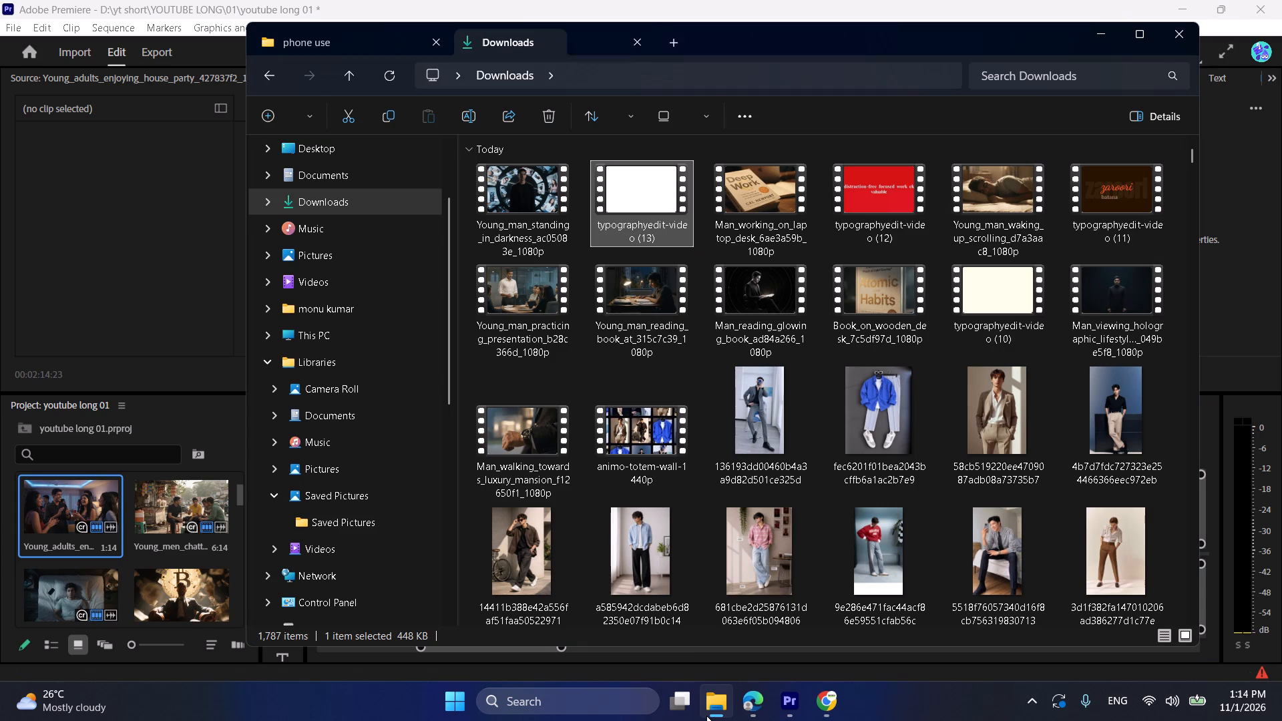
pyautogui.moveTo(548, 210); pyautogui.dragTo(141, 533)
pyautogui.doubleClick(148, 519)
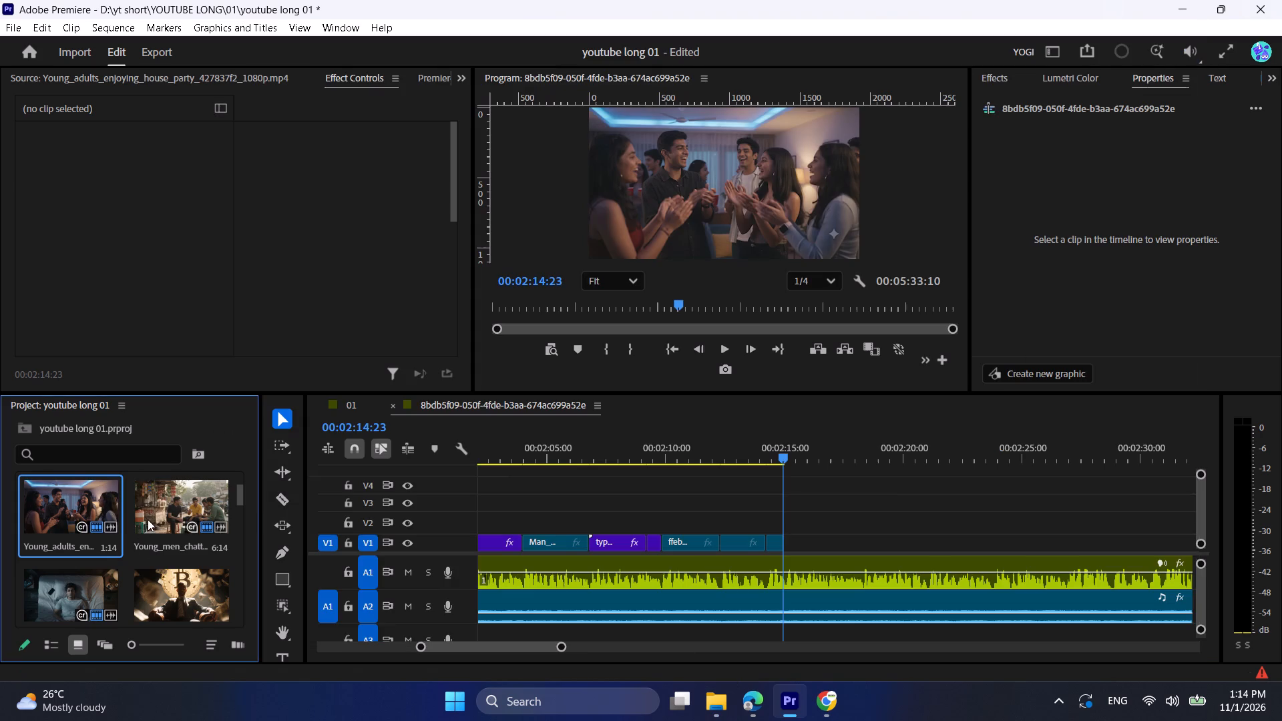
pyautogui.moveTo(203, 304); pyautogui.dragTo(790, 531)
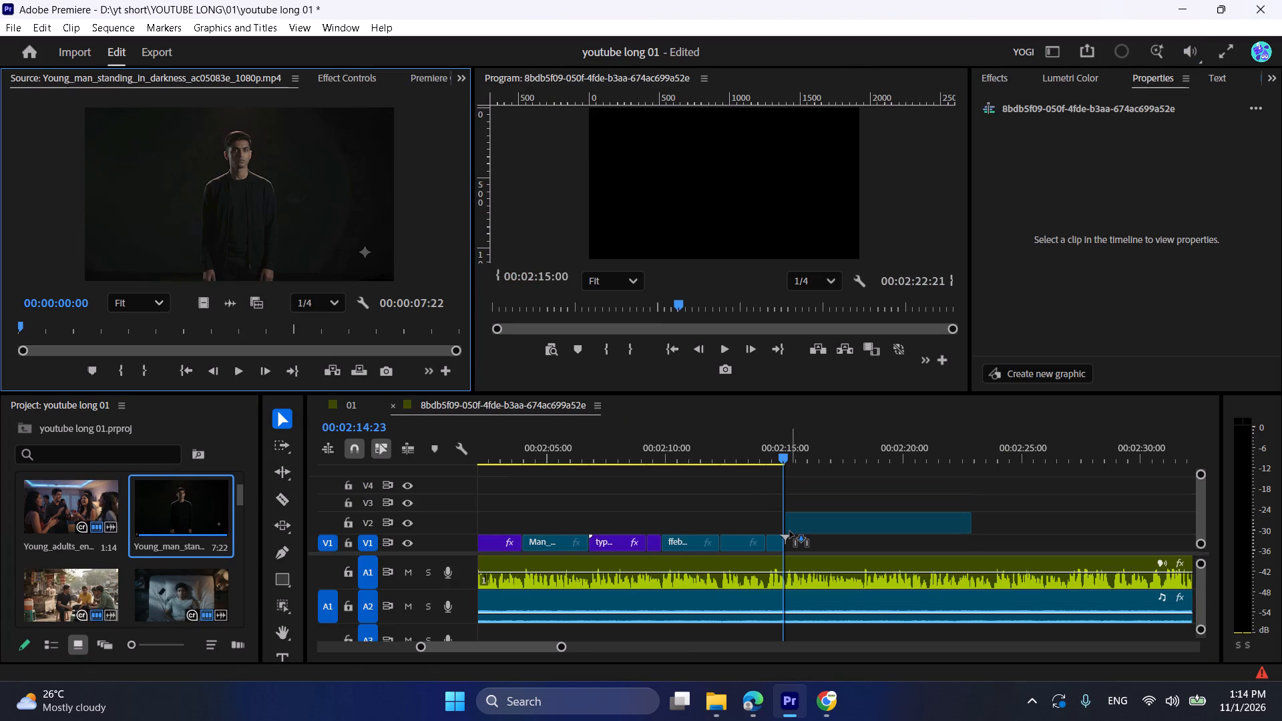
pyautogui.moveTo(790, 531); pyautogui.dragTo(790, 535)
# Trim about 1 second off the start of the standing-in-darkness clip and move it back against the party clip.
pyautogui.press('space')
pyautogui.keyDown('alt'); pyautogui.scroll(7, 803, 540); pyautogui.keyUp('alt')
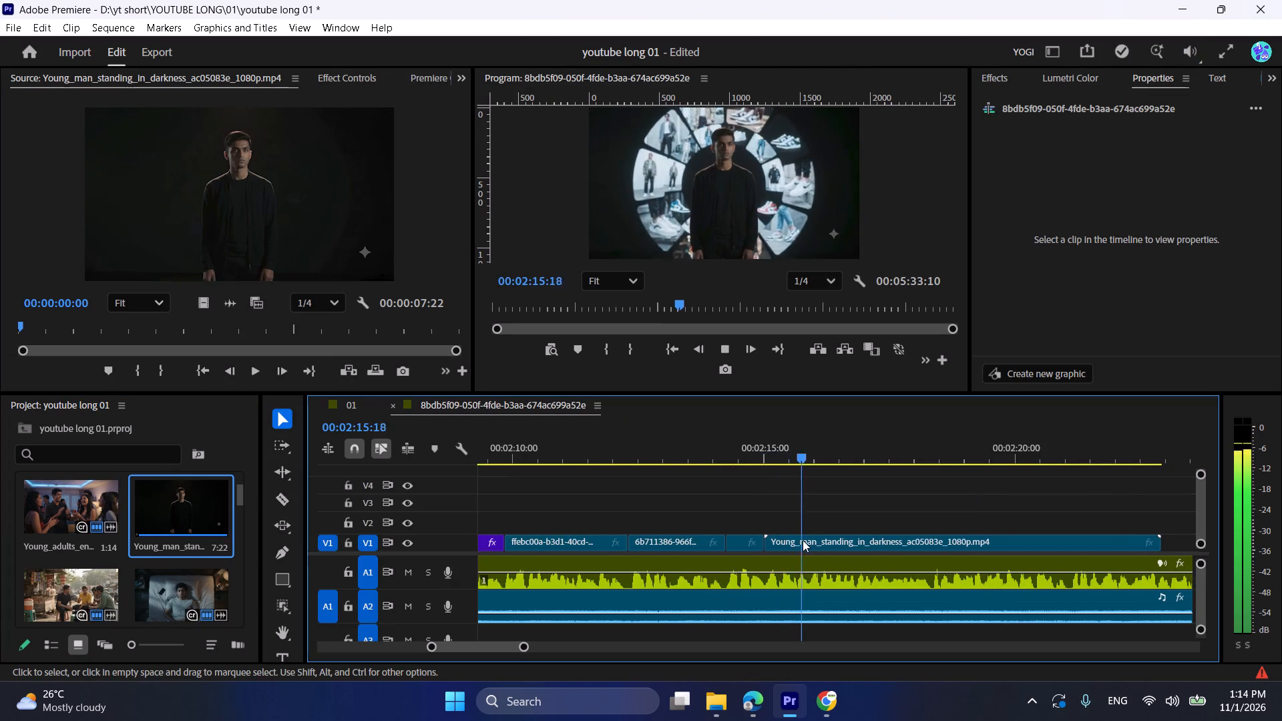
pyautogui.scroll(-5, 803, 540)
pyautogui.press('space')
pyautogui.moveTo(647, 545); pyautogui.dragTo(690, 549)
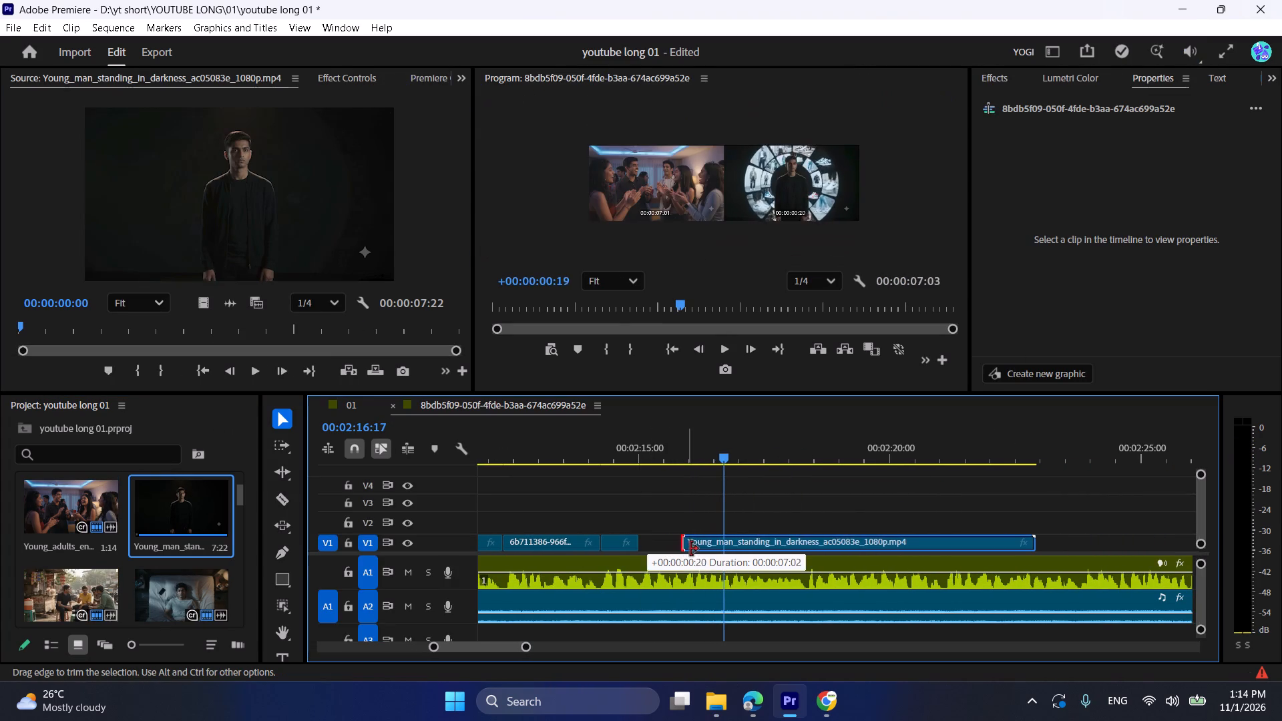
pyautogui.moveTo(690, 549); pyautogui.dragTo(695, 549)
pyautogui.moveTo(740, 544); pyautogui.dragTo(700, 542)
# Play the standing-in-darkness clip, trim about 1.3 seconds more off its start and close the gap to the party clip.
pyautogui.click(629, 443)
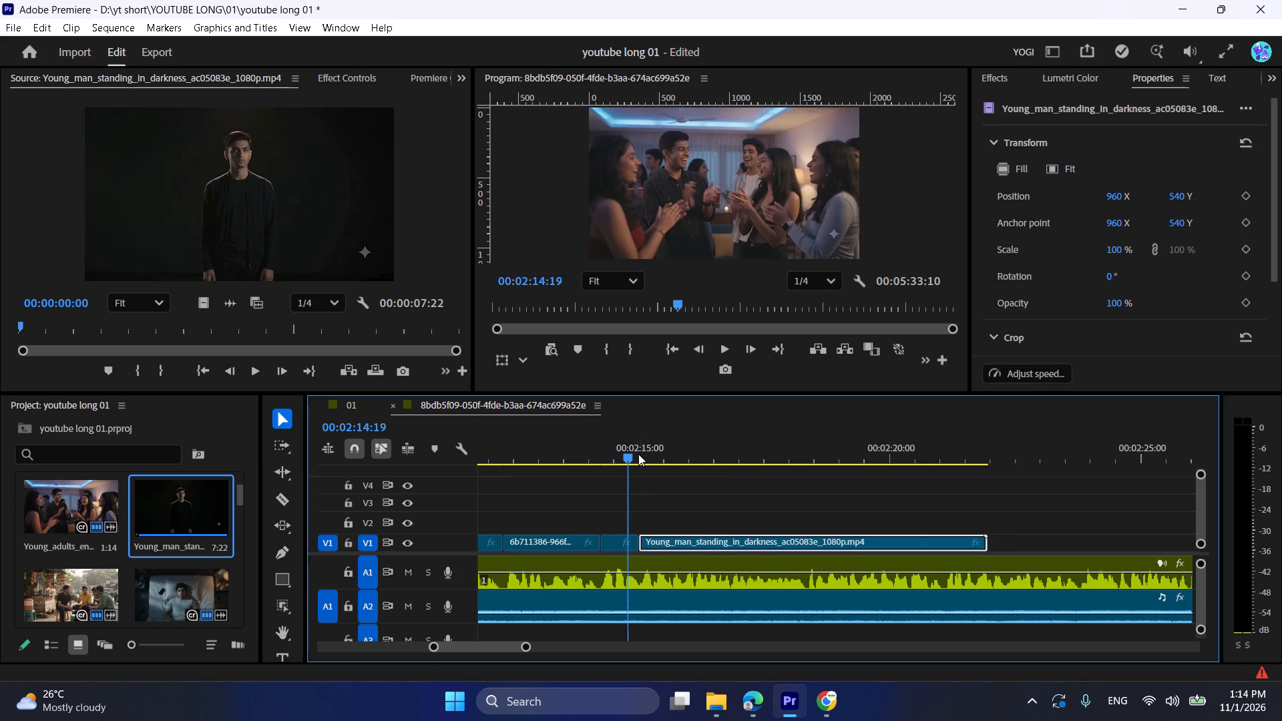
pyautogui.press('space')
pyautogui.press('space')
pyautogui.press('space')
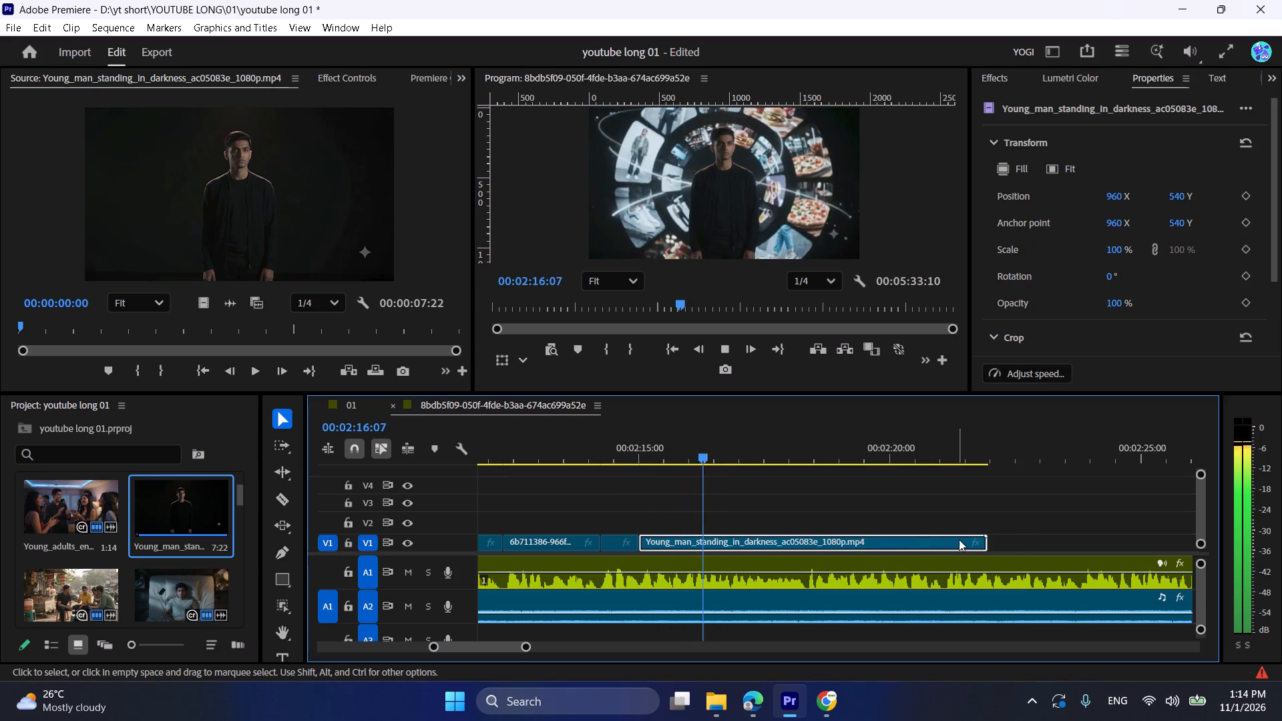
pyautogui.press('space')
pyautogui.moveTo(636, 539); pyautogui.dragTo(648, 542)
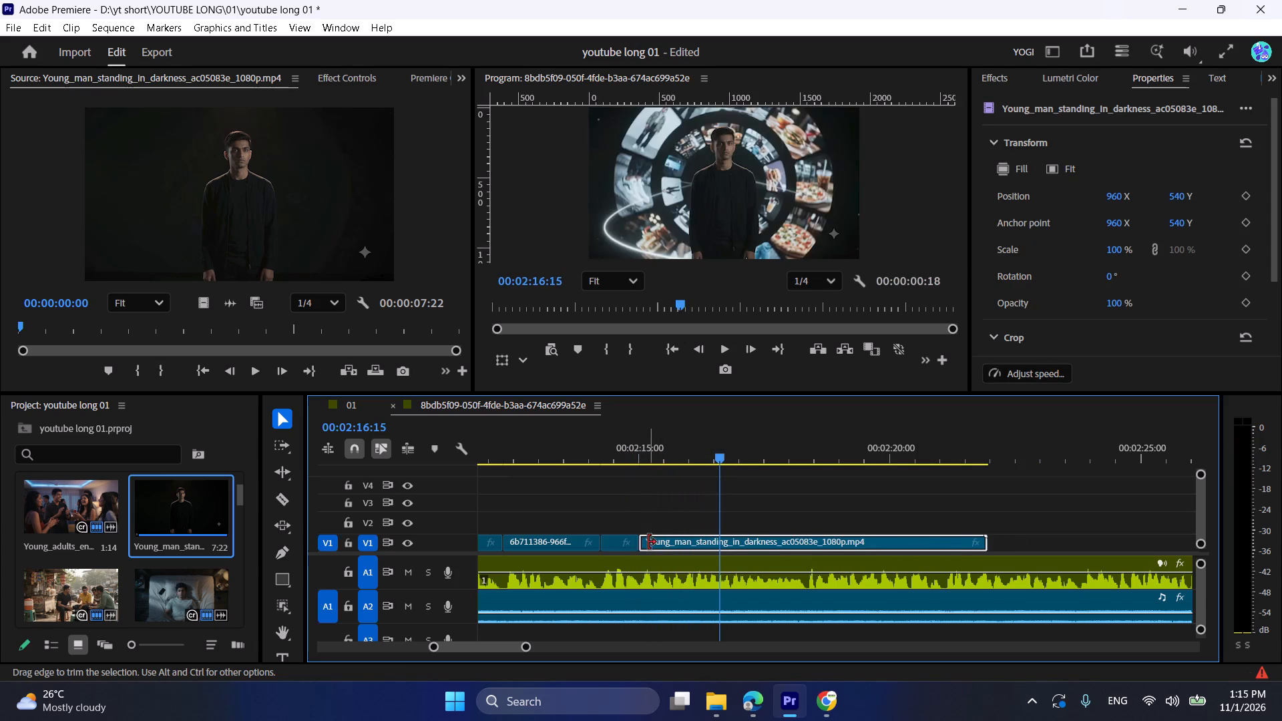
pyautogui.moveTo(648, 542); pyautogui.dragTo(713, 544)
pyautogui.moveTo(766, 544); pyautogui.dragTo(710, 545)
# Play the standing-in-darkness clip against the voiceover and trim its end back to about 00:02:15:19.
pyautogui.click(630, 462)
pyautogui.press('space')
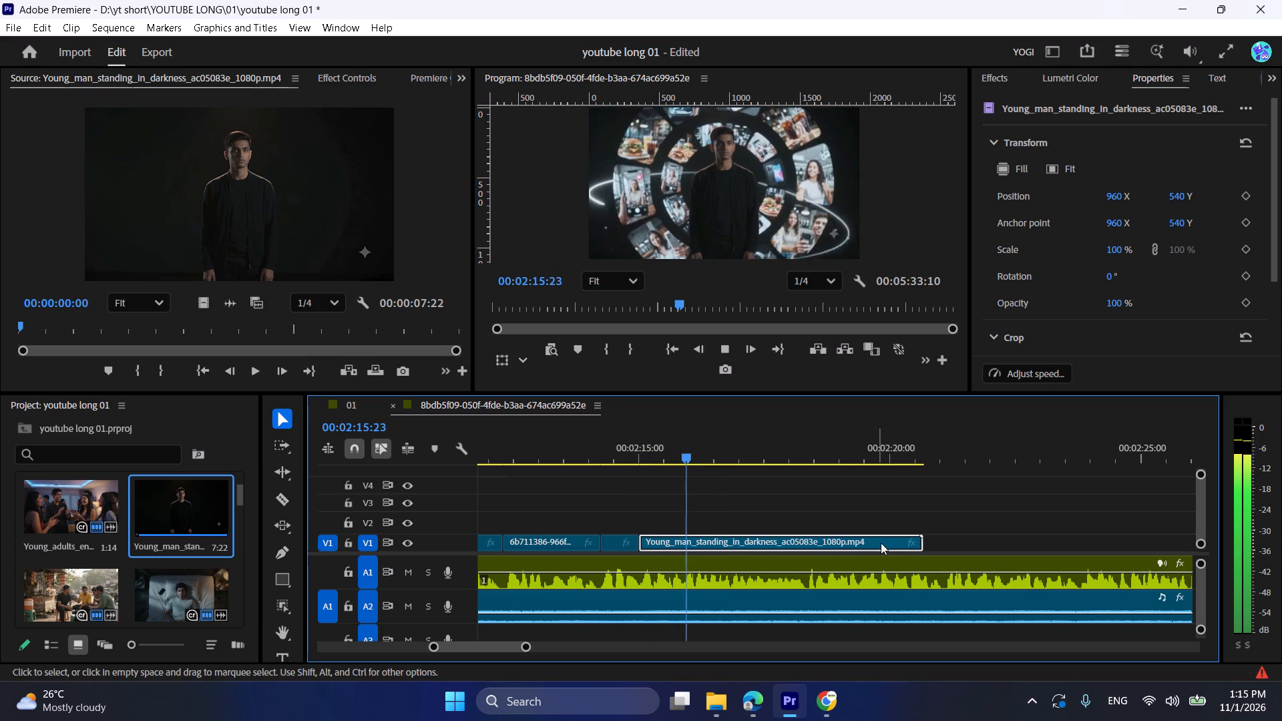
pyautogui.press('space')
pyautogui.moveTo(650, 446); pyautogui.dragTo(659, 448)
pyautogui.press('space')
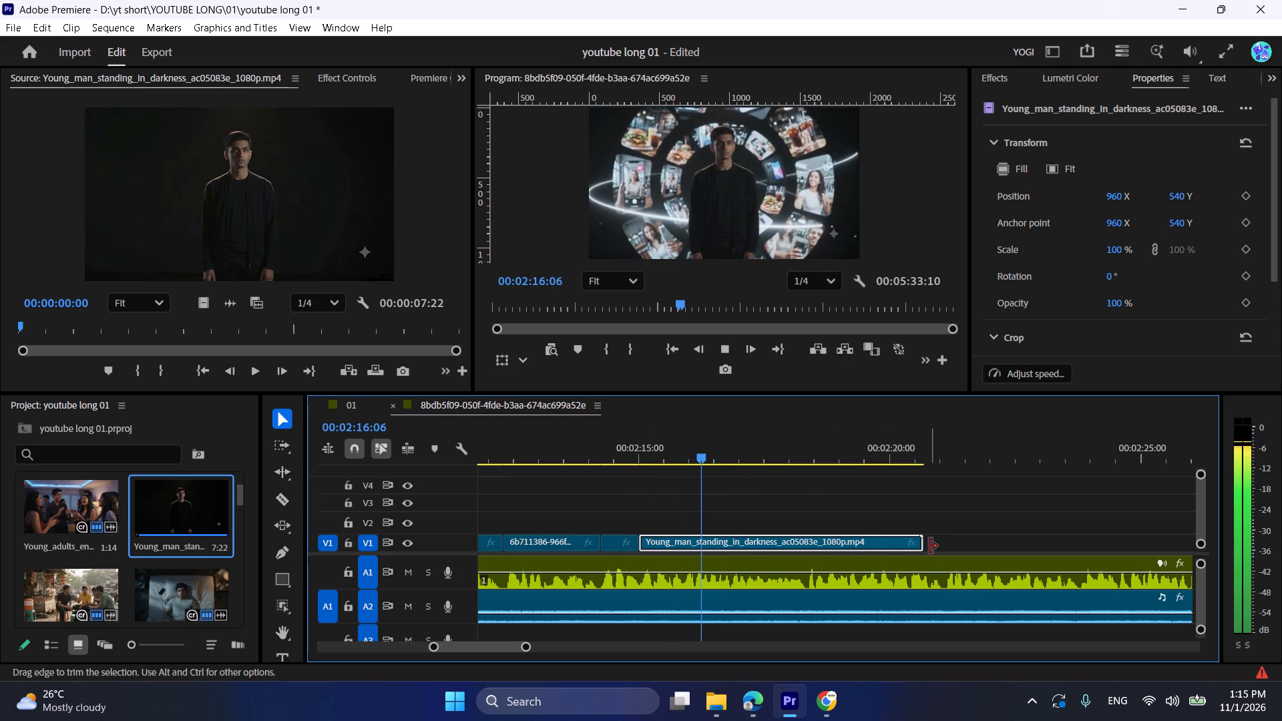
pyautogui.press('space')
pyautogui.moveTo(928, 543); pyautogui.dragTo(700, 527)
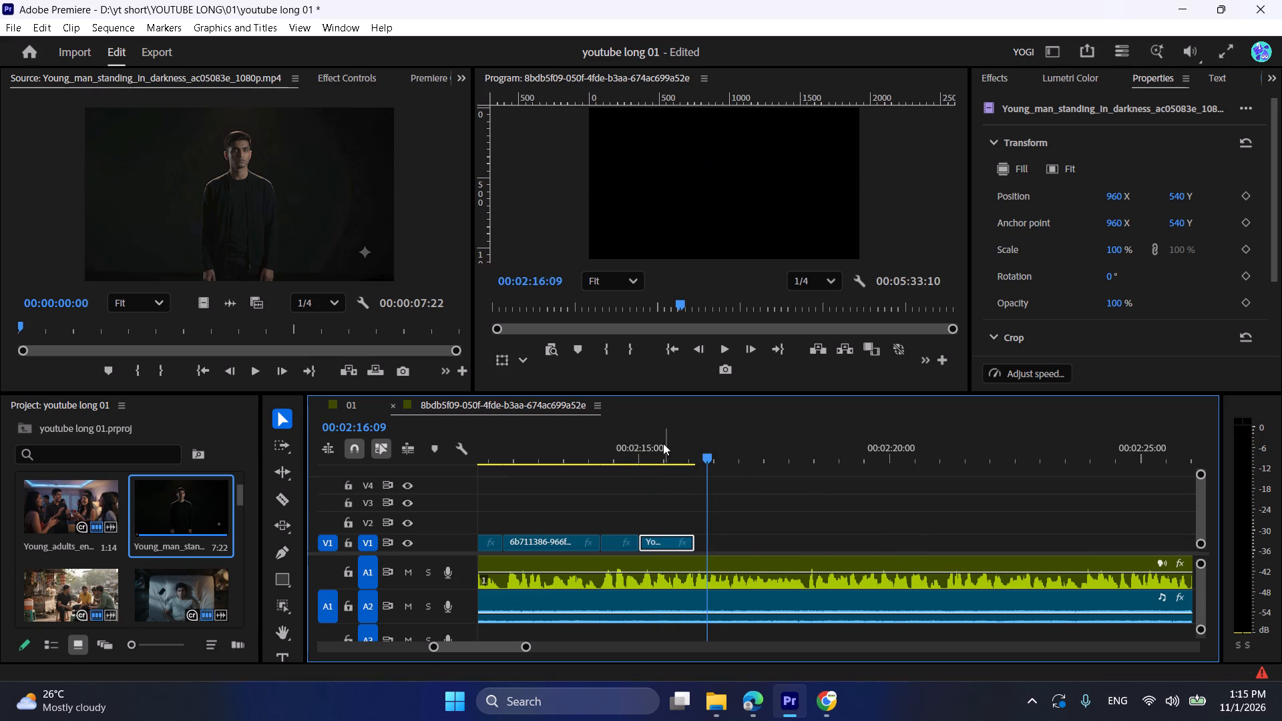
pyautogui.click(656, 441)
pyautogui.press('space')
pyautogui.moveTo(664, 449); pyautogui.dragTo(655, 447)
pyautogui.press('space')
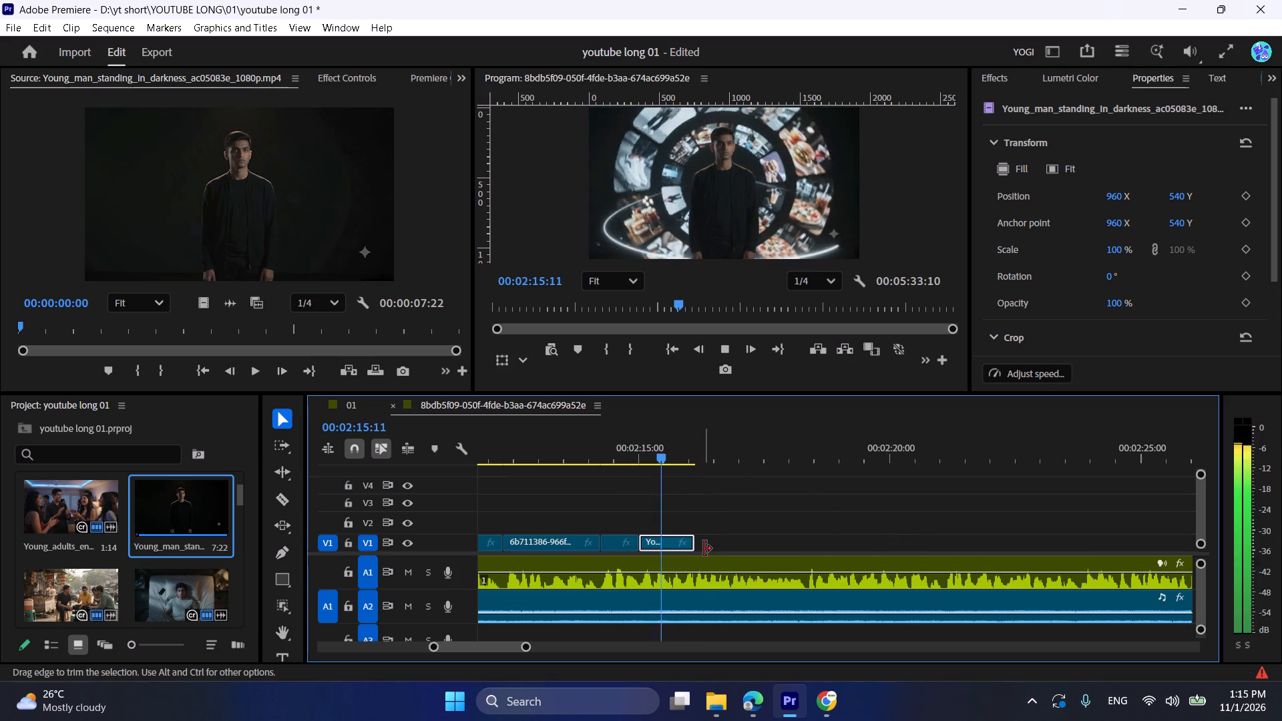
pyautogui.press('space')
pyautogui.moveTo(700, 548); pyautogui.dragTo(683, 542)
pyautogui.press('space')
pyautogui.click(712, 543)
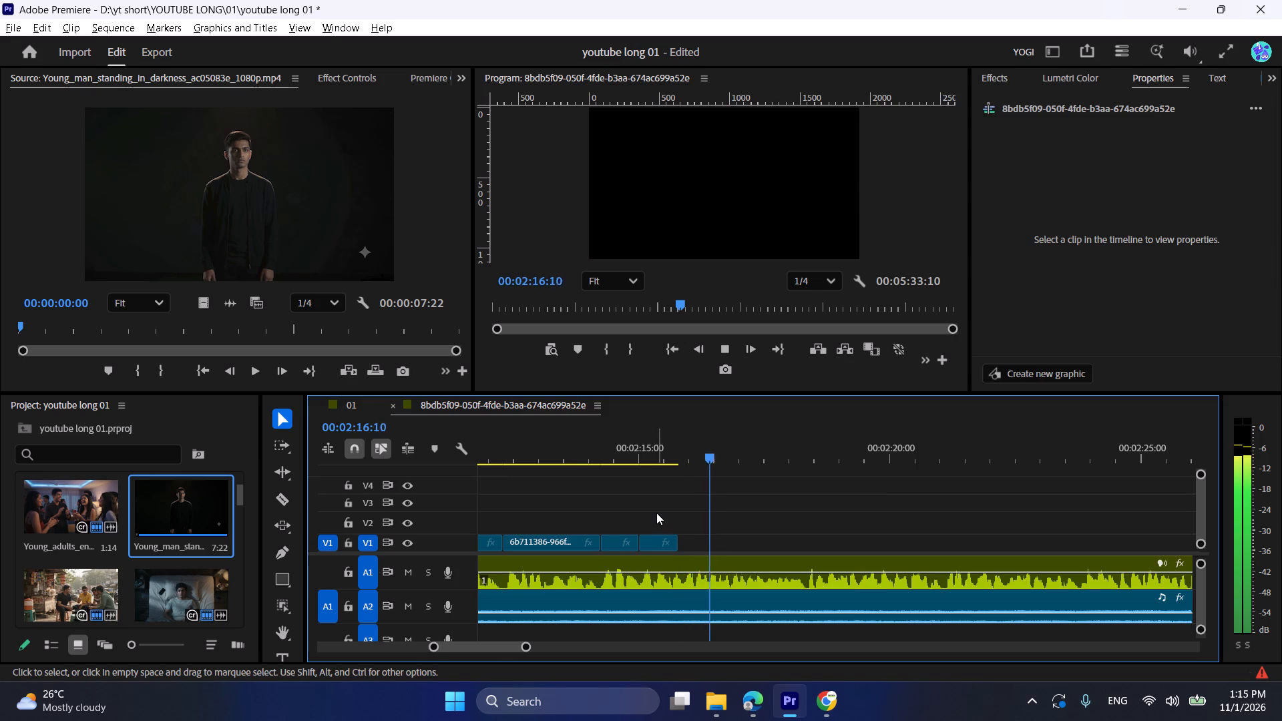
# Open the Young_men_chatting_at_stall clip and place its video on V1 directly after the standing-in-darkness clip.
pyautogui.keyDown('alt'); pyautogui.scroll(3, 656, 513); pyautogui.keyUp('alt')
pyautogui.press('space')
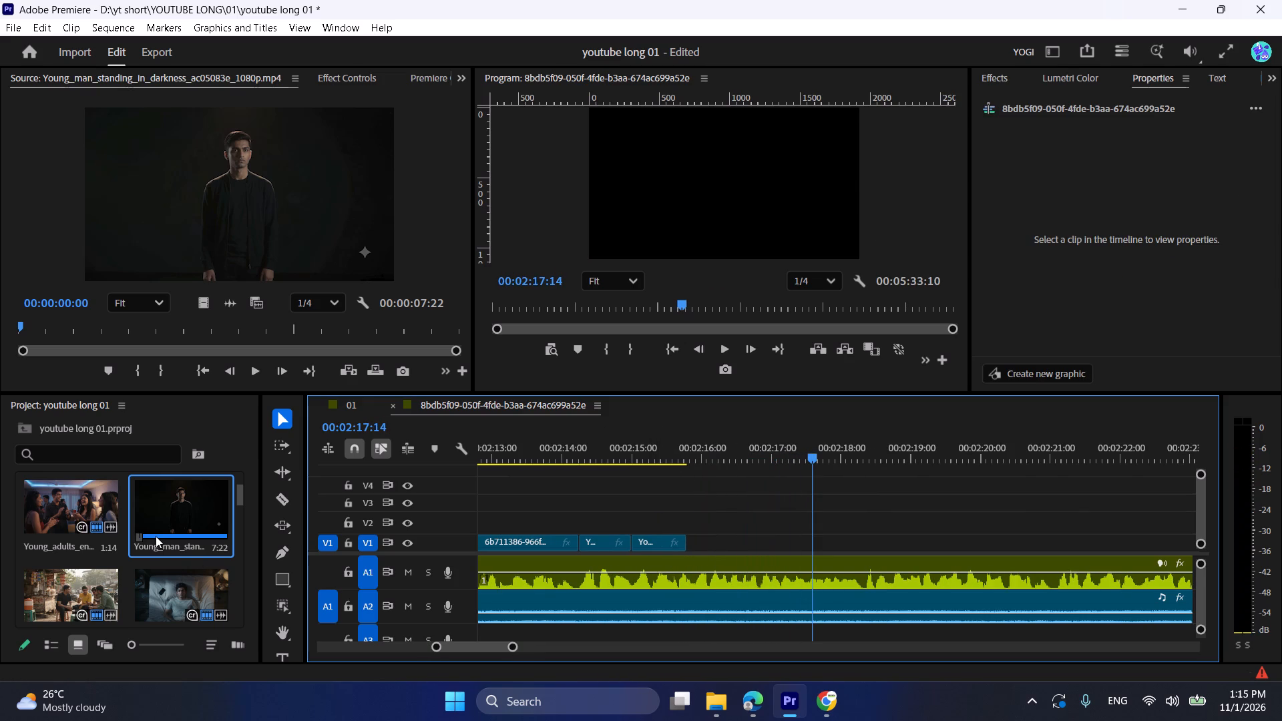
pyautogui.scroll(-1, 143, 555)
pyautogui.doubleClick(75, 513)
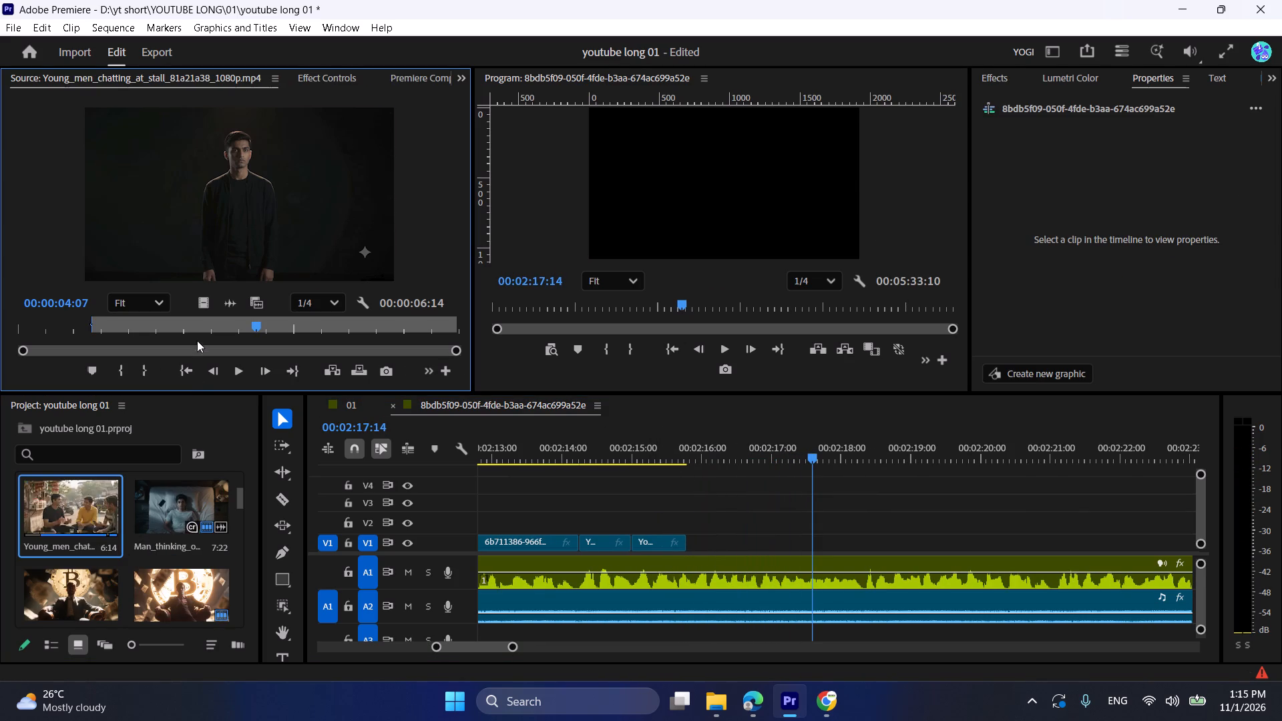
pyautogui.moveTo(202, 308); pyautogui.dragTo(694, 533)
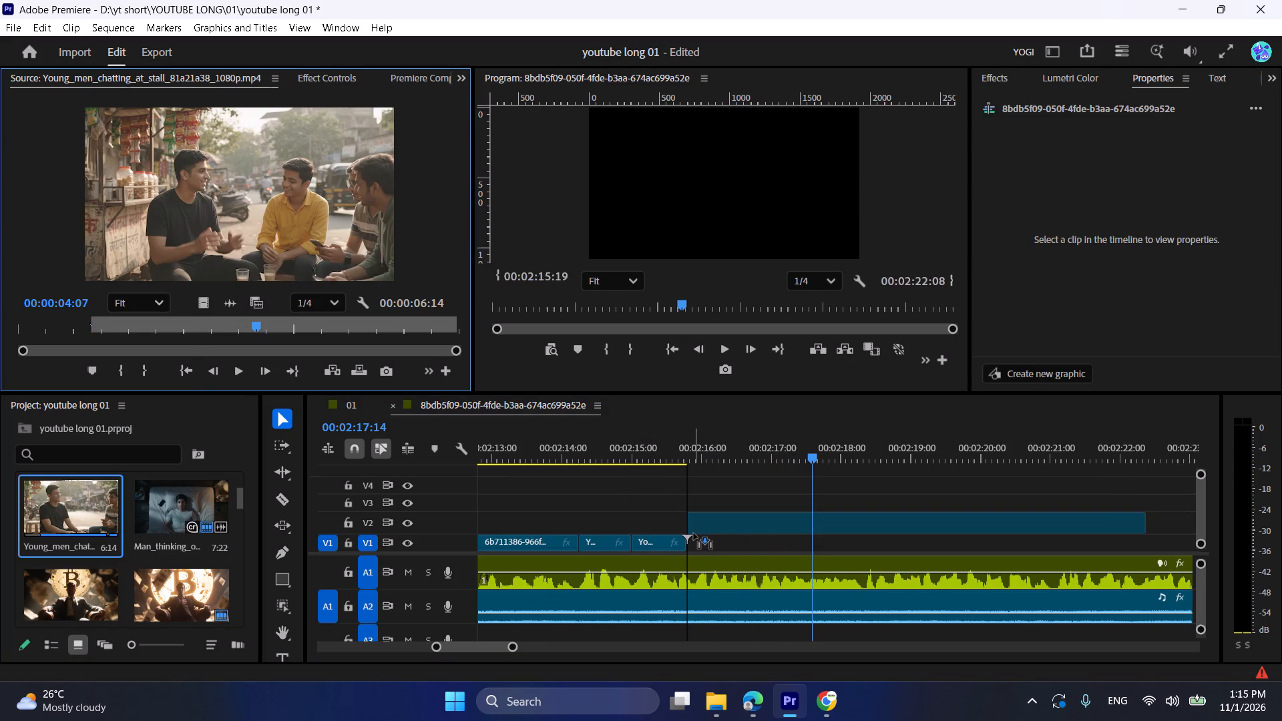
pyautogui.moveTo(694, 533); pyautogui.dragTo(693, 539)
# Play the chatting-at-stall clip against the voiceover and trim its end back to about 00:02:18:08.
pyautogui.click(677, 436)
pyautogui.press('space')
pyautogui.keyDown('alt'); pyautogui.scroll(-4, 742, 511); pyautogui.keyUp('alt')
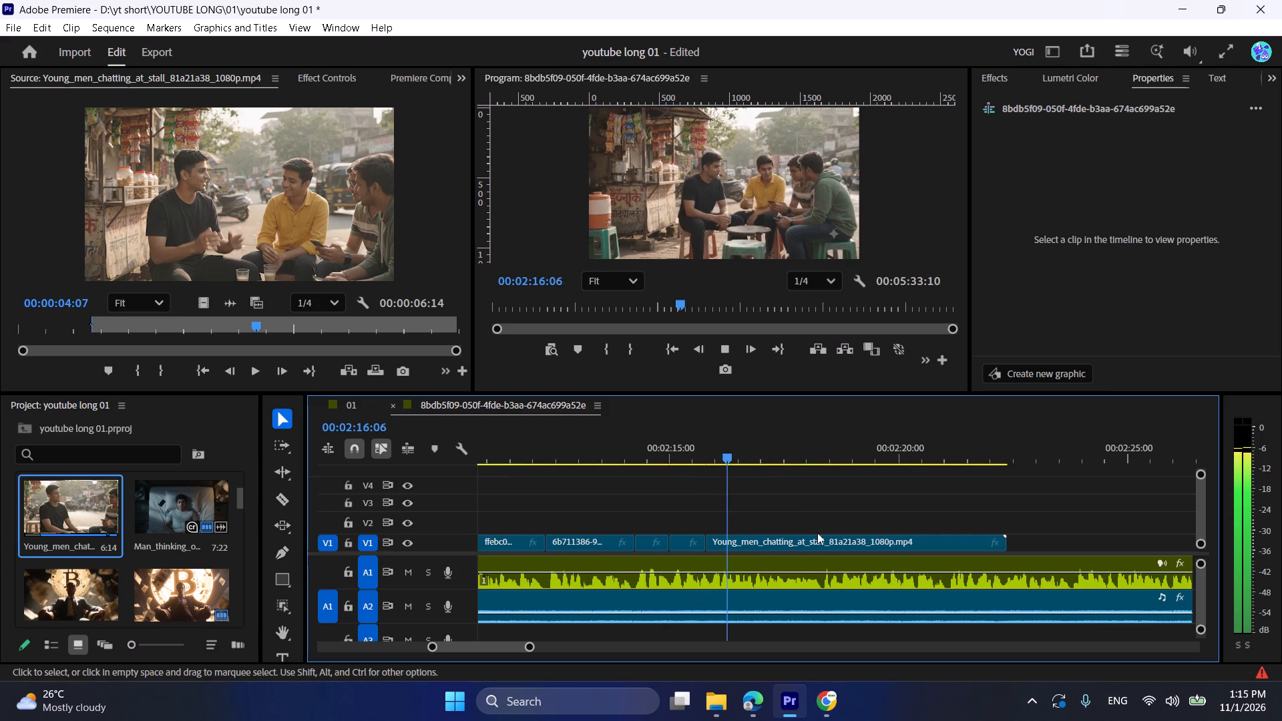
pyautogui.press('space')
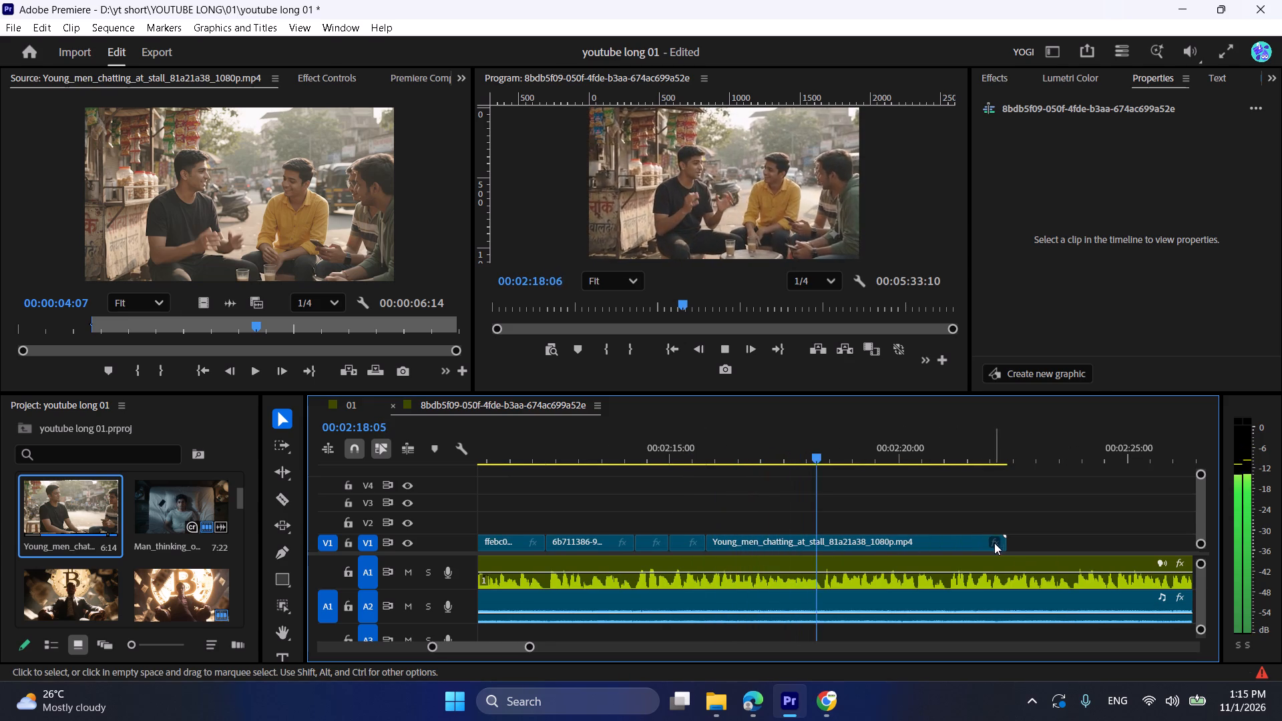
pyautogui.press('space')
pyautogui.press('space')
pyautogui.moveTo(1015, 549); pyautogui.dragTo(835, 545)
pyautogui.press('space')
# Save the youtube long 01 project.
pyautogui.keyDown('alt'); pyautogui.scroll(-1, 849, 549); pyautogui.keyUp('alt')
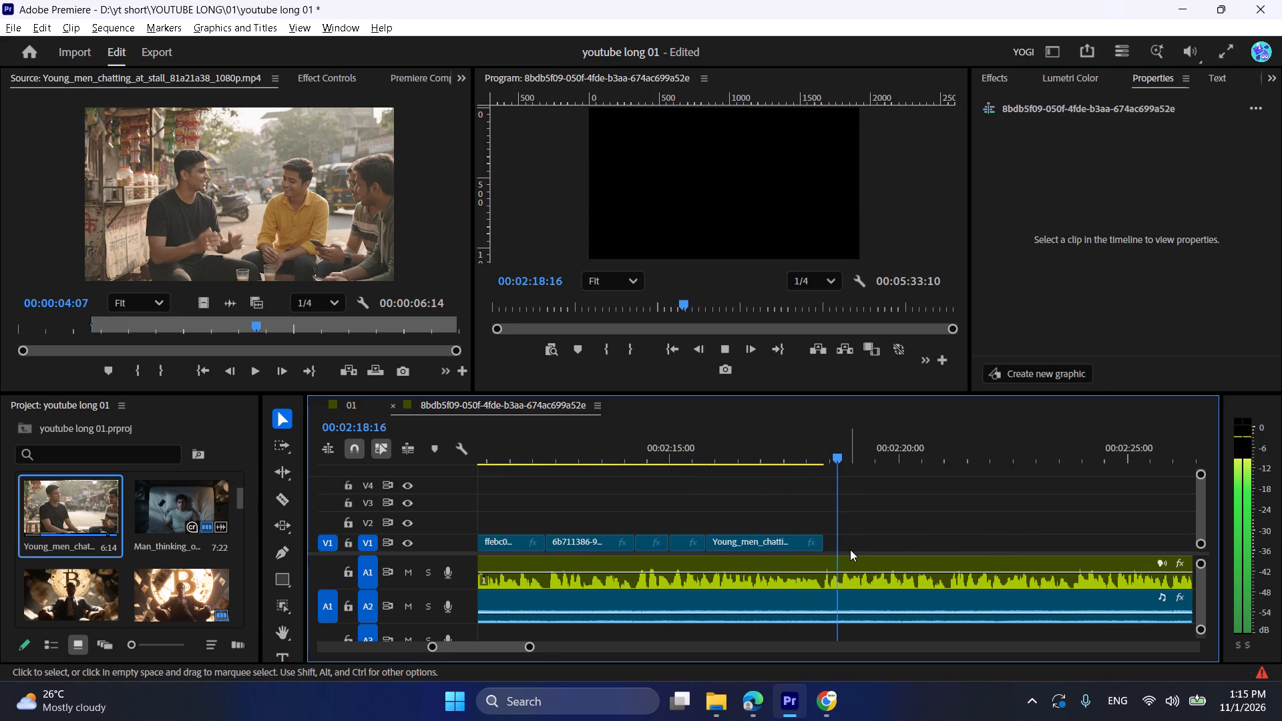
pyautogui.keyDown('alt'); pyautogui.scroll(-2, 850, 549); pyautogui.keyUp('alt')
pyautogui.keyDown('alt'); pyautogui.scroll(2, 850, 549); pyautogui.keyUp('alt')
pyautogui.keyDown('alt'); pyautogui.scroll(-9, 850, 549); pyautogui.keyUp('alt')
pyautogui.press('space')
pyautogui.hotkey('ctrl', 's')
pyautogui.press('space')
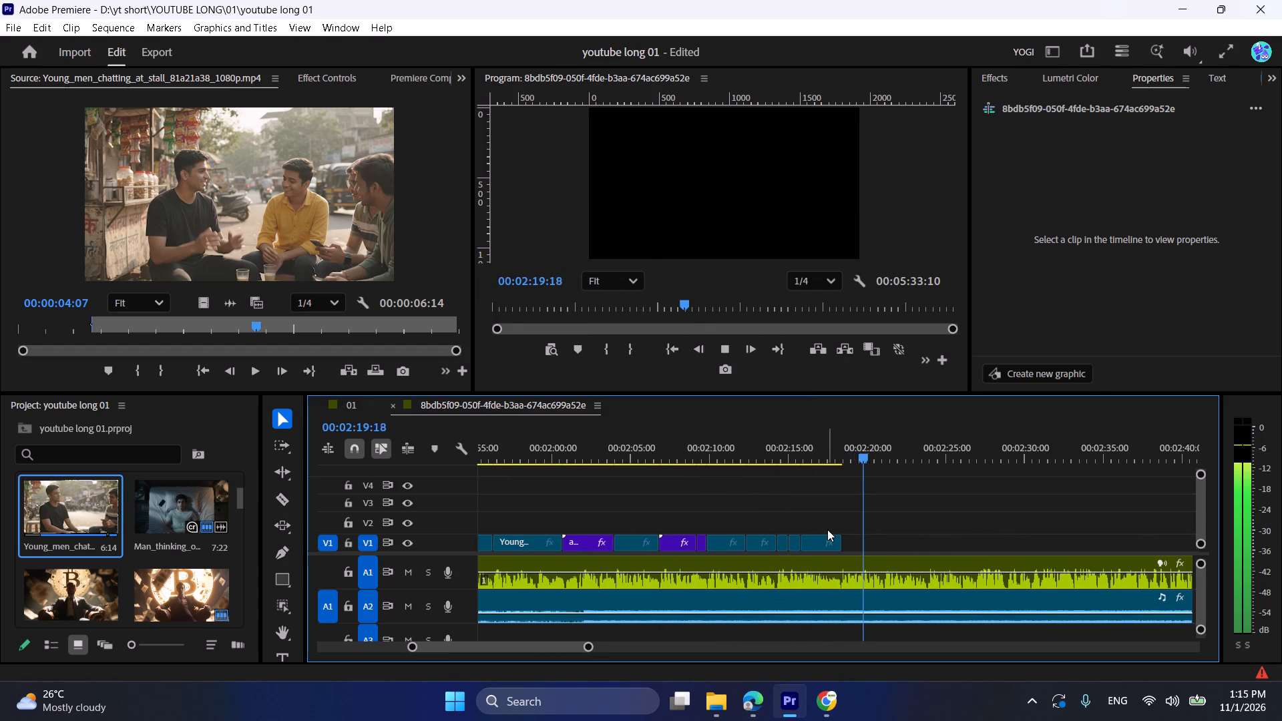
# Listen to the voiceover following the chatting-at-stall clip and stop playback at about 00:02:20:23.
pyautogui.scroll(-4, 827, 529)
pyautogui.keyDown('alt'); pyautogui.scroll(4, 799, 519); pyautogui.keyUp('alt')
pyautogui.press('space')
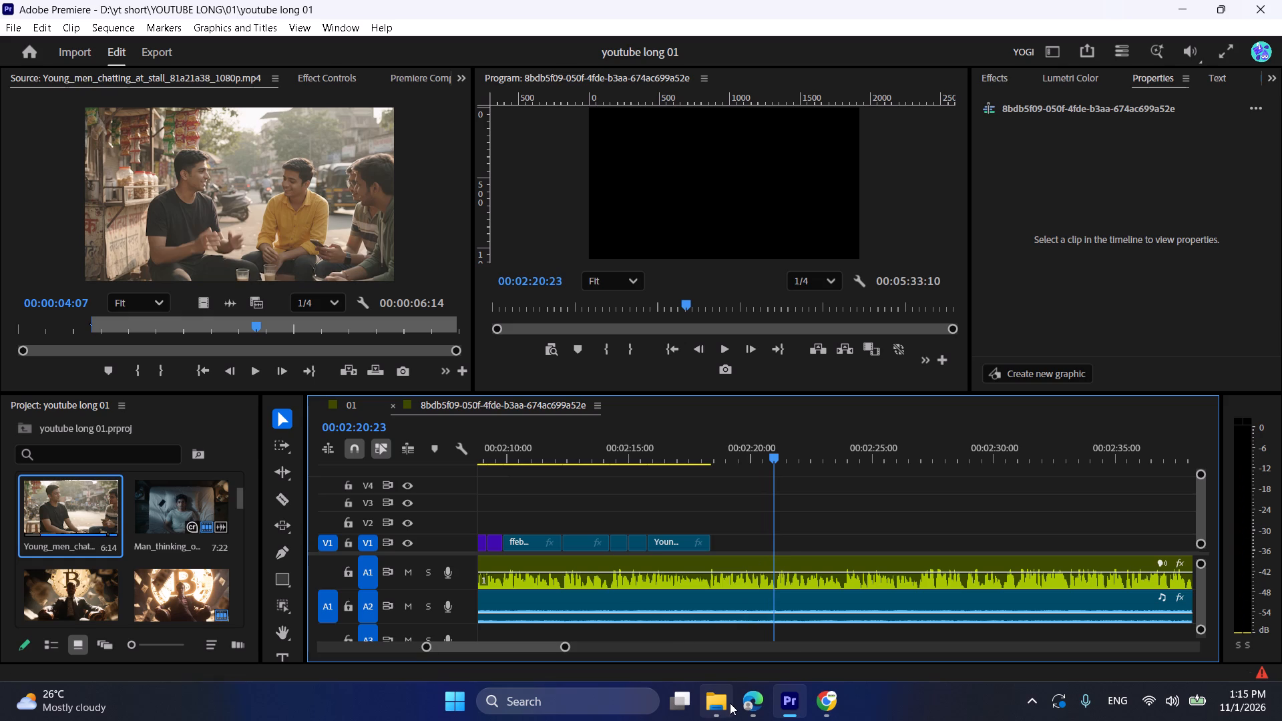
pyautogui.click(740, 706)
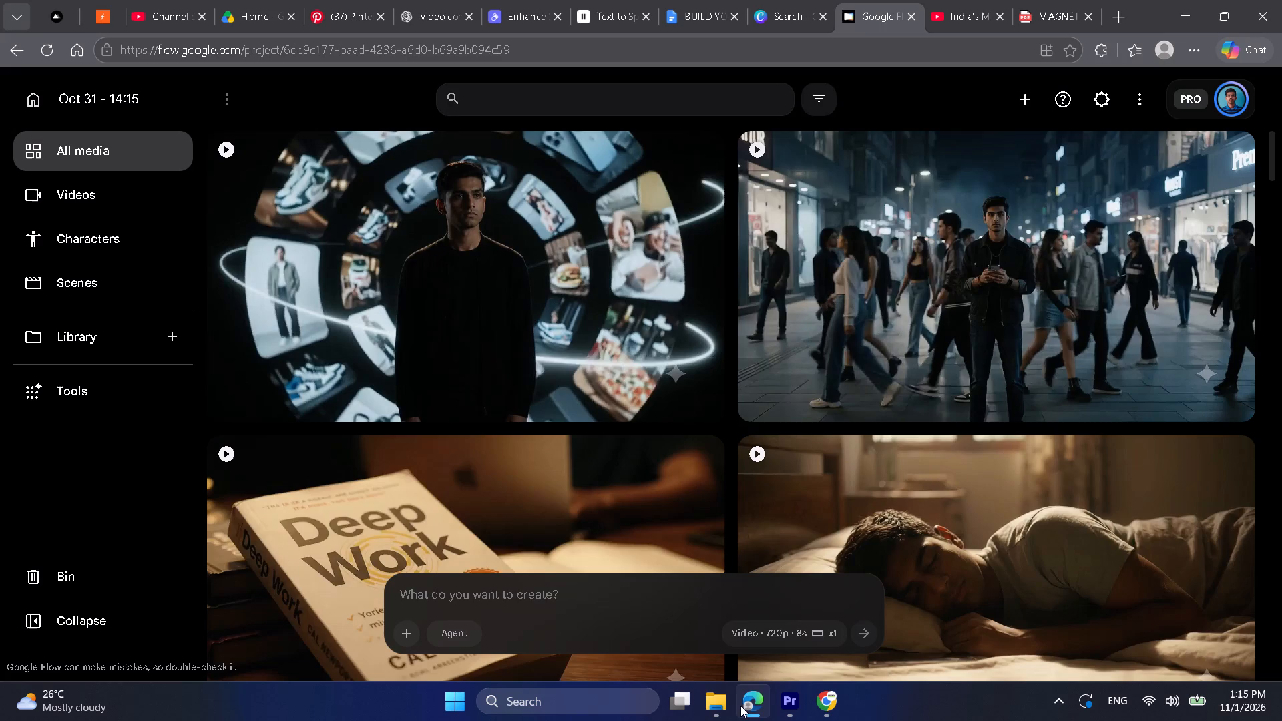
pyautogui.click(714, 694)
pyautogui.click(379, 38)
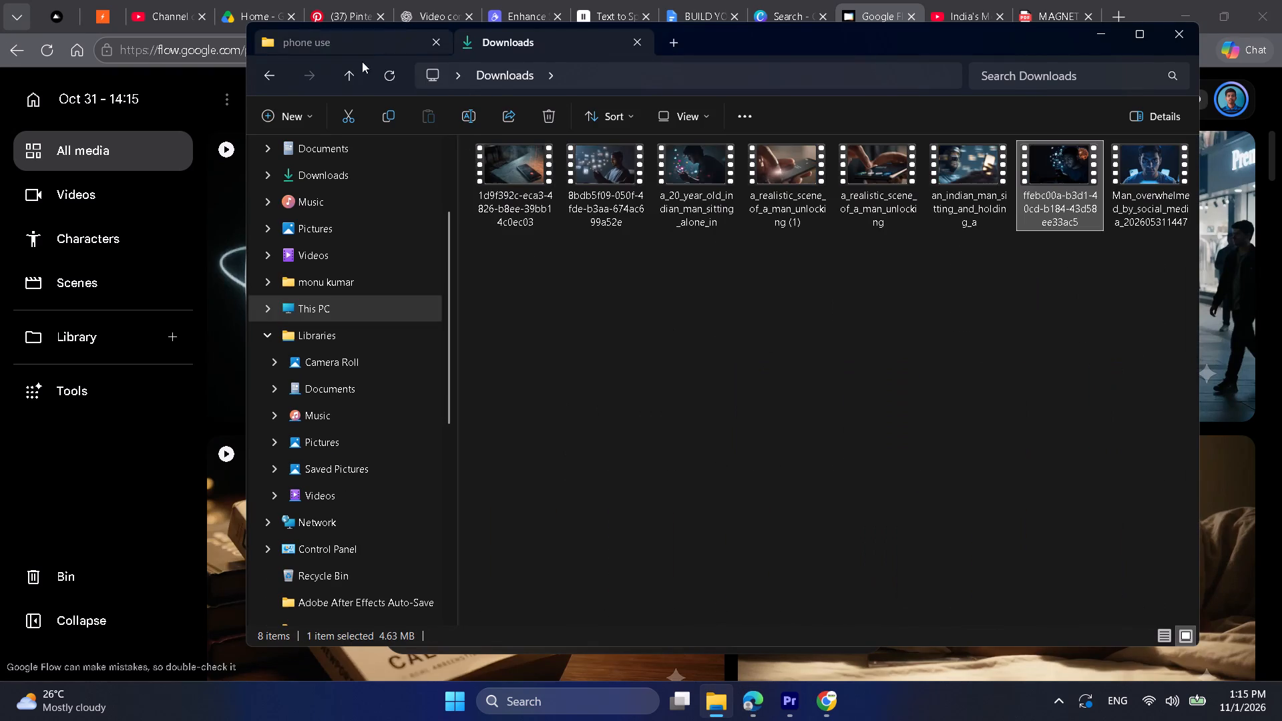
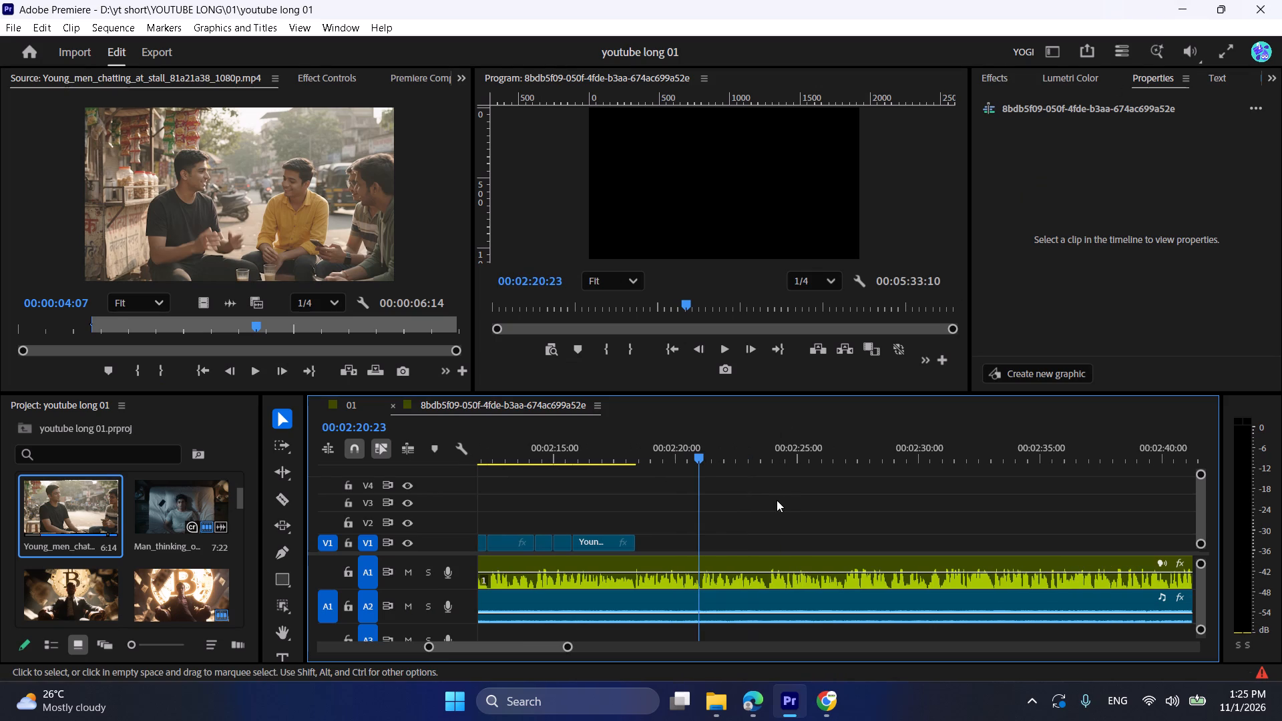
pyautogui.keyDown('alt'); pyautogui.scroll(-18, 777, 500); pyautogui.keyUp('alt')
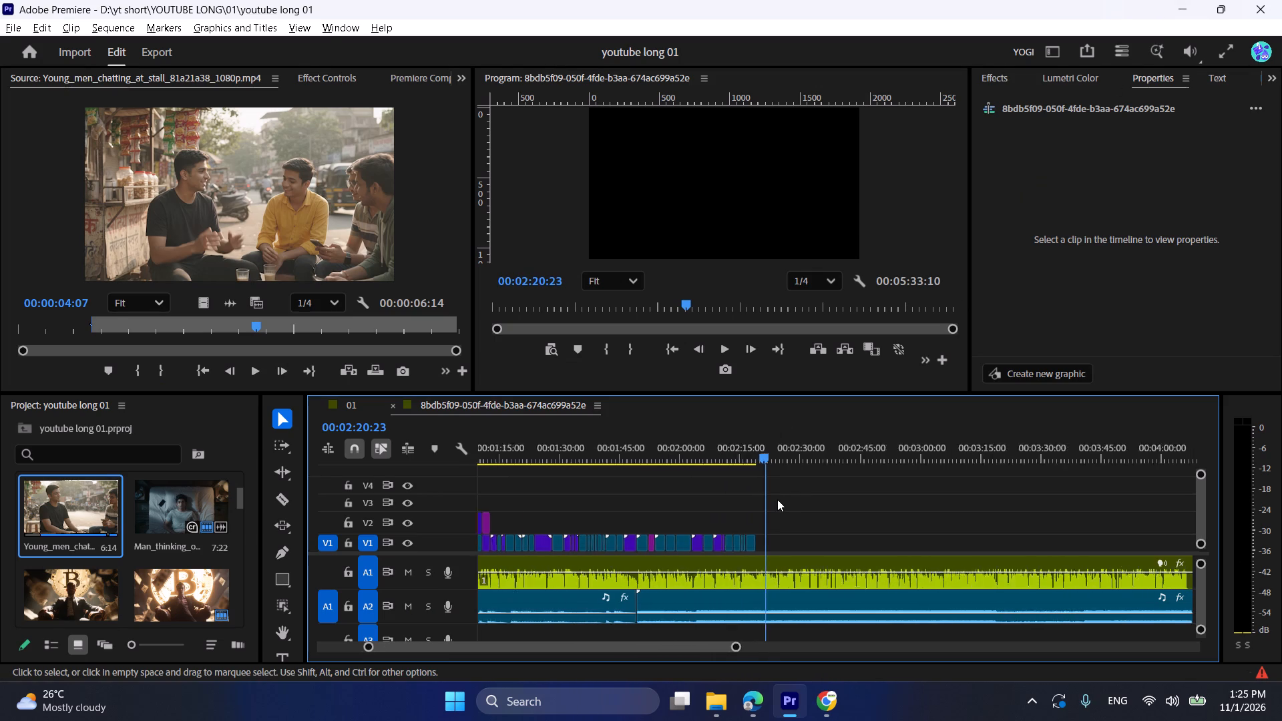
pyautogui.keyDown('alt'); pyautogui.scroll(-1, 777, 499); pyautogui.keyUp('alt')
pyautogui.moveTo(887, 456); pyautogui.dragTo(893, 456)
pyautogui.keyDown('alt'); pyautogui.scroll(-8, 893, 456); pyautogui.keyUp('alt')
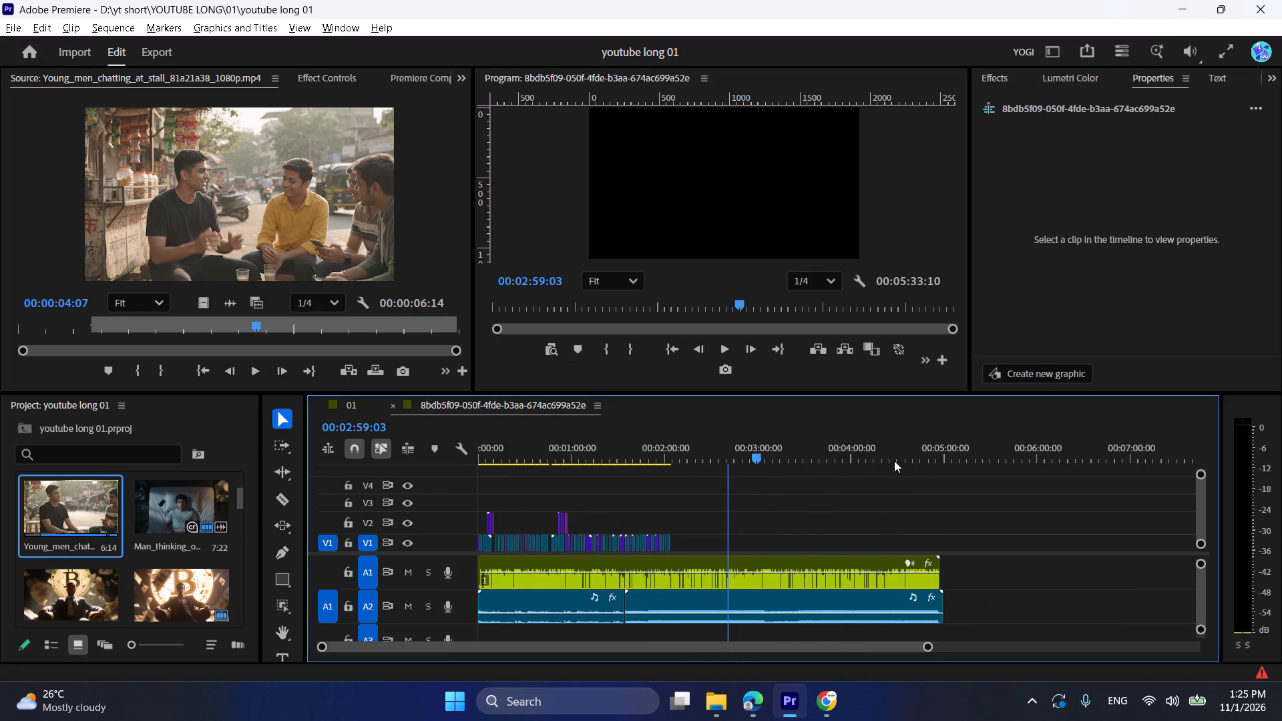
pyautogui.keyDown('alt'); pyautogui.scroll(-3, 894, 461); pyautogui.keyUp('alt')
# Play the uncovered voiceover from about 00:03:58:10 while surveying the whole sequence.
pyautogui.click(722, 443)
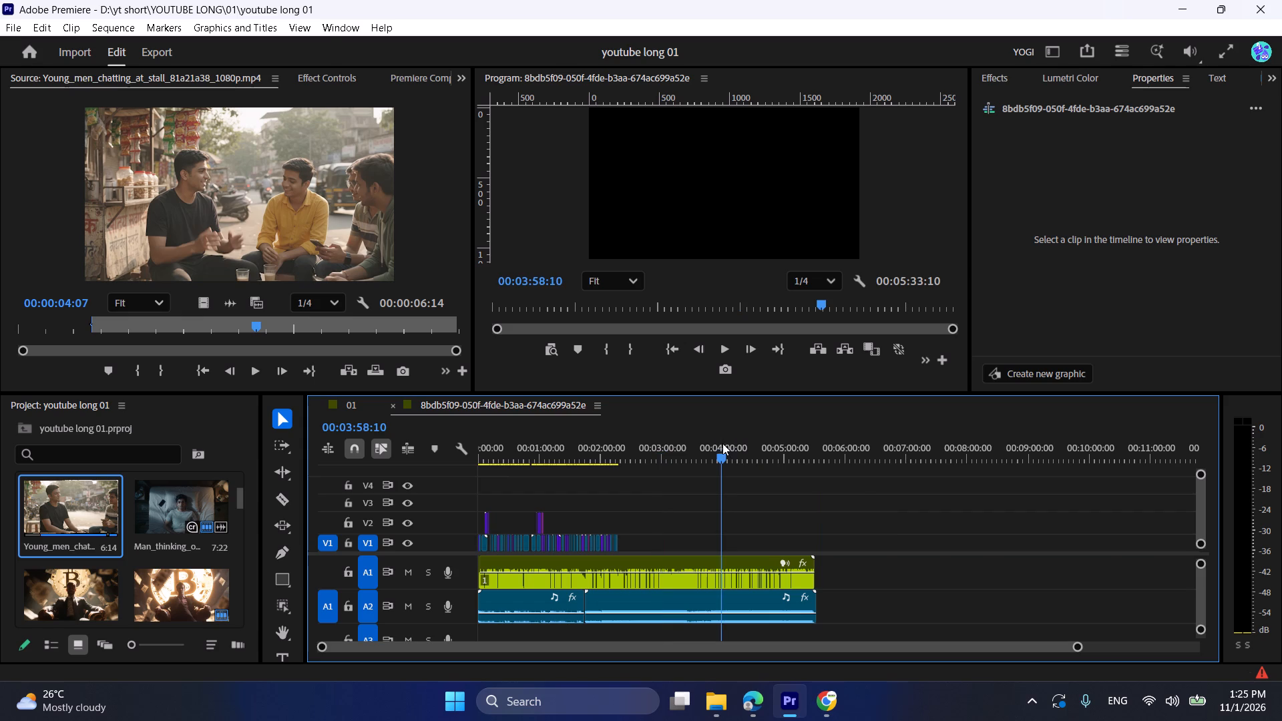
pyautogui.keyDown('alt'); pyautogui.scroll(-4, 742, 453); pyautogui.keyUp('alt')
pyautogui.press('space')
pyautogui.keyDown('alt'); pyautogui.scroll(5, 656, 487); pyautogui.keyUp('alt')
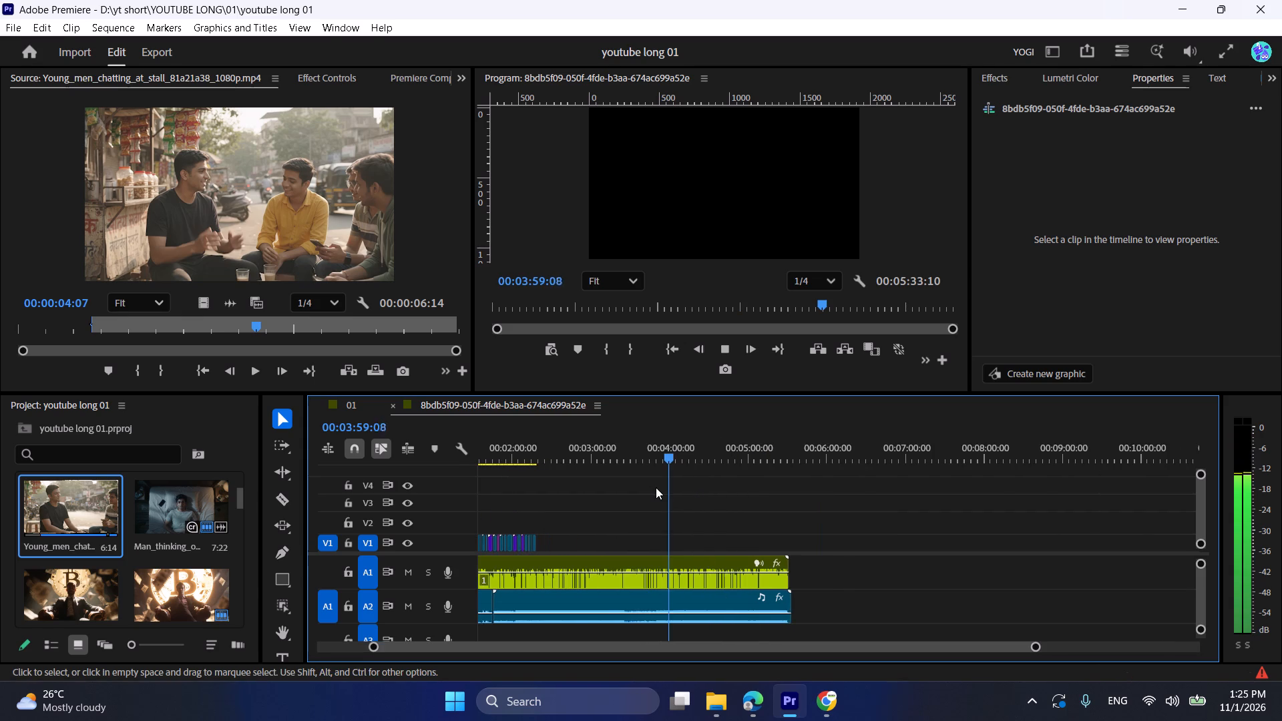
pyautogui.keyDown('alt'); pyautogui.scroll(3, 656, 487); pyautogui.keyUp('alt')
pyautogui.scroll(6, 656, 487)
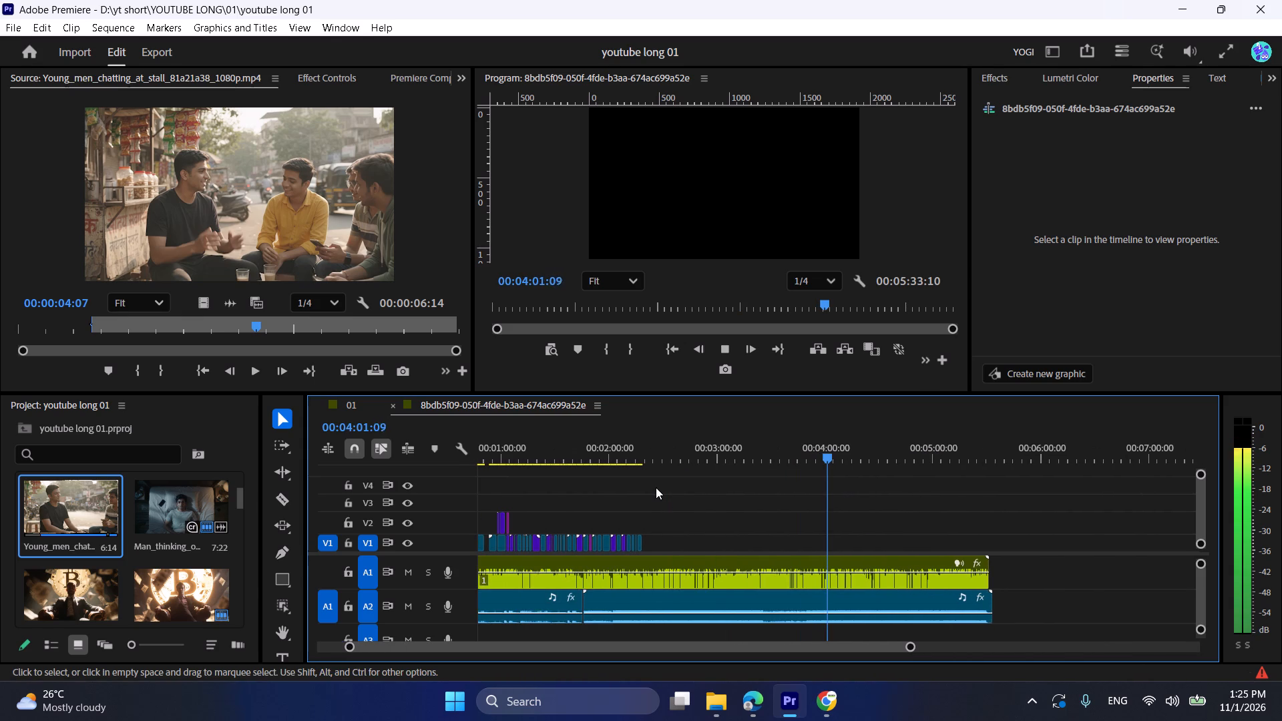
pyautogui.keyDown('alt'); pyautogui.scroll(-4, 656, 487); pyautogui.keyUp('alt')
pyautogui.scroll(5, 679, 484)
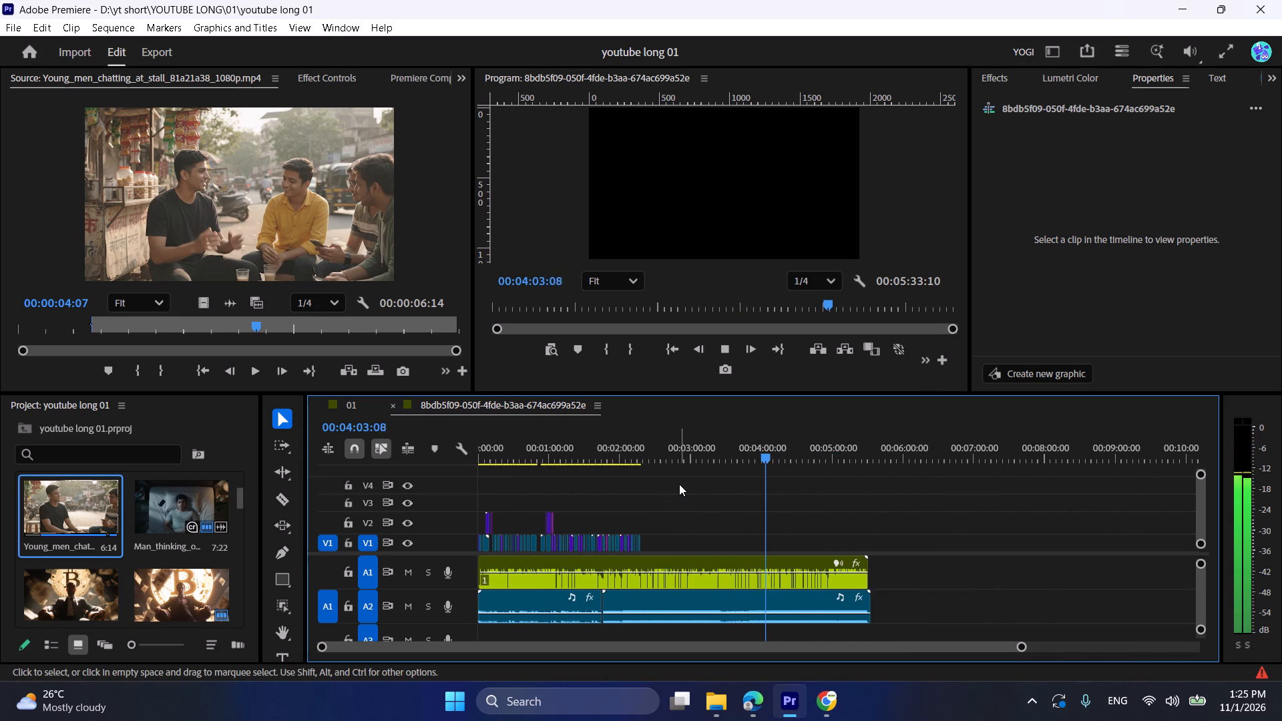
pyautogui.keyDown('alt'); pyautogui.scroll(-2, 679, 484); pyautogui.keyUp('alt')
pyautogui.keyDown('alt'); pyautogui.scroll(7, 679, 484); pyautogui.keyUp('alt')
pyautogui.scroll(1, 679, 484)
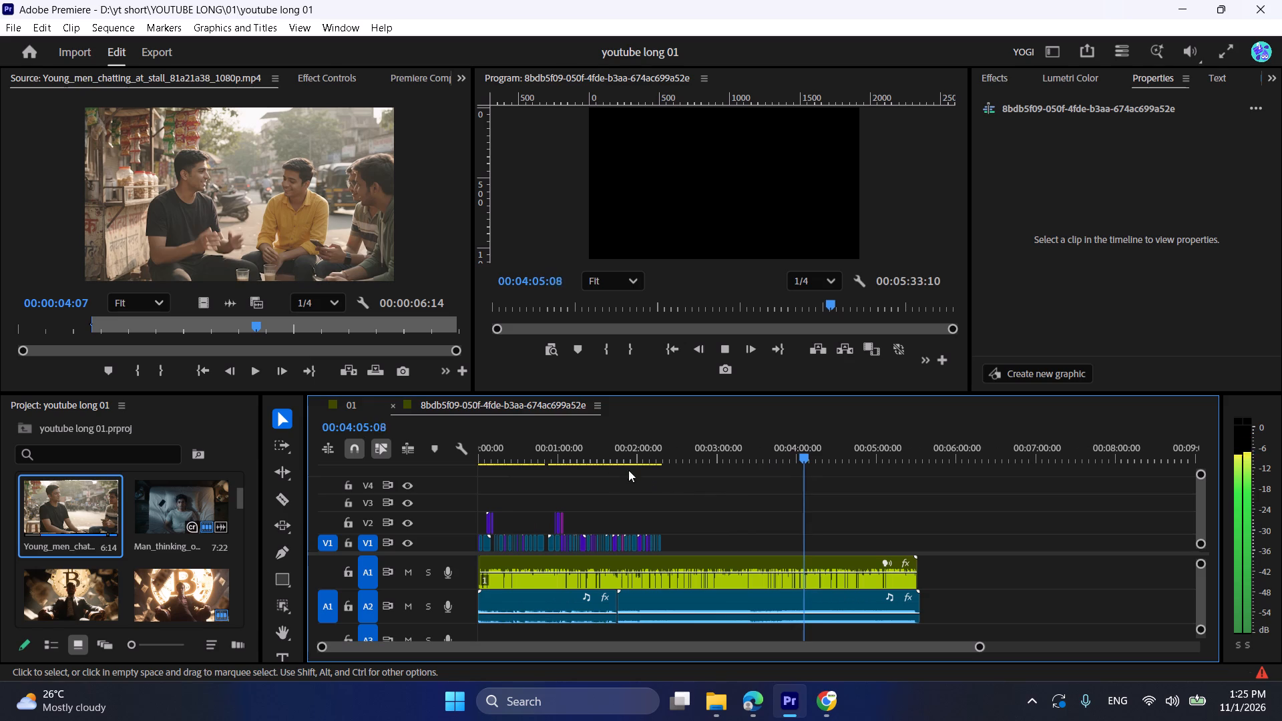
pyautogui.keyDown('alt'); pyautogui.scroll(1, 711, 523); pyautogui.keyUp('alt')
pyautogui.scroll(3, 711, 523)
# Skim back and forth through the edited part of the sequence, between its opening and about 00:02:23.
pyautogui.moveTo(582, 447); pyautogui.dragTo(519, 457)
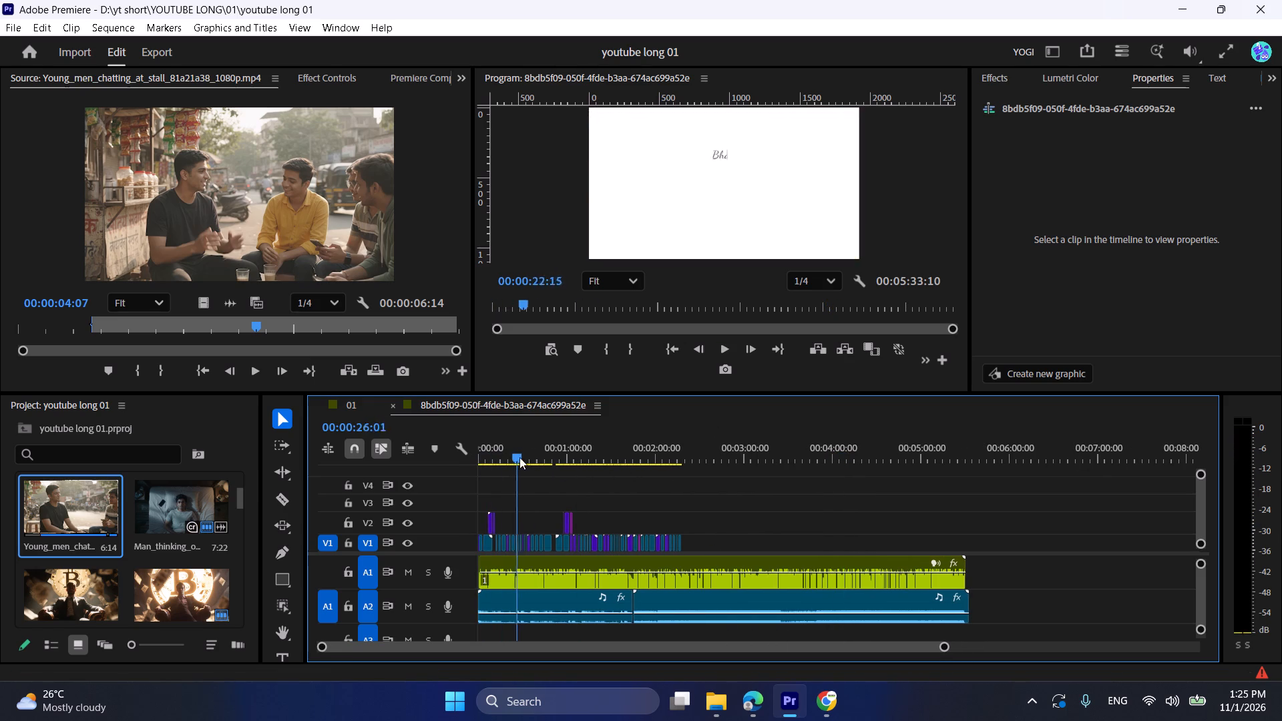
pyautogui.moveTo(519, 457); pyautogui.dragTo(615, 476)
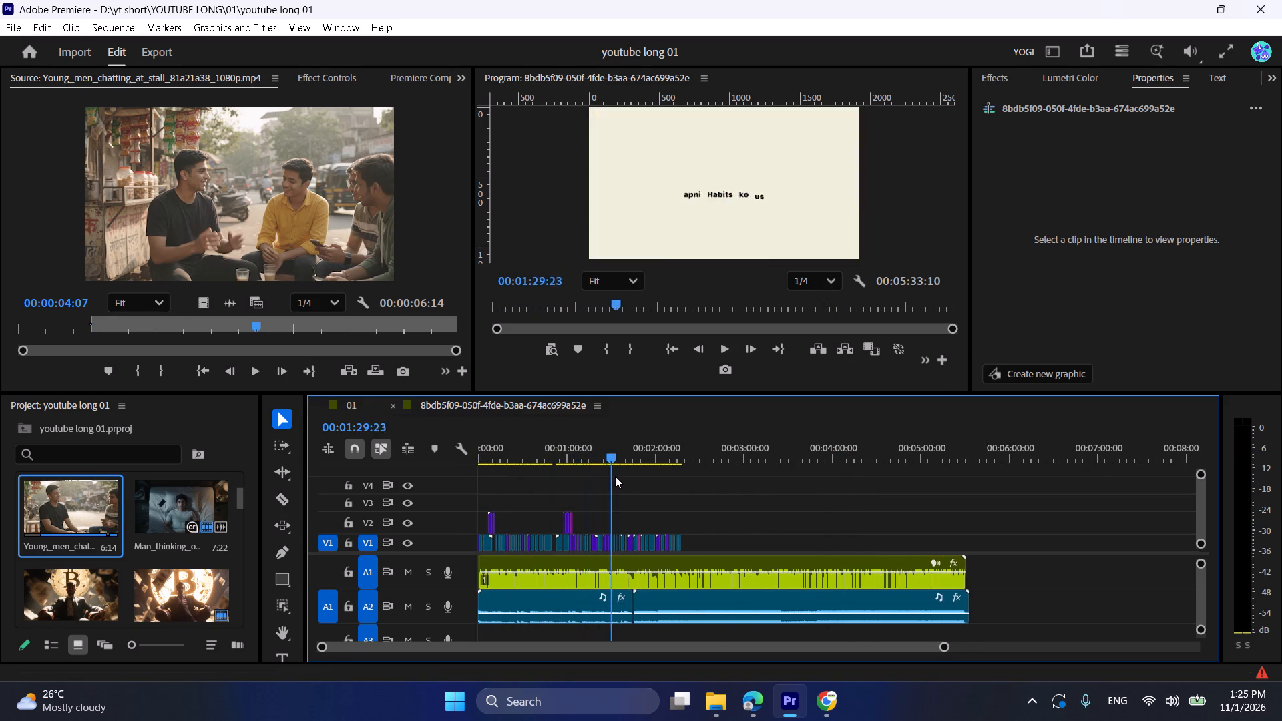
pyautogui.moveTo(615, 476); pyautogui.dragTo(572, 491)
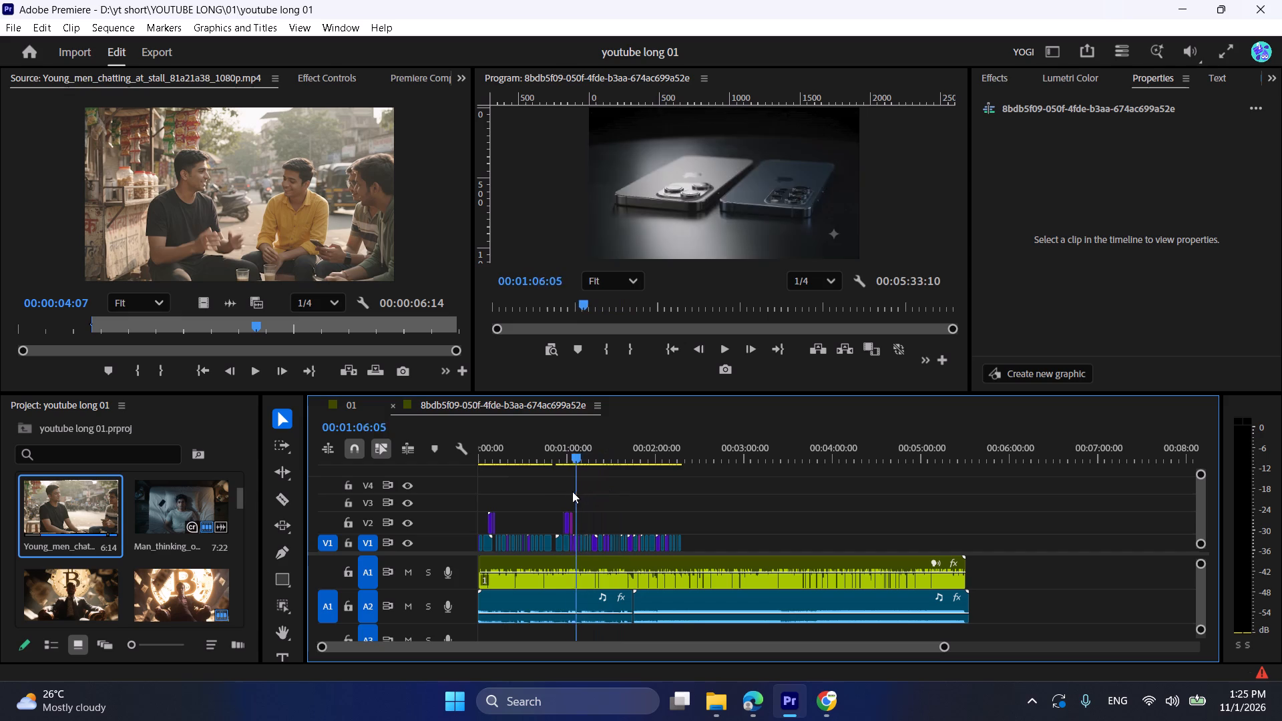
pyautogui.moveTo(572, 491); pyautogui.dragTo(483, 481)
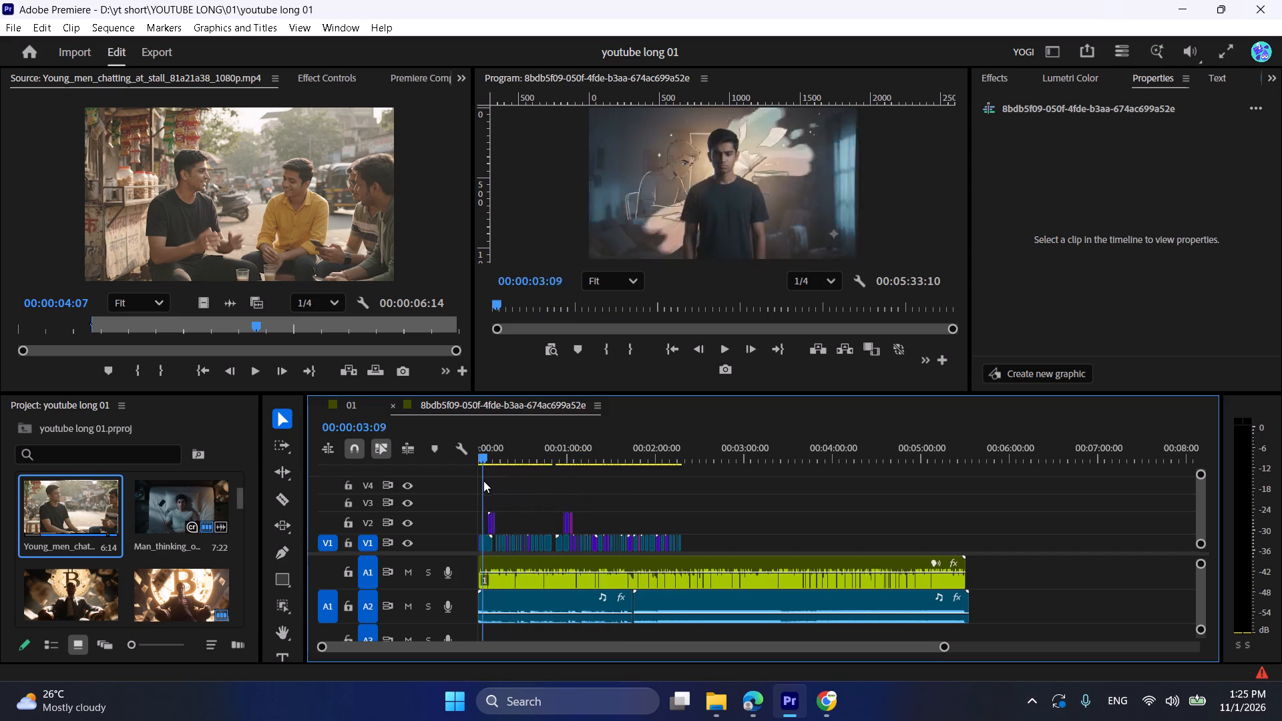
pyautogui.moveTo(483, 481); pyautogui.dragTo(616, 511)
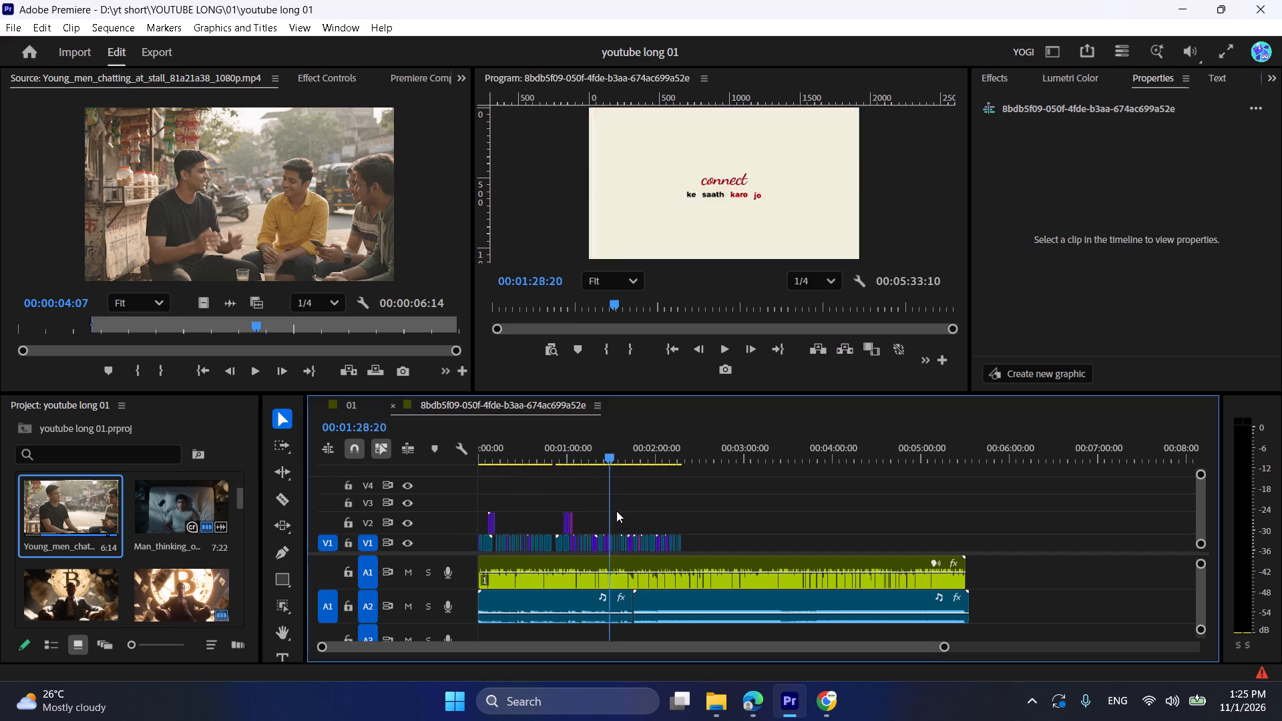
pyautogui.moveTo(616, 511); pyautogui.dragTo(521, 550)
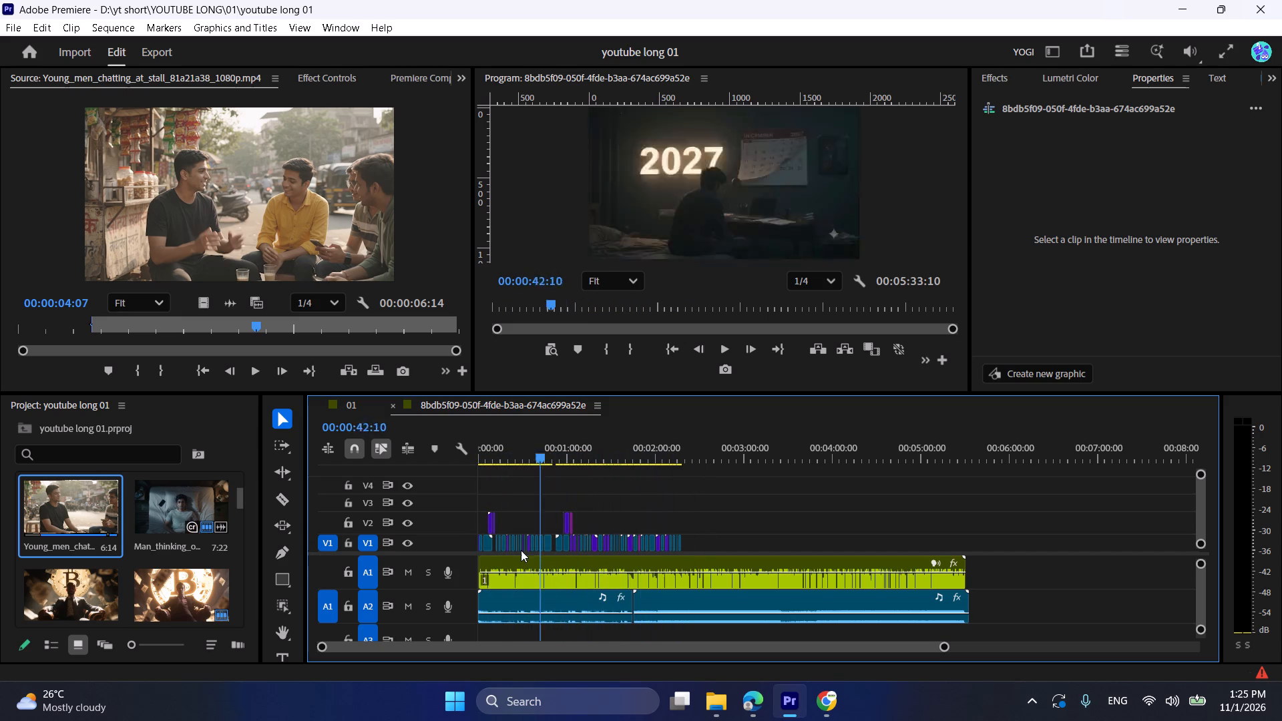
pyautogui.moveTo(521, 550); pyautogui.dragTo(692, 563)
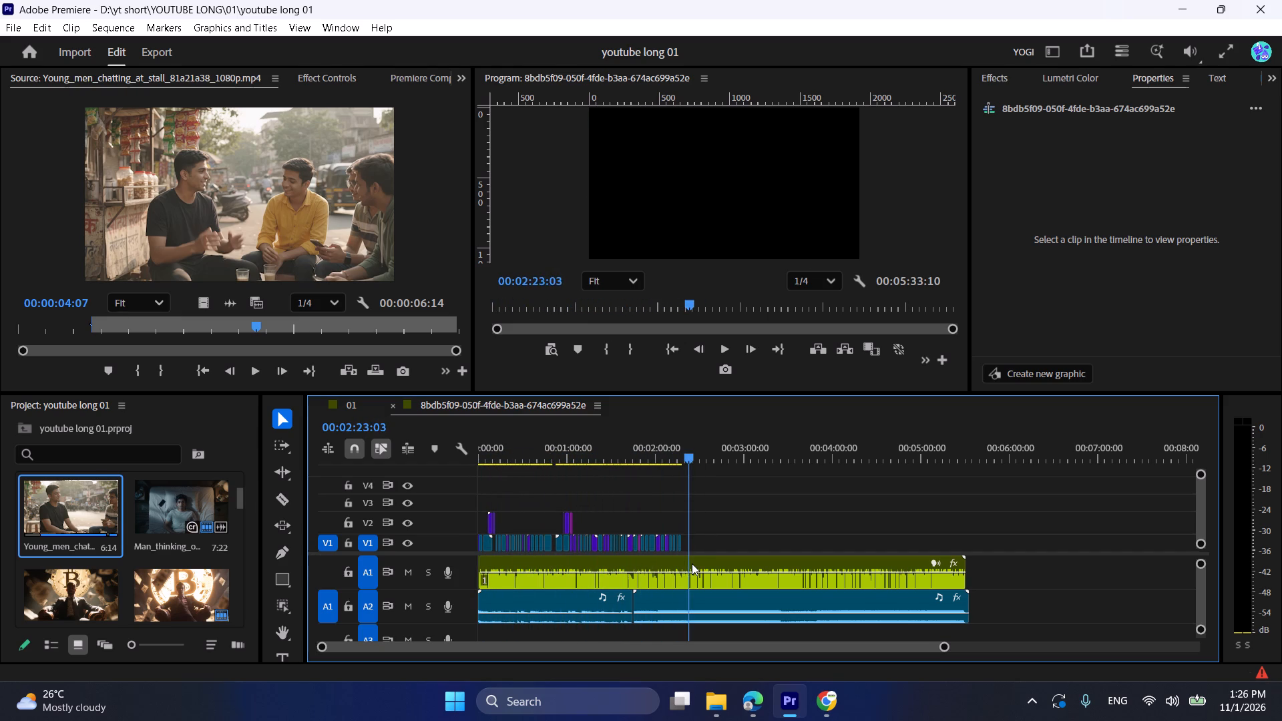
pyautogui.moveTo(692, 563); pyautogui.dragTo(521, 547)
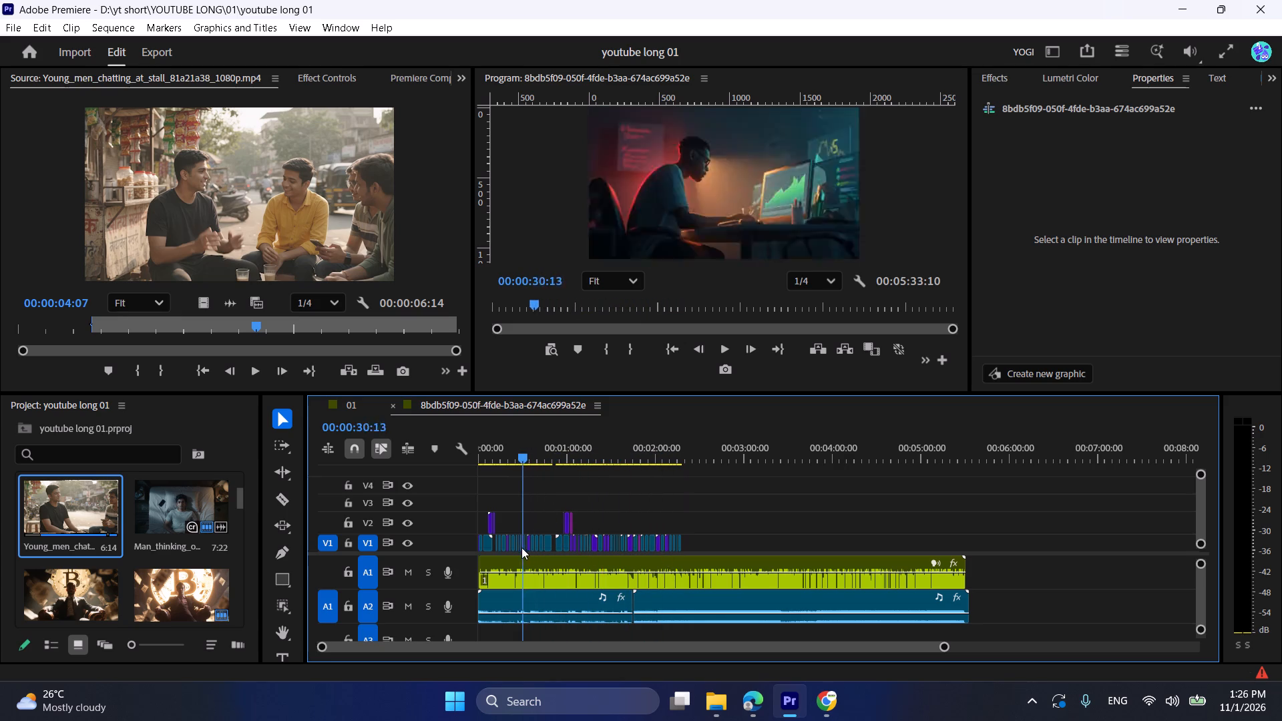
pyautogui.moveTo(521, 547); pyautogui.dragTo(659, 549)
# Scrub steadily through the edited part of the sequence from about 00:00:05 to about 00:02:15 to review its clips.
pyautogui.scroll(4, 636, 526)
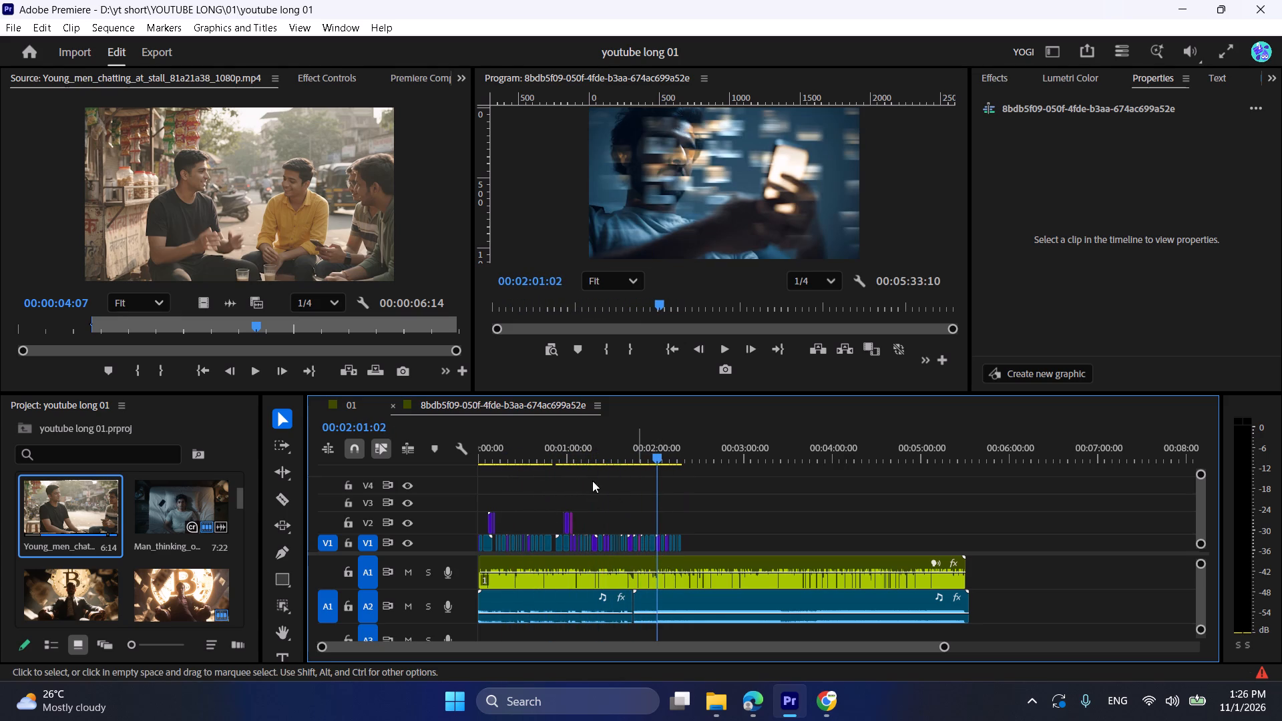
pyautogui.keyDown('alt'); pyautogui.scroll(6, 594, 494); pyautogui.keyUp('alt')
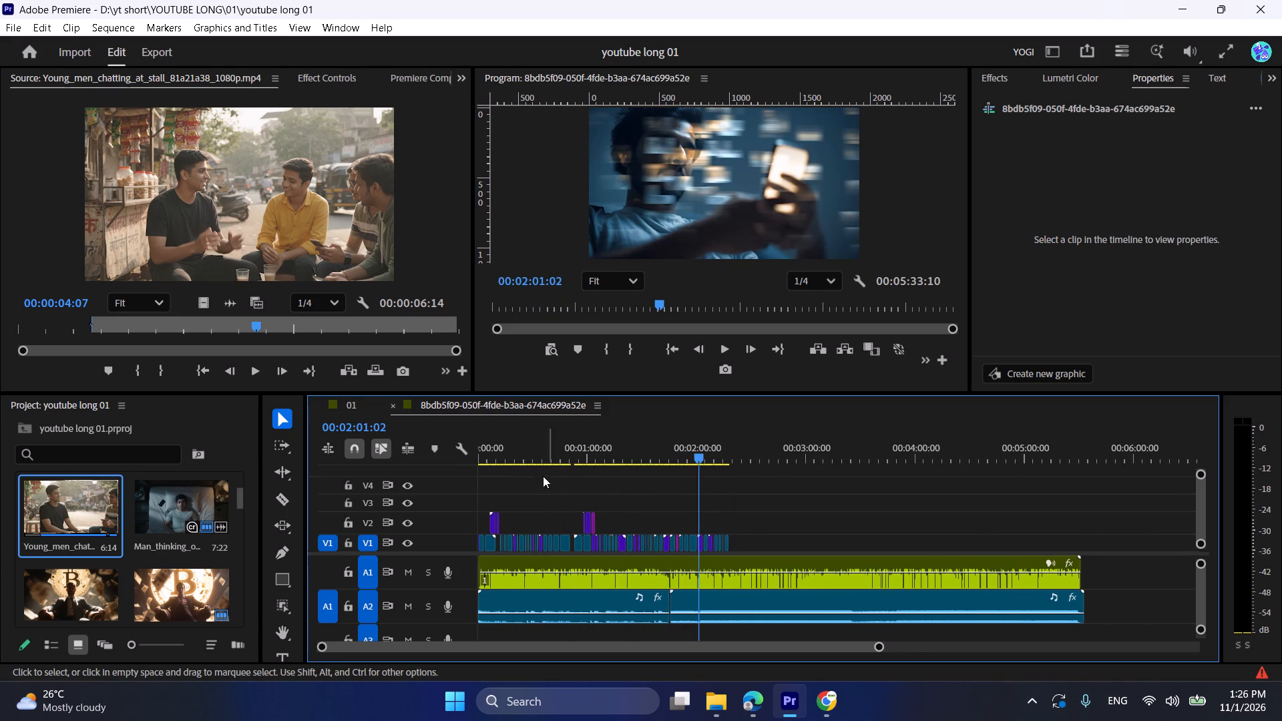
pyautogui.moveTo(501, 455); pyautogui.dragTo(489, 455)
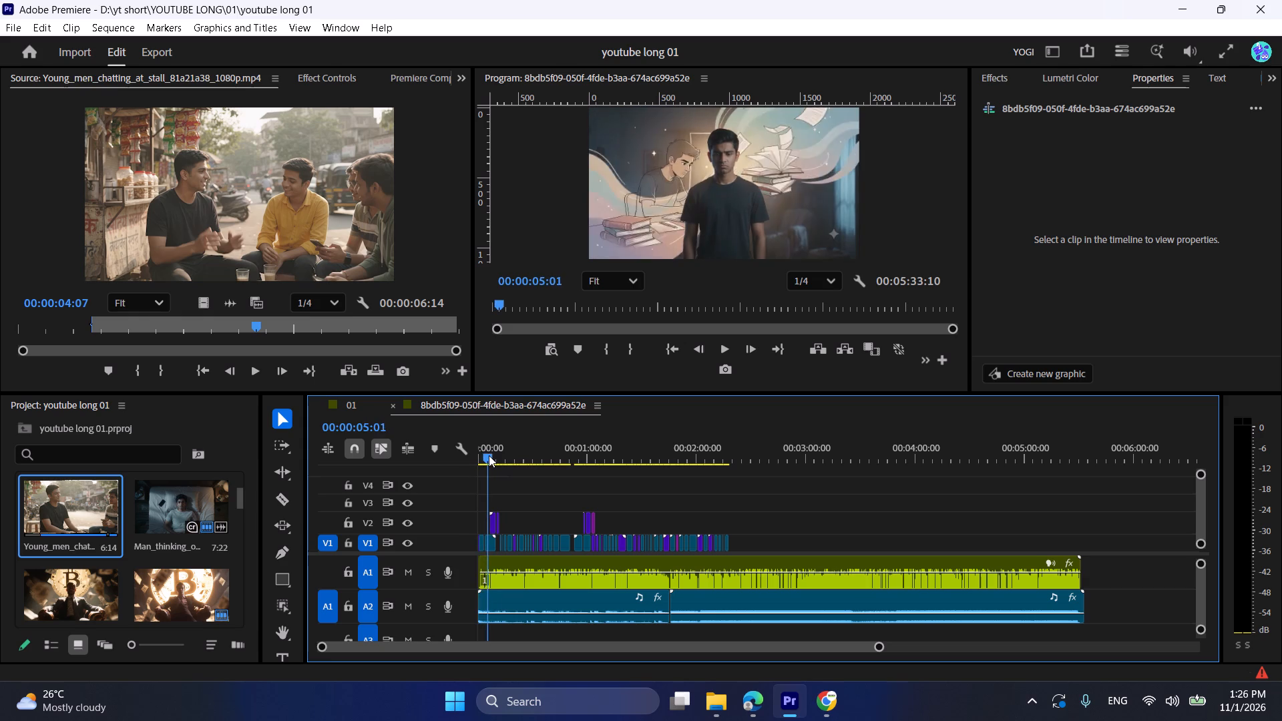
pyautogui.moveTo(489, 455); pyautogui.dragTo(501, 455)
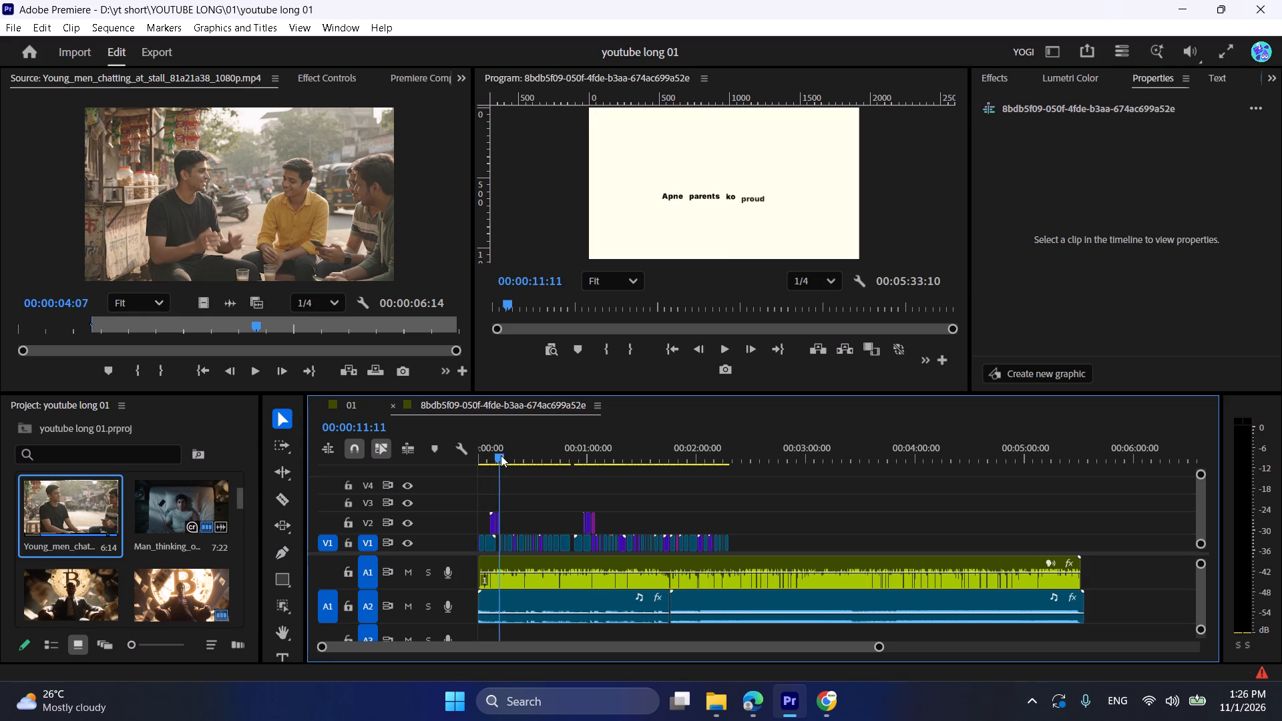
pyautogui.moveTo(501, 455); pyautogui.dragTo(514, 455)
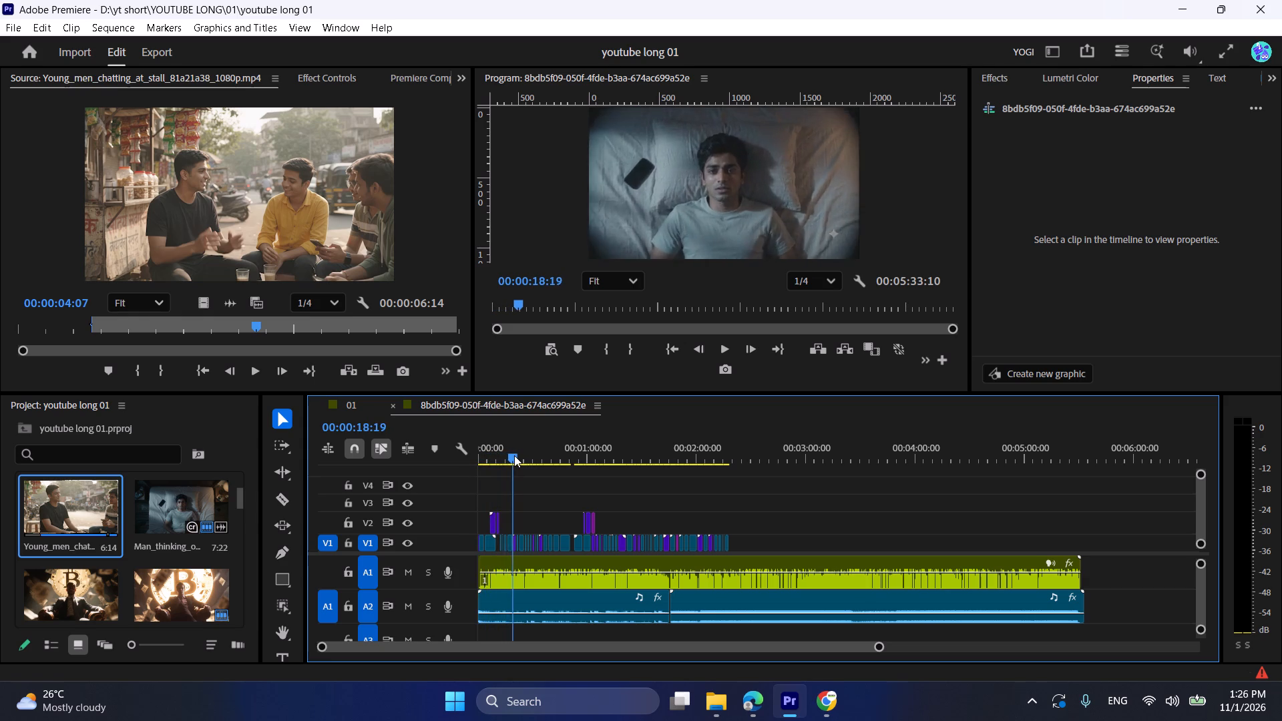
pyautogui.moveTo(514, 455); pyautogui.dragTo(528, 457)
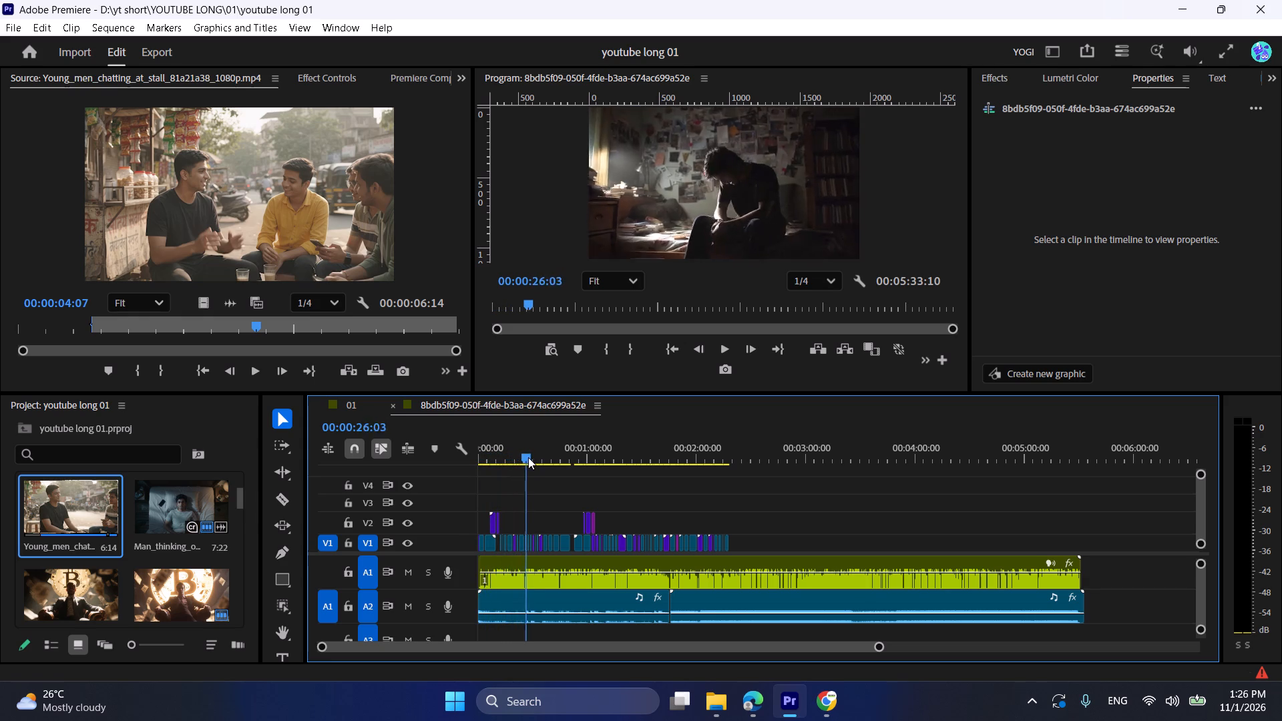
pyautogui.moveTo(528, 457); pyautogui.dragTo(554, 463)
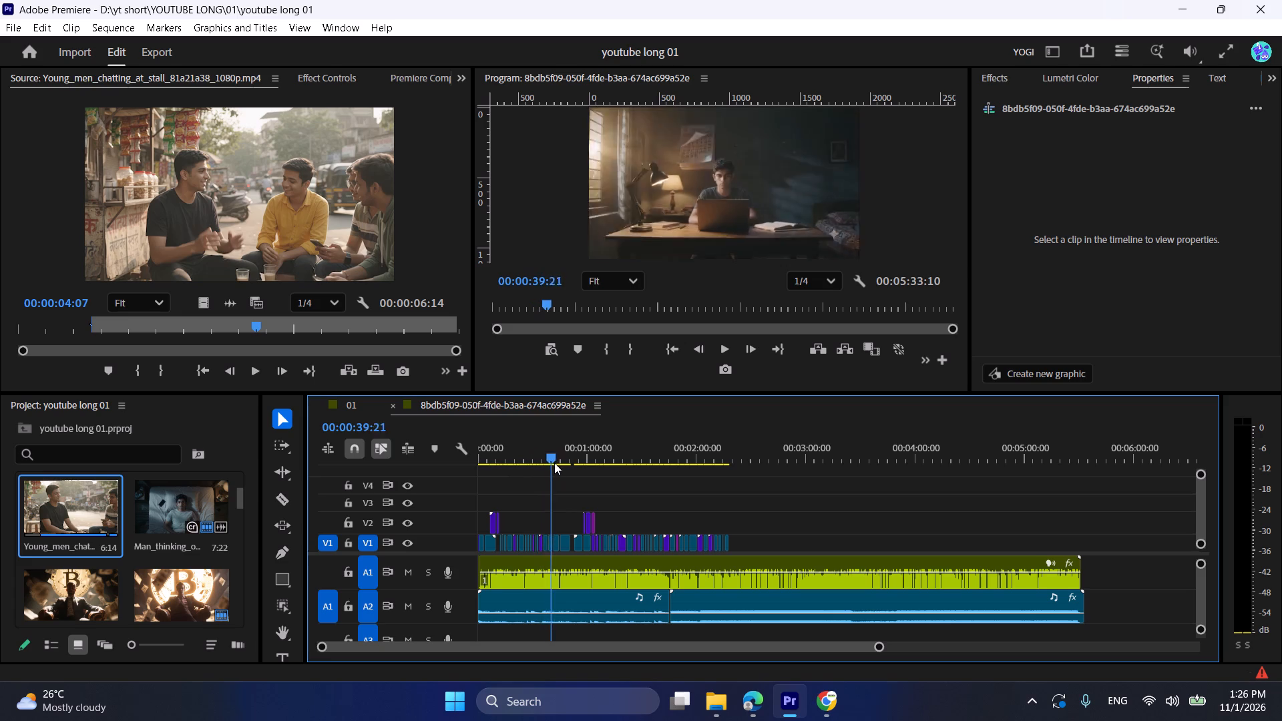
pyautogui.moveTo(554, 463); pyautogui.dragTo(573, 465)
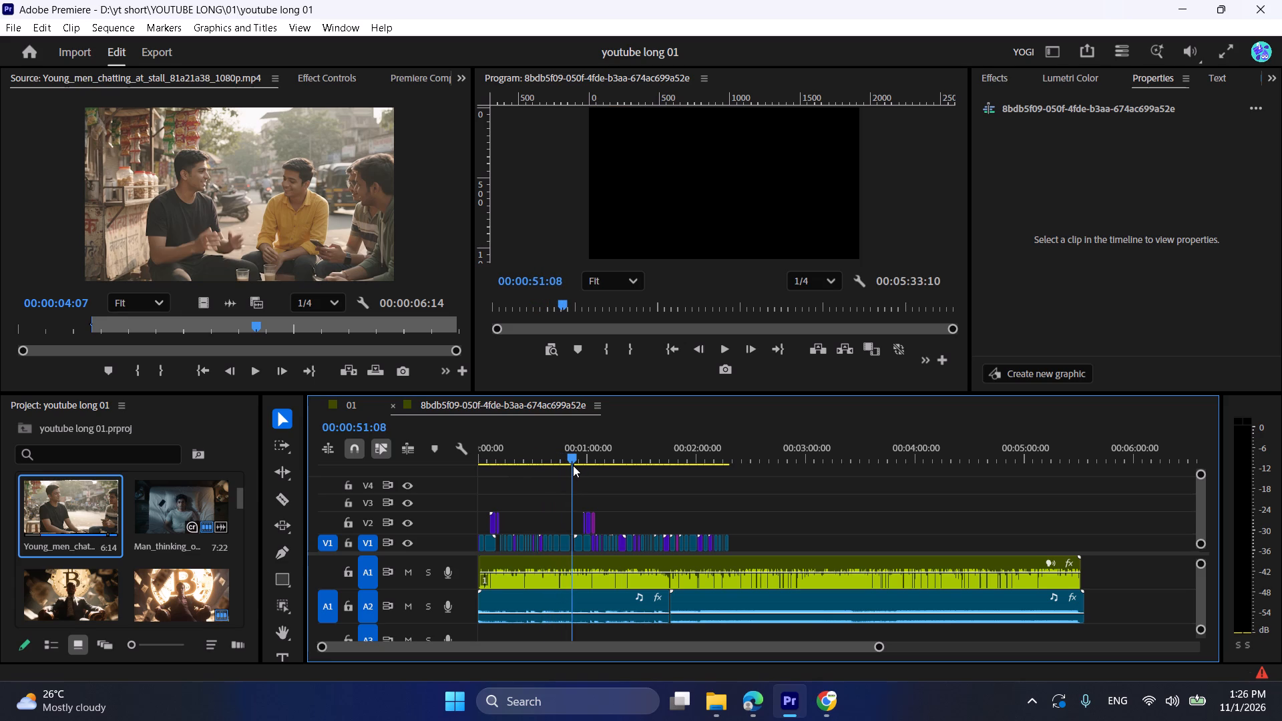
pyautogui.moveTo(573, 465); pyautogui.dragTo(584, 465)
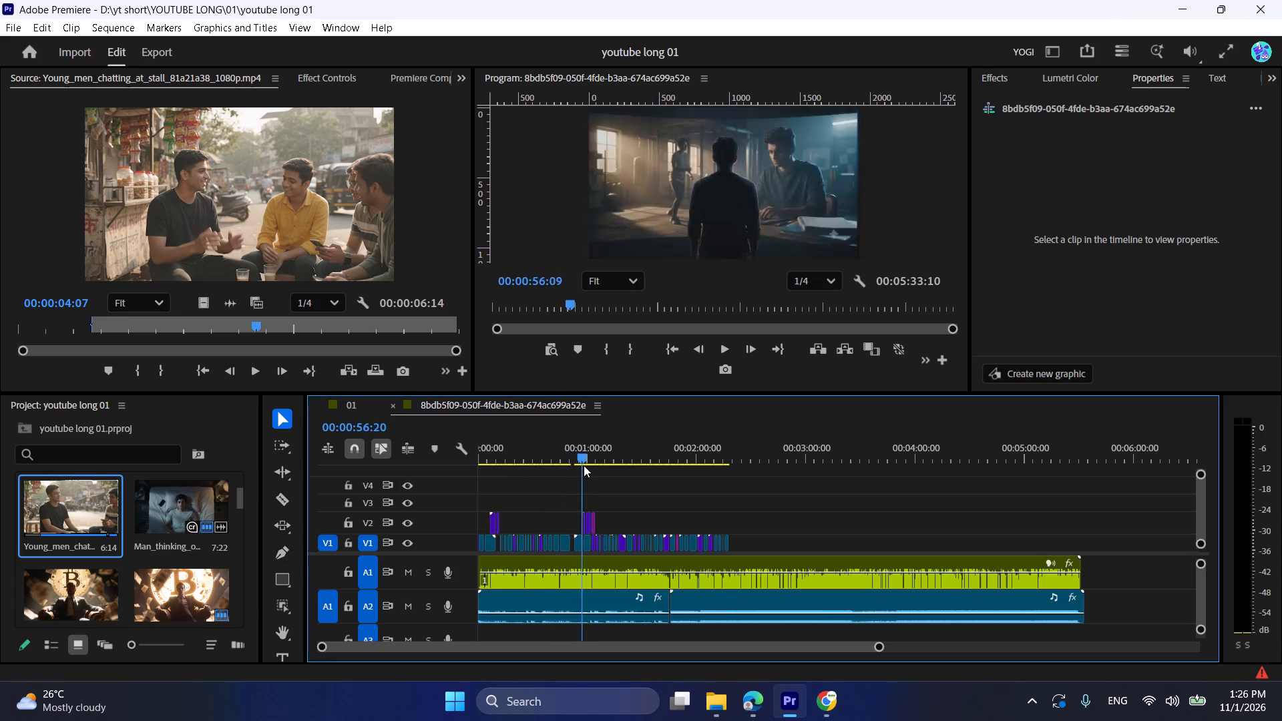
pyautogui.moveTo(584, 465); pyautogui.dragTo(598, 467)
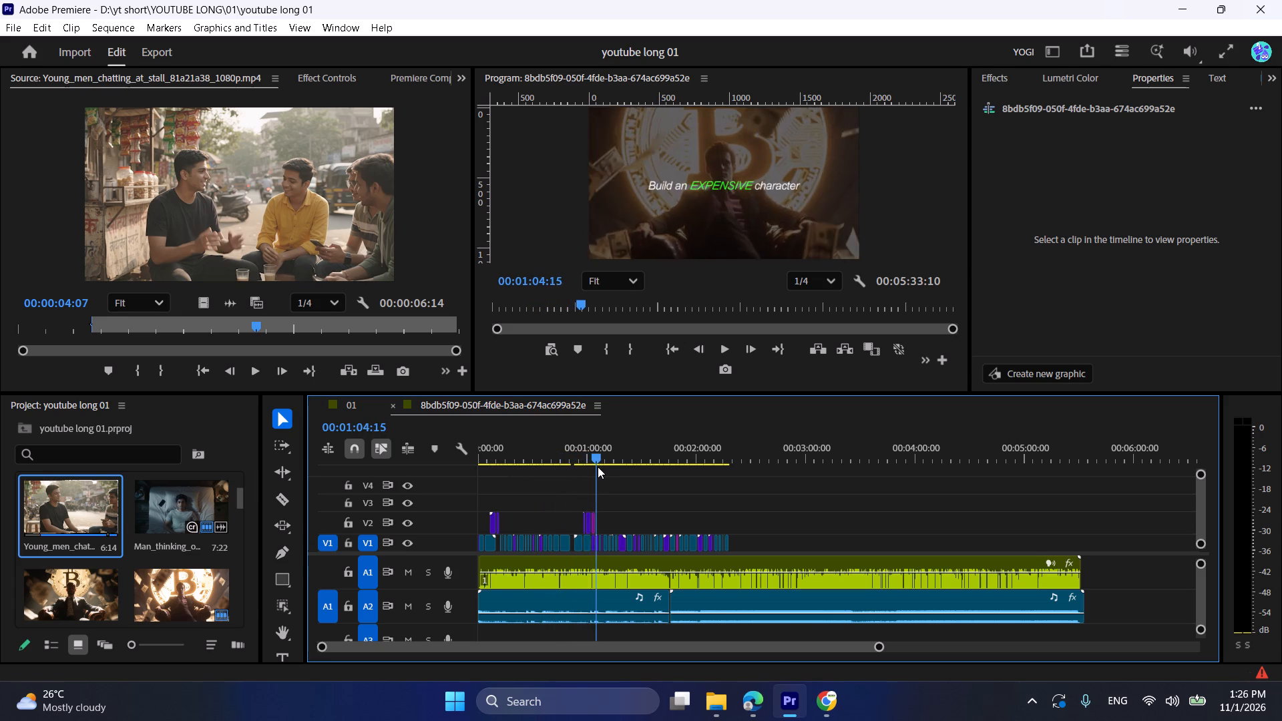
pyautogui.moveTo(598, 467); pyautogui.dragTo(610, 467)
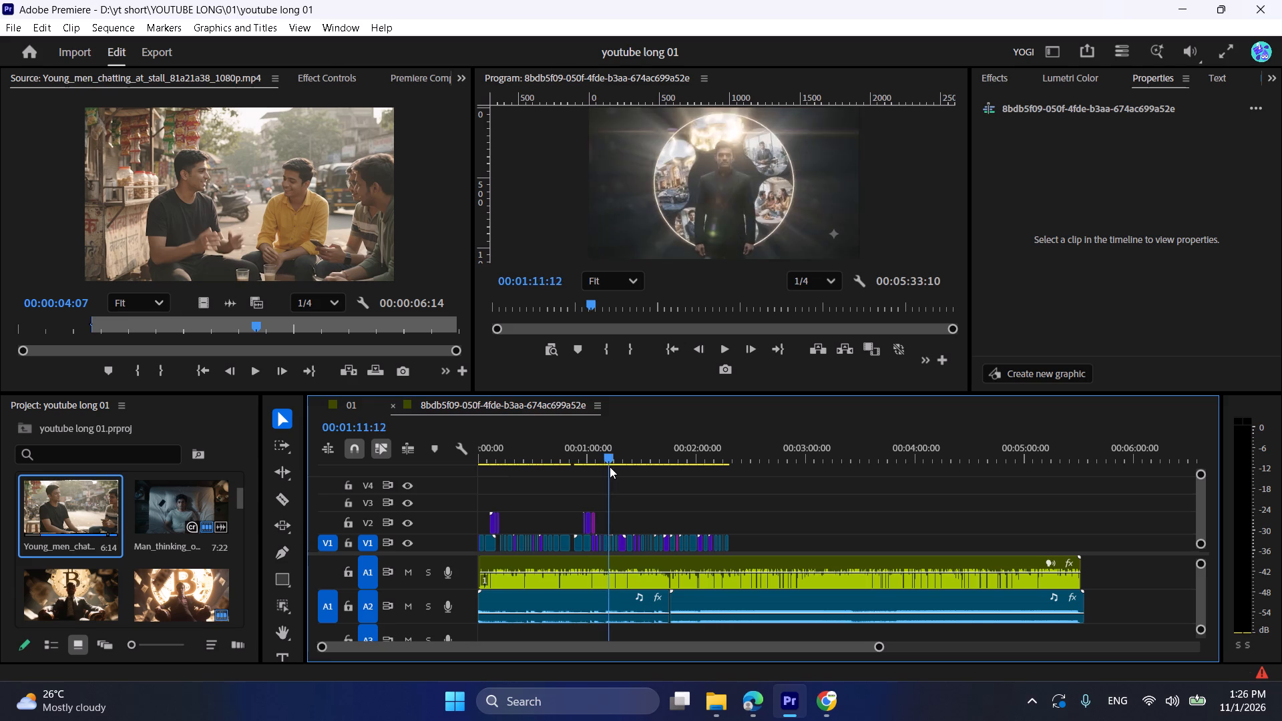
pyautogui.moveTo(610, 467); pyautogui.dragTo(630, 469)
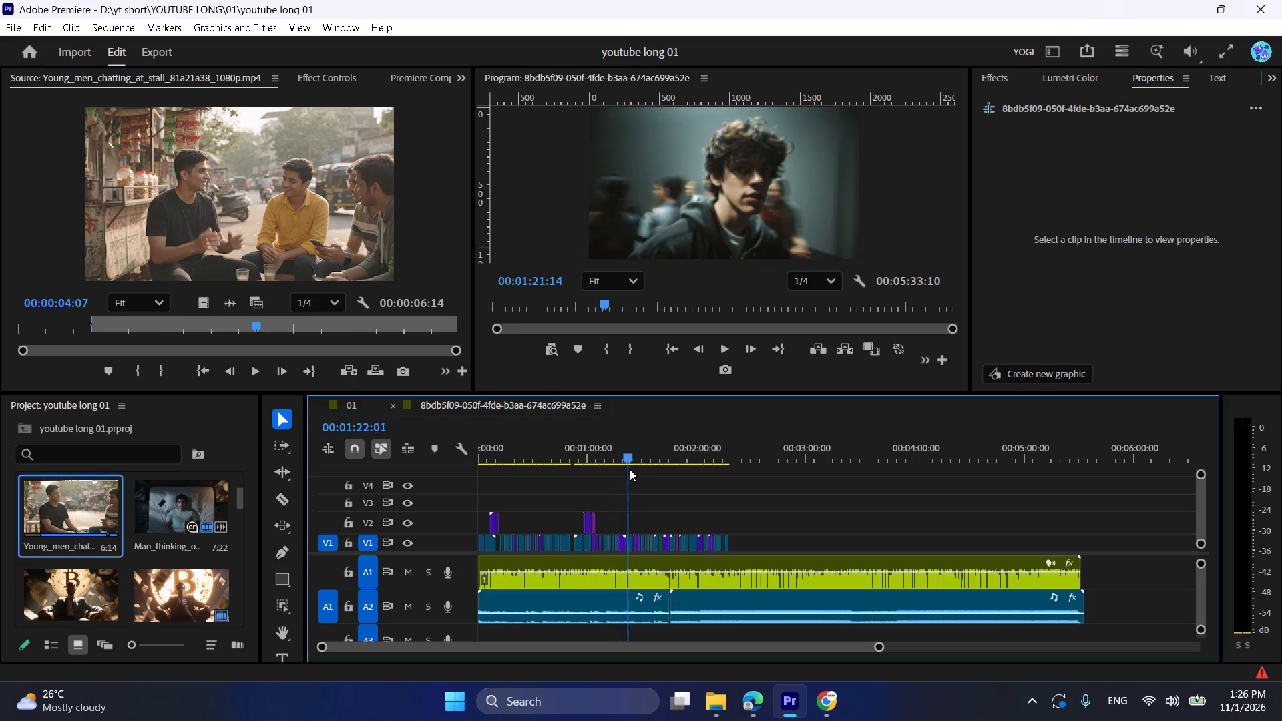
pyautogui.moveTo(630, 469); pyautogui.dragTo(652, 473)
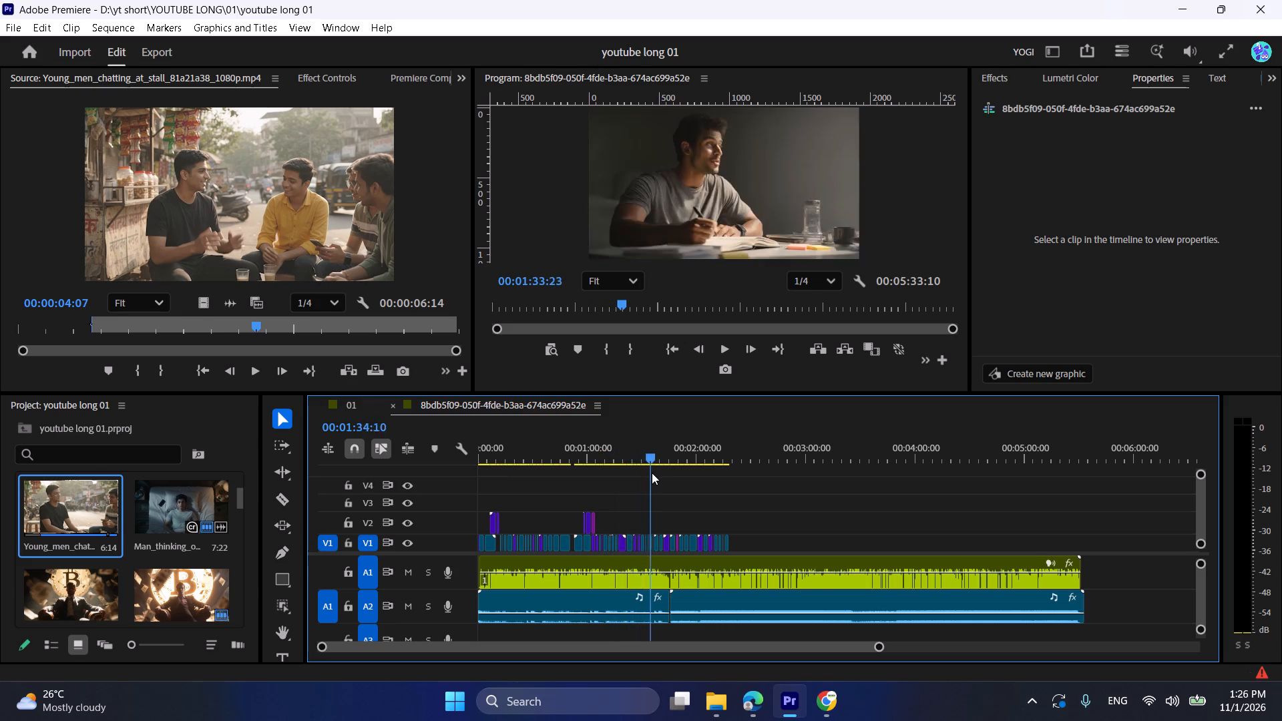
pyautogui.moveTo(652, 473); pyautogui.dragTo(677, 477)
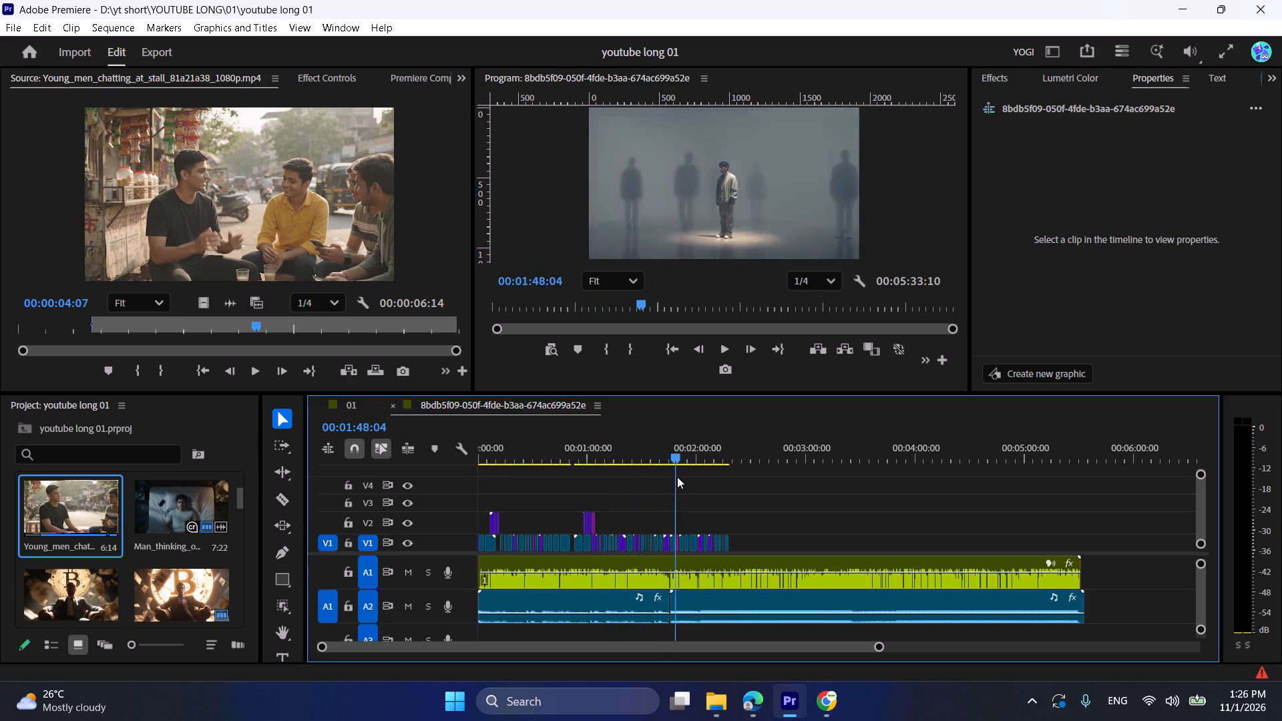
pyautogui.moveTo(677, 477); pyautogui.dragTo(700, 482)
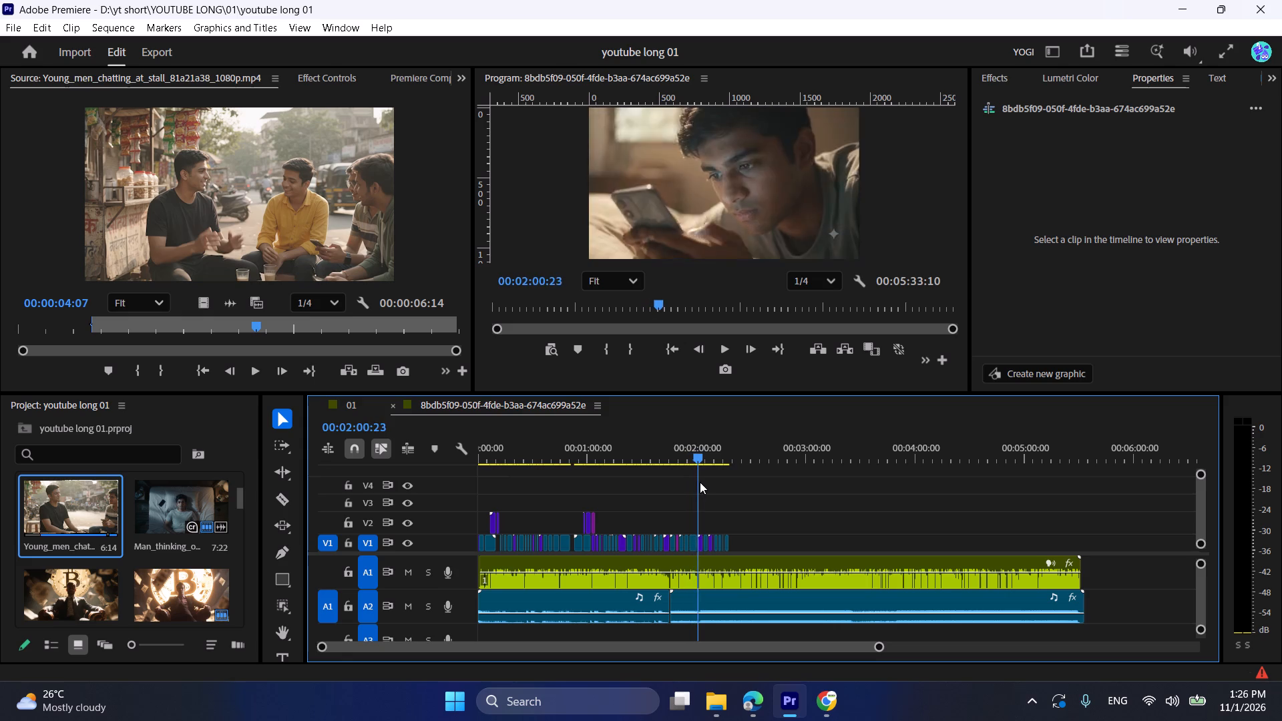
pyautogui.moveTo(700, 482); pyautogui.dragTo(711, 483)
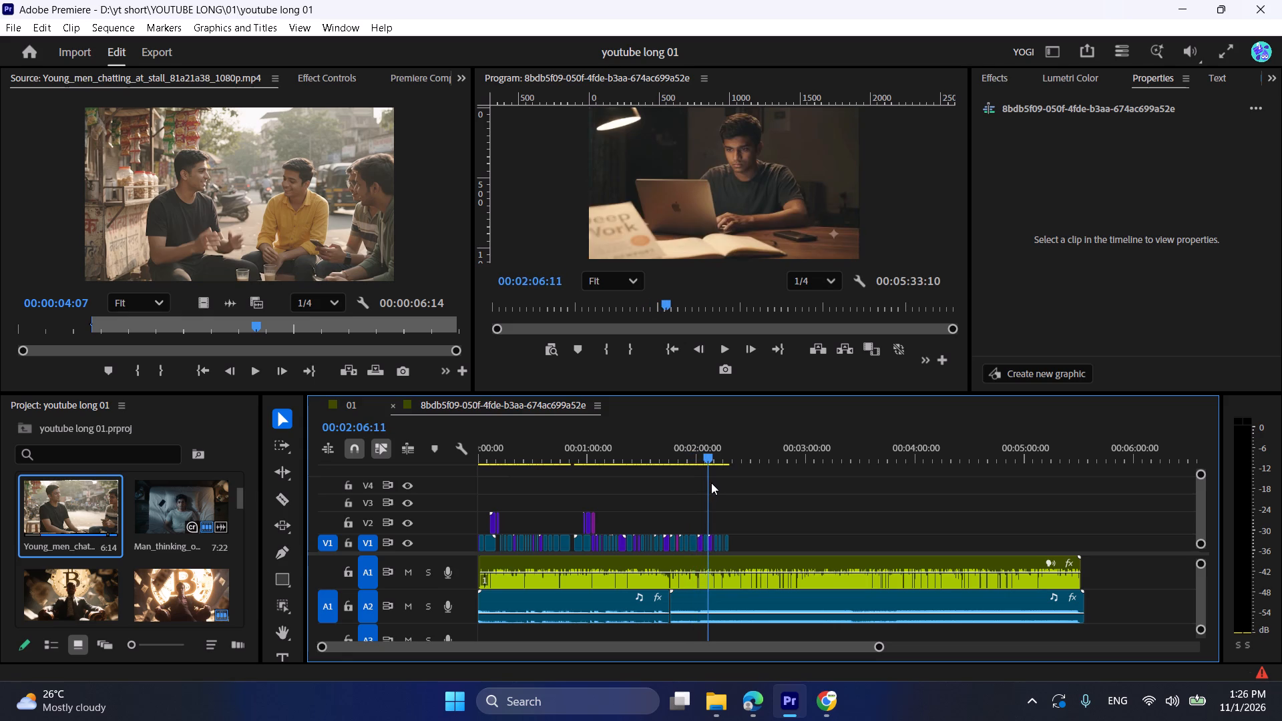
pyautogui.moveTo(711, 483); pyautogui.dragTo(727, 485)
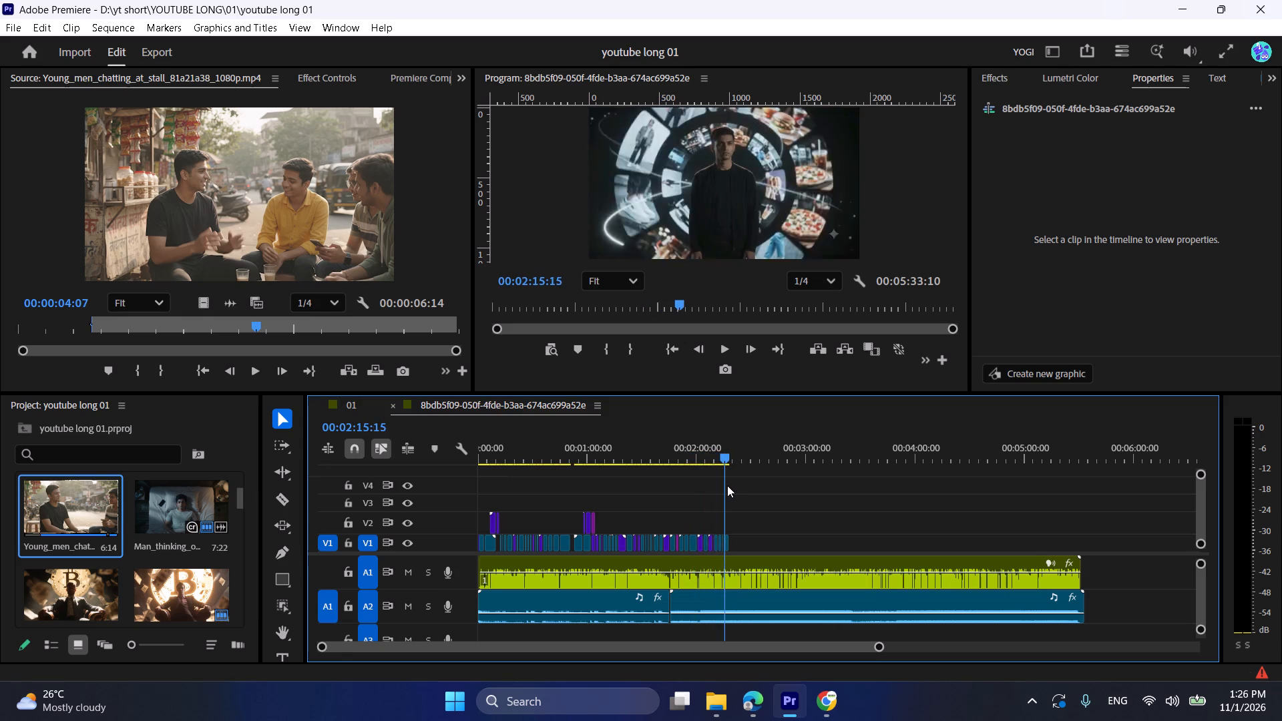
# Skim back and forth through the edited clips between the sequence's opening and the end of its footage.
pyautogui.moveTo(727, 485); pyautogui.dragTo(718, 487)
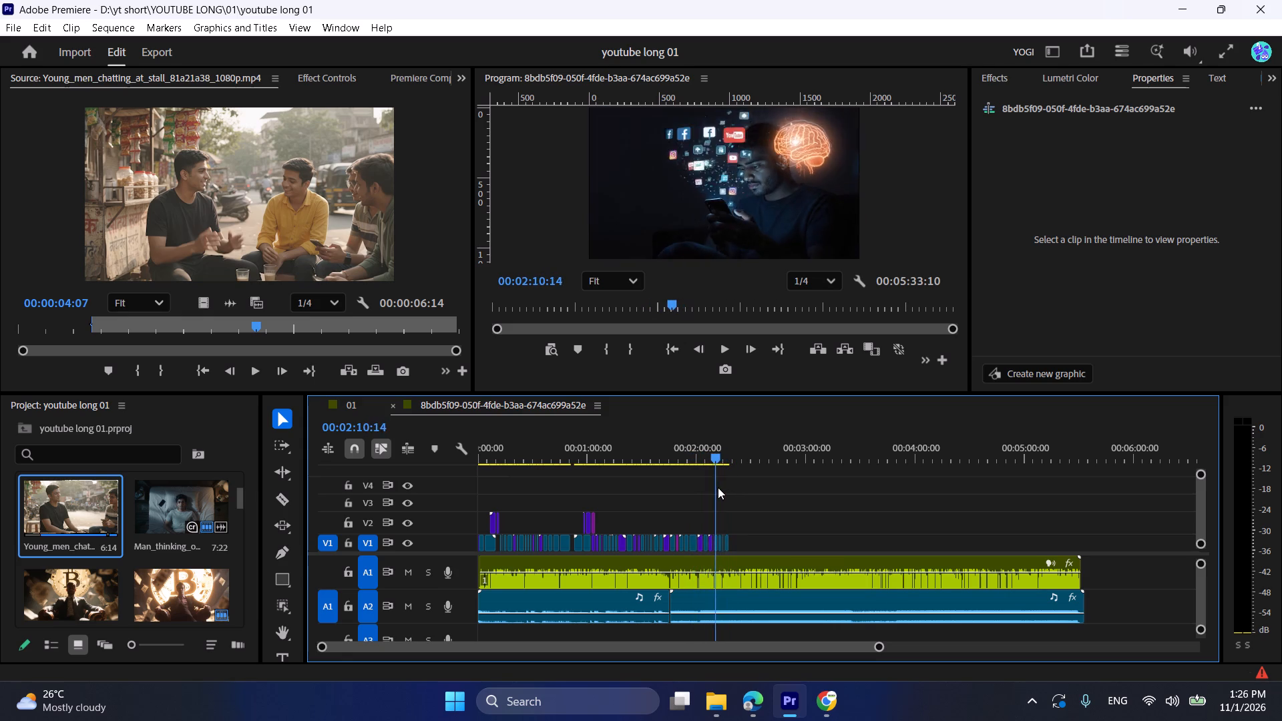
pyautogui.moveTo(718, 487); pyautogui.dragTo(696, 481)
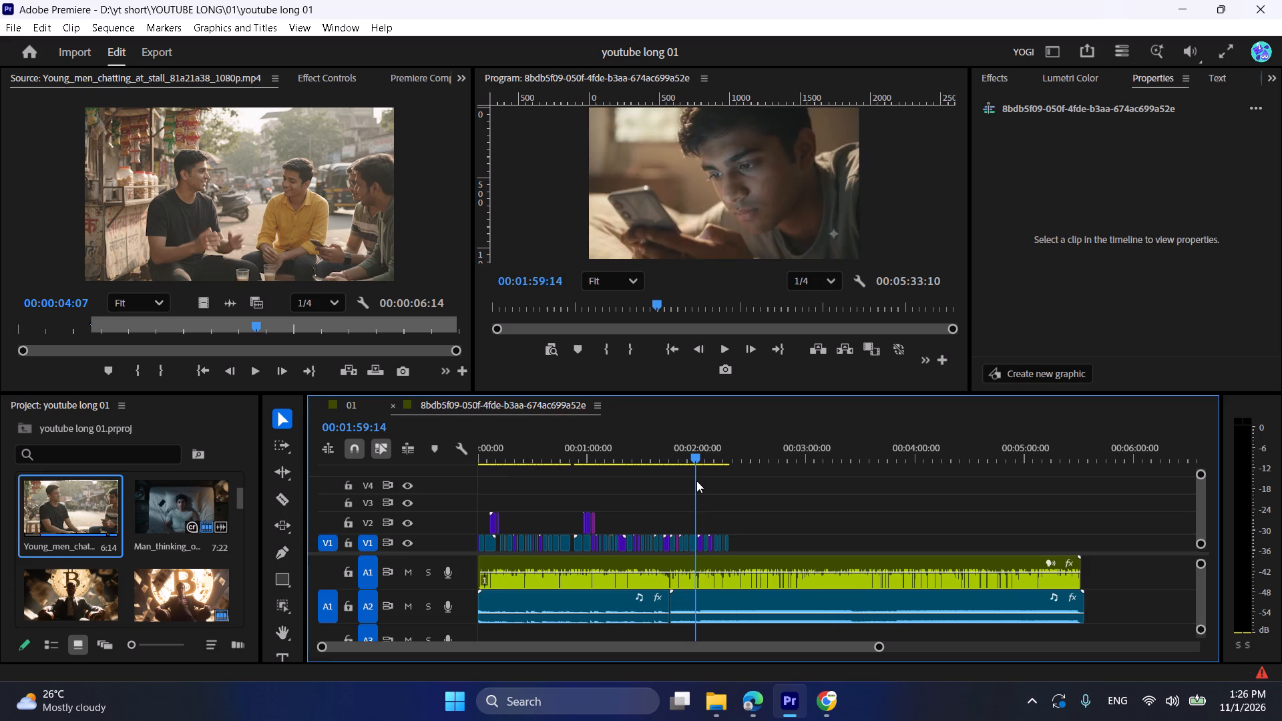
pyautogui.moveTo(696, 481); pyautogui.dragTo(670, 473)
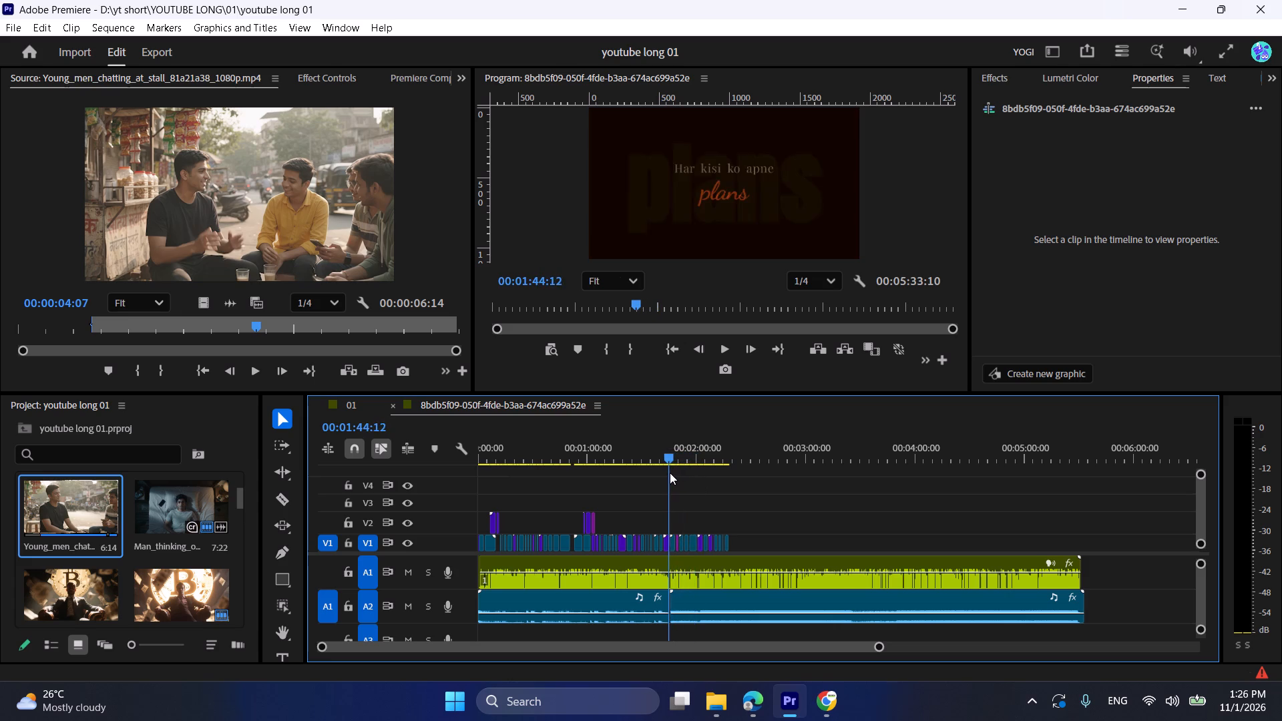
pyautogui.moveTo(670, 473); pyautogui.dragTo(638, 471)
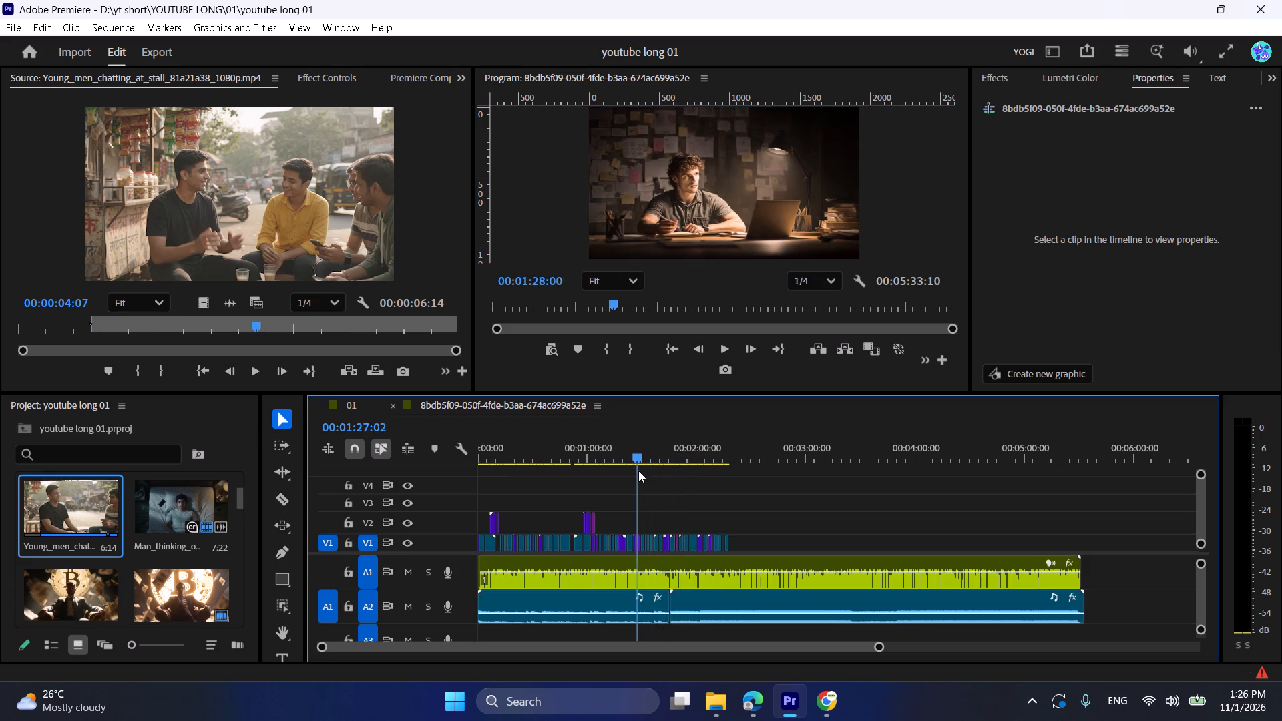
pyautogui.moveTo(638, 471); pyautogui.dragTo(595, 474)
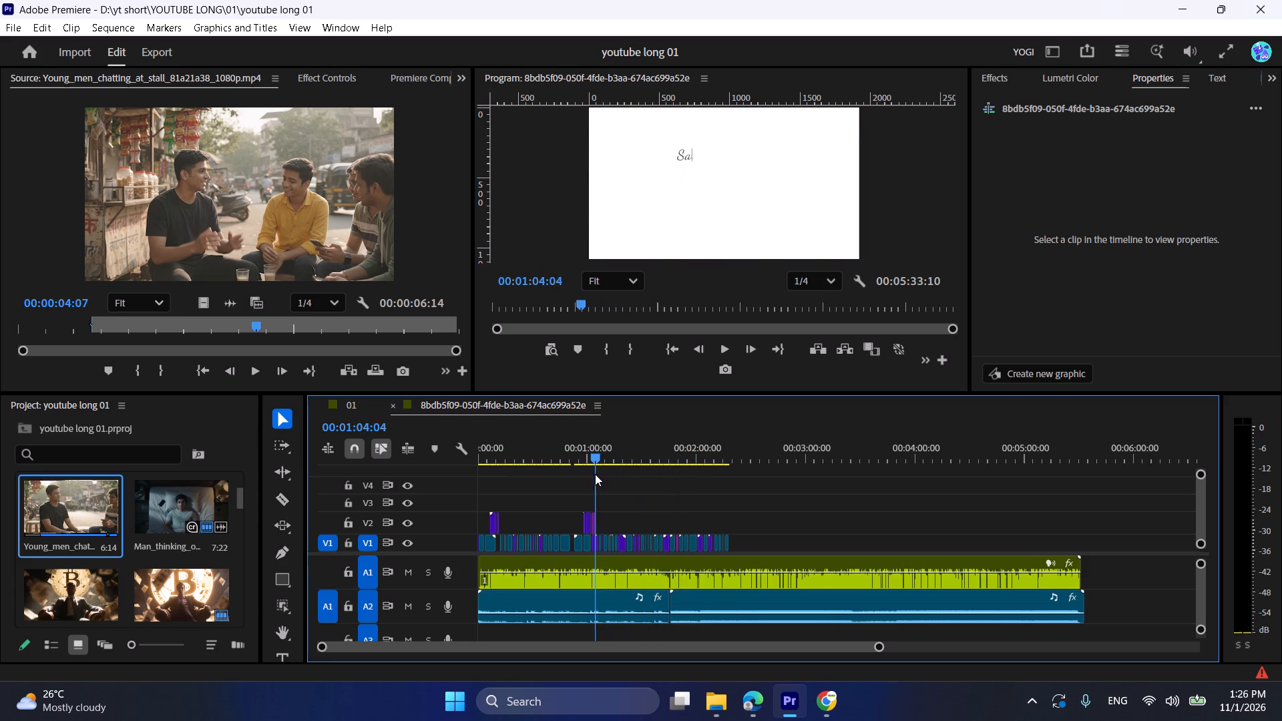
pyautogui.moveTo(595, 474); pyautogui.dragTo(493, 469)
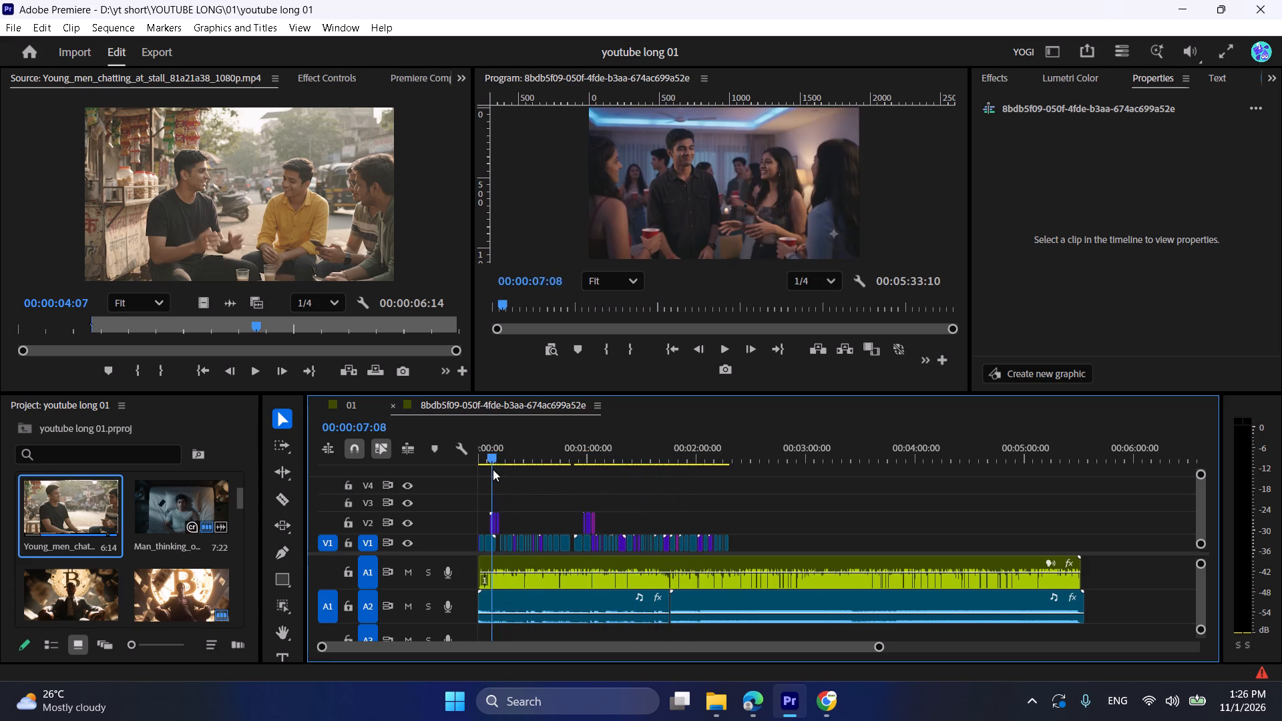
pyautogui.moveTo(493, 469); pyautogui.dragTo(692, 483)
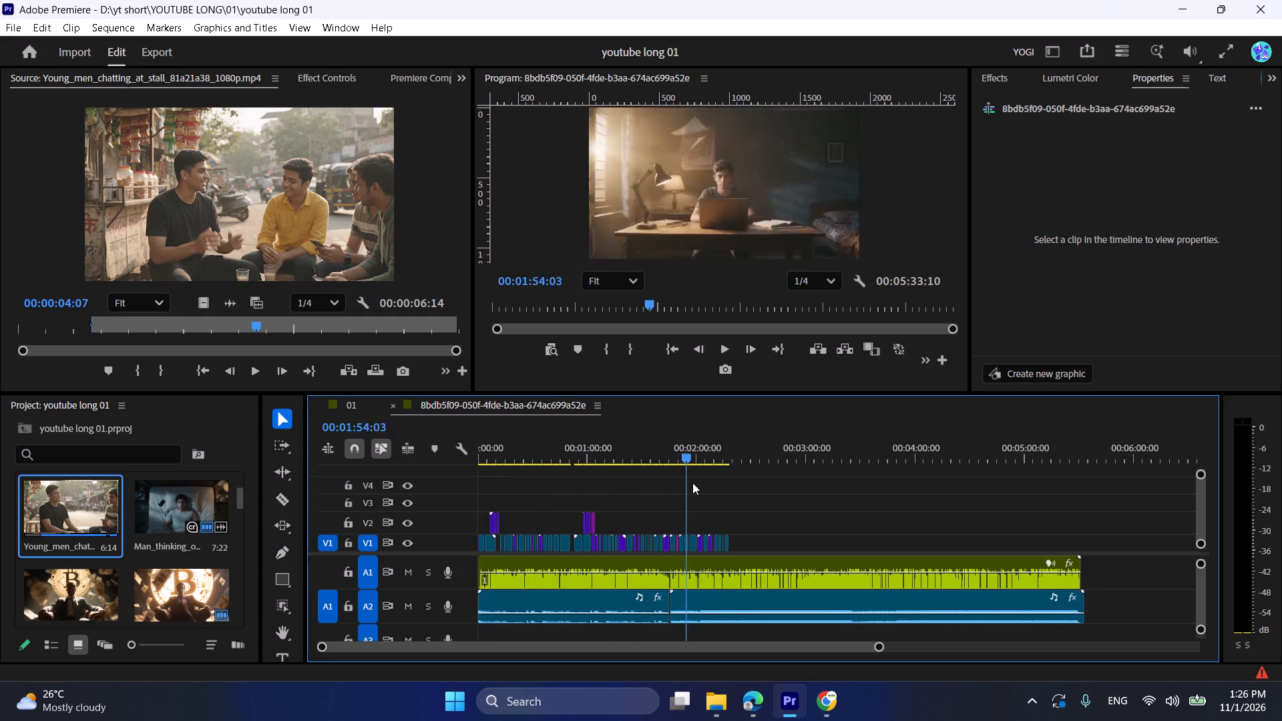
pyautogui.moveTo(692, 483); pyautogui.dragTo(461, 479)
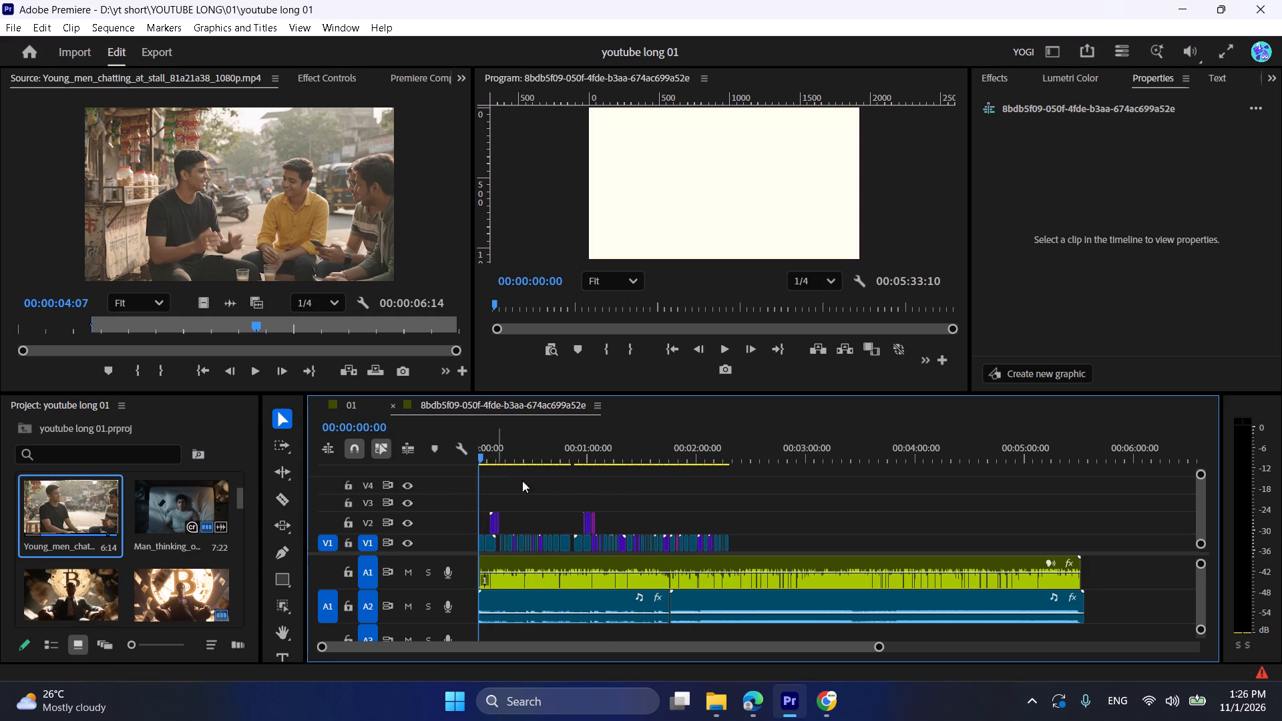
pyautogui.moveTo(610, 458); pyautogui.dragTo(684, 473)
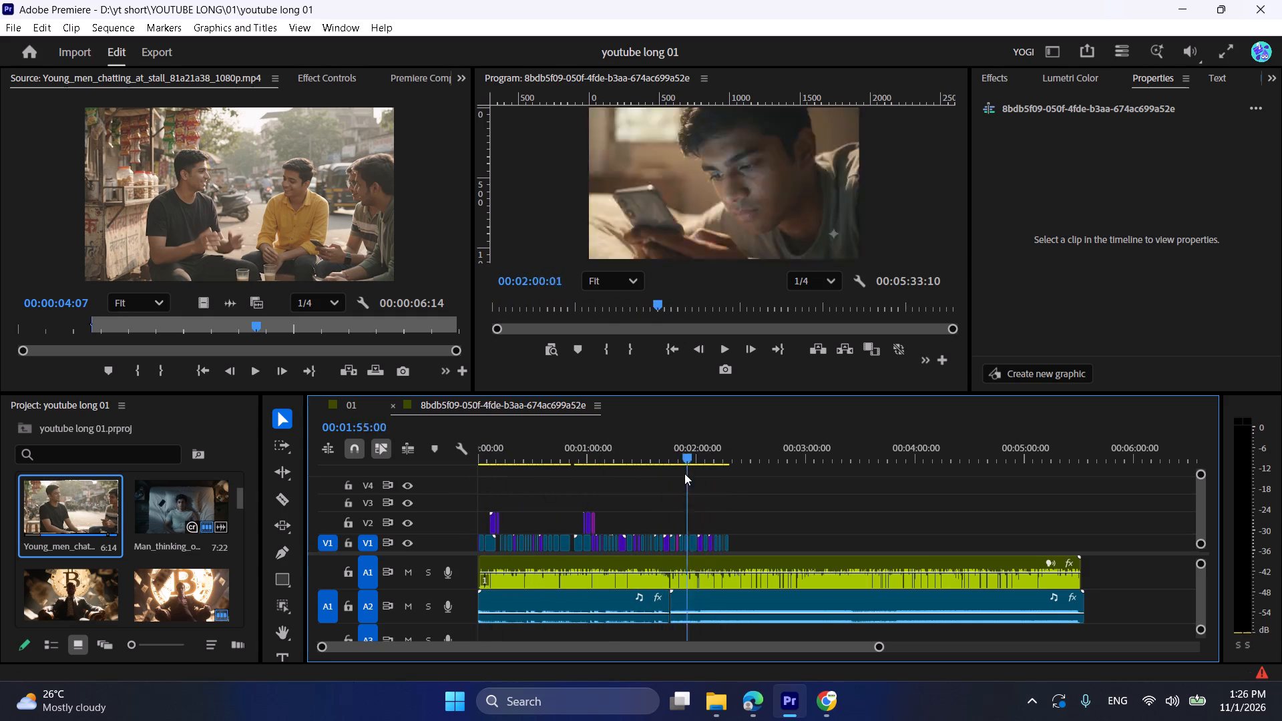
pyautogui.moveTo(684, 473); pyautogui.dragTo(643, 598)
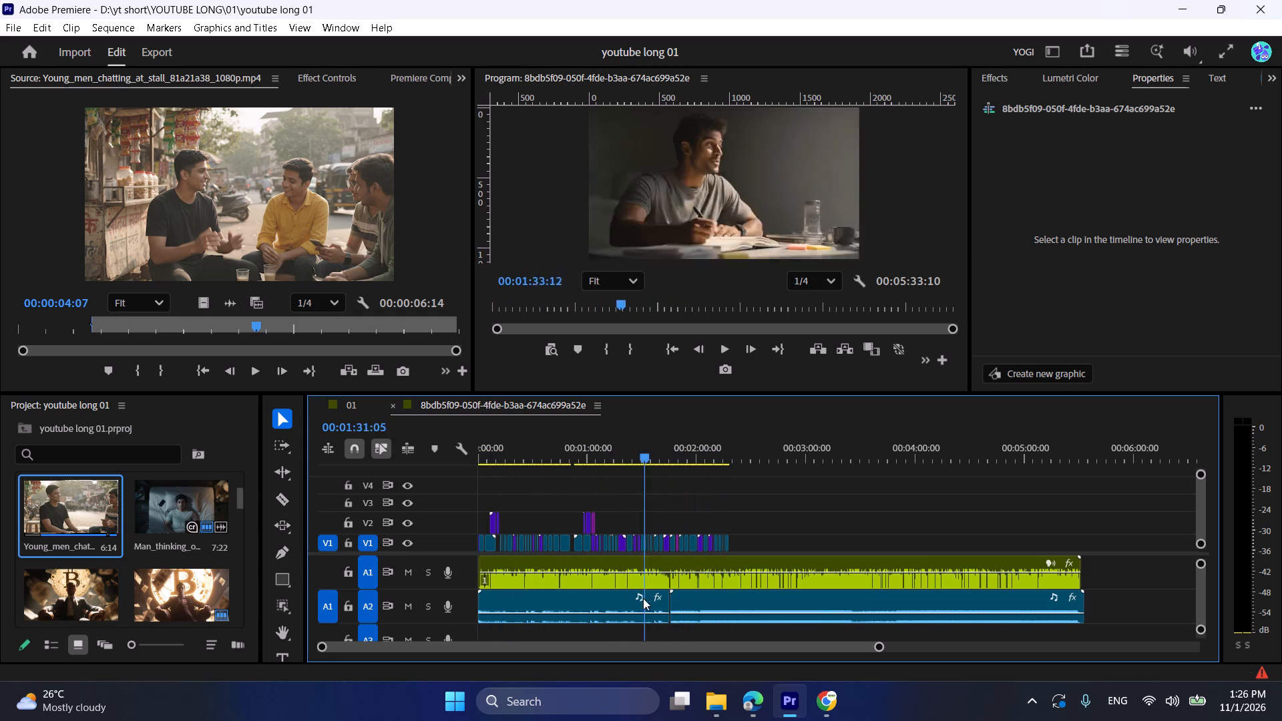
pyautogui.moveTo(643, 598); pyautogui.dragTo(665, 617)
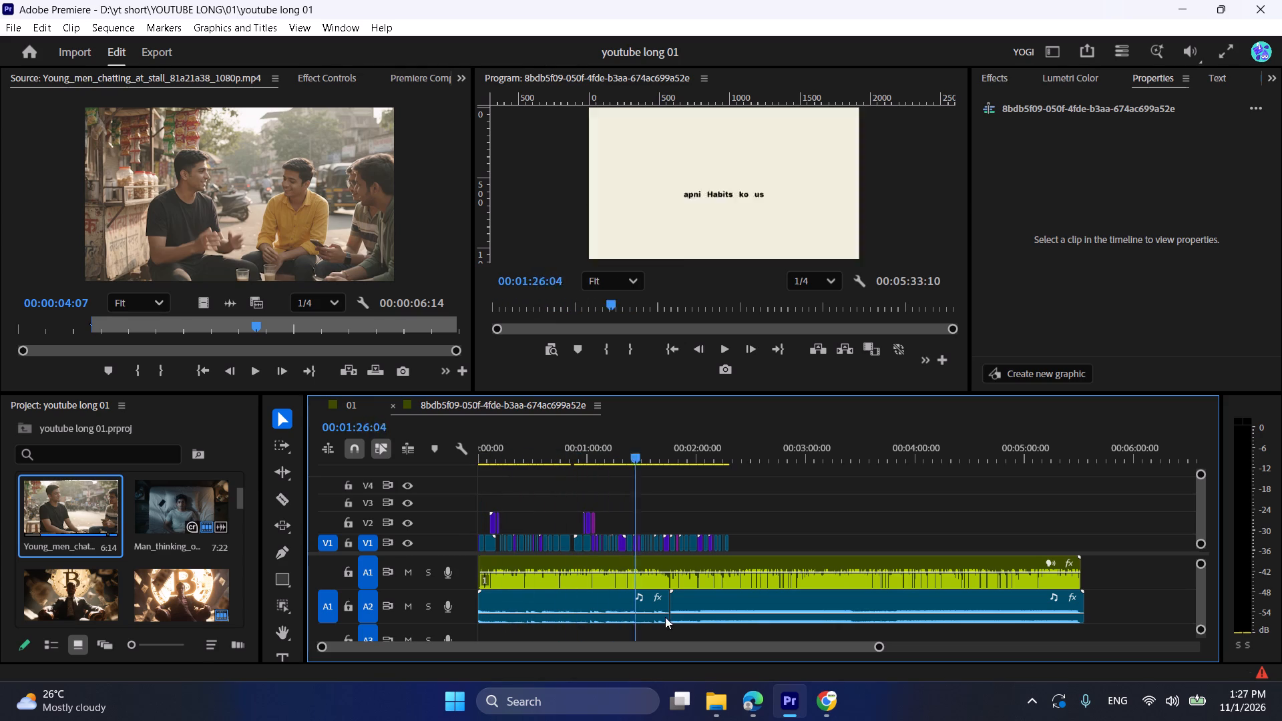
pyautogui.moveTo(665, 617); pyautogui.dragTo(734, 605)
# Import the Young_man_spending_time_with clip from the Downloads folder into the project and open it for source preview.
pyautogui.keyDown('alt'); pyautogui.scroll(8, 730, 559); pyautogui.keyUp('alt')
pyautogui.keyDown('alt'); pyautogui.scroll(-1, 747, 531); pyautogui.keyUp('alt')
pyautogui.keyDown('alt'); pyautogui.scroll(3, 747, 531); pyautogui.keyUp('alt')
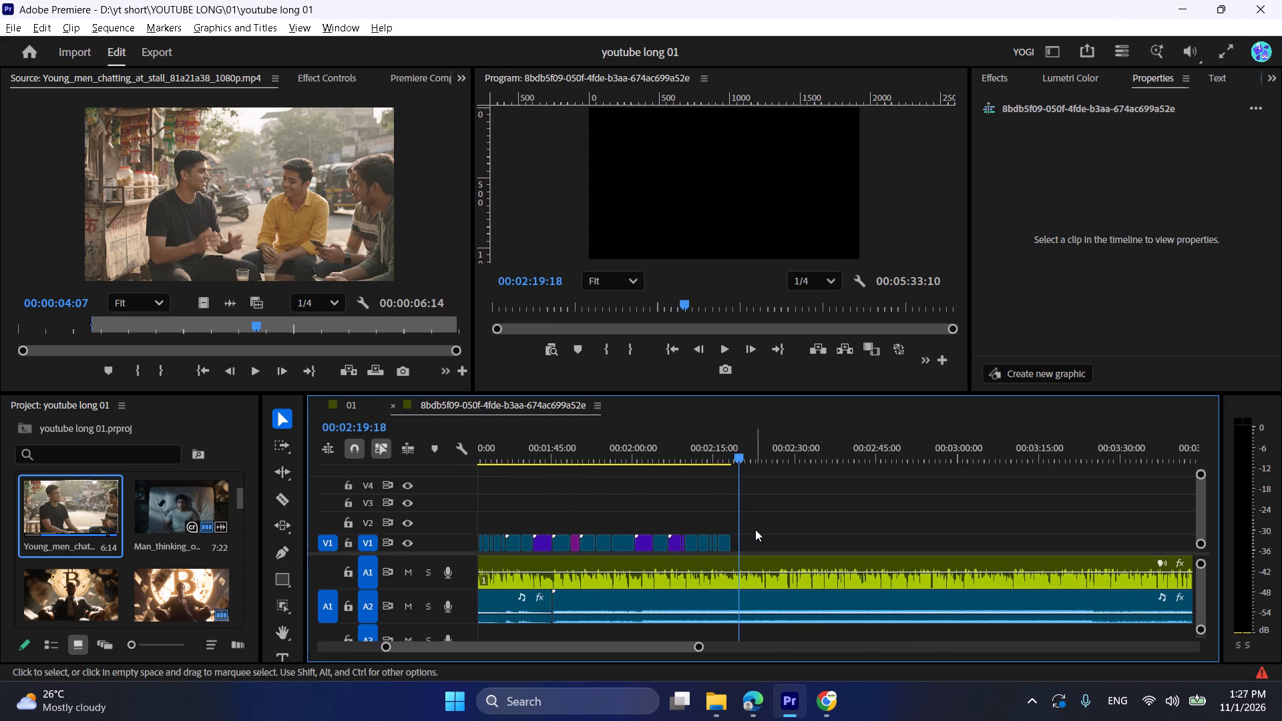
pyautogui.keyDown('alt'); pyautogui.scroll(6, 755, 529); pyautogui.keyUp('alt')
pyautogui.keyDown('alt'); pyautogui.scroll(13, 700, 522); pyautogui.keyUp('alt')
pyautogui.scroll(-6, 707, 524)
pyautogui.click(545, 451)
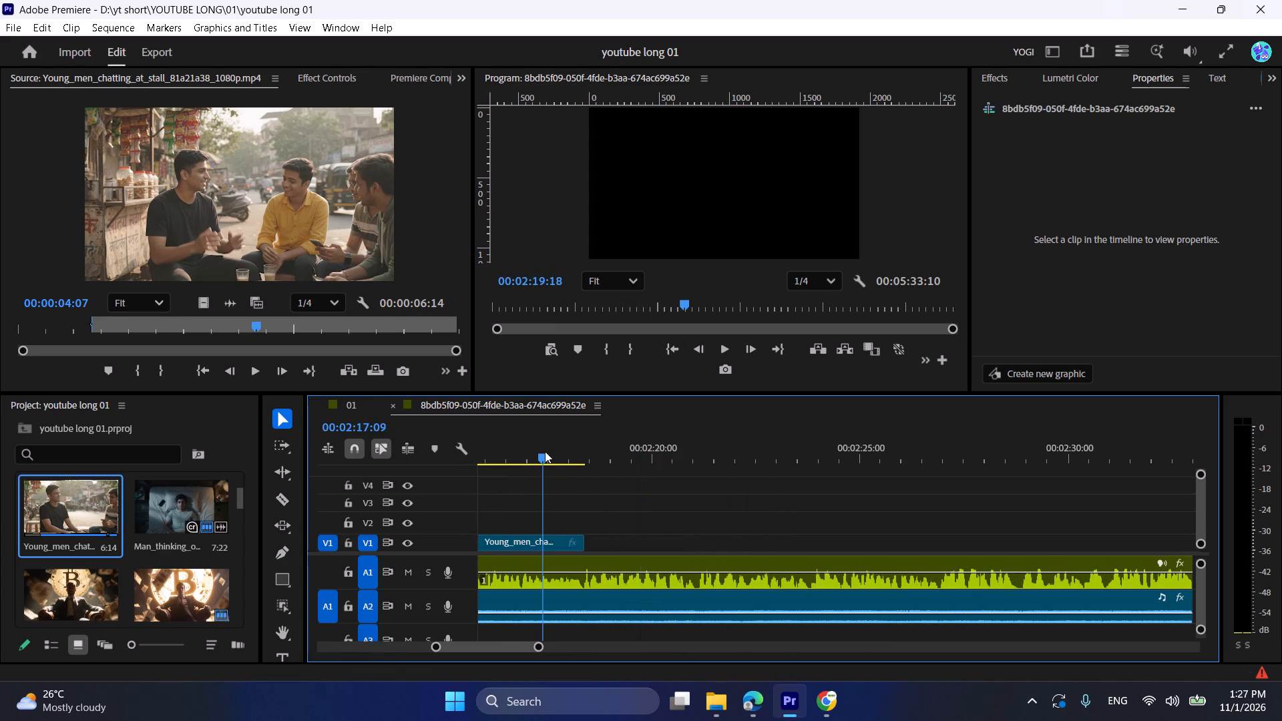
pyautogui.click(738, 681)
pyautogui.click(747, 698)
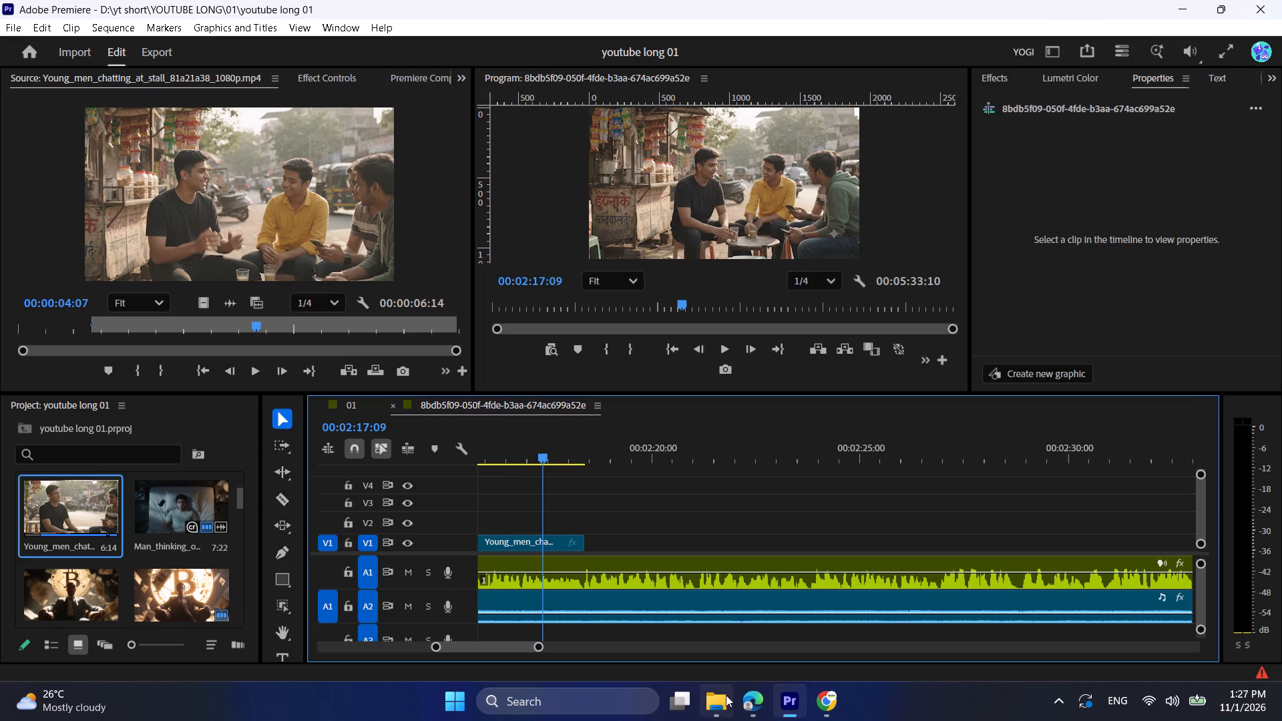
pyautogui.click(724, 694)
pyautogui.click(519, 38)
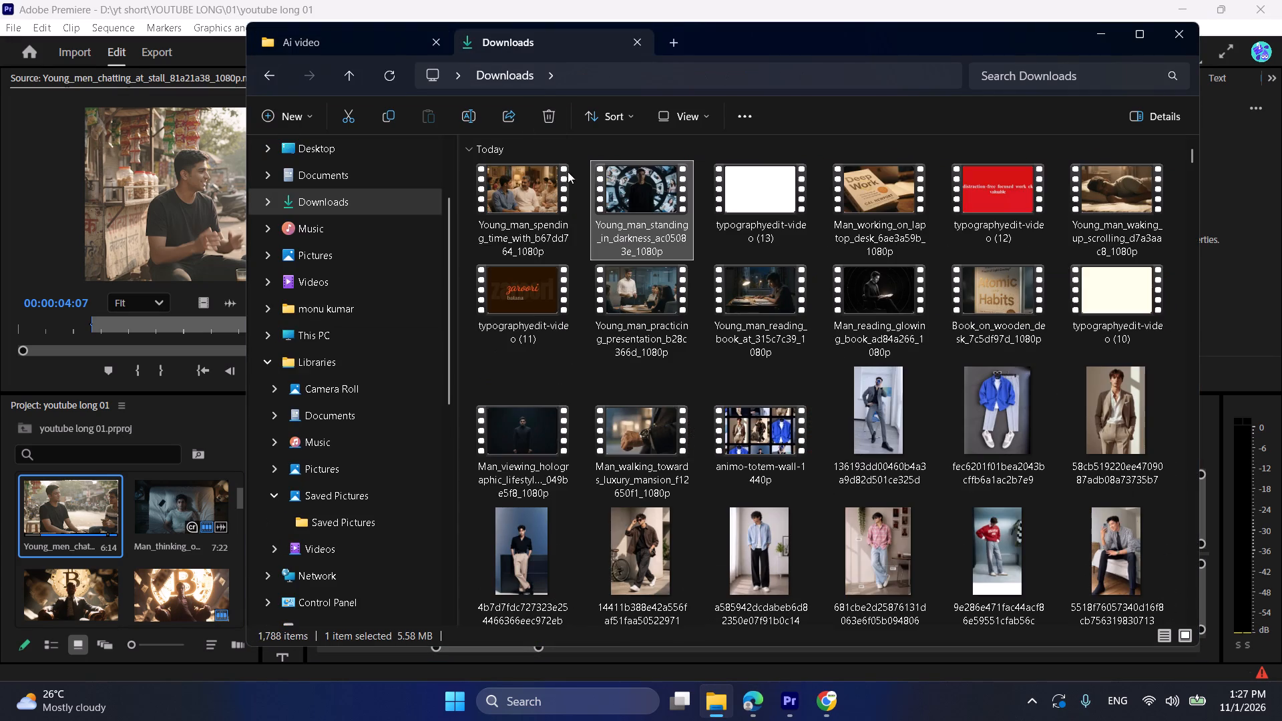
pyautogui.moveTo(542, 207); pyautogui.dragTo(162, 530)
pyautogui.doubleClick(165, 515)
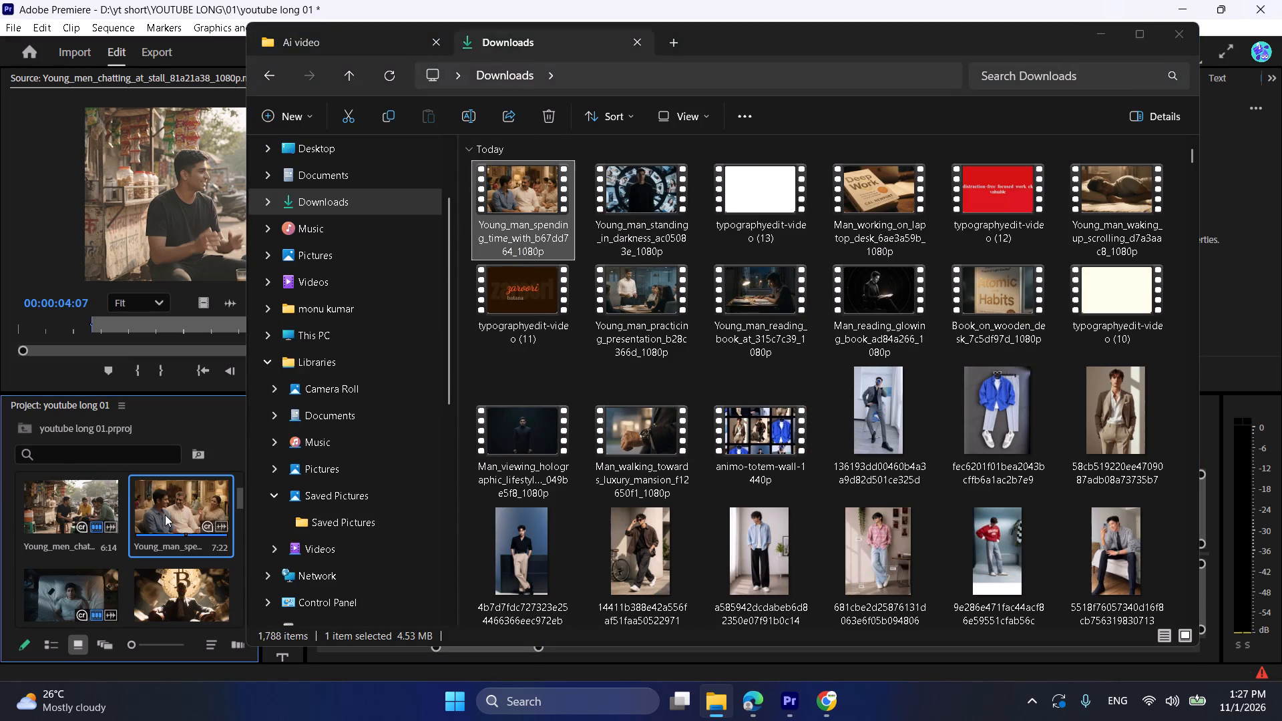
# Place only the video of the Young_man_spending_time_with clip on V1, directly after the Young_men_chatting clip.
pyautogui.moveTo(204, 304); pyautogui.dragTo(596, 531)
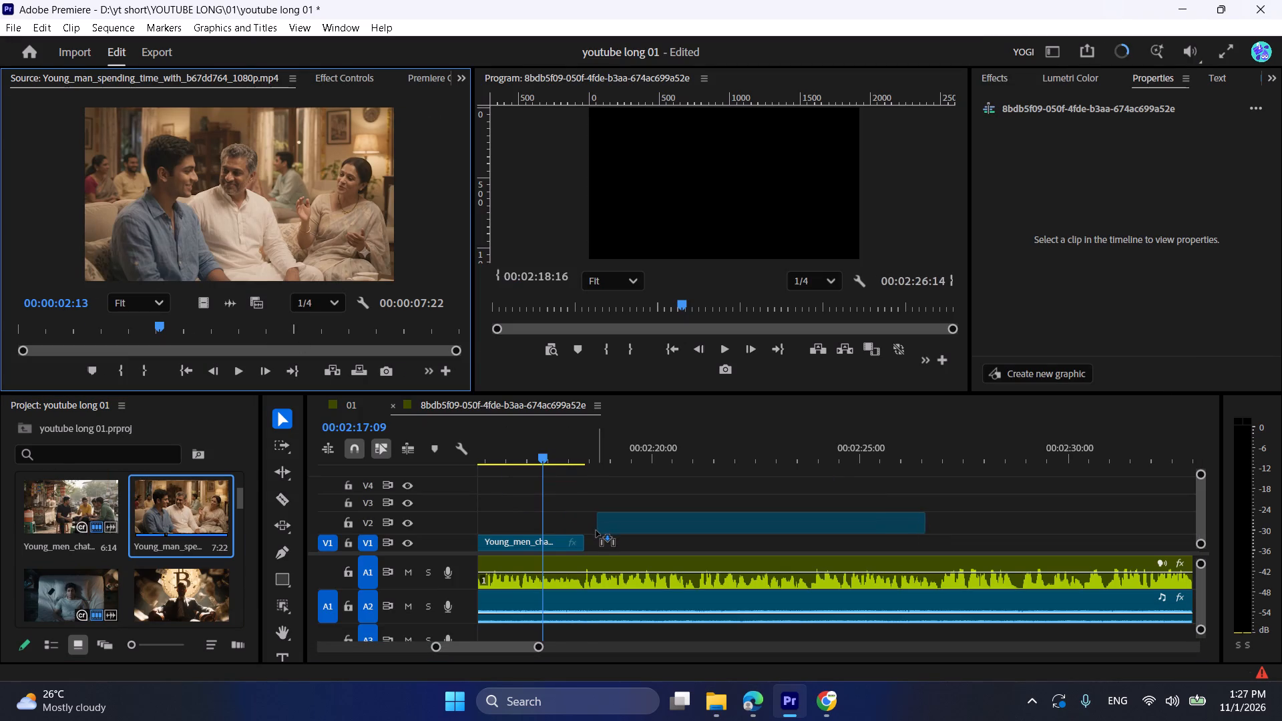
pyautogui.moveTo(596, 531); pyautogui.dragTo(588, 537)
# Trim about 1.6 seconds off the start of the Young_man_spending_time_with clip and close the gap to the Young_men_chatting clip.
pyautogui.press('space')
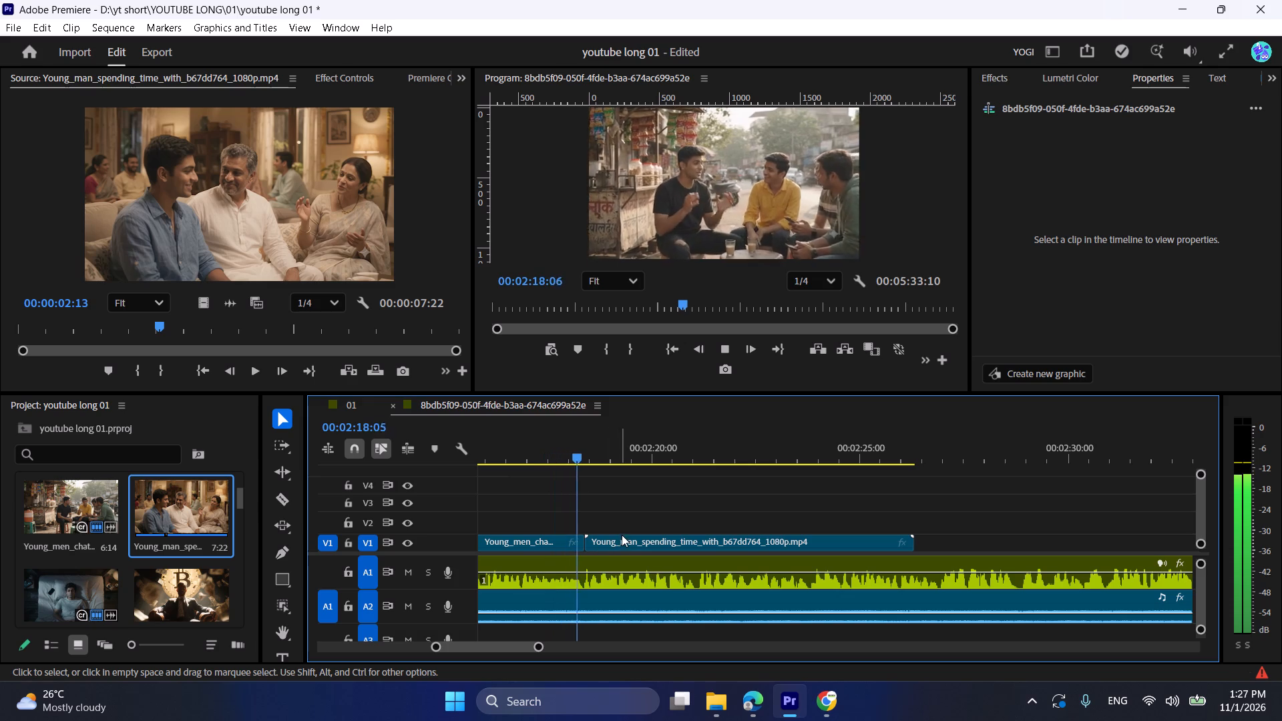
pyautogui.click(642, 537)
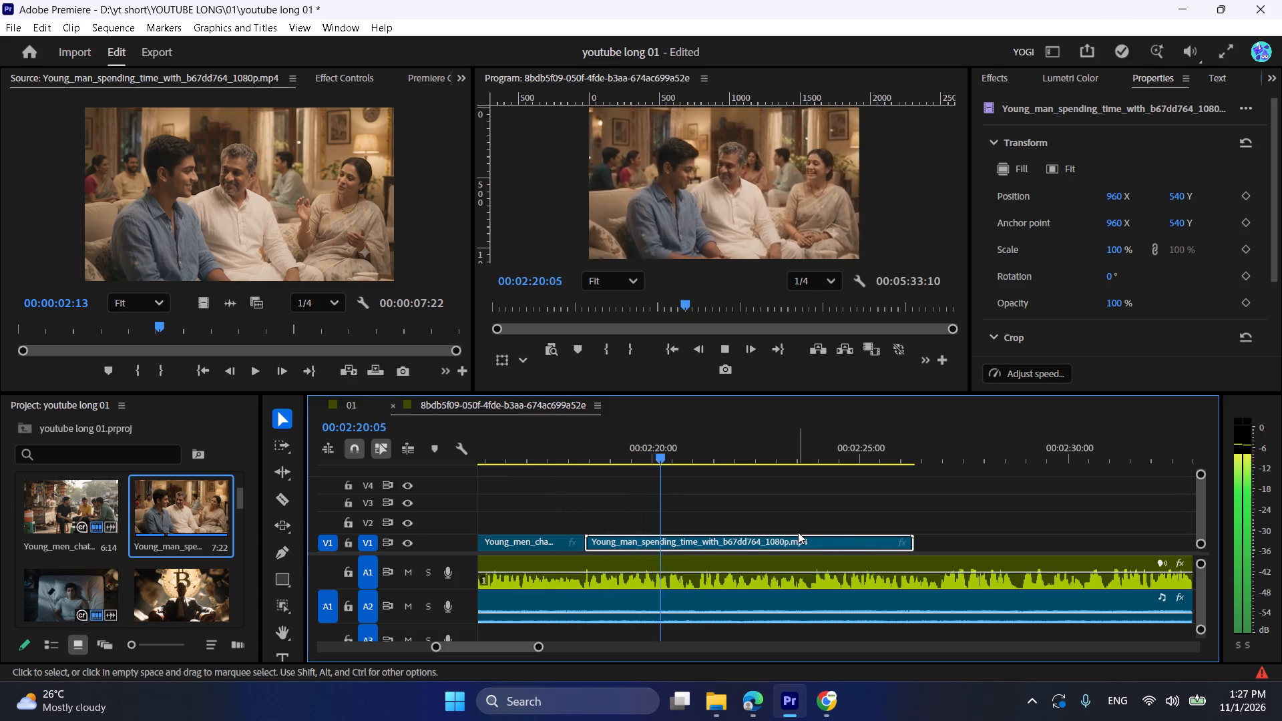
pyautogui.scroll(-2, 854, 543)
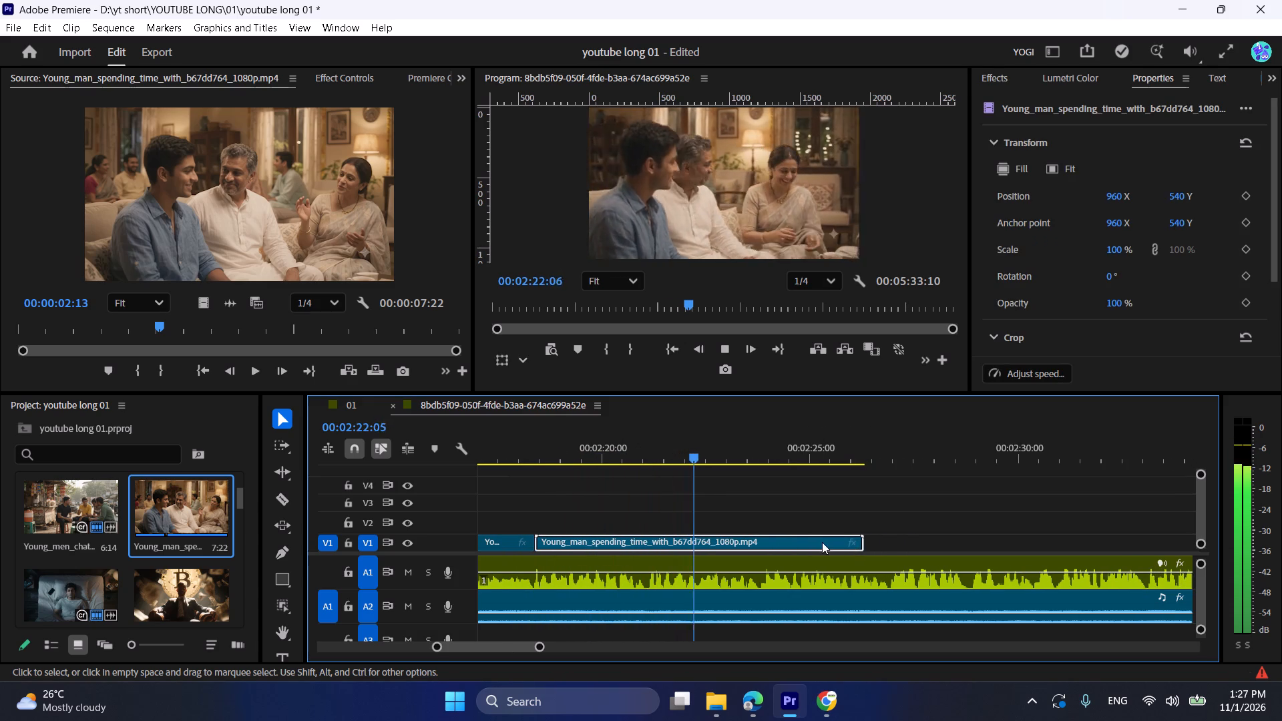
pyautogui.press('space')
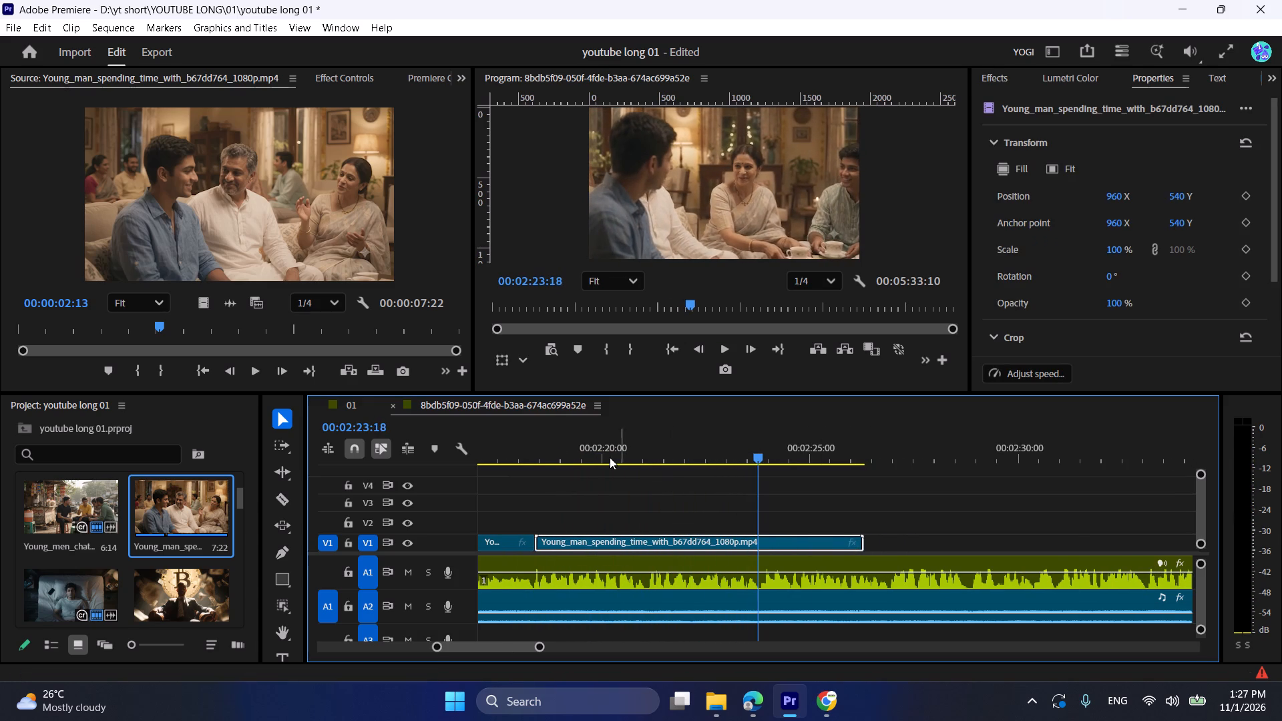
pyautogui.moveTo(564, 444); pyautogui.dragTo(534, 439)
pyautogui.press('space')
pyautogui.press('space')
pyautogui.moveTo(544, 547); pyautogui.dragTo(580, 553)
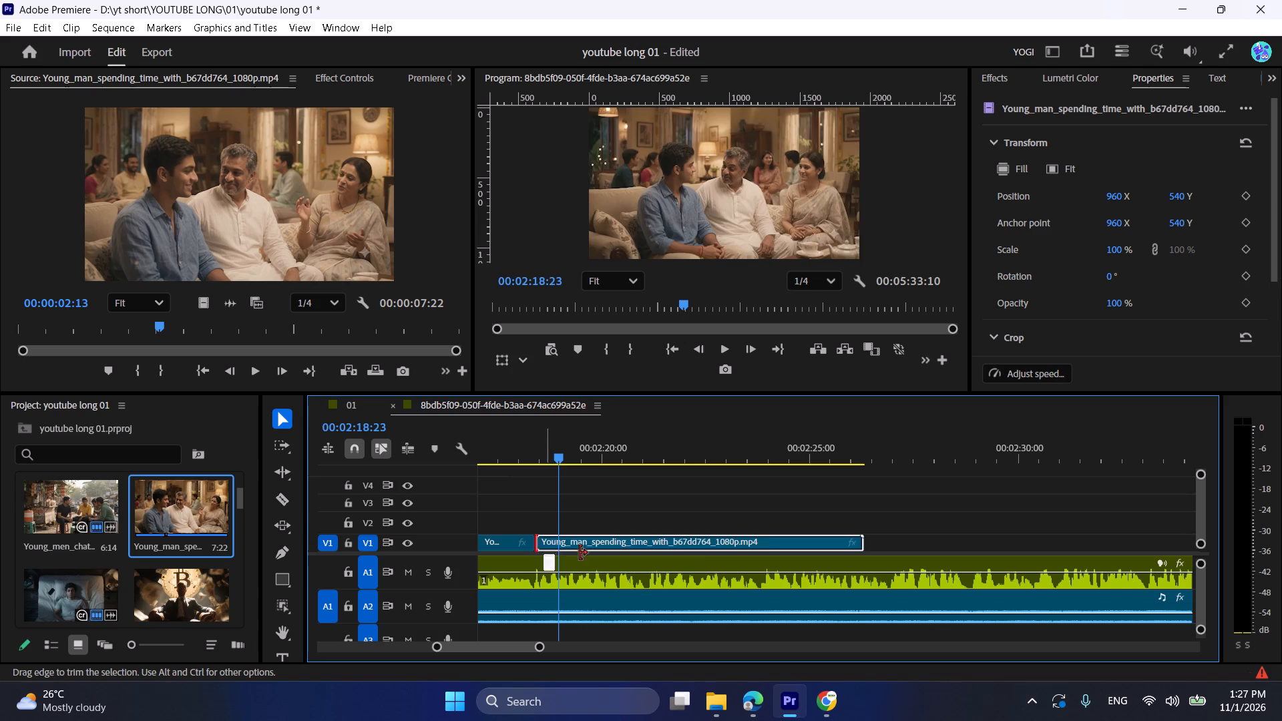
pyautogui.moveTo(580, 553); pyautogui.dragTo(610, 559)
pyautogui.moveTo(651, 541); pyautogui.dragTo(595, 539)
pyautogui.moveTo(595, 539); pyautogui.dragTo(589, 538)
# Play through the Young_man_spending_time_with clip against the voiceover and trim its end to 00:02:21:02.
pyautogui.press('space')
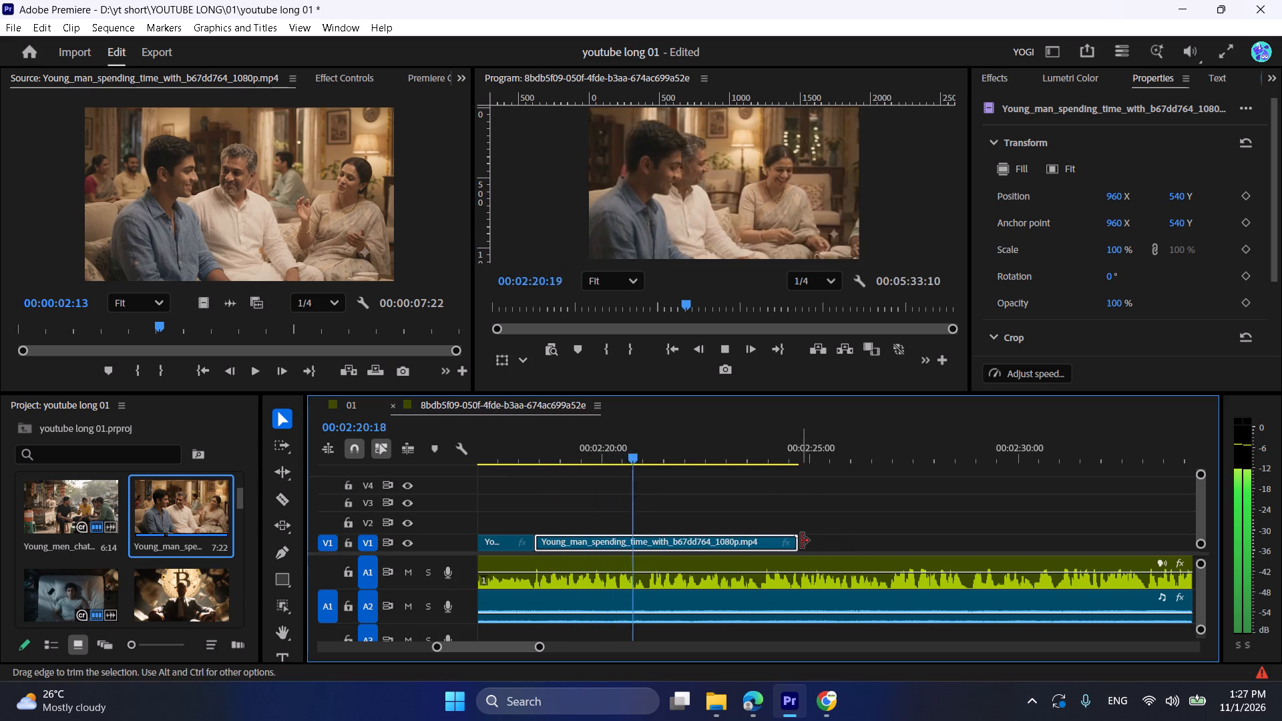
pyautogui.press('space')
pyautogui.press('space')
pyautogui.press('space')
pyautogui.press('space')
pyautogui.press('space')
pyautogui.moveTo(797, 539); pyautogui.dragTo(652, 535)
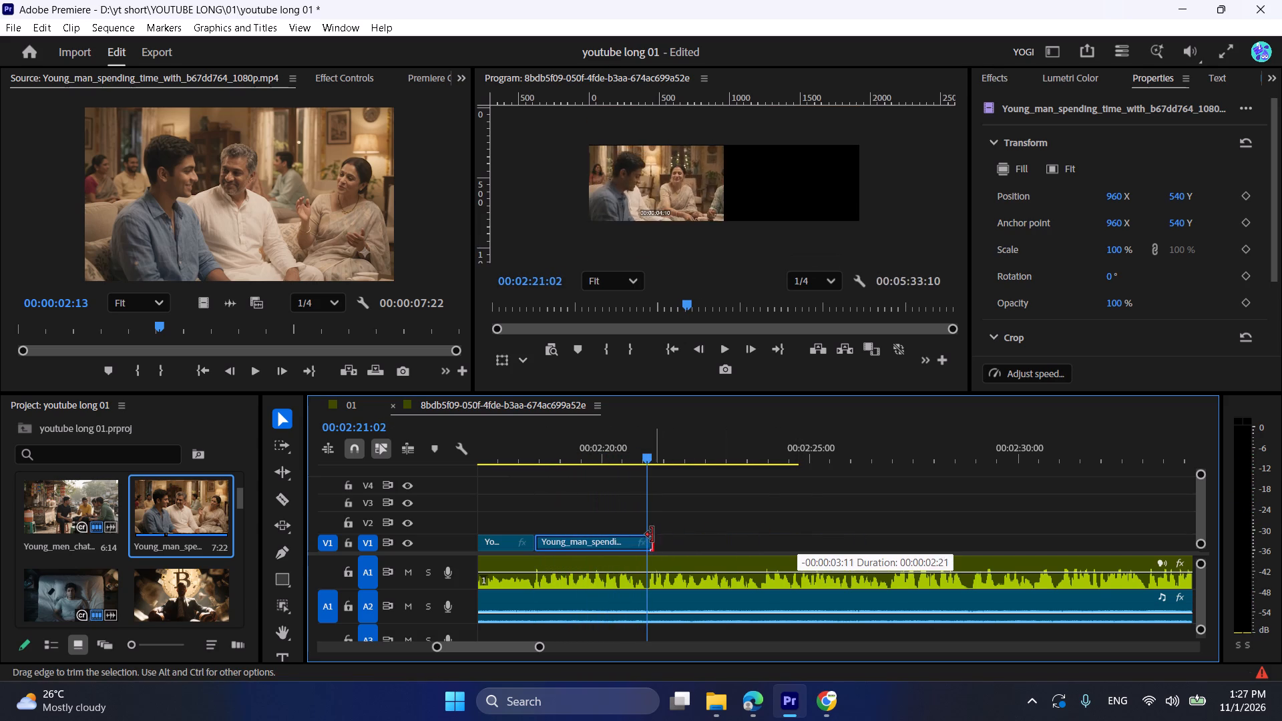
pyautogui.moveTo(652, 535); pyautogui.dragTo(650, 535)
# Preview the project's a_man_attaching_a_sheet_of_paper (1) clip and place only its video on V1, directly after Young_man_spending_time_with.
pyautogui.click(716, 713)
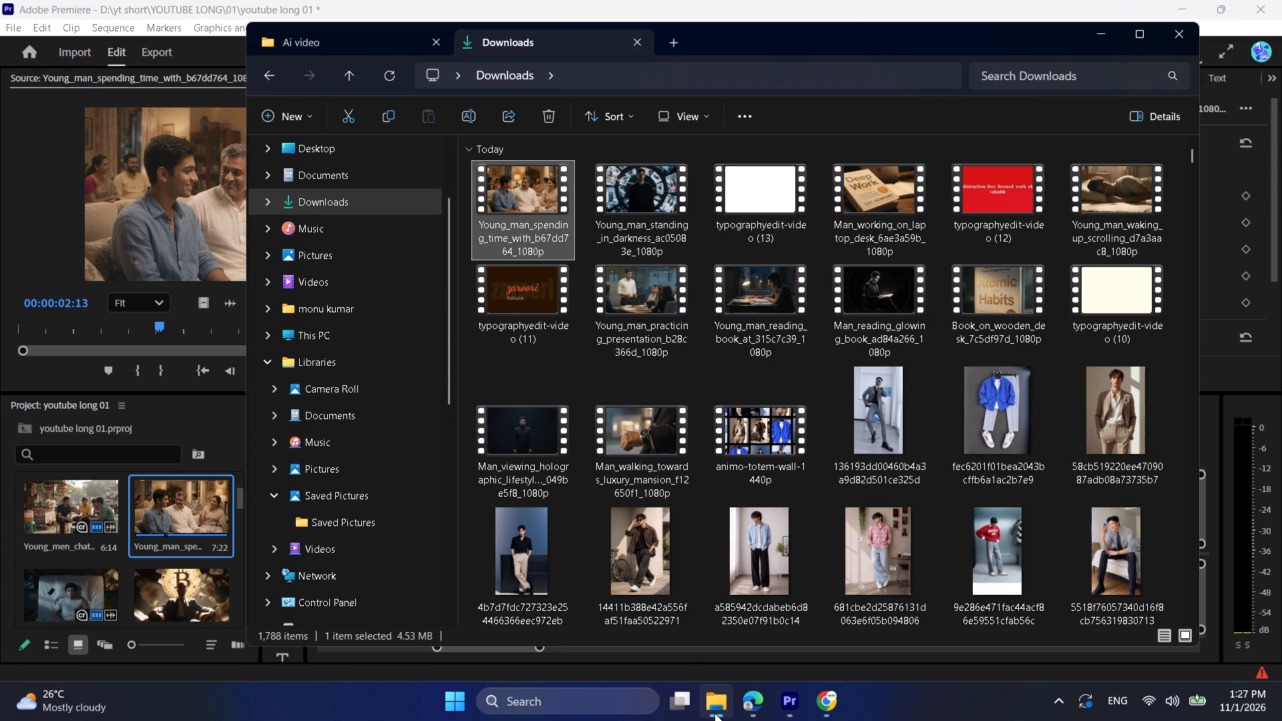
pyautogui.click(714, 713)
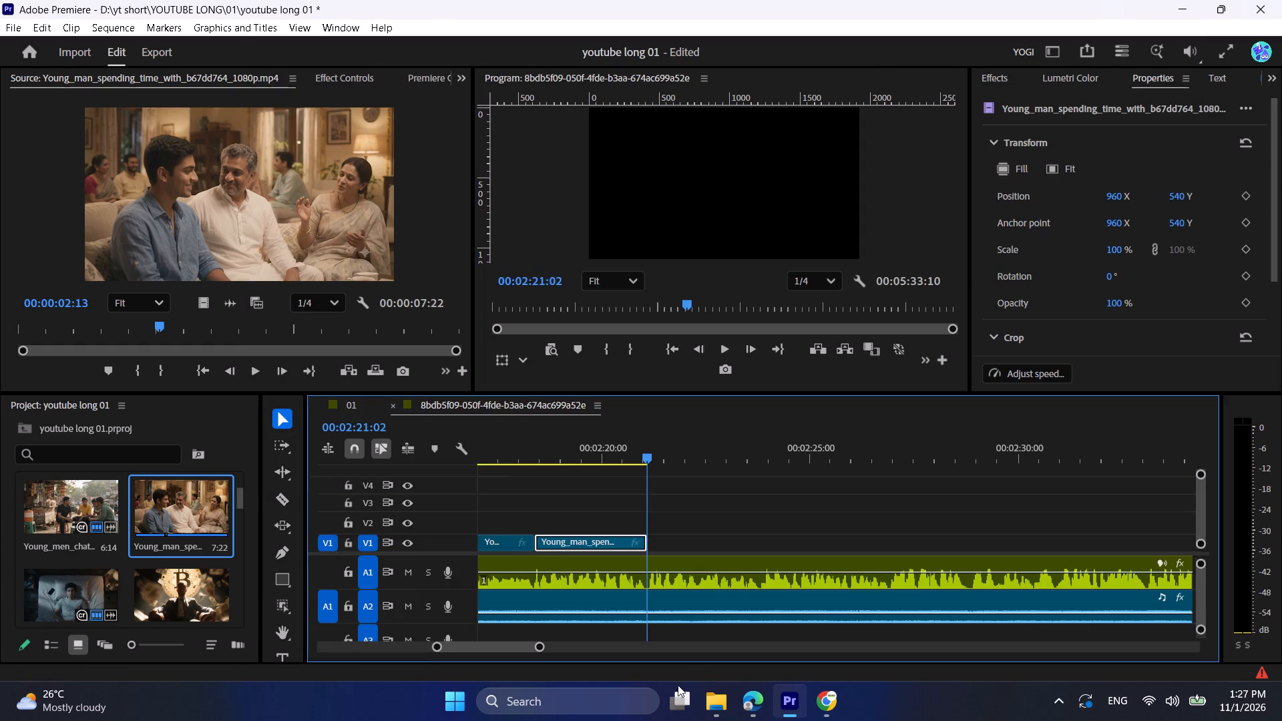
pyautogui.scroll(-3, 130, 555)
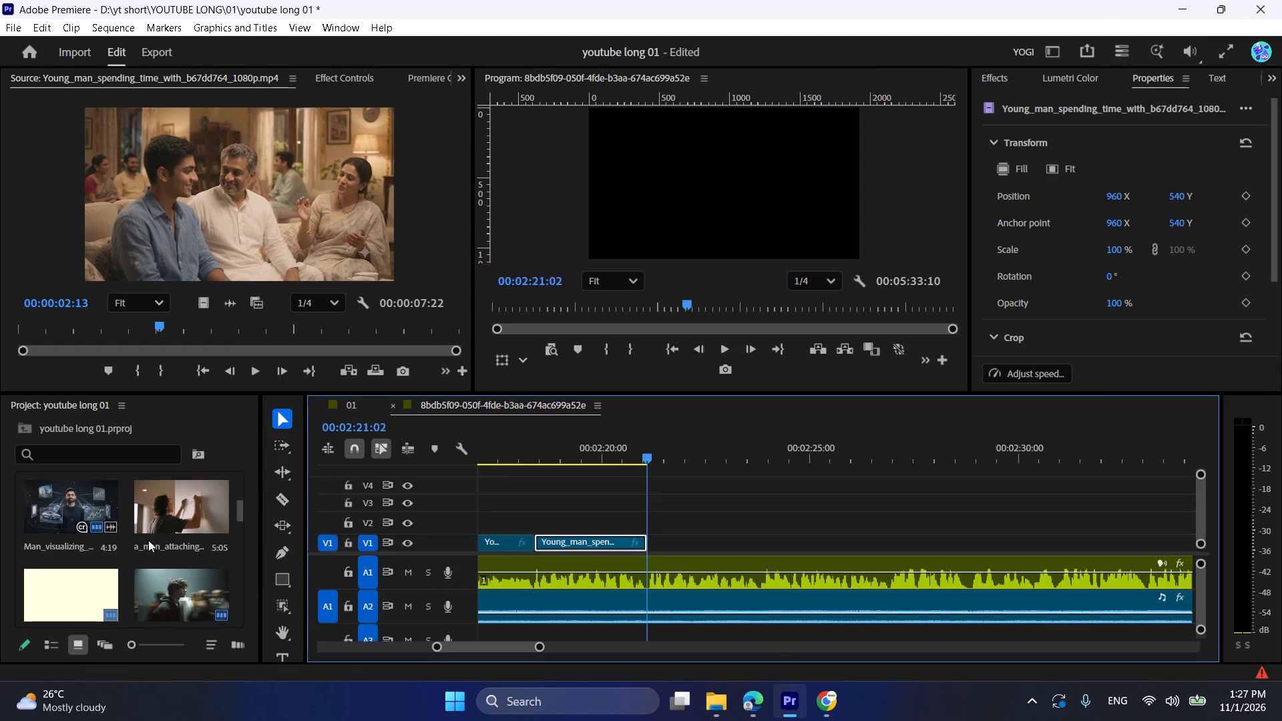
pyautogui.click(150, 538)
pyautogui.doubleClick(154, 523)
pyautogui.press('space')
pyautogui.press('space')
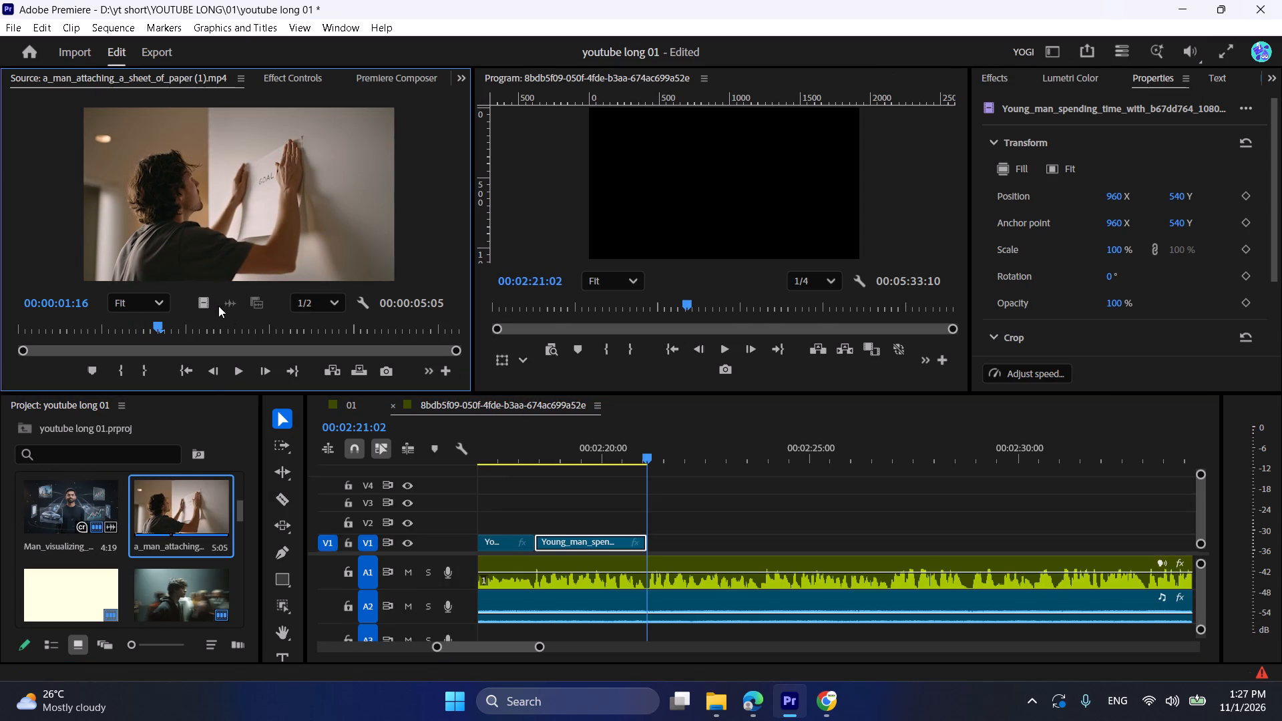
pyautogui.moveTo(200, 306); pyautogui.dragTo(653, 539)
# Scale the a_man_attaching_a_sheet_of_paper (1) clip on V1 to 246% so it fills the frame.
pyautogui.press('space')
pyautogui.click(694, 535)
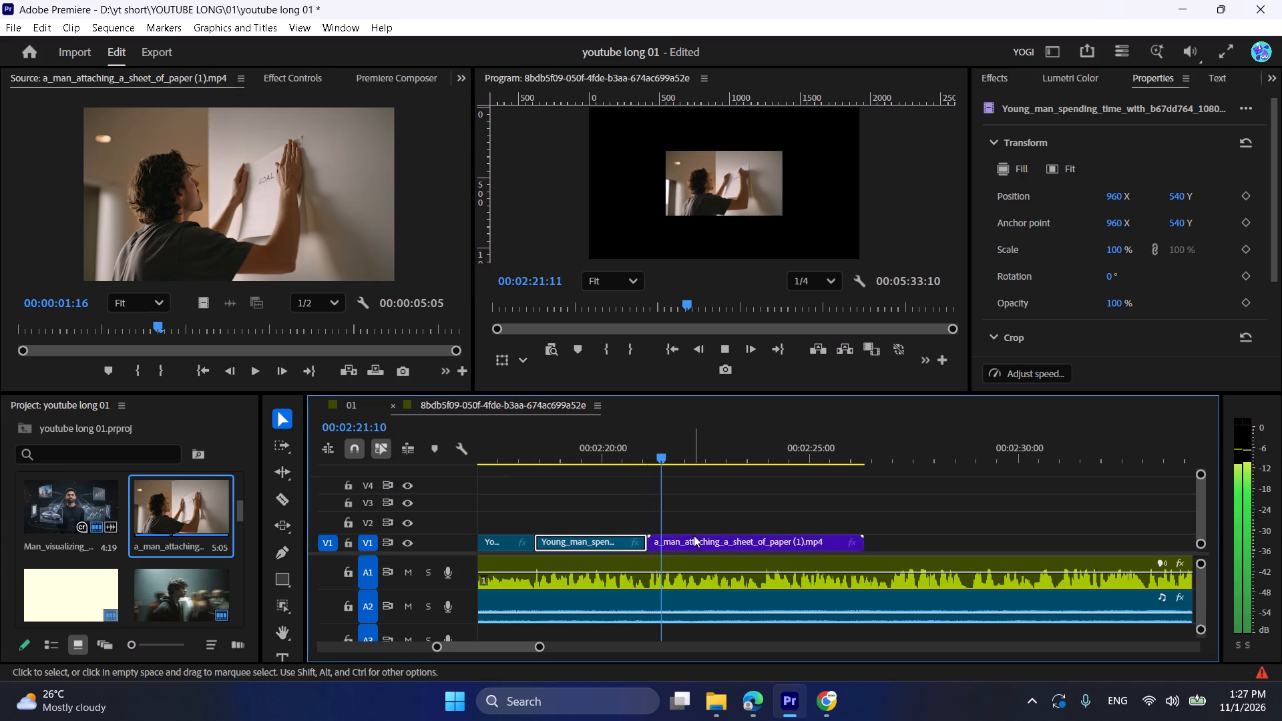
pyautogui.press('space')
pyautogui.moveTo(1116, 250); pyautogui.dragTo(1264, 297)
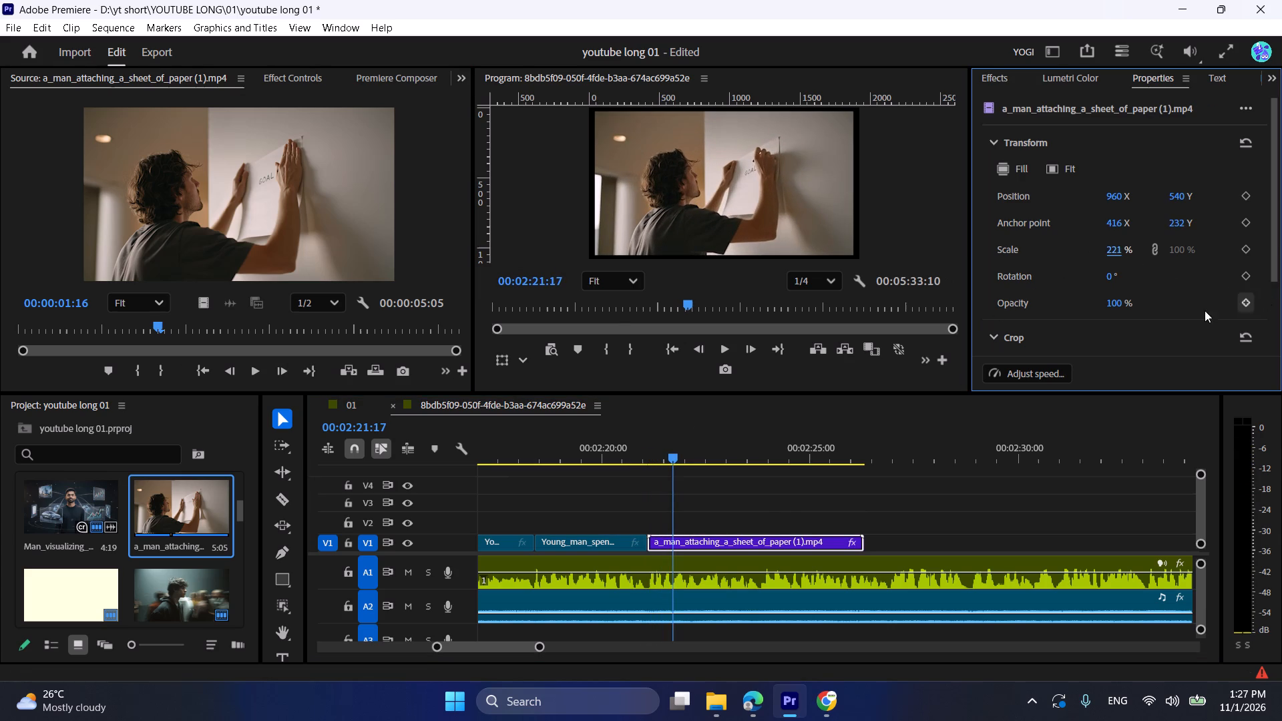
pyautogui.moveTo(1114, 253); pyautogui.dragTo(1146, 262)
# Play the a_man_attaching_a_sheet_of_paper (1) clip against the voiceover and trim its end to just before 00:02:24.
pyautogui.press('space')
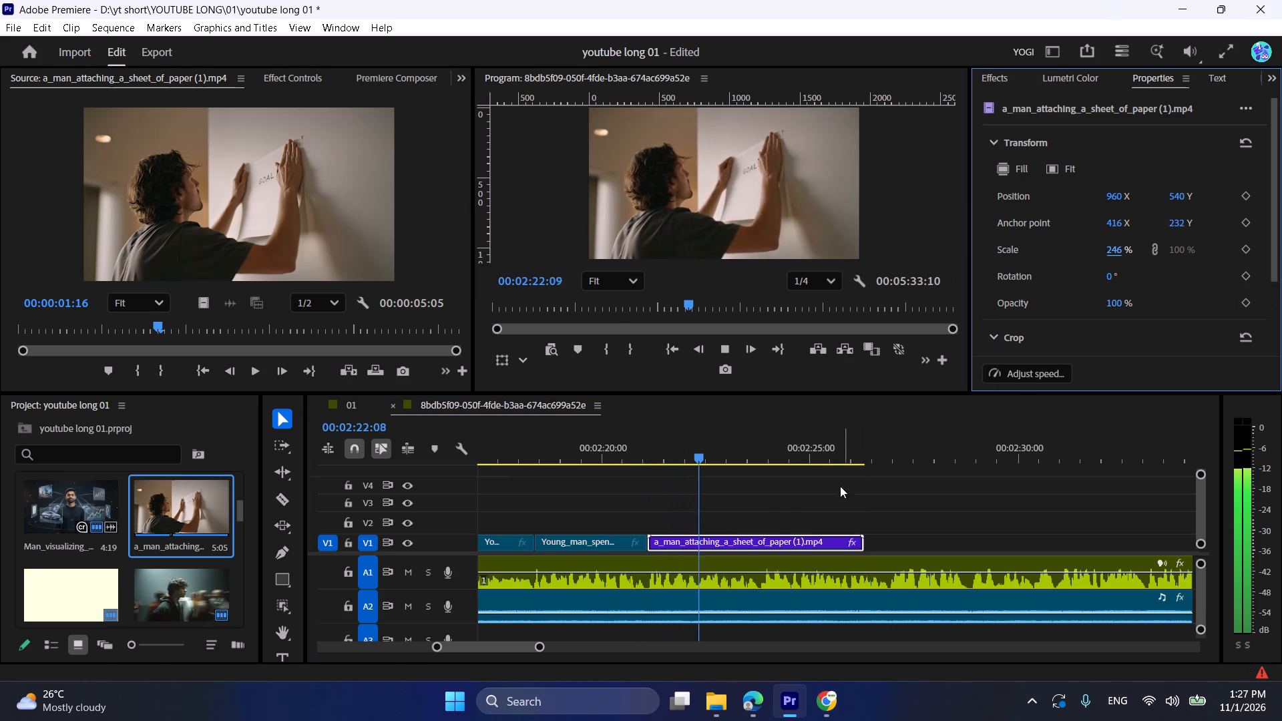
pyautogui.press('space')
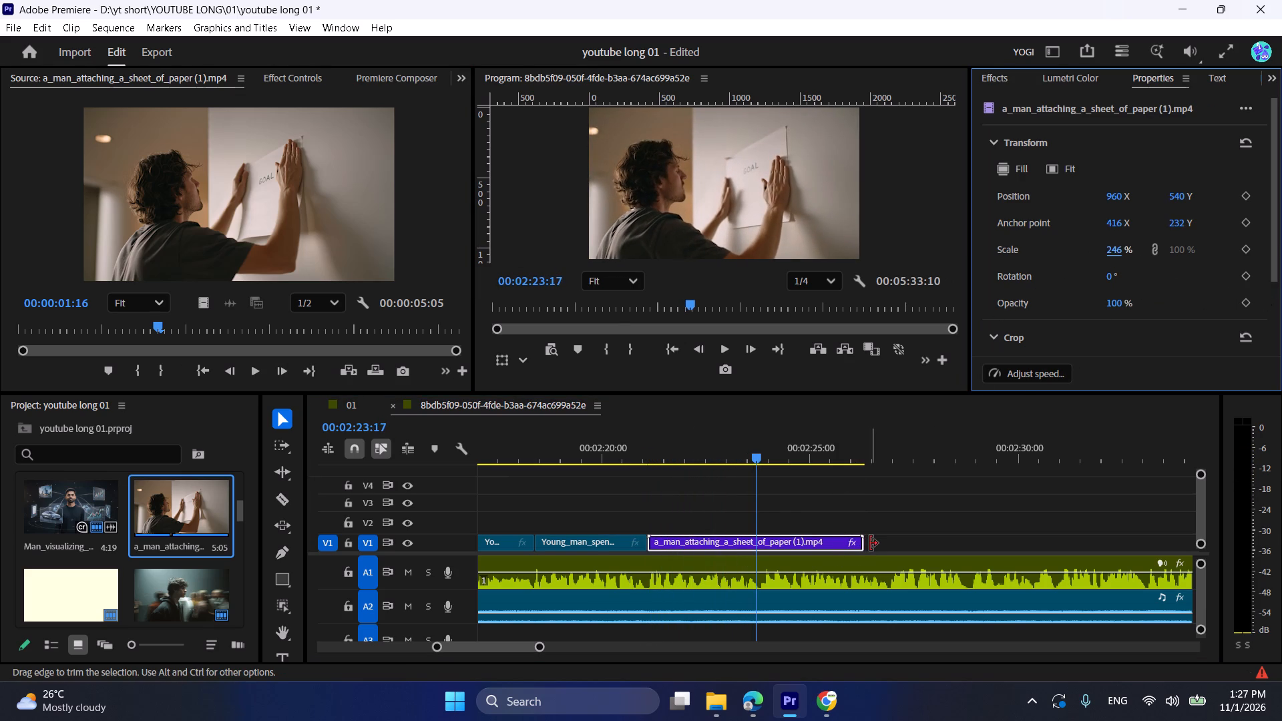
pyautogui.press('space')
pyautogui.press('space')
pyautogui.moveTo(870, 543); pyautogui.dragTo(768, 534)
# Replay the a_man_attaching_a_sheet_of_paper (1) clip and the voiceover following it to judge what footage is needed there.
pyautogui.press('space')
pyautogui.keyDown('alt'); pyautogui.scroll(-3, 807, 525); pyautogui.keyUp('alt')
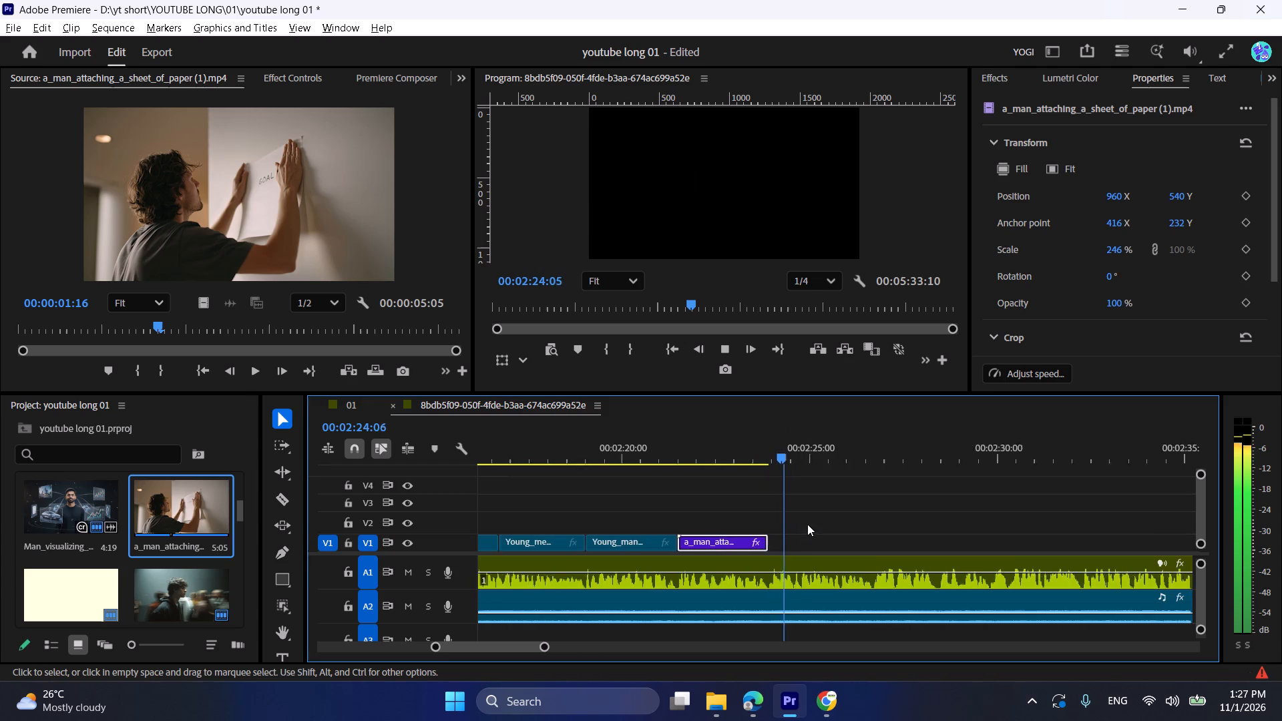
pyautogui.keyDown('alt'); pyautogui.scroll(-3, 807, 524); pyautogui.keyUp('alt')
pyautogui.click(779, 504)
pyautogui.click(764, 453)
pyautogui.press('space')
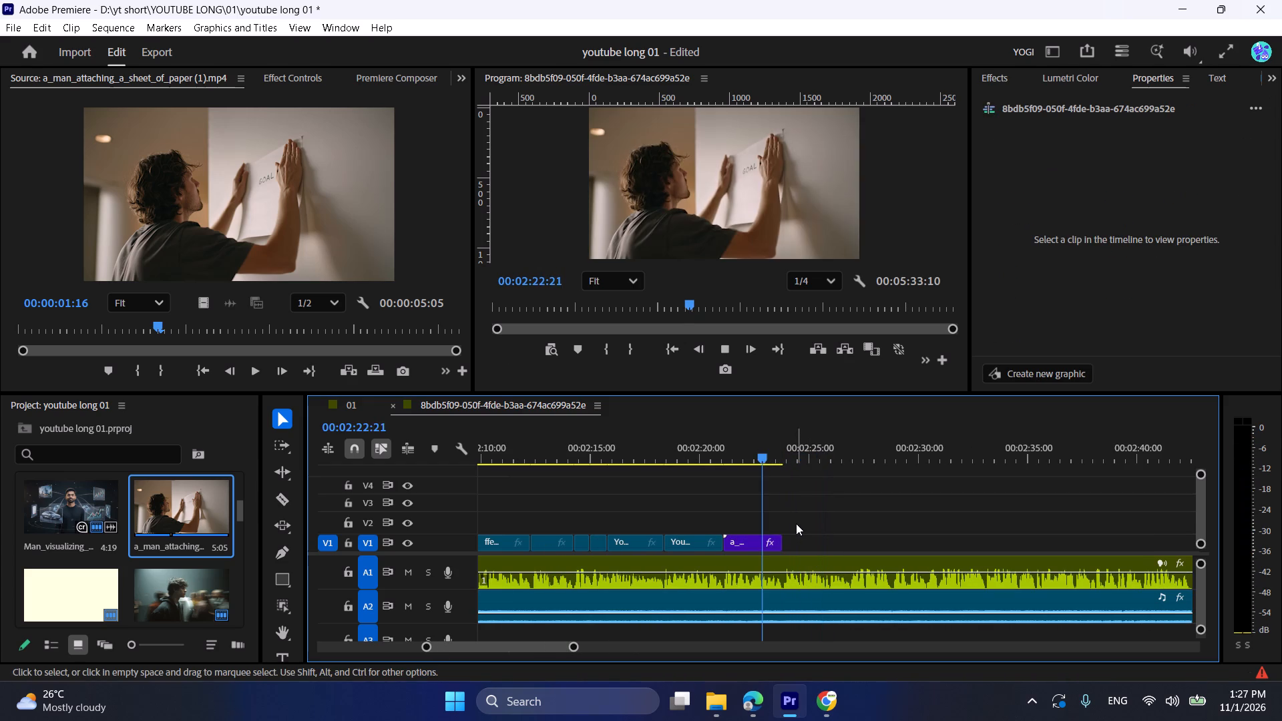
pyautogui.keyDown('alt'); pyautogui.scroll(4, 796, 524); pyautogui.keyUp('alt')
pyautogui.hotkey('alt', 'space')
pyautogui.scroll(-4, 796, 524)
pyautogui.press('space')
pyautogui.click(714, 443)
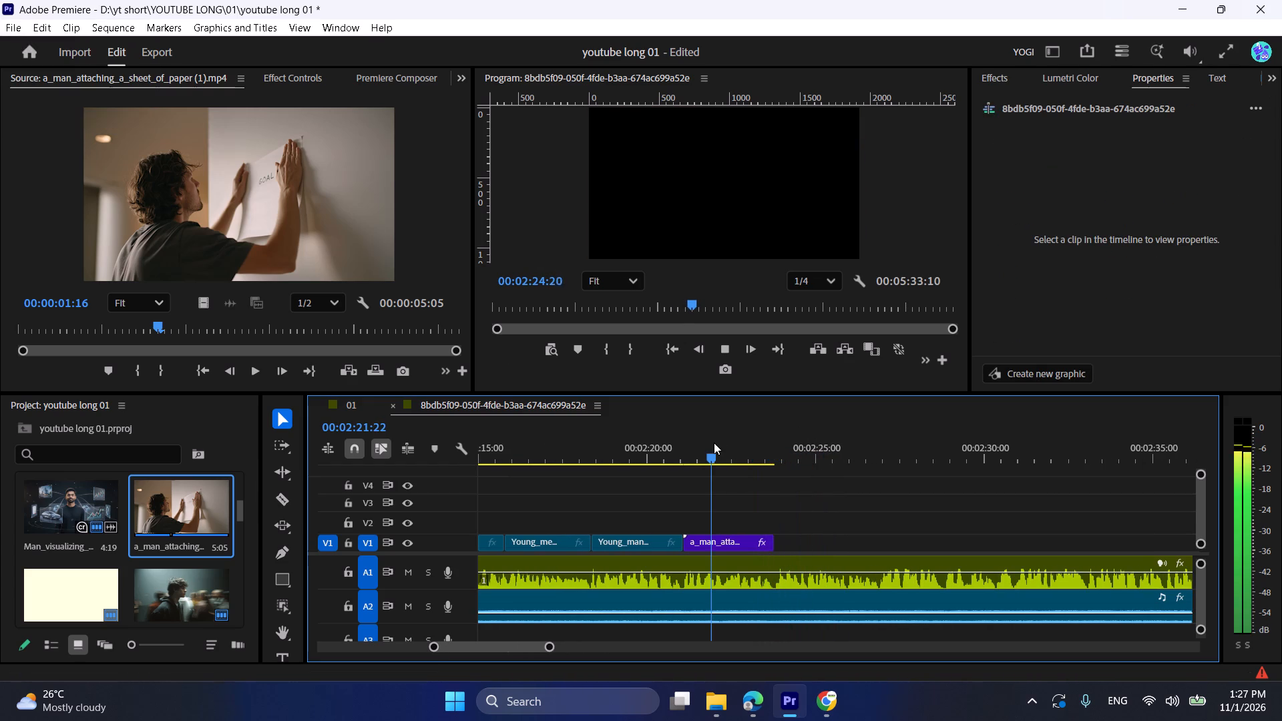
pyautogui.press('space')
pyautogui.press('space')
pyautogui.scroll(-3, 203, 590)
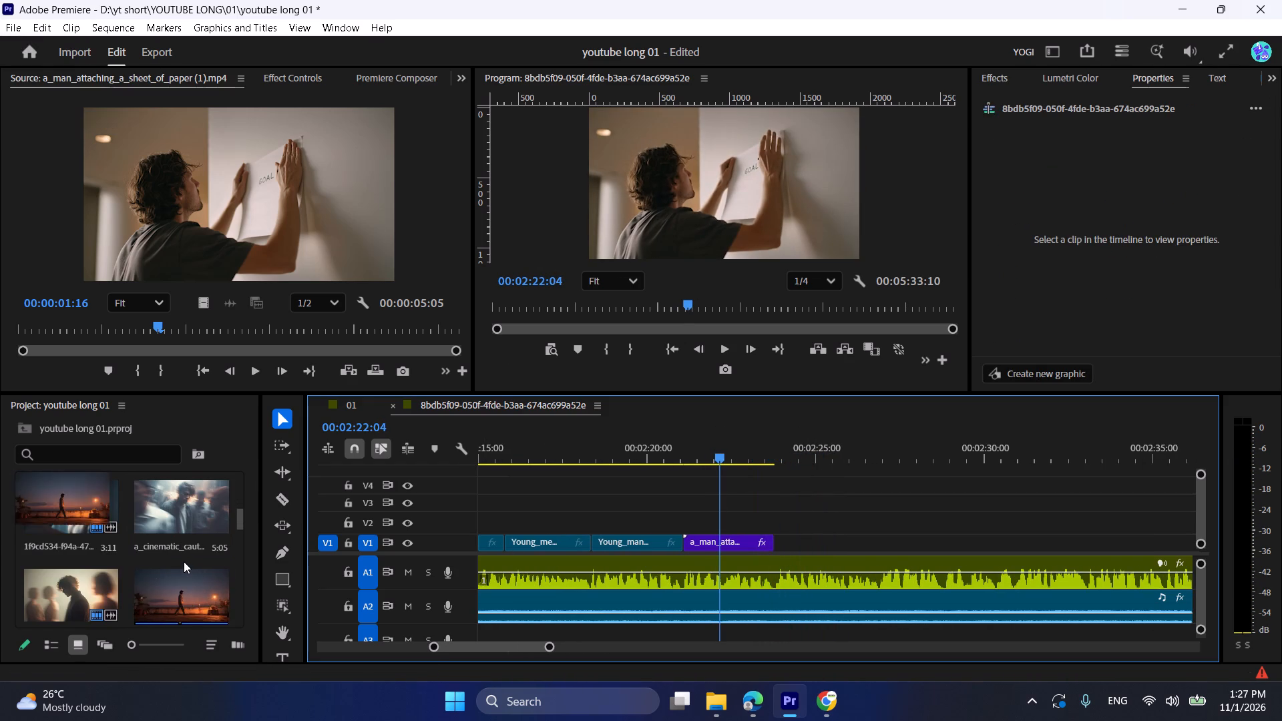
pyautogui.scroll(-4, 184, 561)
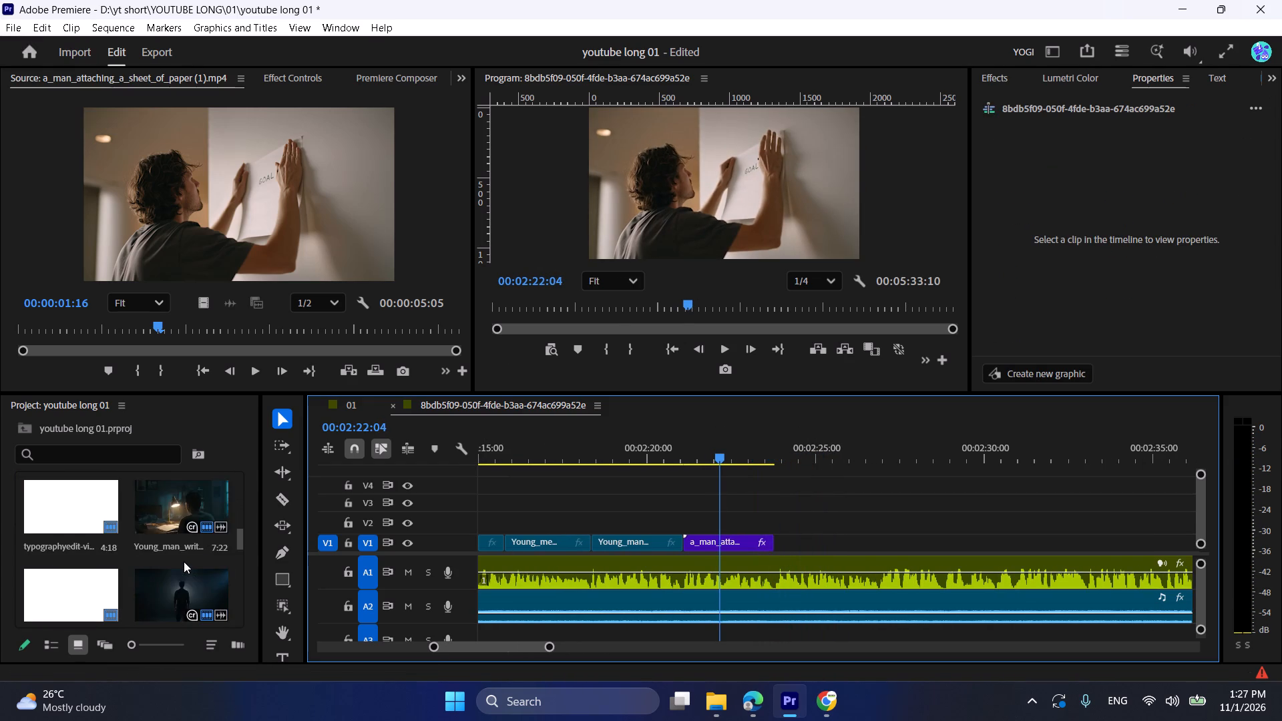
pyautogui.scroll(-6, 184, 561)
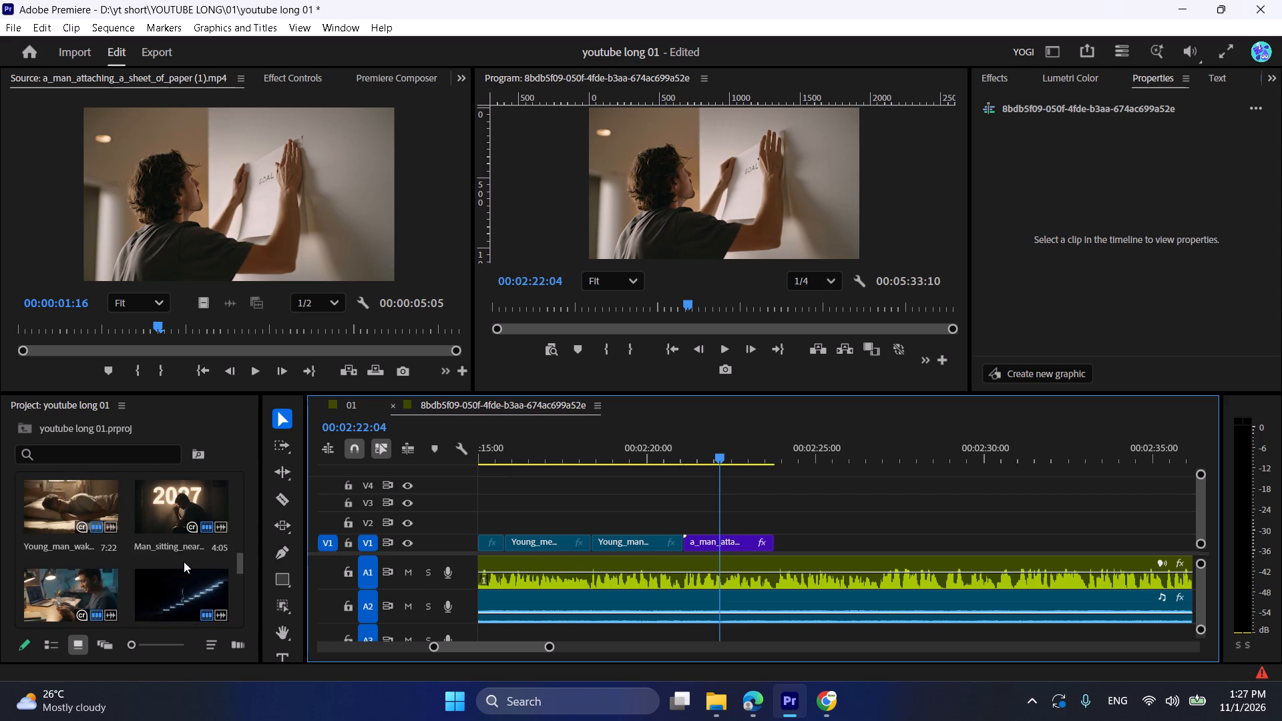
pyautogui.scroll(-6, 184, 561)
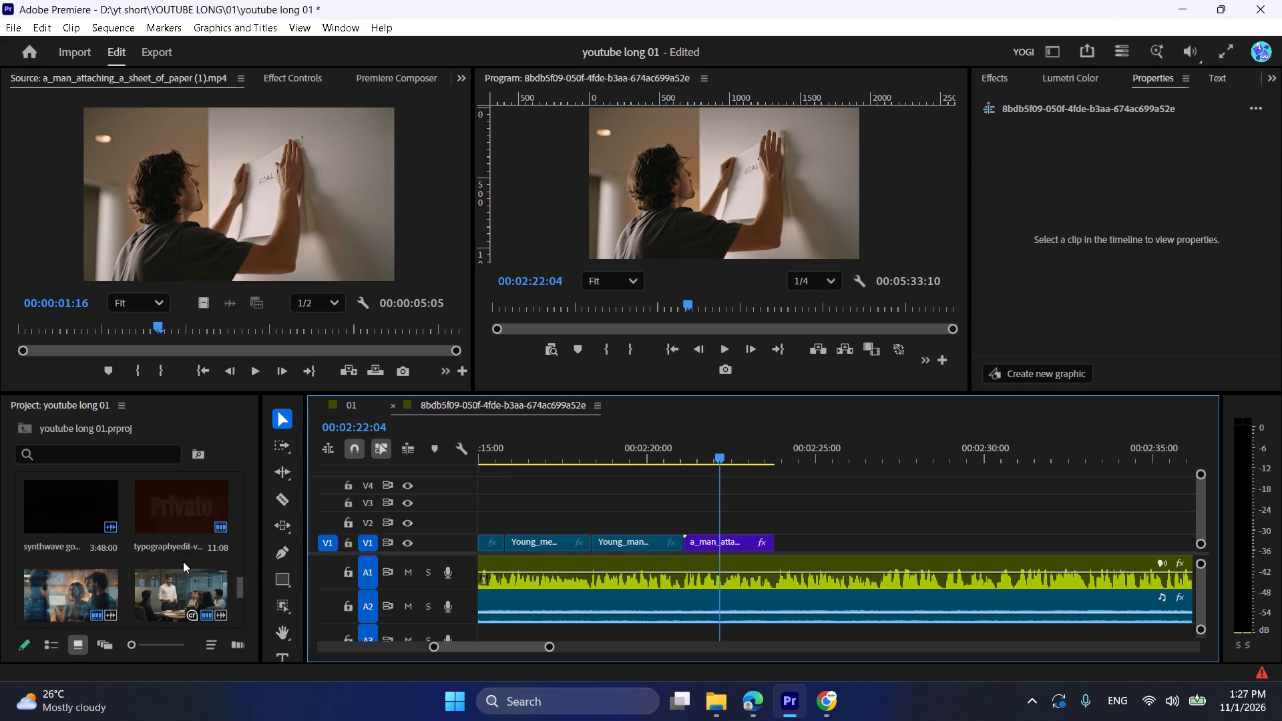
pyautogui.scroll(-6, 183, 561)
pyautogui.scroll(-1, 696, 614)
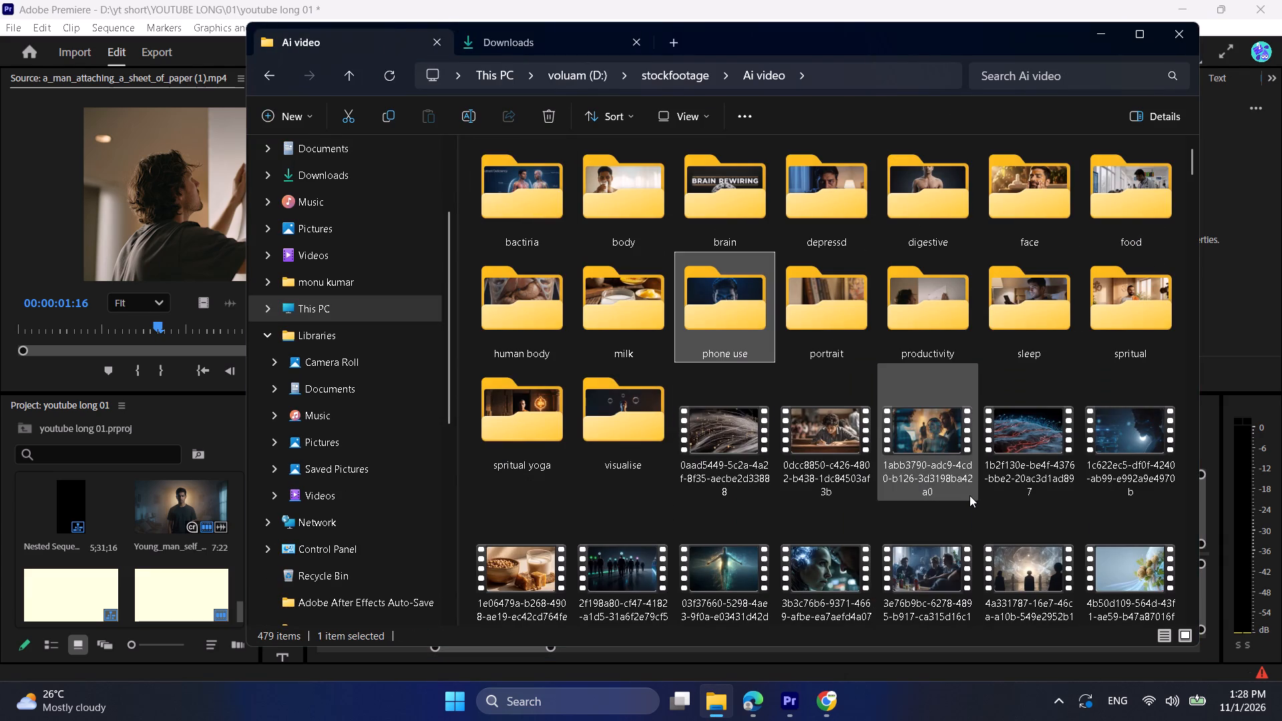
pyautogui.scroll(-1, 990, 544)
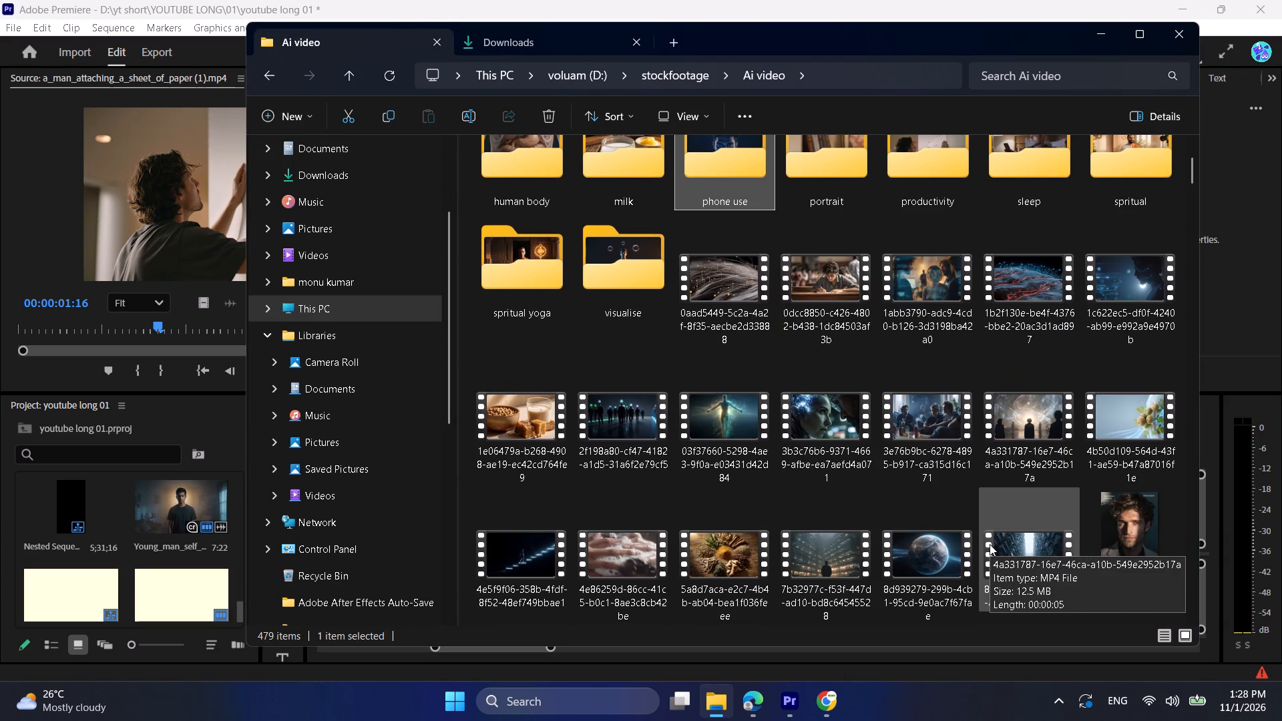
pyautogui.scroll(-1, 990, 544)
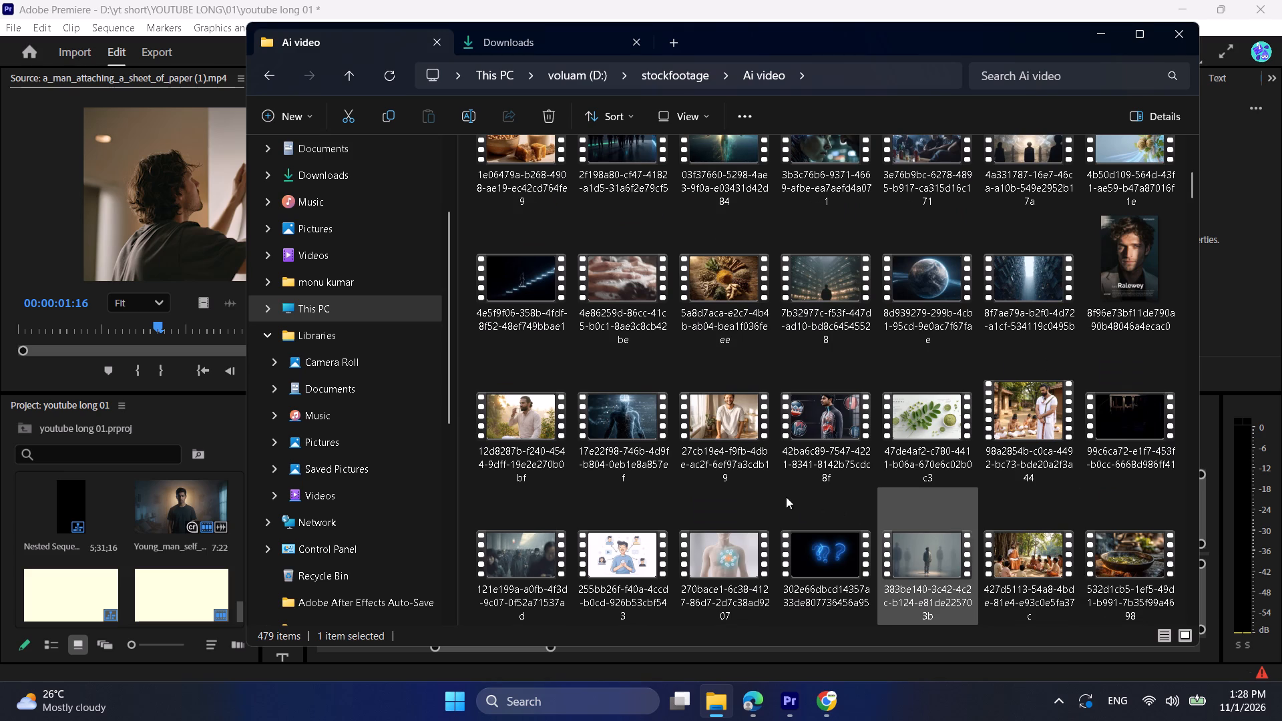
pyautogui.scroll(-1, 774, 491)
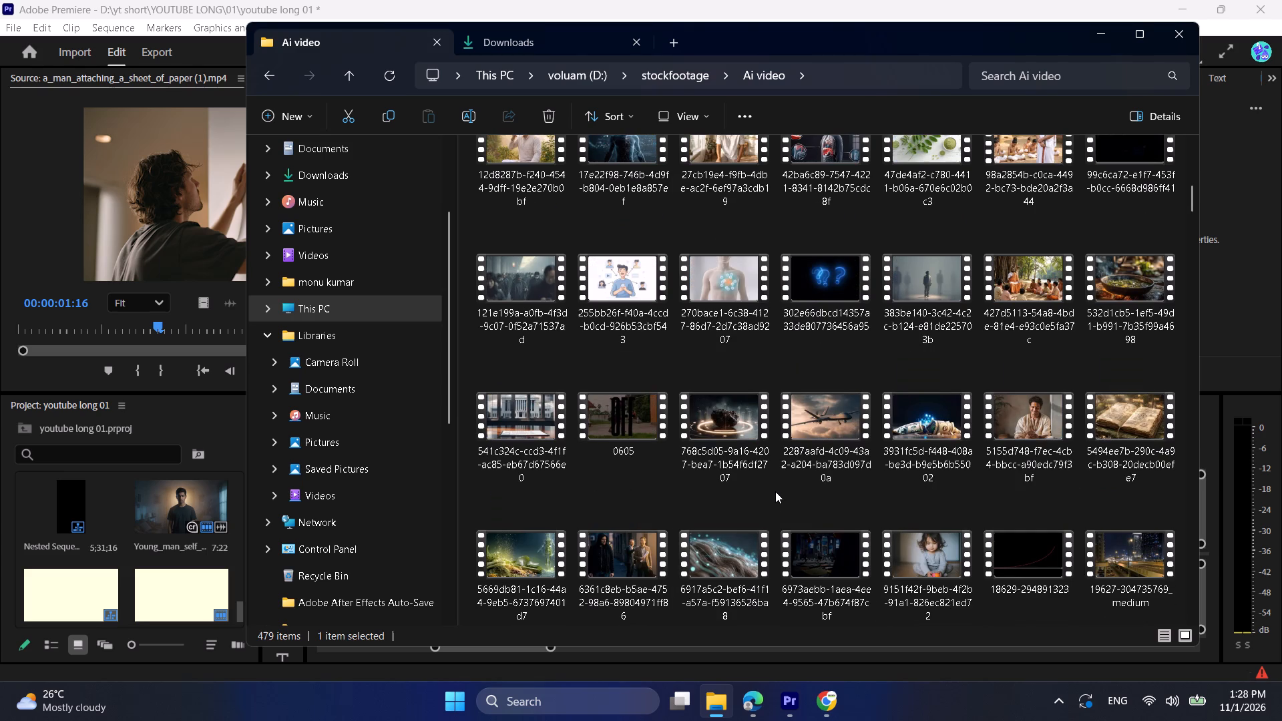
pyautogui.scroll(-1, 775, 491)
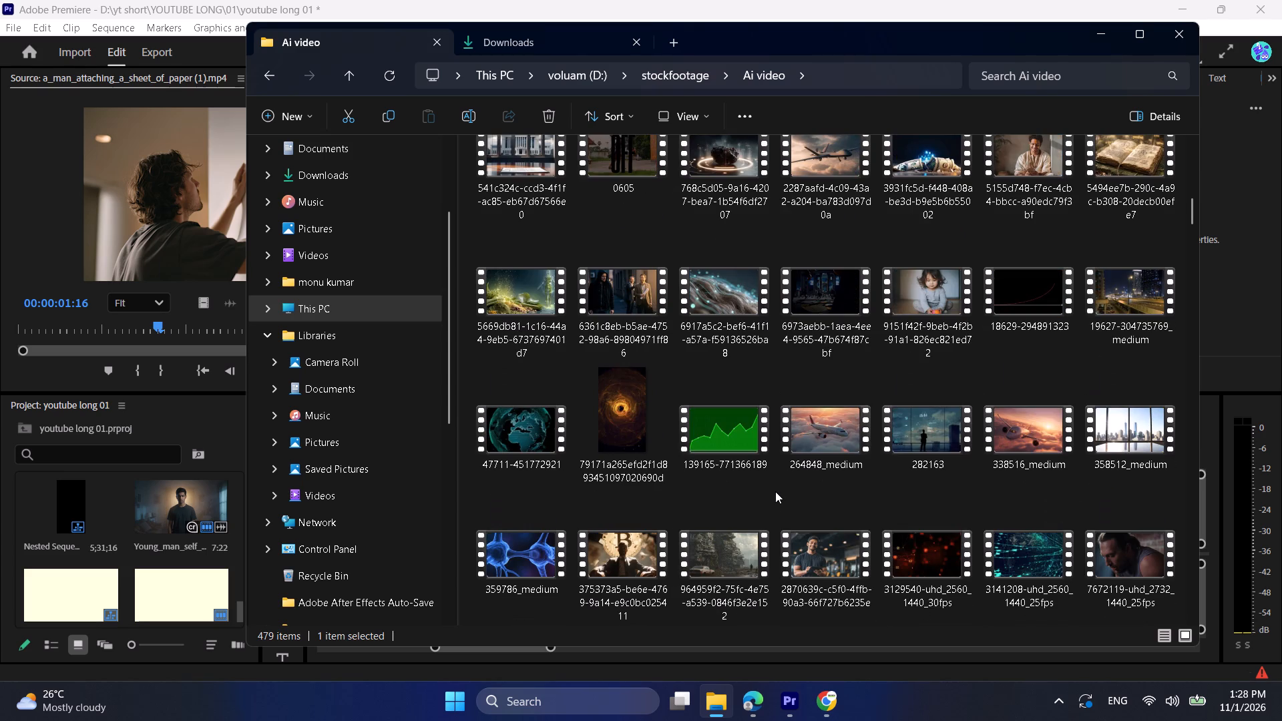
pyautogui.scroll(-1, 775, 491)
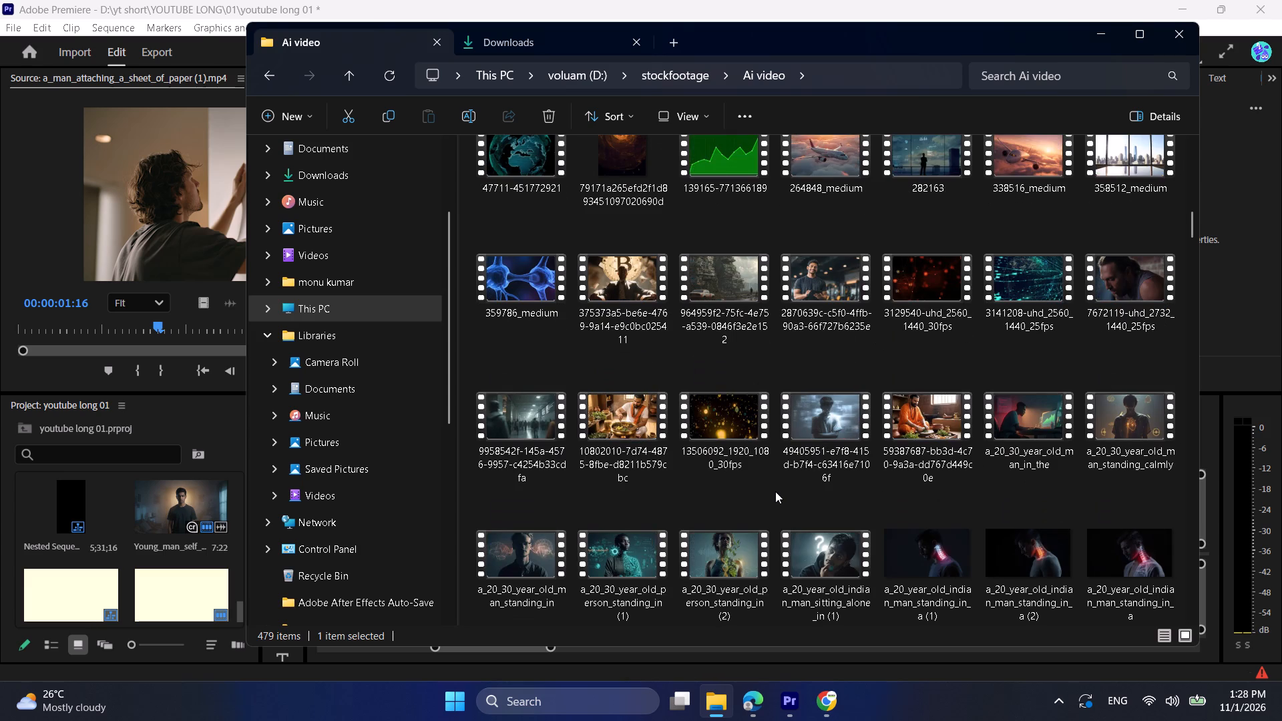
pyautogui.scroll(-1, 775, 491)
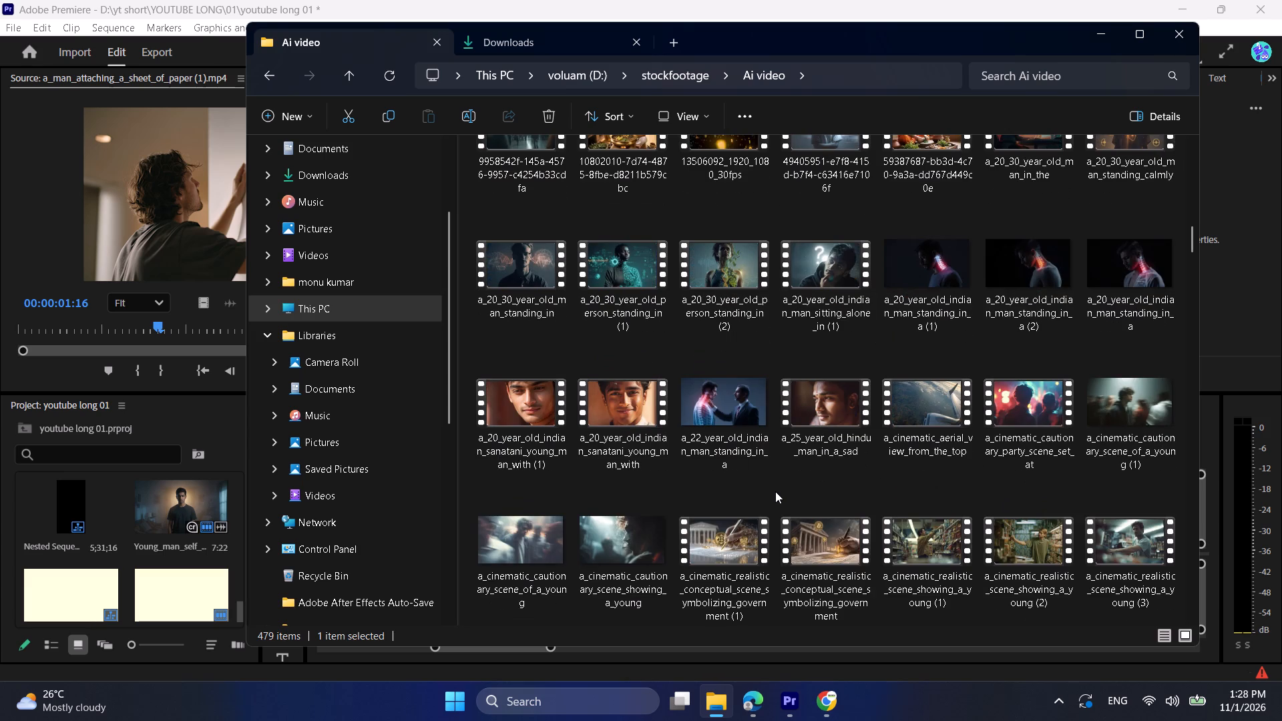
pyautogui.scroll(-1, 775, 491)
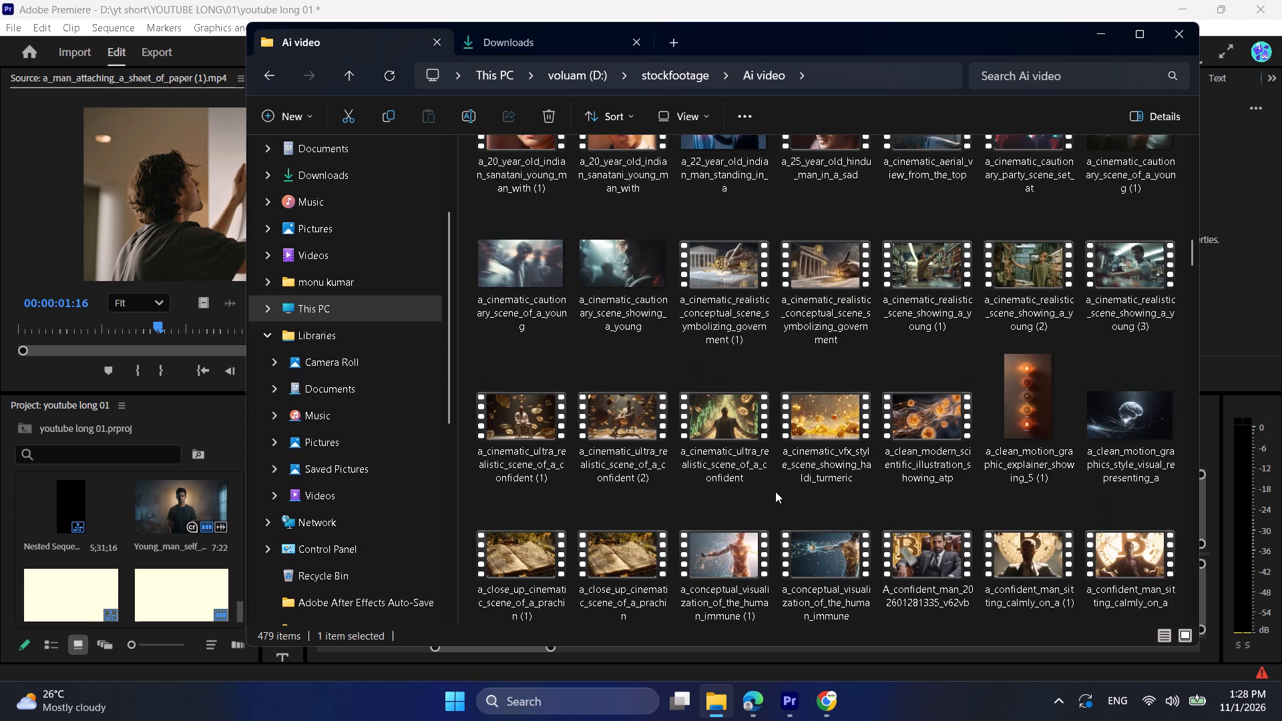
pyautogui.scroll(-2, 775, 491)
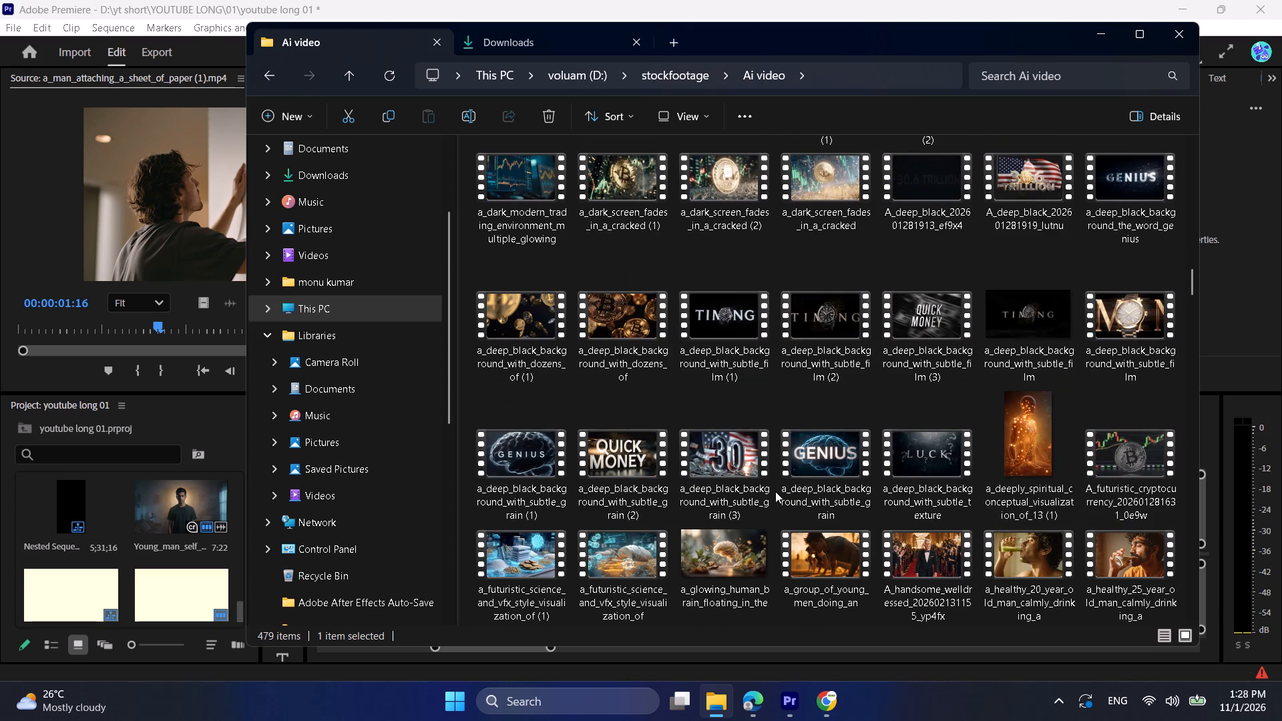
pyautogui.scroll(-1, 775, 491)
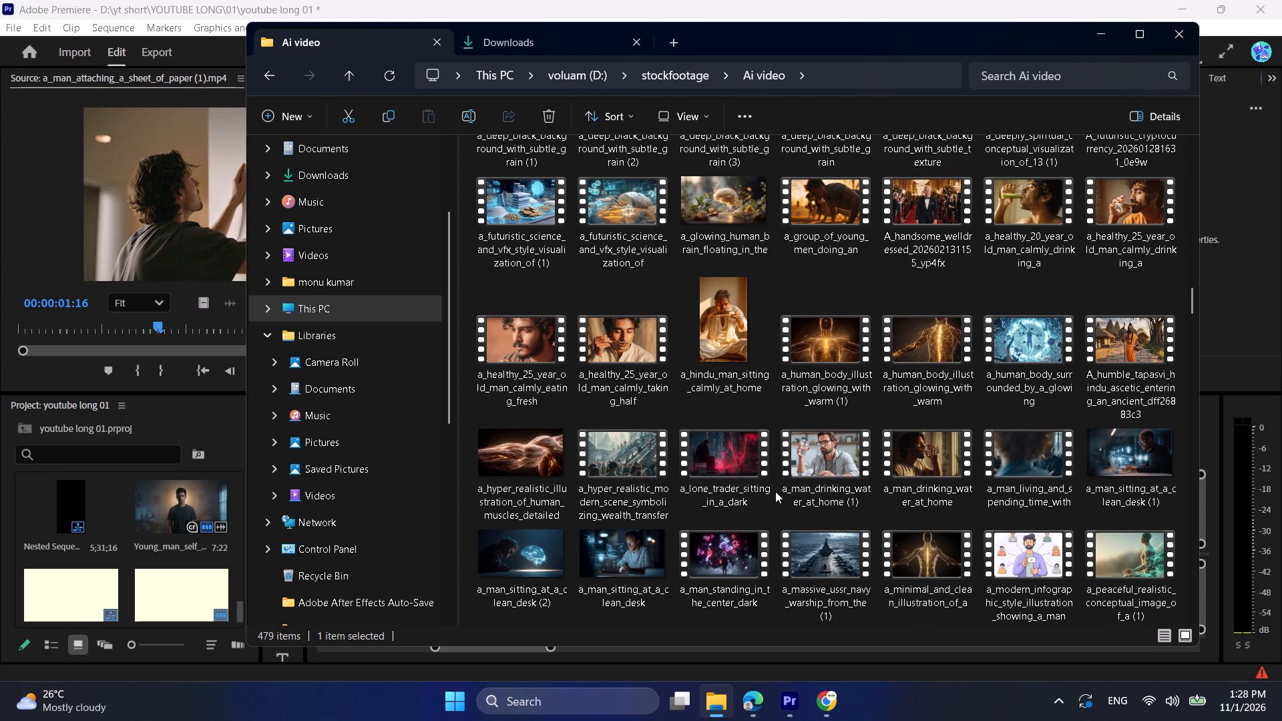
pyautogui.scroll(-3, 775, 491)
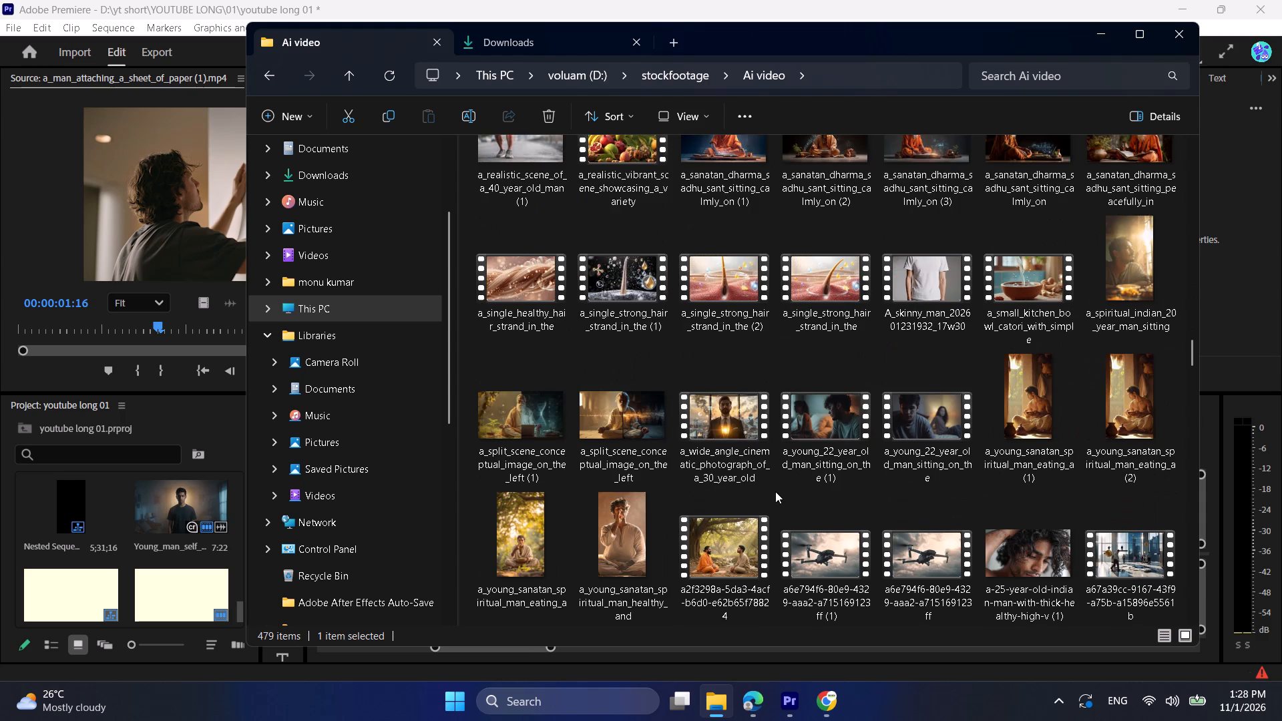
pyautogui.scroll(-1, 775, 491)
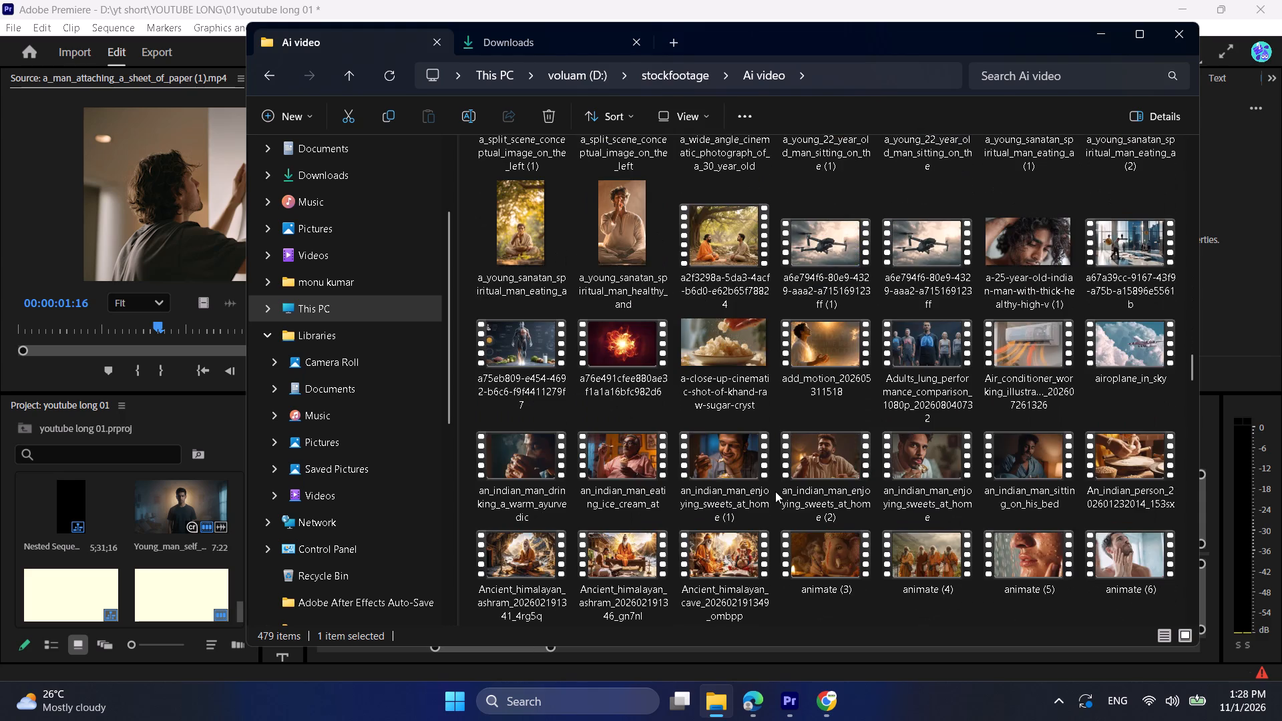
pyautogui.scroll(-4, 775, 491)
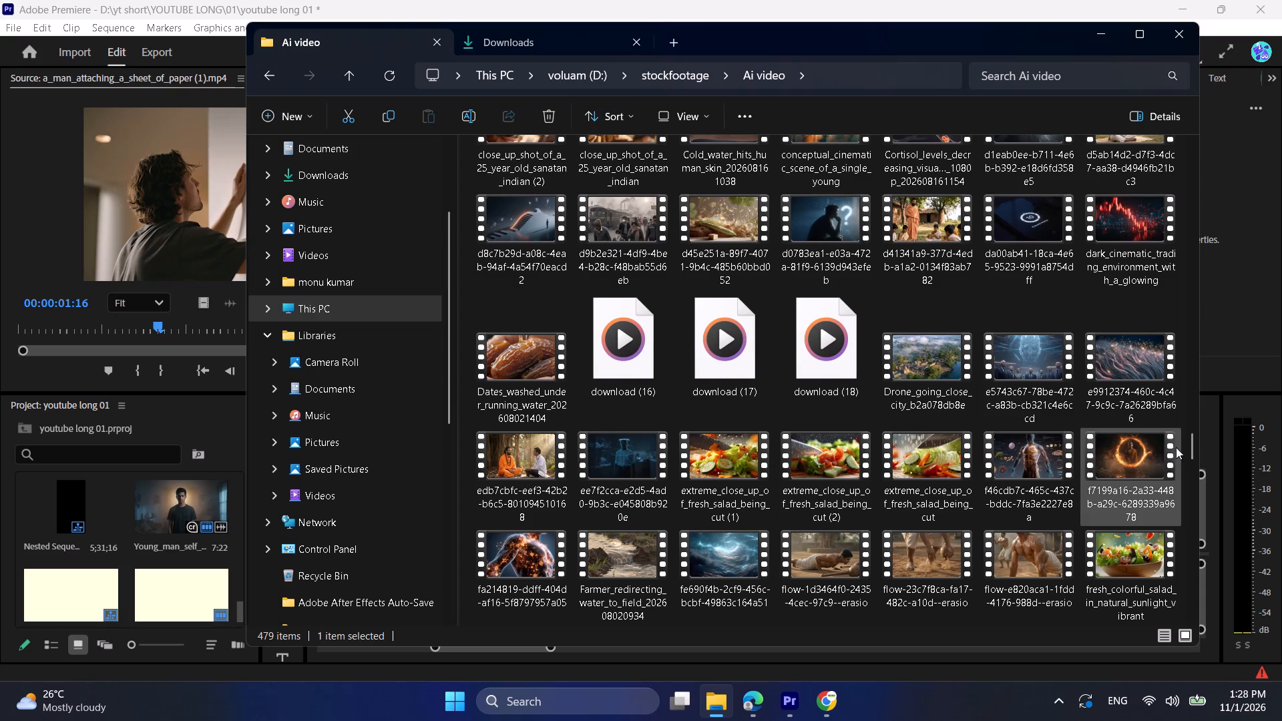
pyautogui.moveTo(1202, 455); pyautogui.dragTo(1200, 495)
pyautogui.moveTo(1191, 453); pyautogui.dragTo(1206, 599)
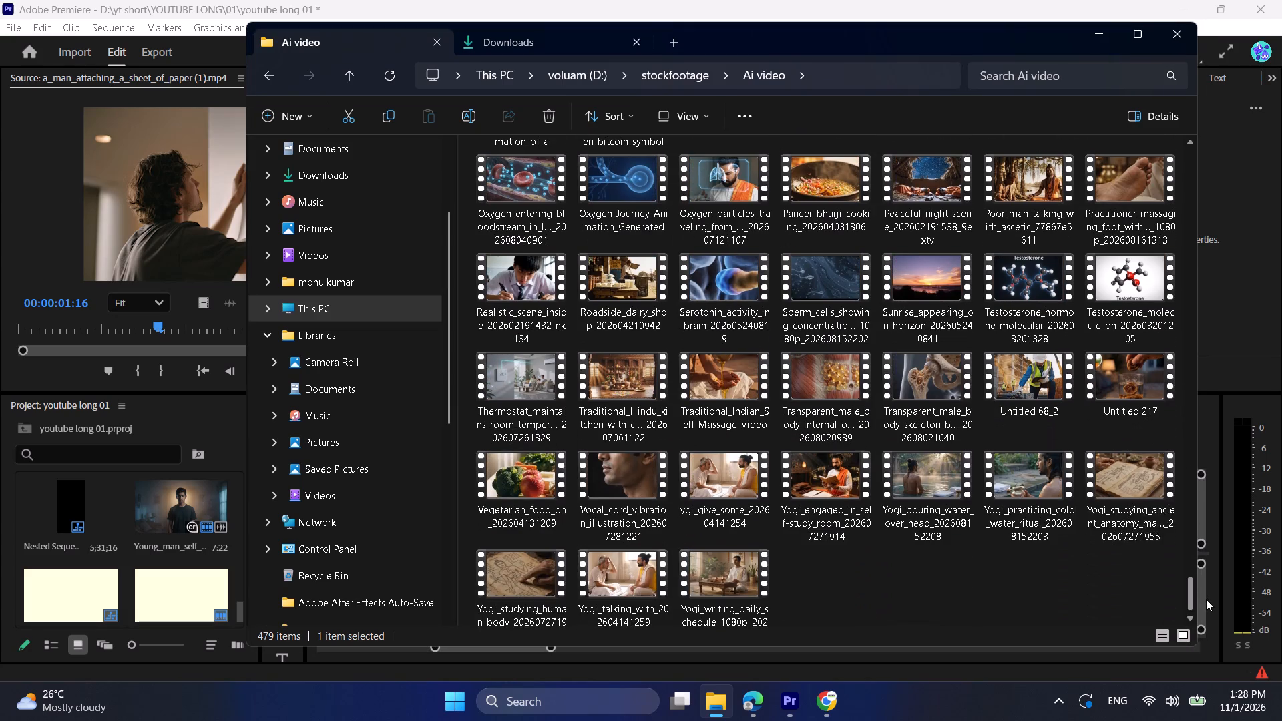
pyautogui.moveTo(1206, 599); pyautogui.dragTo(1158, 166)
pyautogui.click(756, 213)
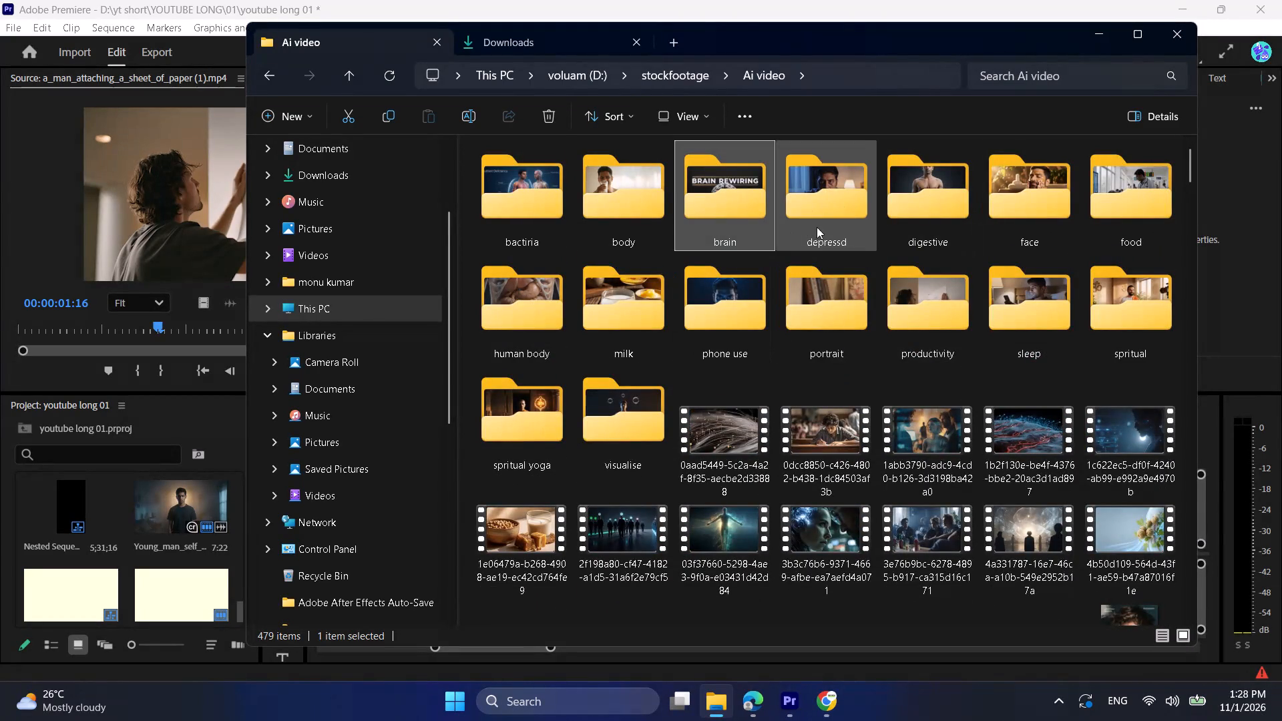
pyautogui.click(817, 227)
pyautogui.click(798, 288)
pyautogui.doubleClick(730, 276)
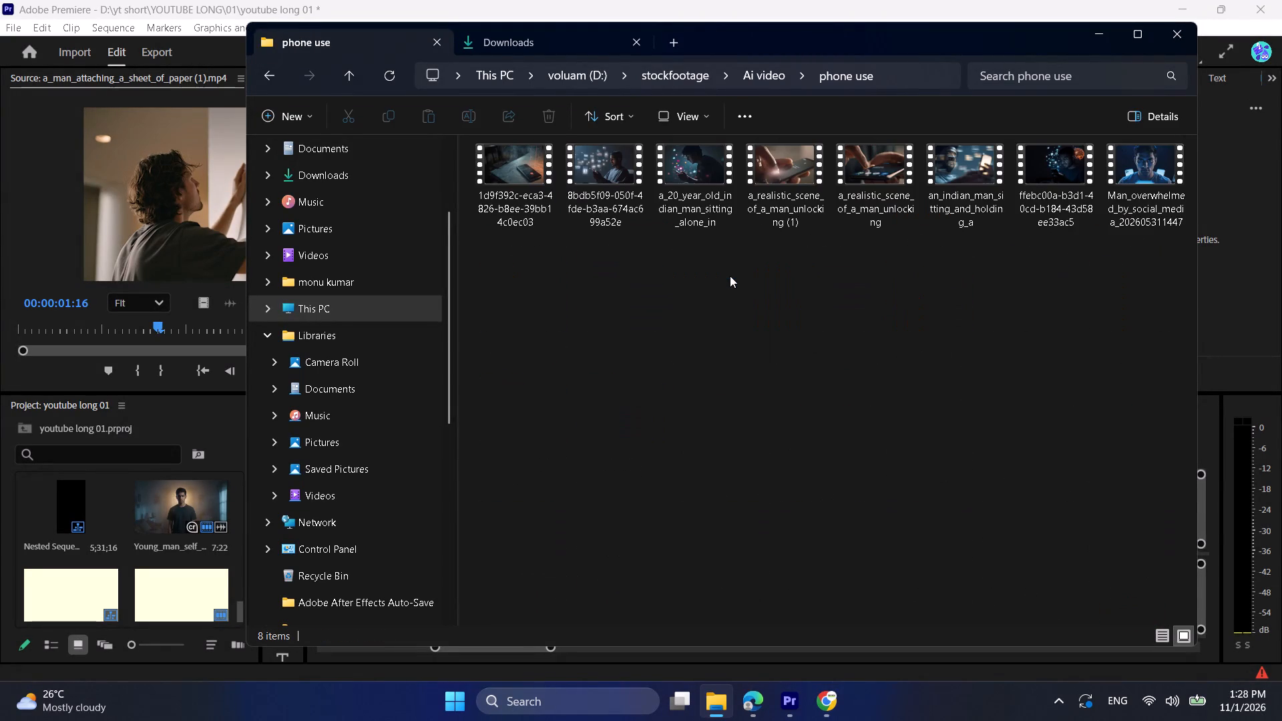
pyautogui.moveTo(713, 186); pyautogui.dragTo(639, 271)
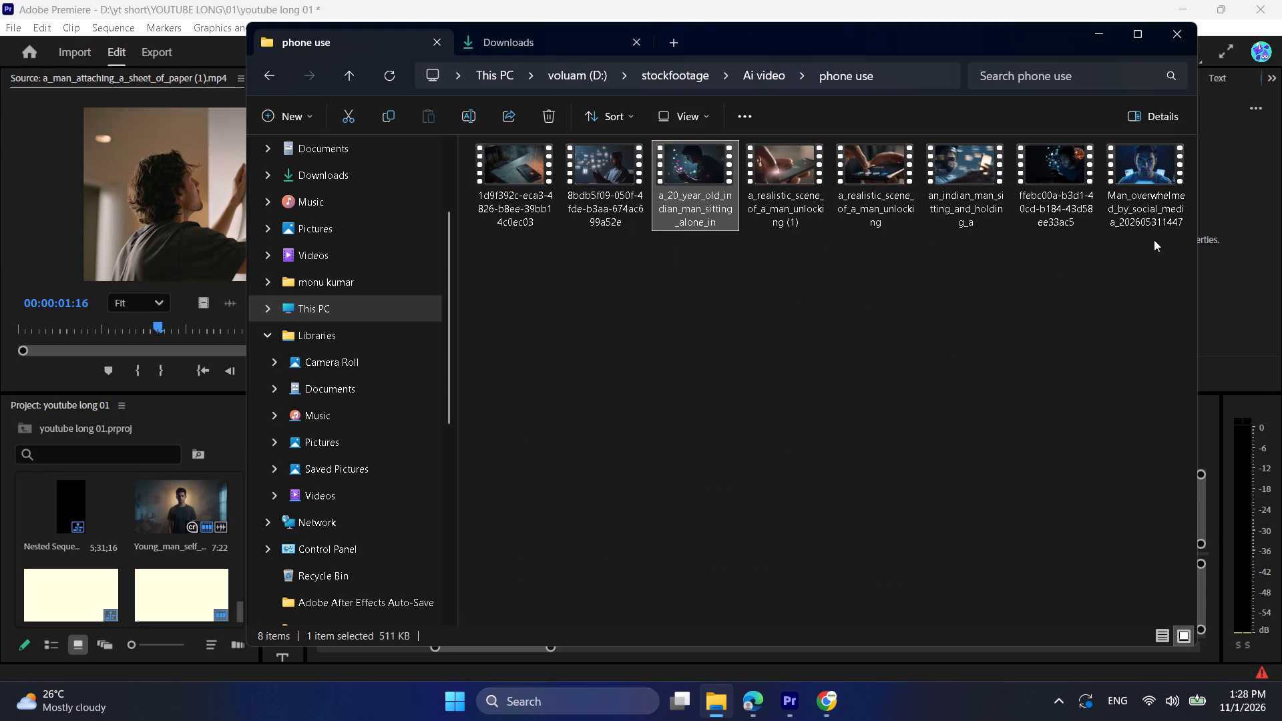
pyautogui.moveTo(1140, 191); pyautogui.dragTo(107, 534)
pyautogui.doubleClick(144, 511)
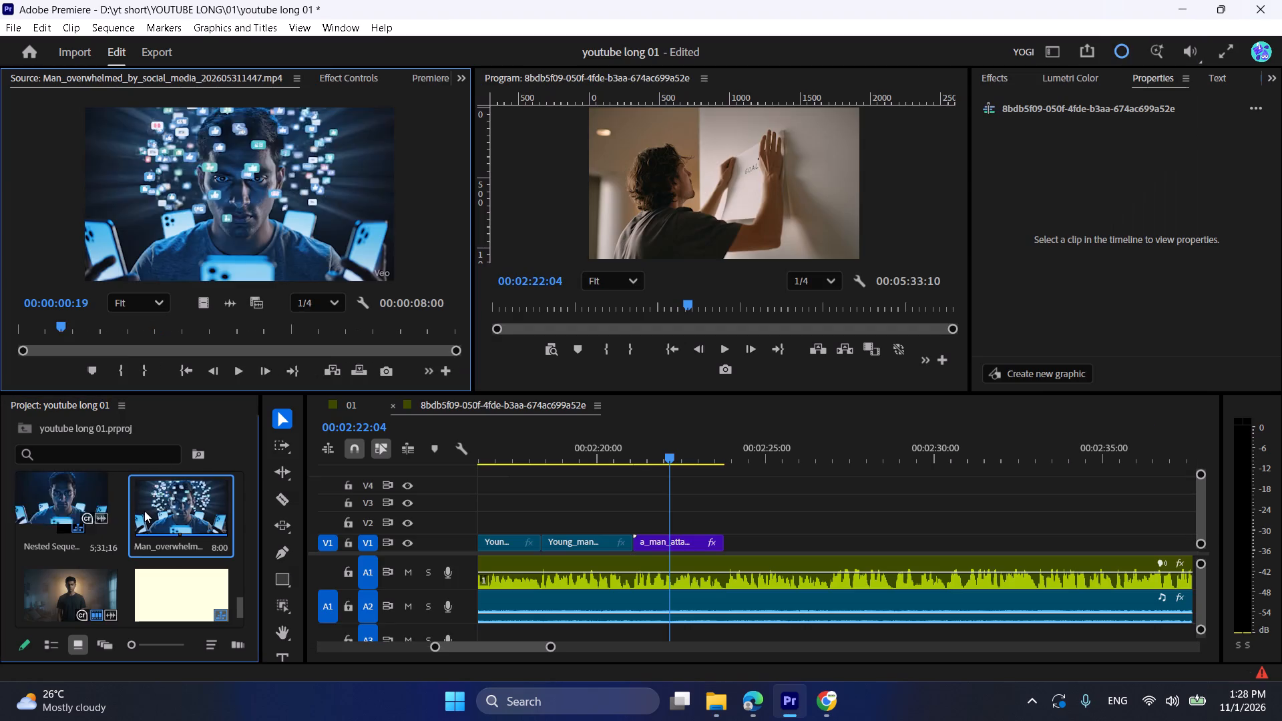
pyautogui.press('space')
pyautogui.moveTo(150, 315); pyautogui.dragTo(243, 329)
pyautogui.moveTo(229, 325); pyautogui.dragTo(318, 346)
pyautogui.press('space')
# Play the sequence from about 00:02:22 past the a_man_attaching_a_sheet_of_paper (1) clip to hear what the voiceover needs there.
pyautogui.click(671, 500)
pyautogui.press('space')
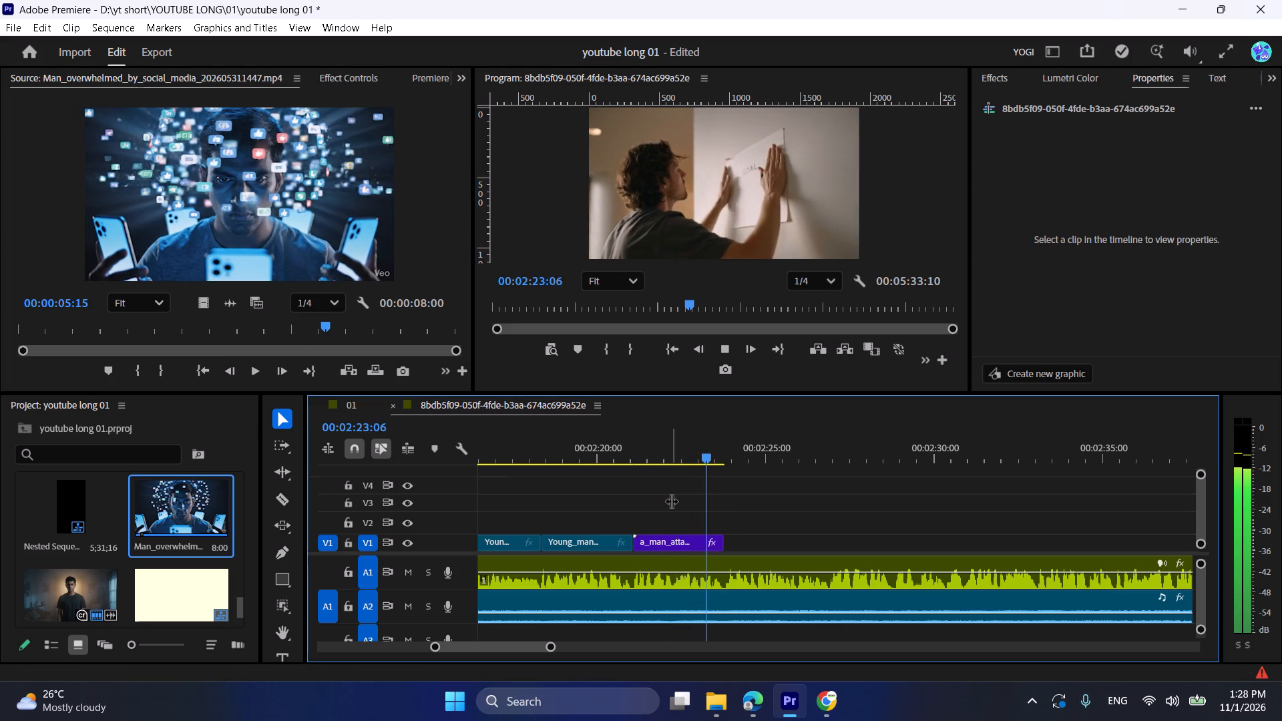
pyautogui.keyDown('alt'); pyautogui.scroll(-8, 682, 514); pyautogui.keyUp('alt')
pyautogui.keyDown('alt'); pyautogui.scroll(1, 669, 532); pyautogui.keyUp('alt')
pyautogui.keyDown('alt'); pyautogui.scroll(-5, 669, 532); pyautogui.keyUp('alt')
pyautogui.keyDown('alt'); pyautogui.scroll(5, 692, 524); pyautogui.keyUp('alt')
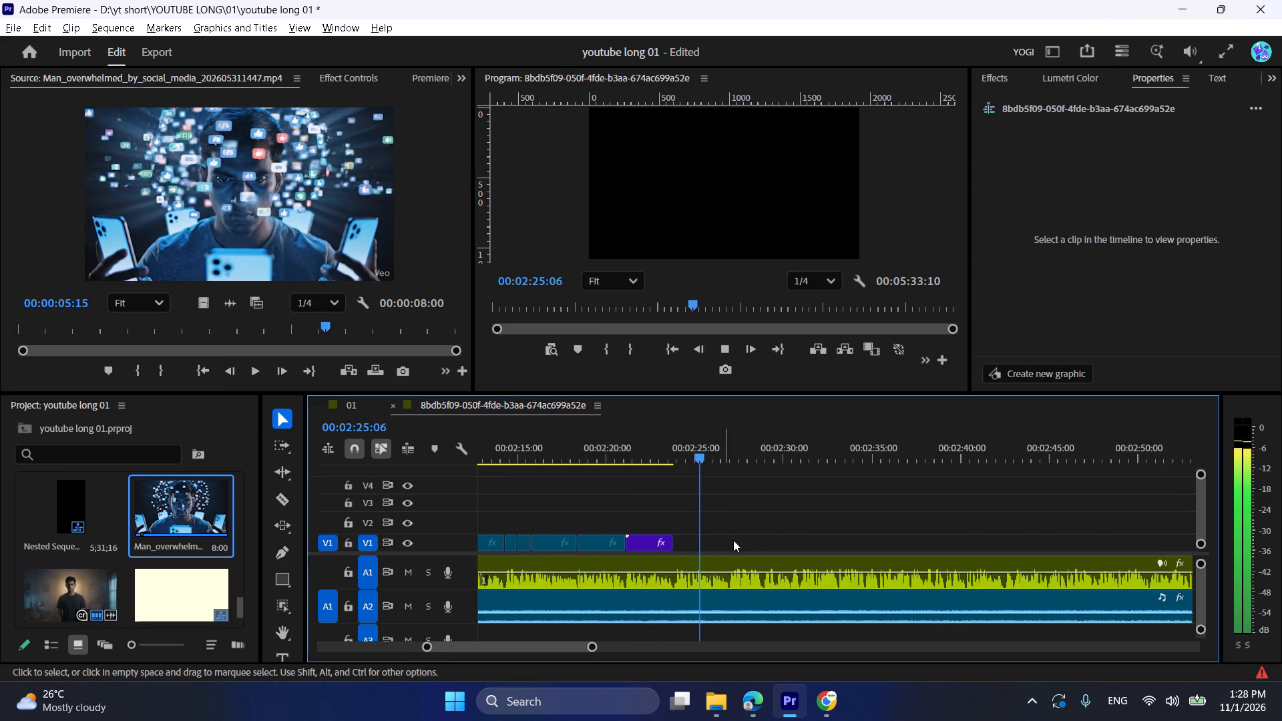
pyautogui.keyDown('alt'); pyautogui.scroll(5, 733, 540); pyautogui.keyUp('alt')
pyautogui.press('space')
pyautogui.press('space')
pyautogui.press('space')
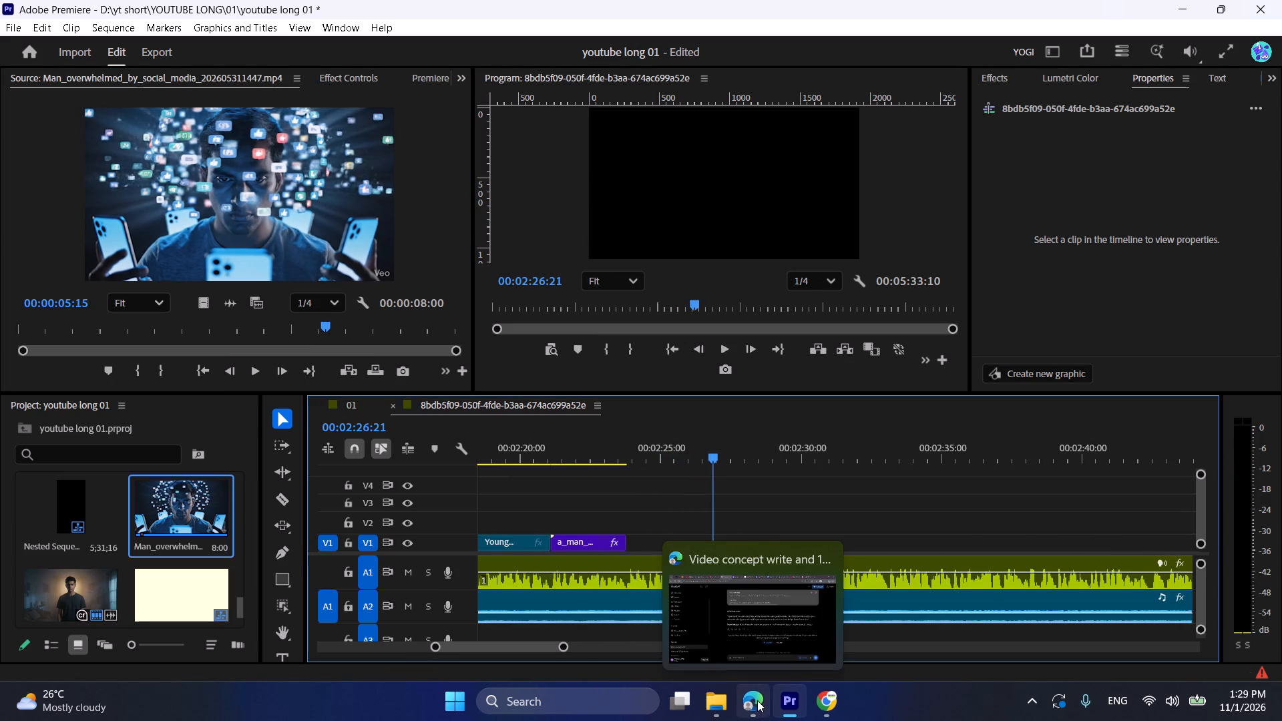
# Import a_realistic_scene_of_a_man_unlocking from the phone use folder into the project and preview its footage.
pyautogui.click(718, 704)
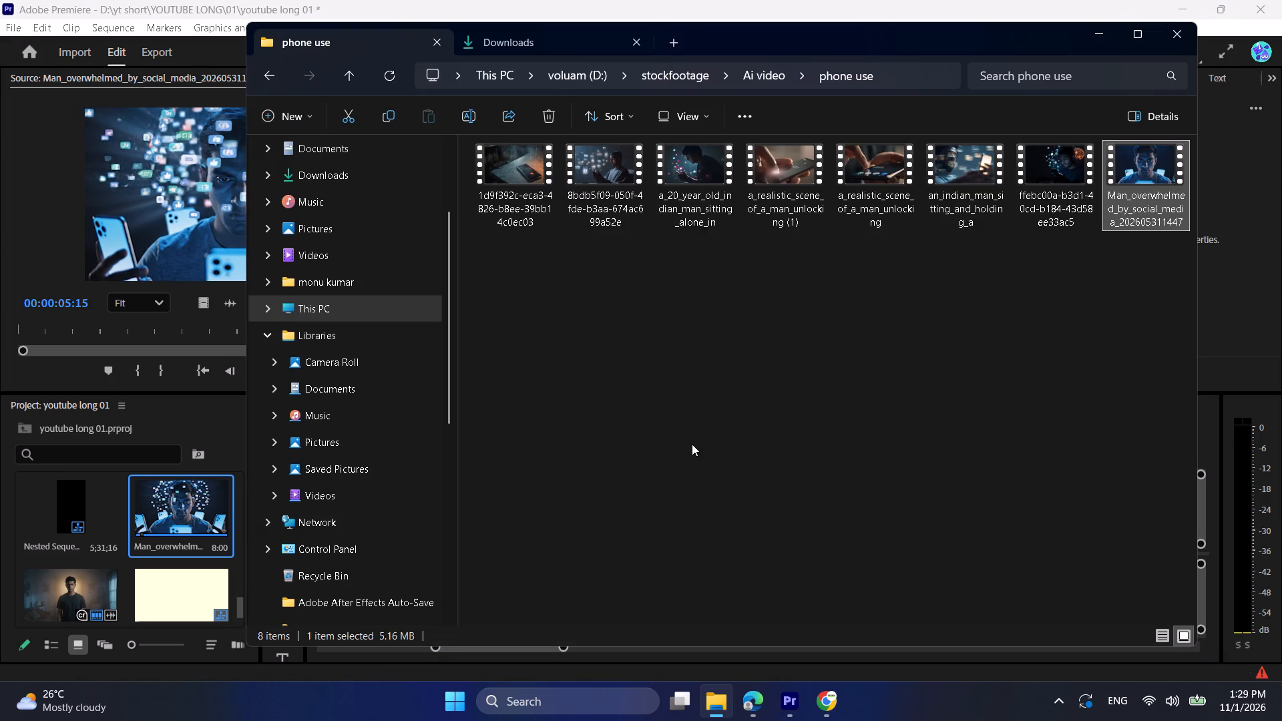
pyautogui.click(692, 444)
pyautogui.moveTo(857, 194); pyautogui.dragTo(154, 541)
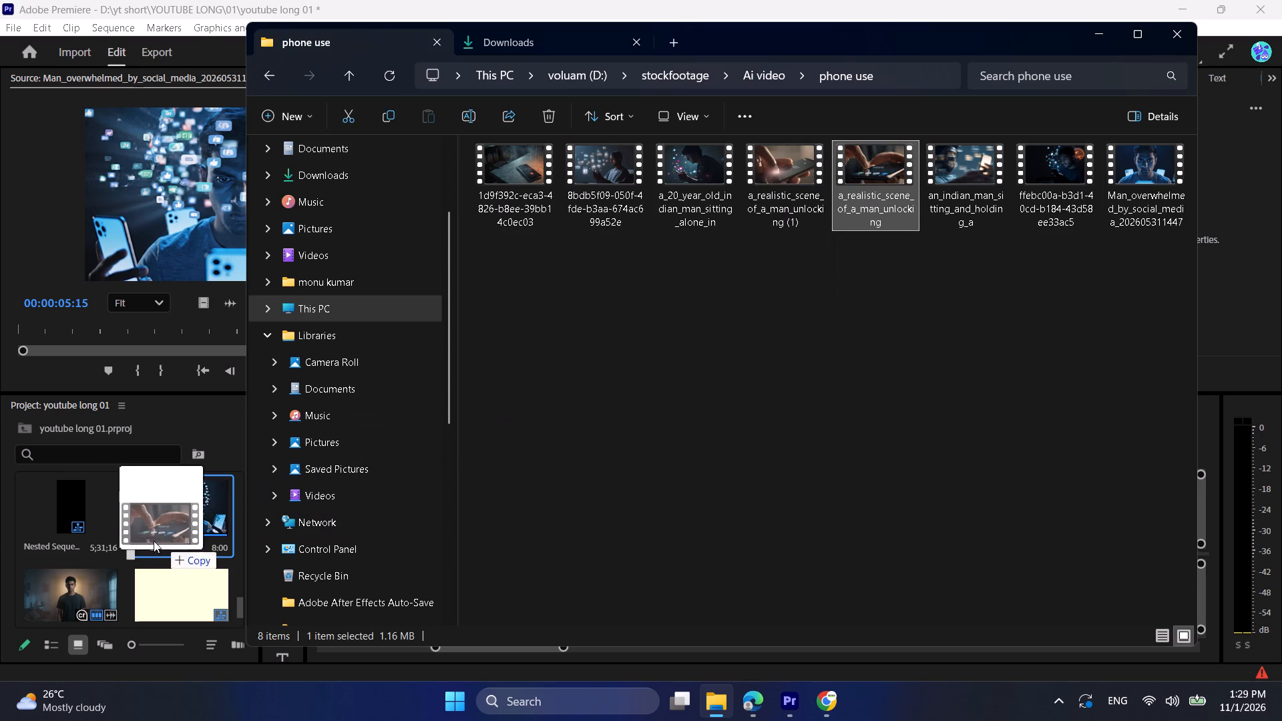
pyautogui.moveTo(154, 541); pyautogui.dragTo(145, 539)
pyautogui.doubleClick(156, 509)
pyautogui.press('space')
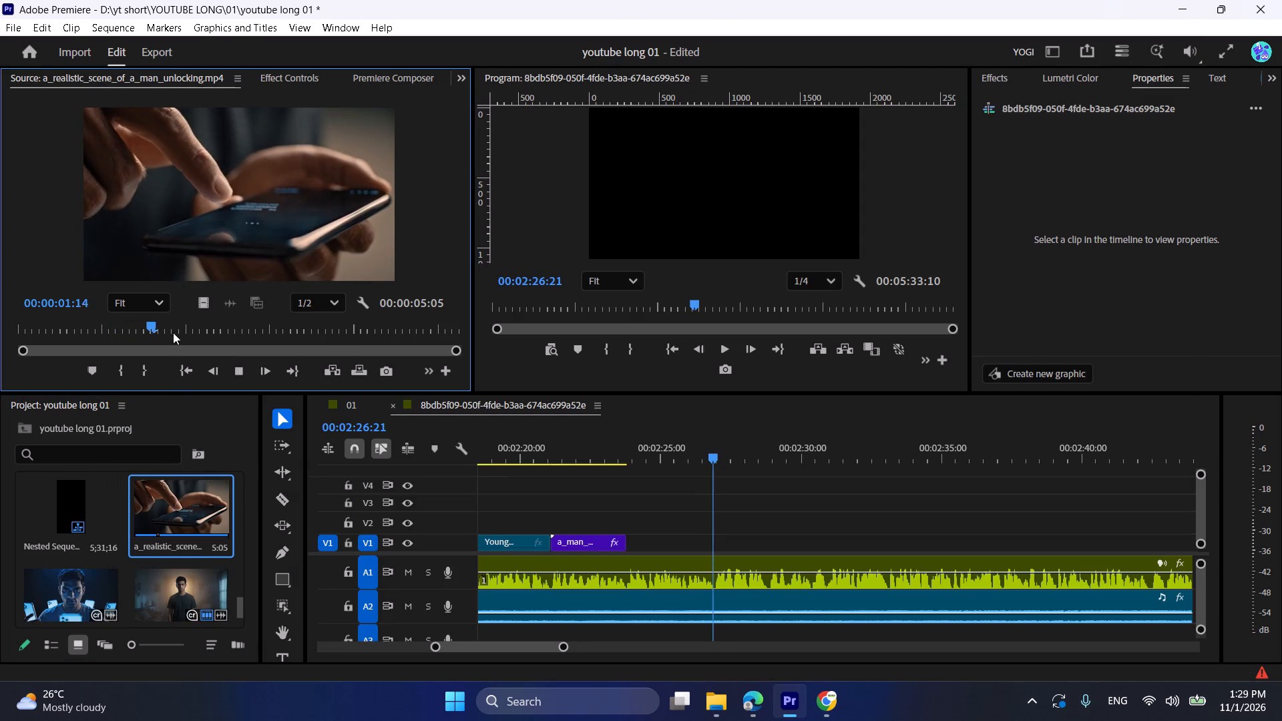
pyautogui.moveTo(174, 327); pyautogui.dragTo(254, 330)
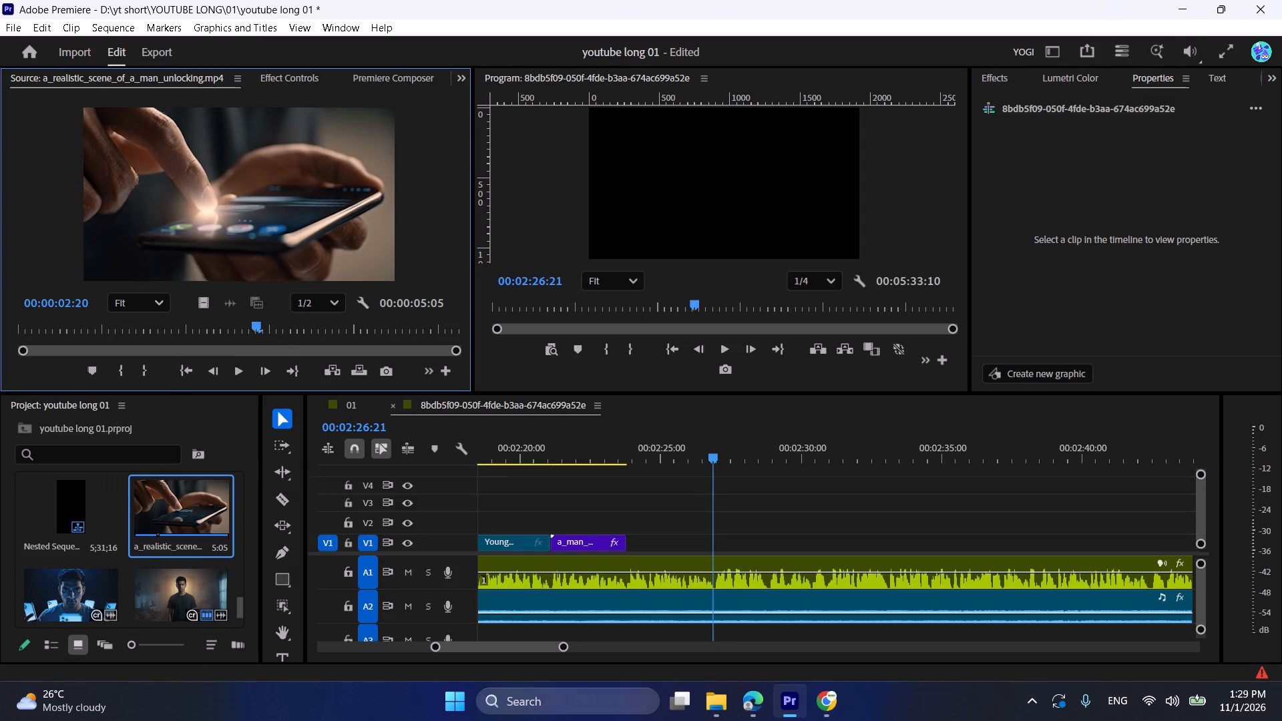
# Import a_realistic_scene_of_a_man_unlocking (1) from the phone use folder into the project and preview its footage.
pyautogui.click(726, 712)
pyautogui.click(694, 355)
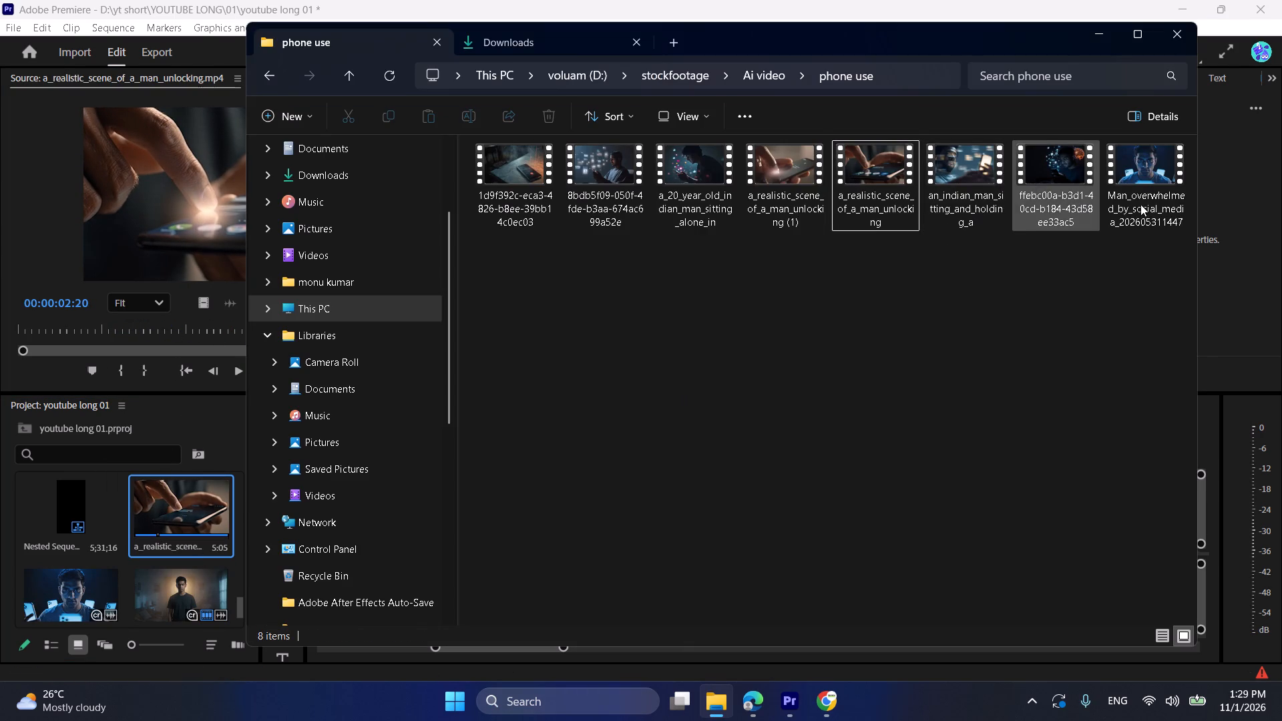
pyautogui.moveTo(772, 177); pyautogui.dragTo(29, 574)
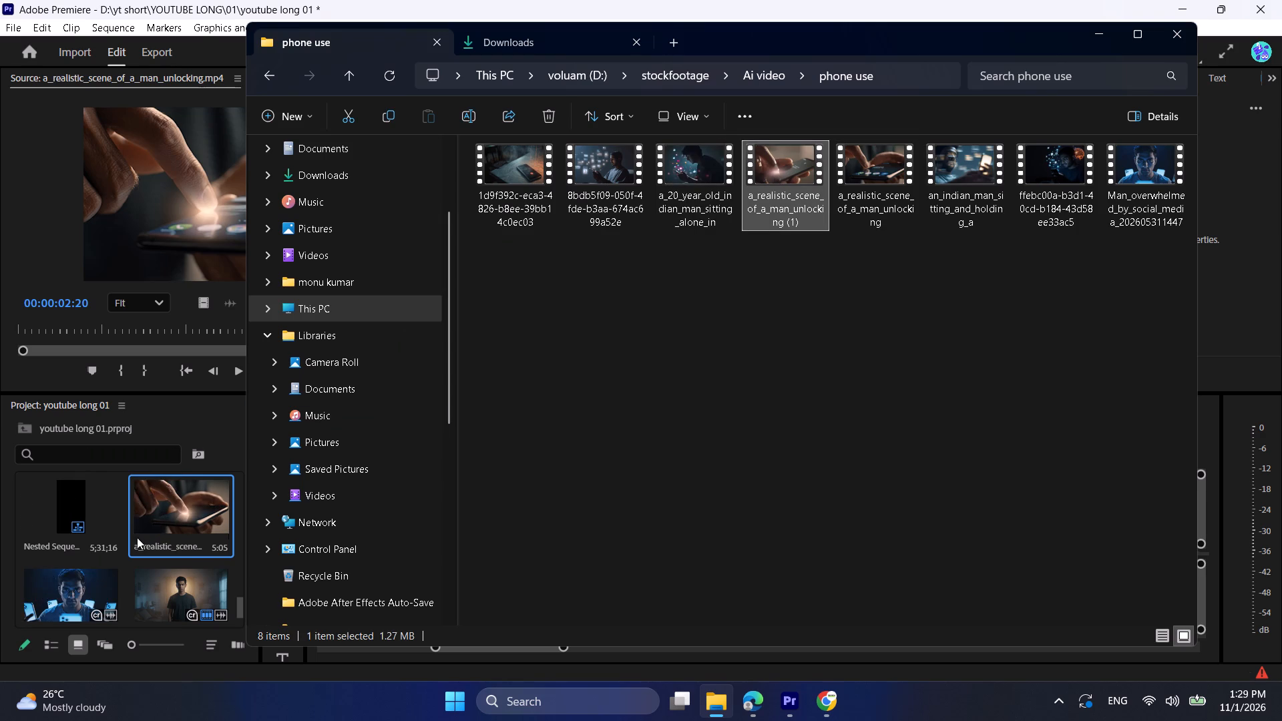
pyautogui.doubleClick(69, 566)
pyautogui.press('space')
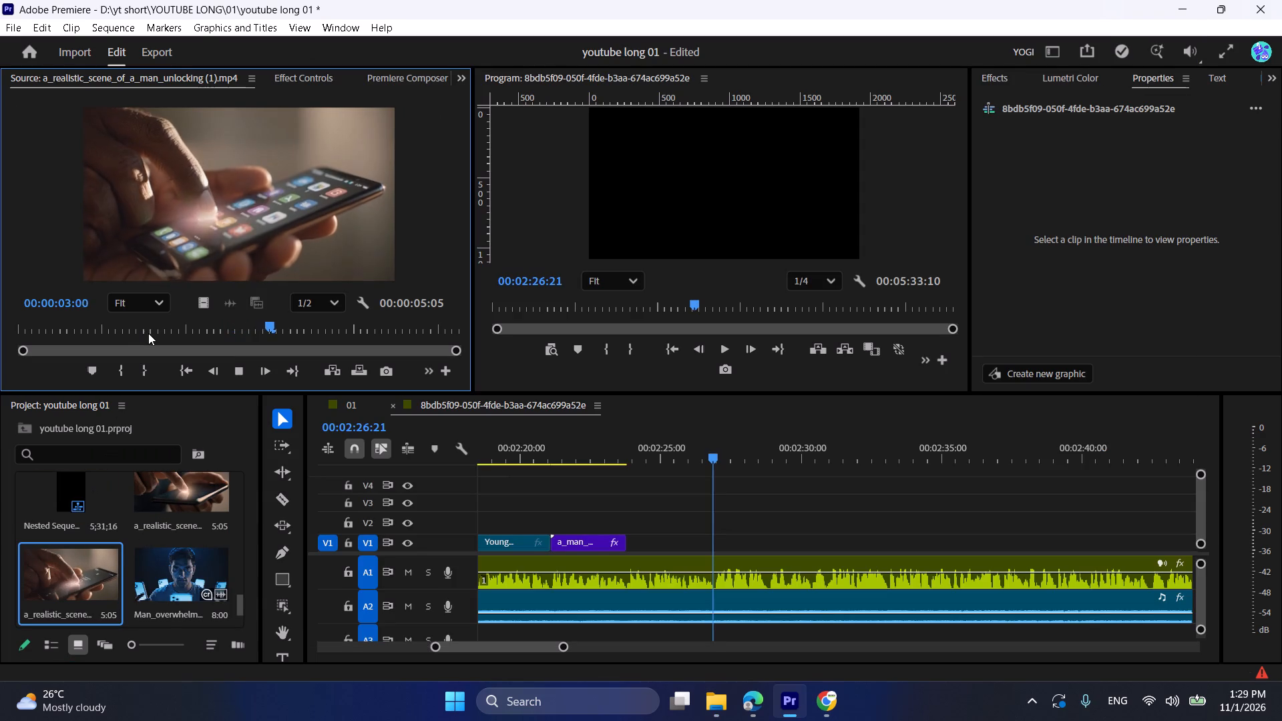
pyautogui.press('space')
pyautogui.press('space')
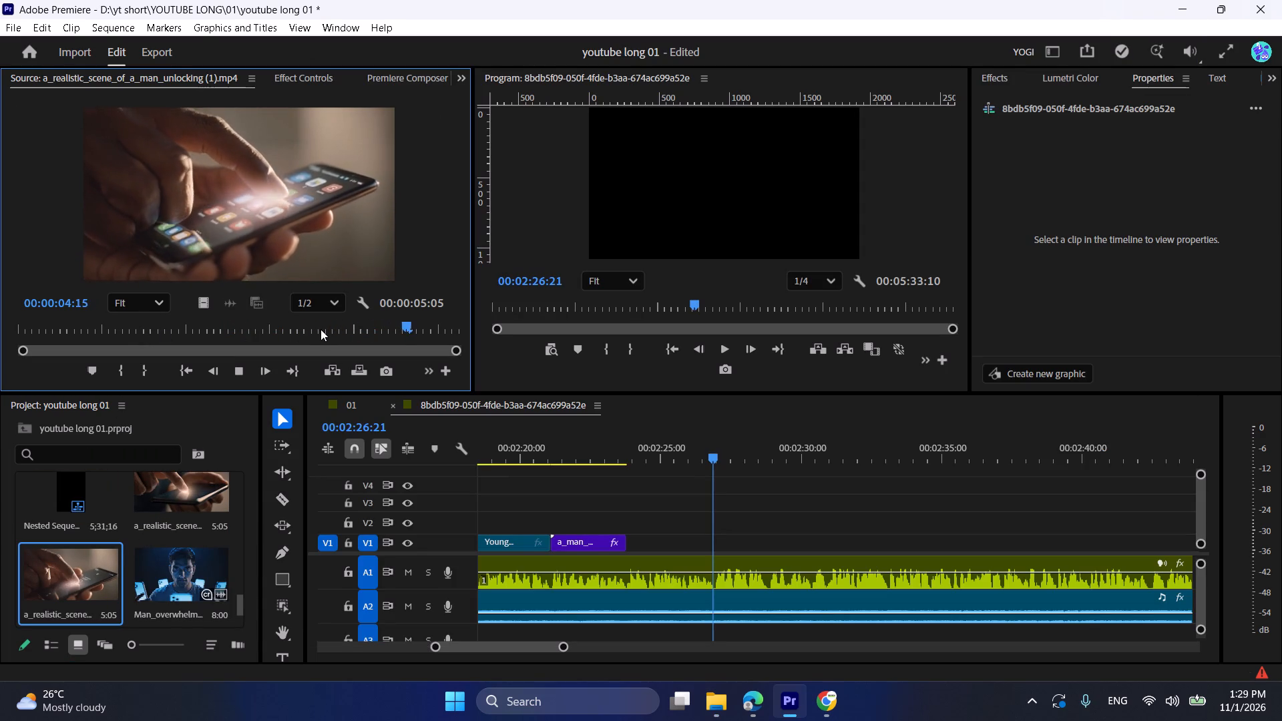
pyautogui.press('space')
# Mark the unlocking (1) clip's In point at 00:00:03:09, place it on V1 directly after a_man_attaching_a_sheet_of_paper (1), and play the cut.
pyautogui.moveTo(324, 323); pyautogui.dragTo(302, 331)
pyautogui.press('i')
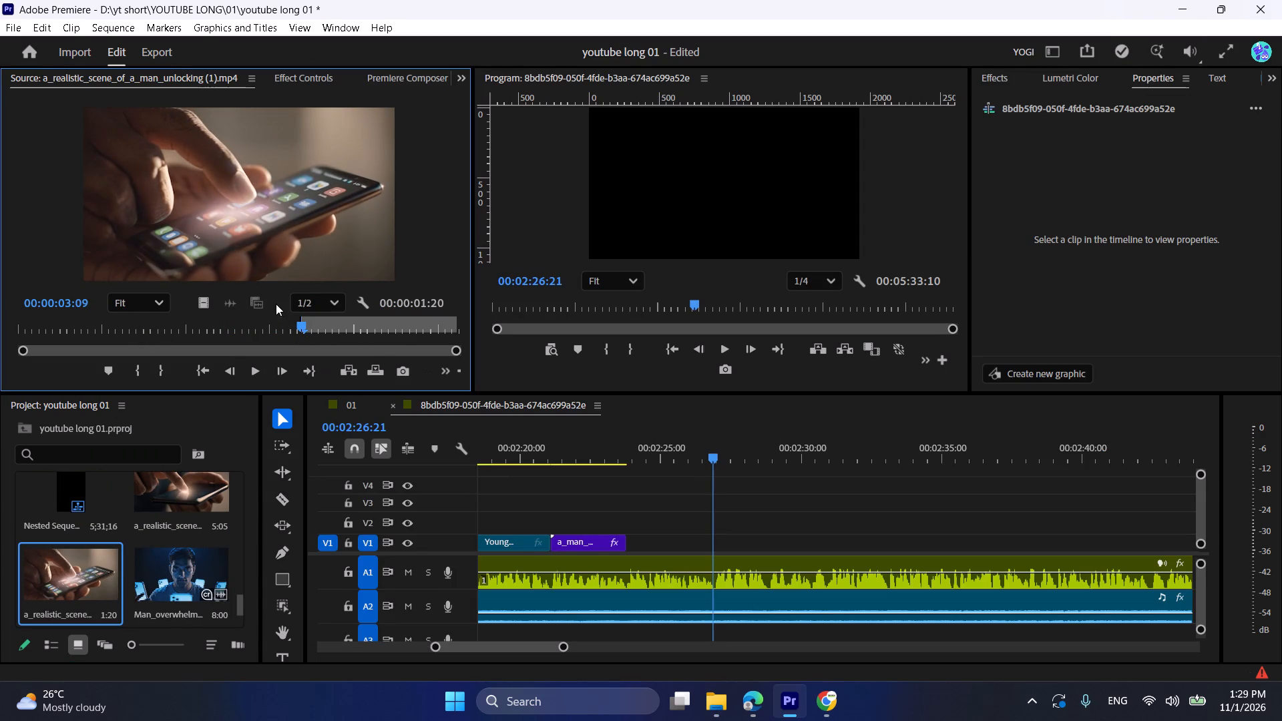
pyautogui.moveTo(206, 295); pyautogui.dragTo(629, 538)
pyautogui.click(622, 436)
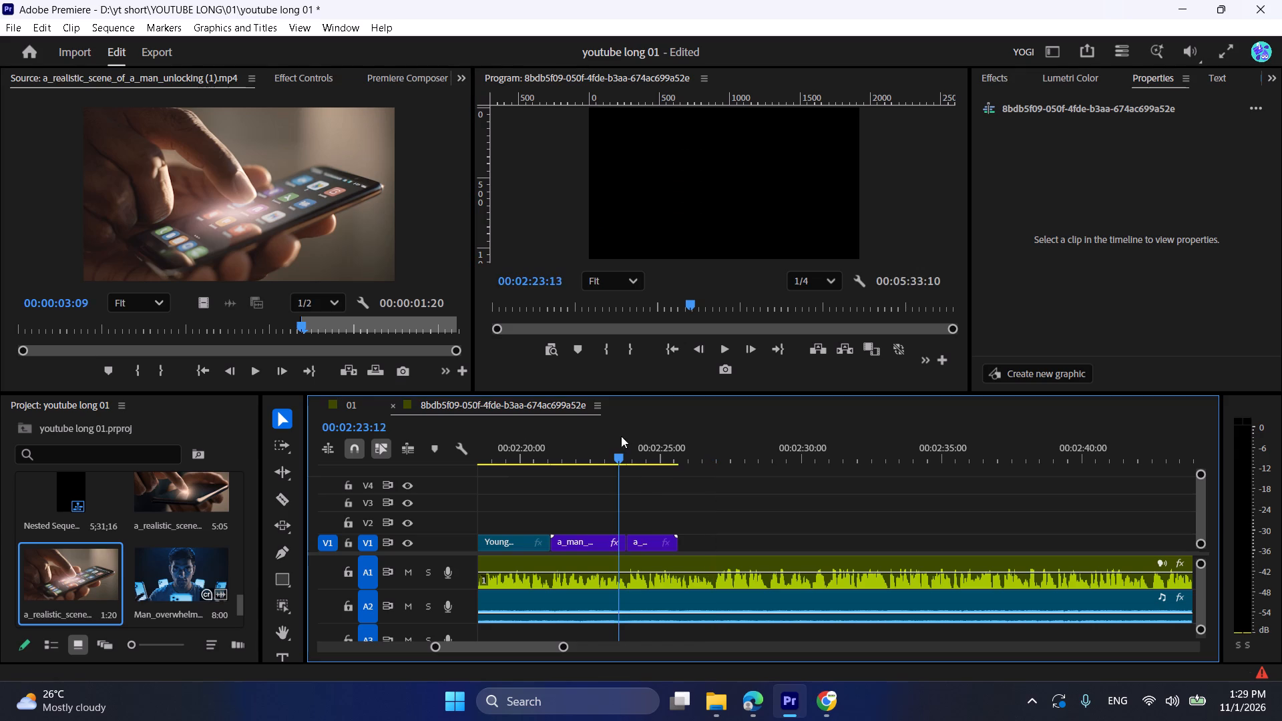
pyautogui.press('space')
pyautogui.press('space')
# Scale the a_realistic_scene_of_a_man_unlocking (1) clip on V1 to 235% so it fills the frame, and play it back.
pyautogui.click(672, 533)
pyautogui.click(654, 541)
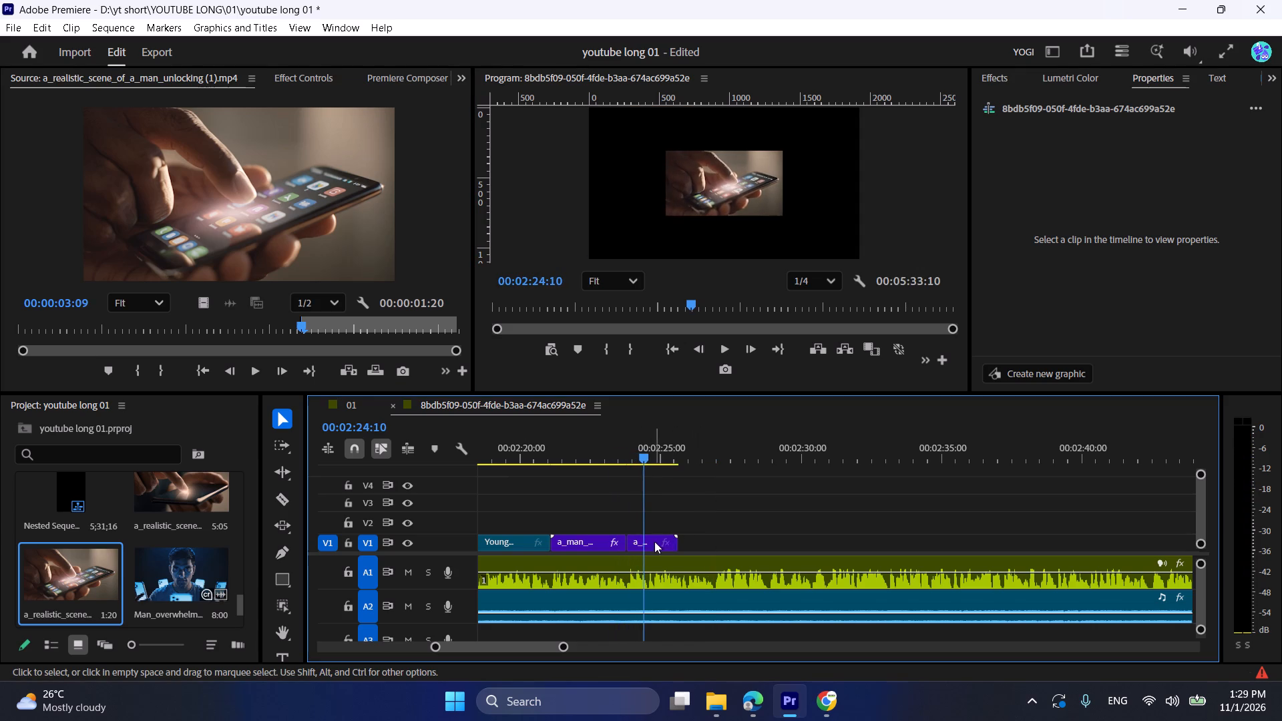
pyautogui.moveTo(1119, 249); pyautogui.dragTo(1247, 268)
pyautogui.click(1248, 268)
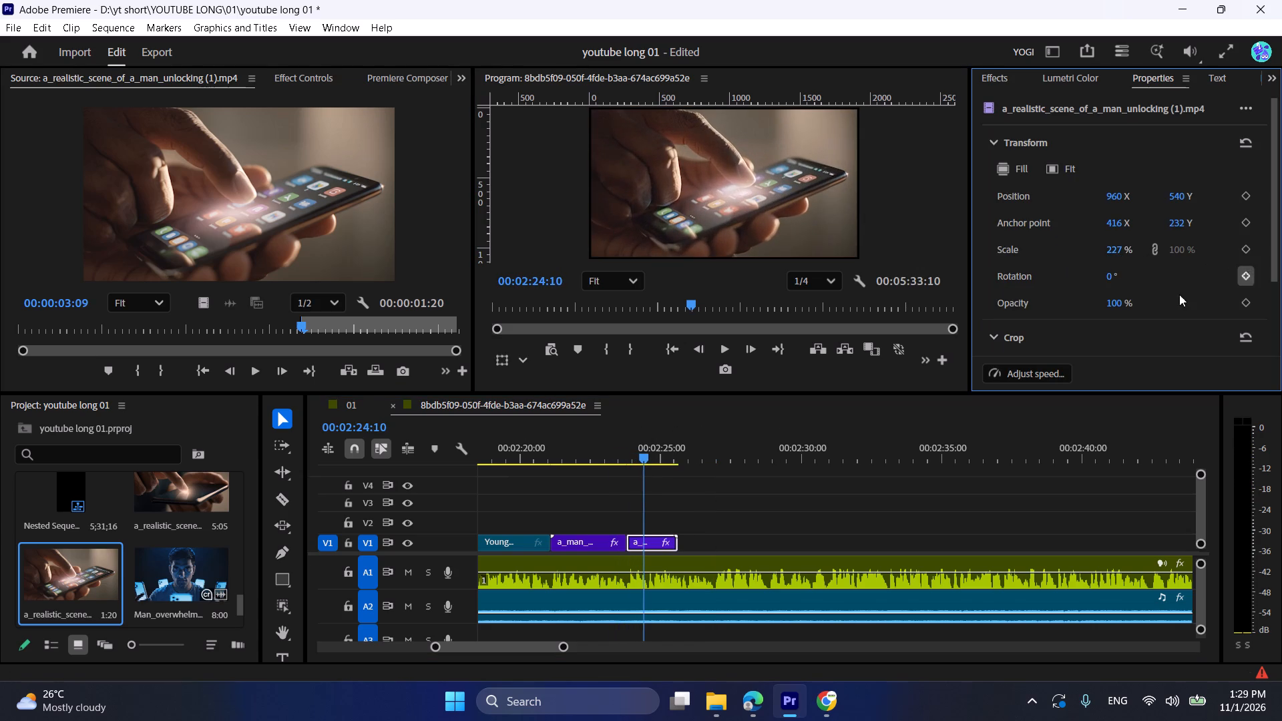
pyautogui.moveTo(1122, 254); pyautogui.dragTo(1134, 255)
pyautogui.press('space')
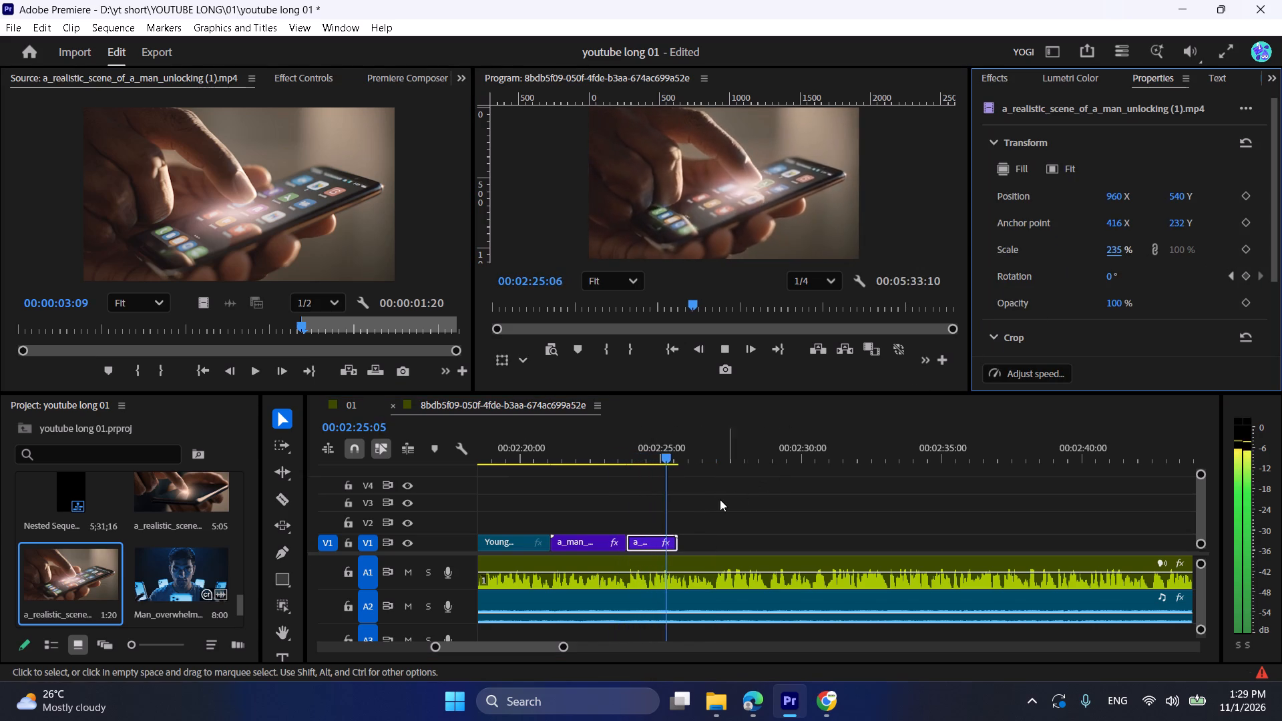
# Delete the a_realistic_scene_of_a_man_unlocking (1) clip from the end of V1.
pyautogui.press('space')
pyautogui.press('Delete')
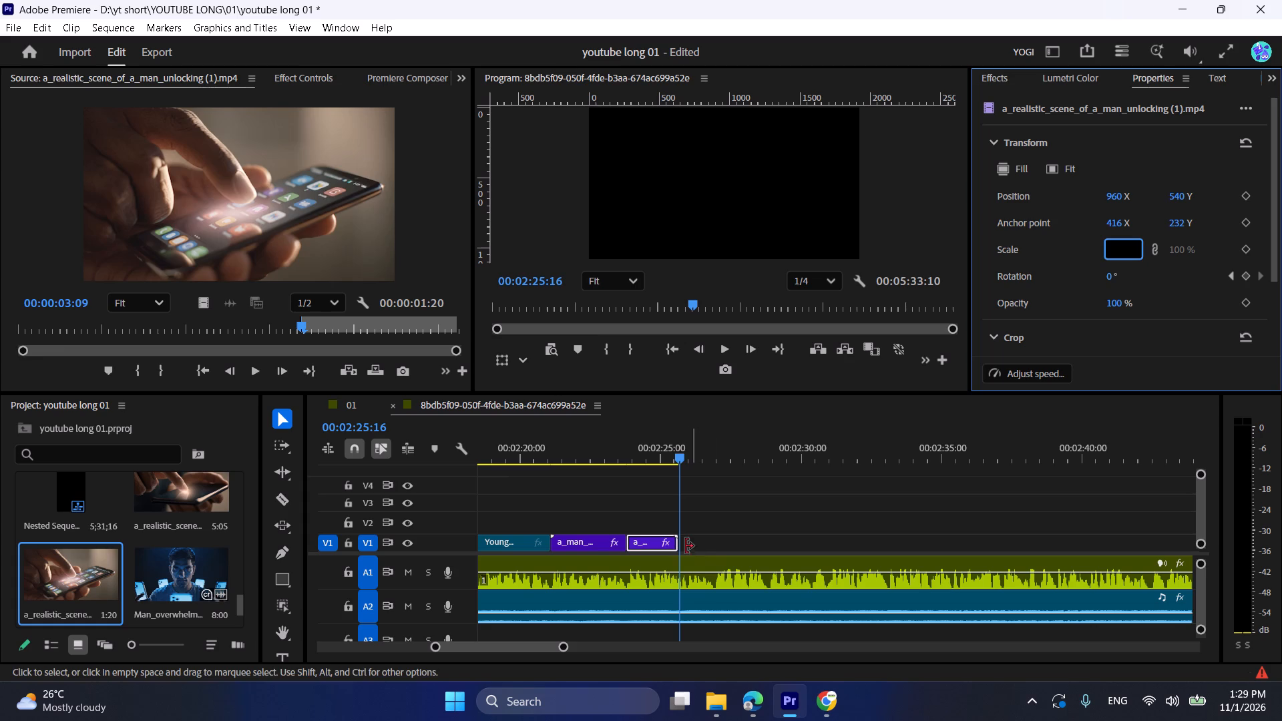
pyautogui.click(660, 541)
pyautogui.press('Delete')
pyautogui.click(651, 531)
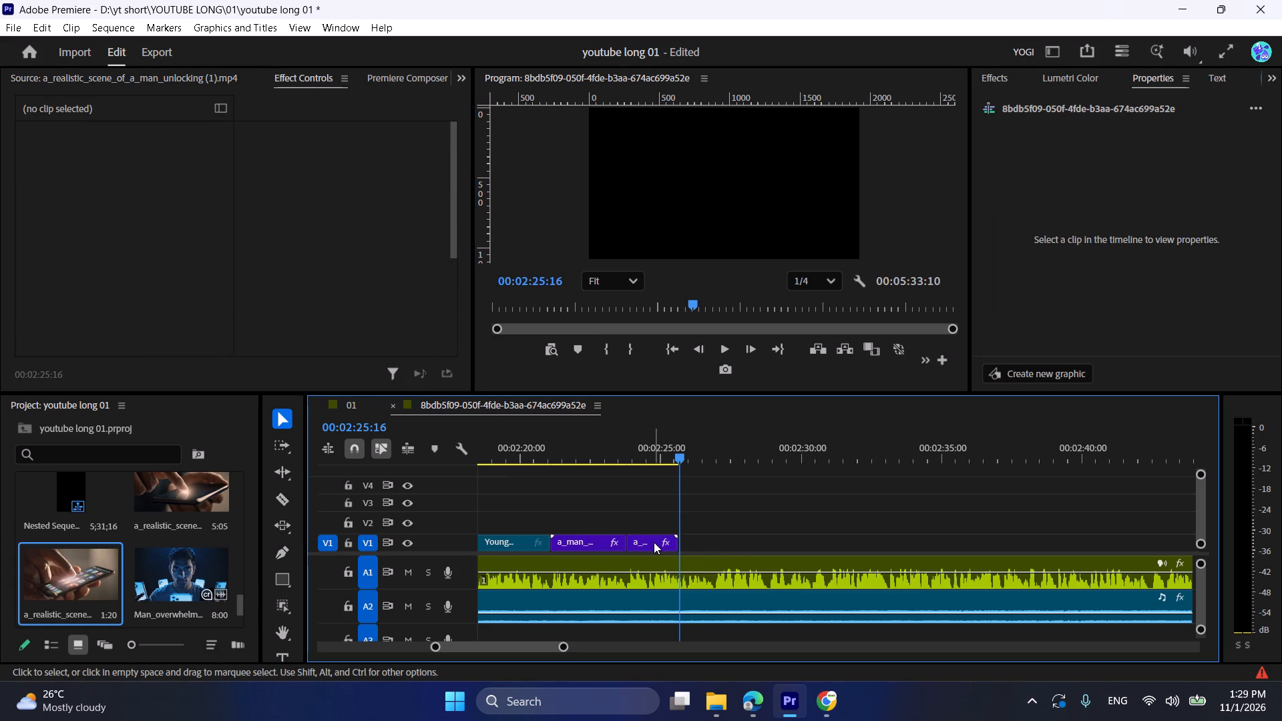
pyautogui.click(654, 542)
pyautogui.press('Delete')
# In the BUILD YOURSELF BEFORE 2027 Google Doc, copy the line "Be social, but don't become available to every distraction.".
pyautogui.click(746, 686)
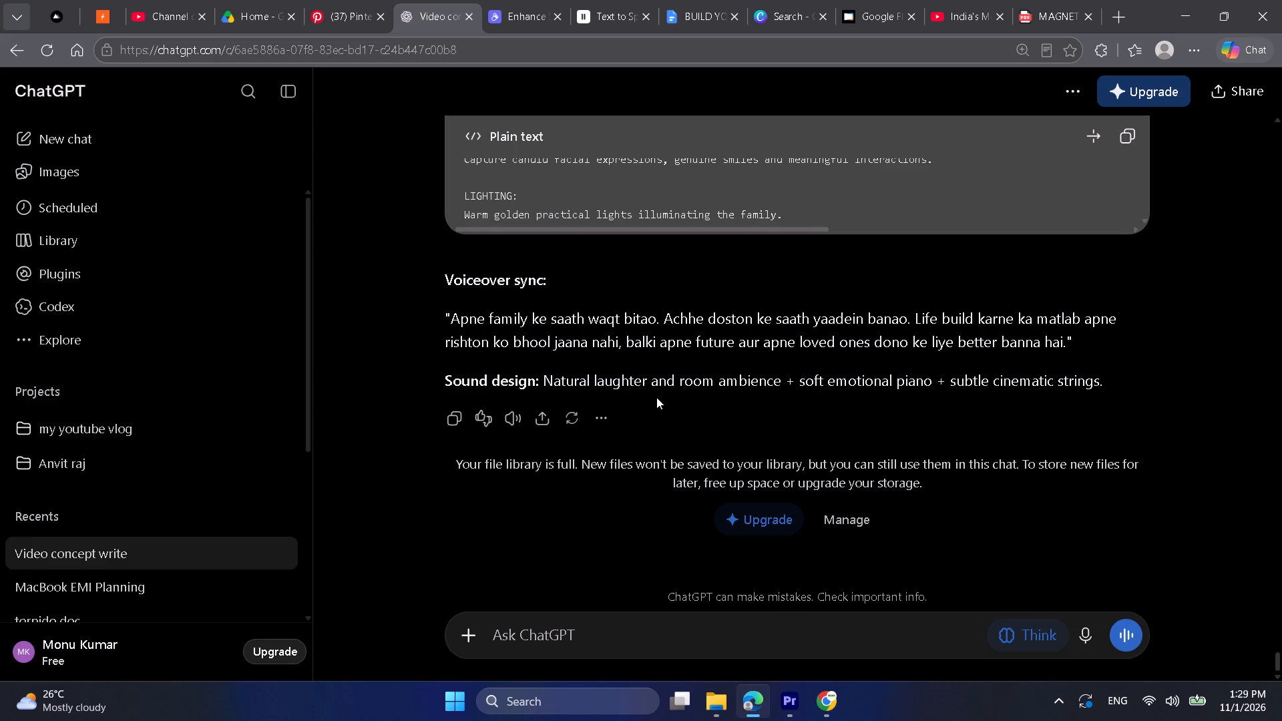
pyautogui.click(703, 0)
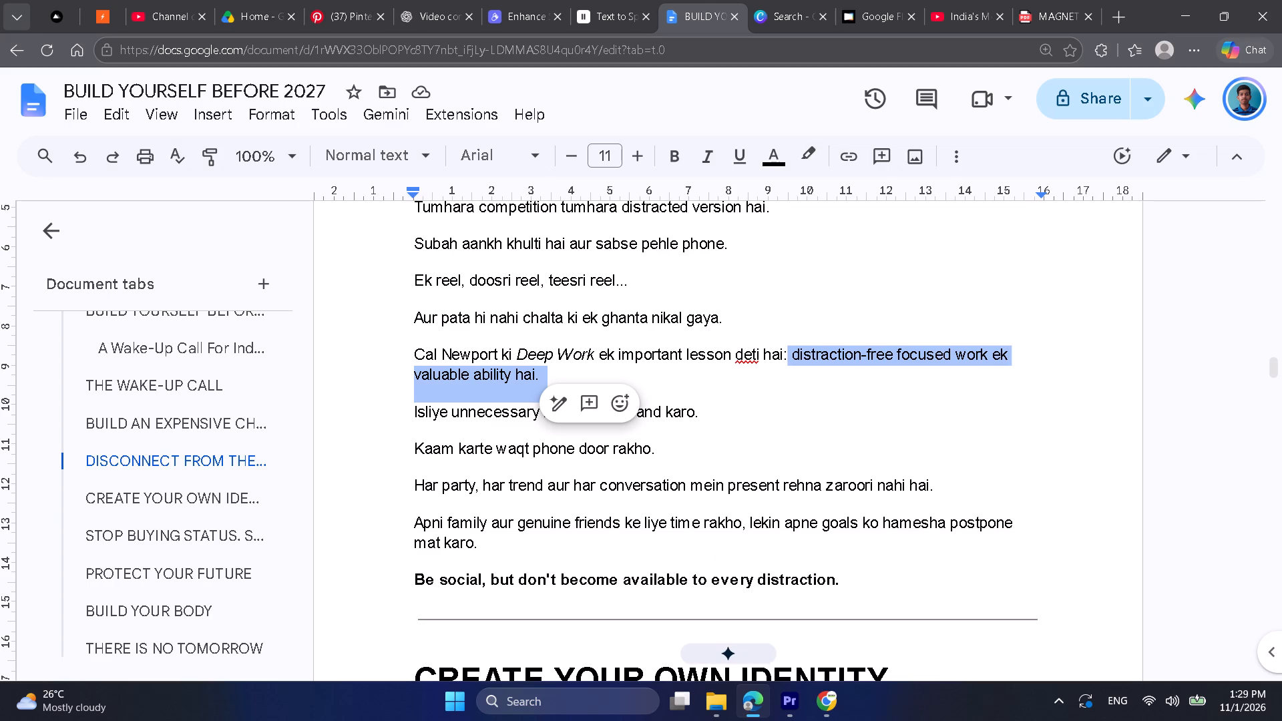
pyautogui.moveTo(410, 573); pyautogui.dragTo(431, 577)
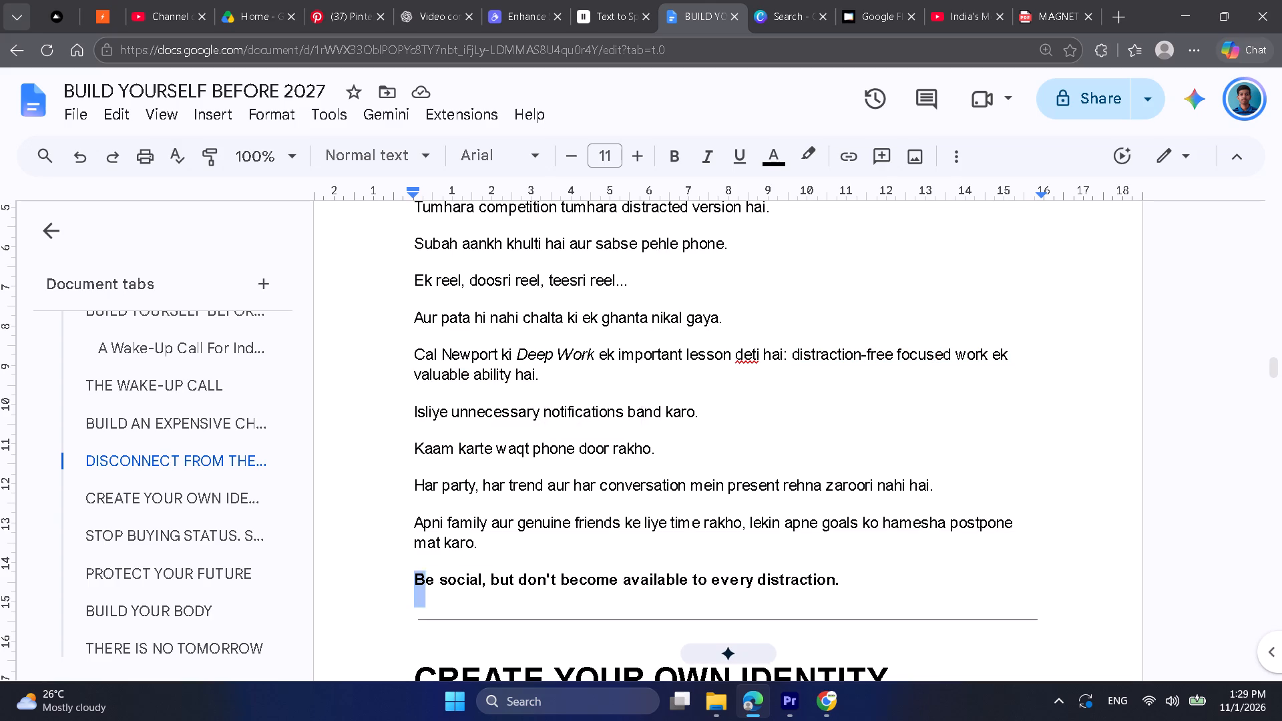
pyautogui.moveTo(431, 577); pyautogui.dragTo(841, 577)
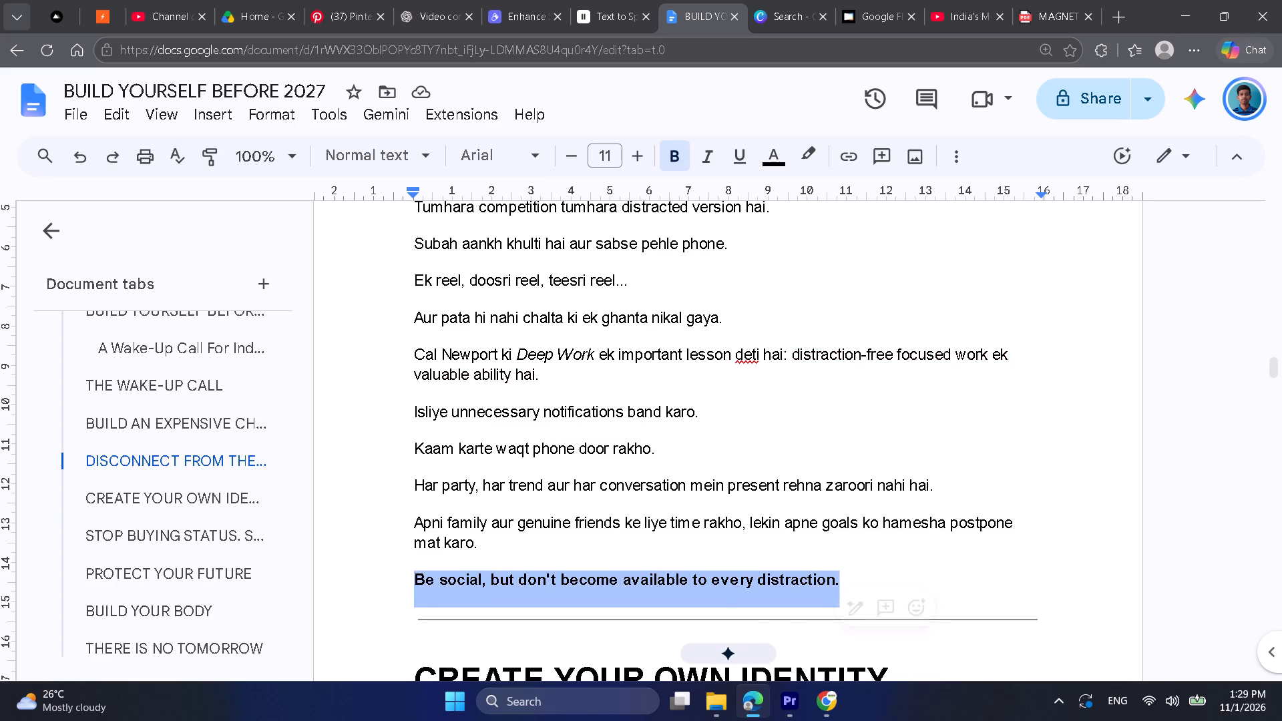
pyautogui.hotkey('ctrl', 'c')
# In TypographyEdit in Chrome, leave the finished export, replace the script with the copied line, and generate styles.
pyautogui.click(807, 720)
pyautogui.click(844, 702)
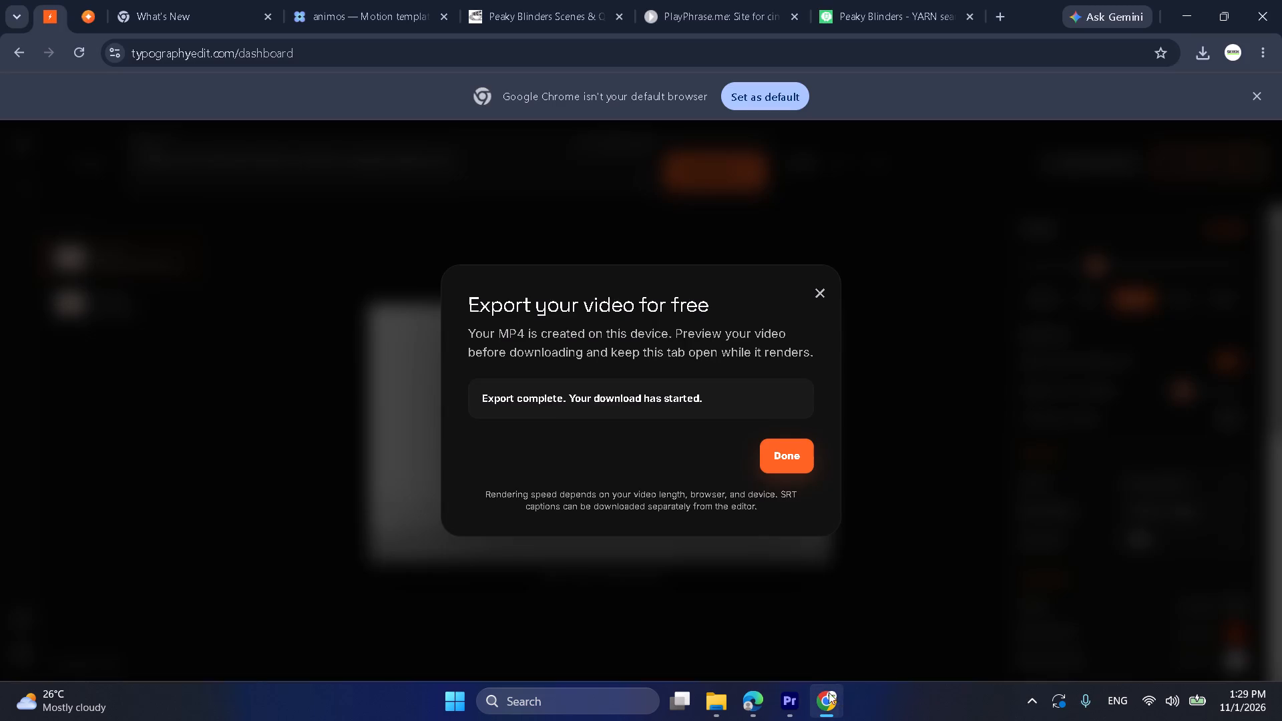
pyautogui.click(774, 456)
pyautogui.click(93, 169)
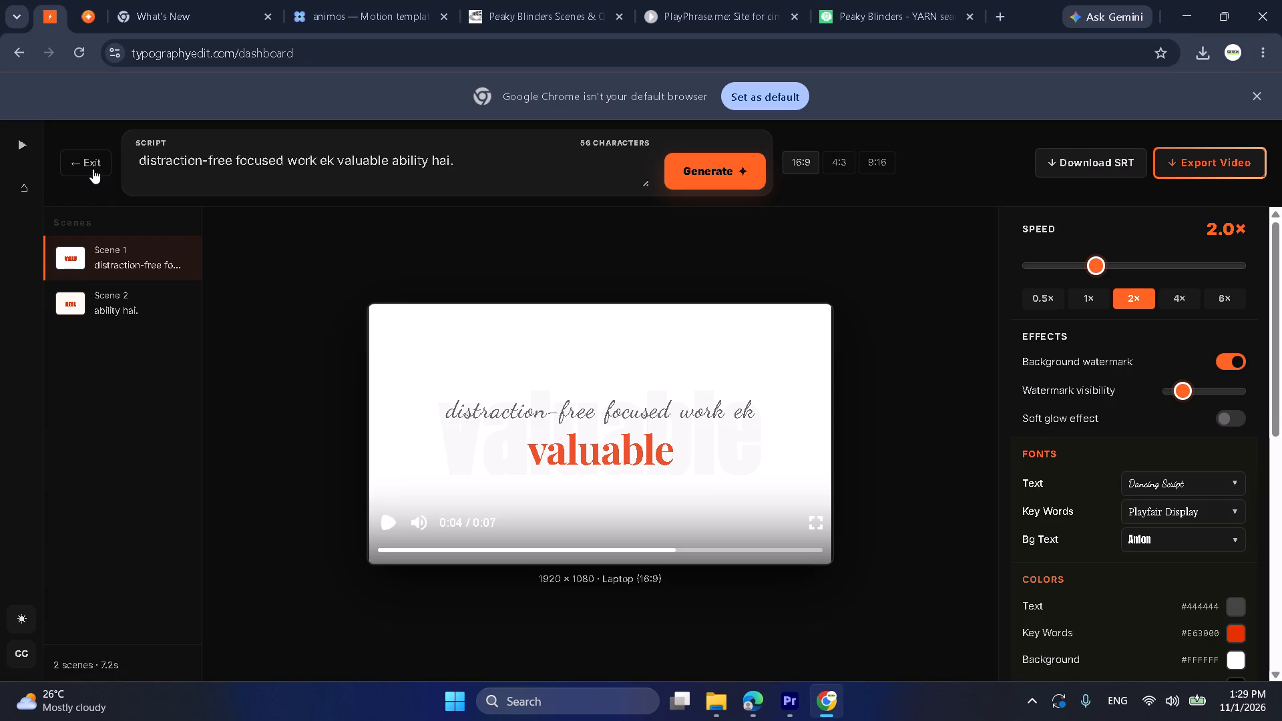
pyautogui.tripleClick(391, 264)
pyautogui.hotkey('ctrl', 'v')
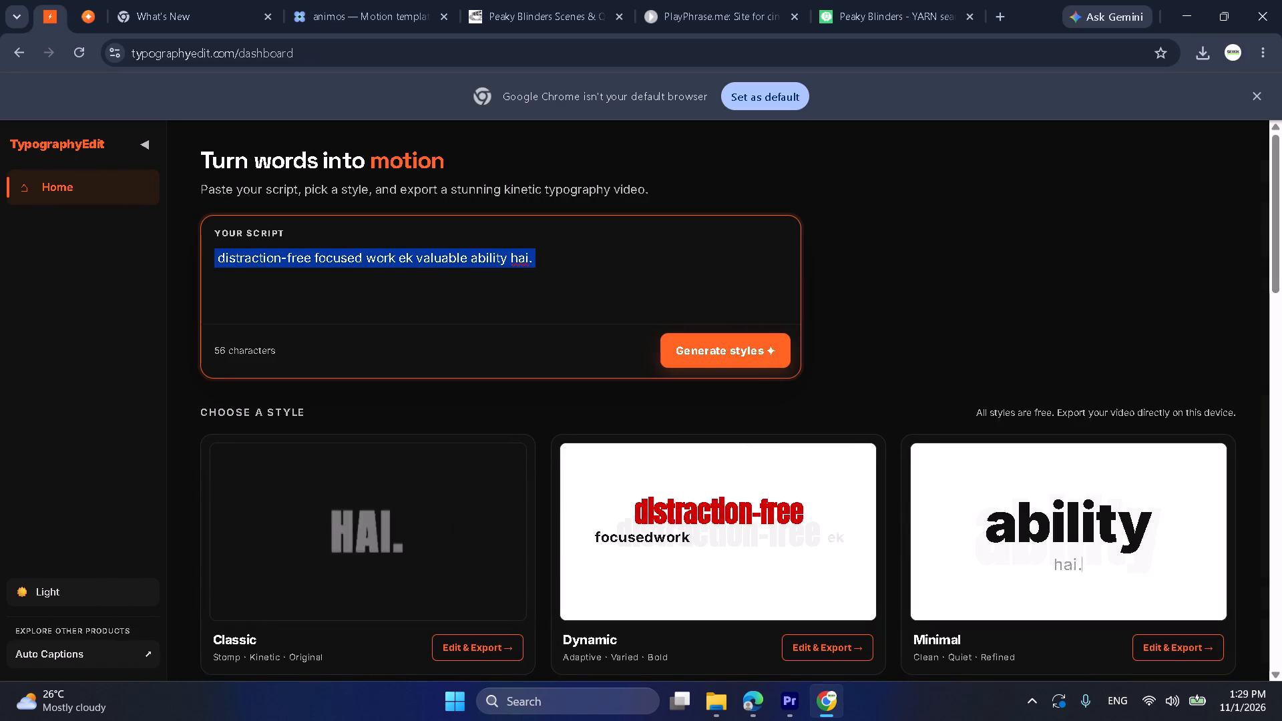
pyautogui.click(672, 363)
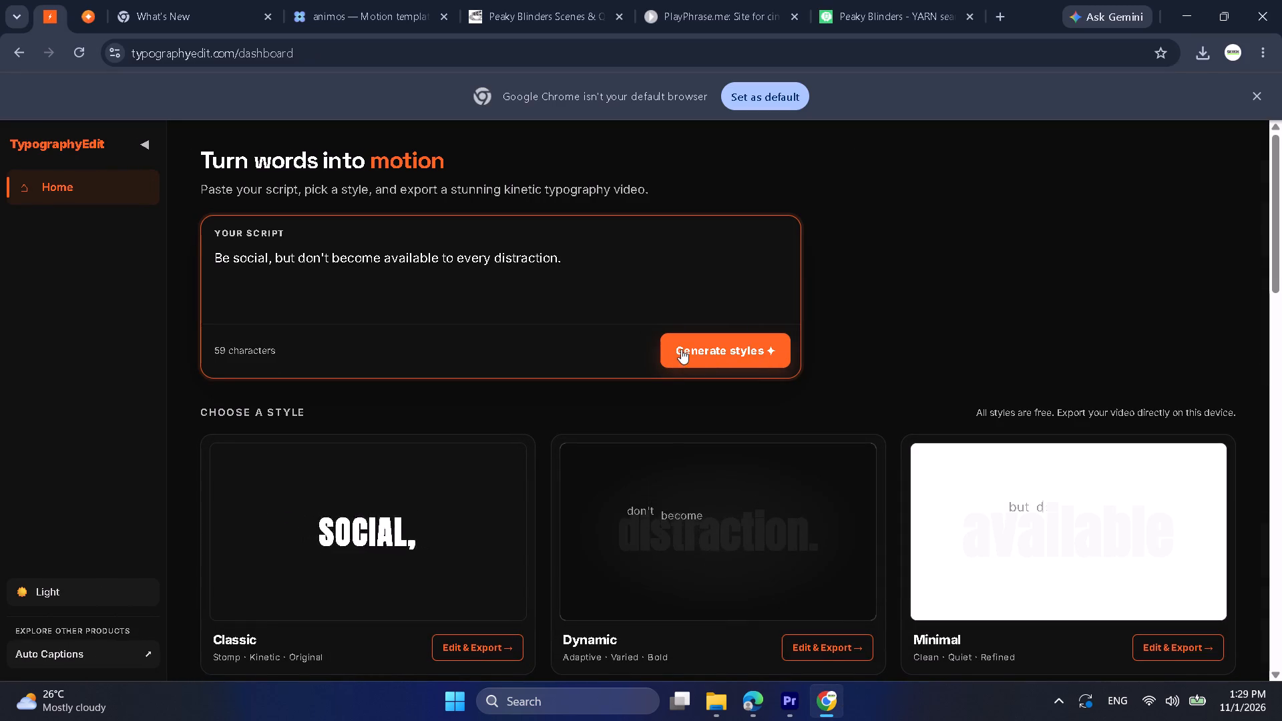
pyautogui.click(689, 340)
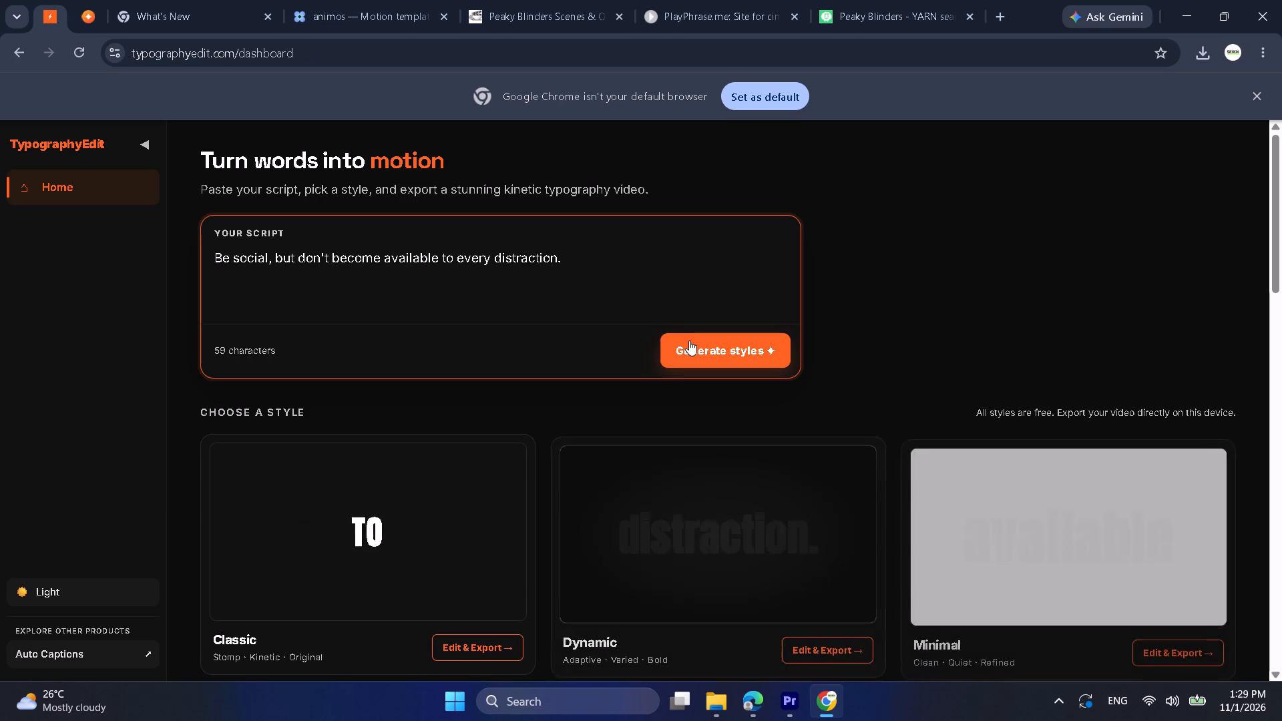
# Choose the Bold Stack style for the line and export it as an MP4.
pyautogui.scroll(-5, 641, 296)
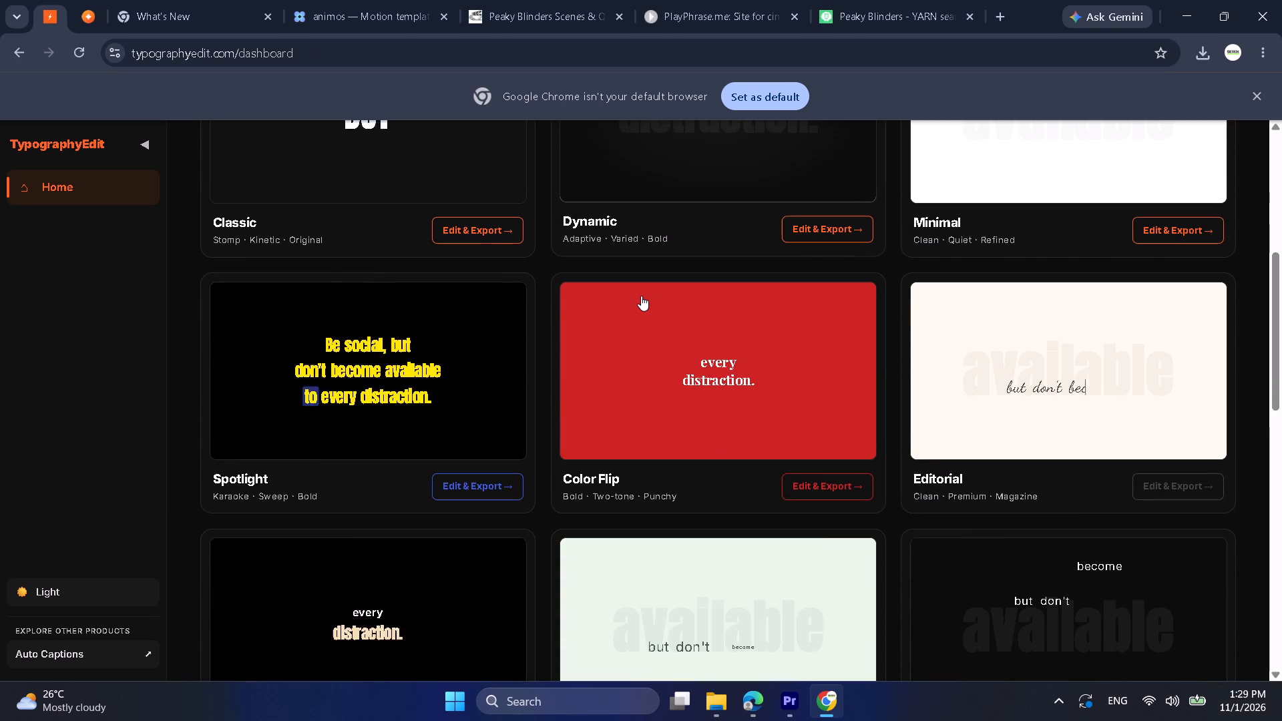
pyautogui.scroll(-3, 641, 296)
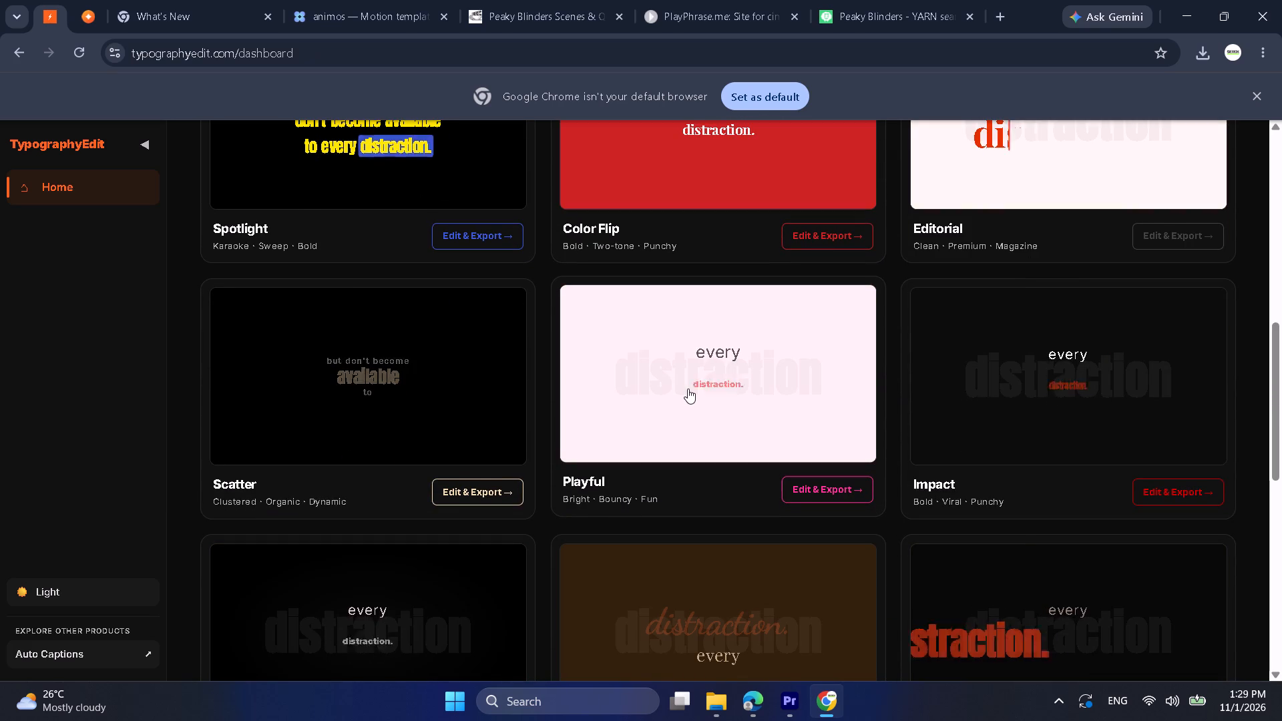
pyautogui.scroll(-2, 688, 389)
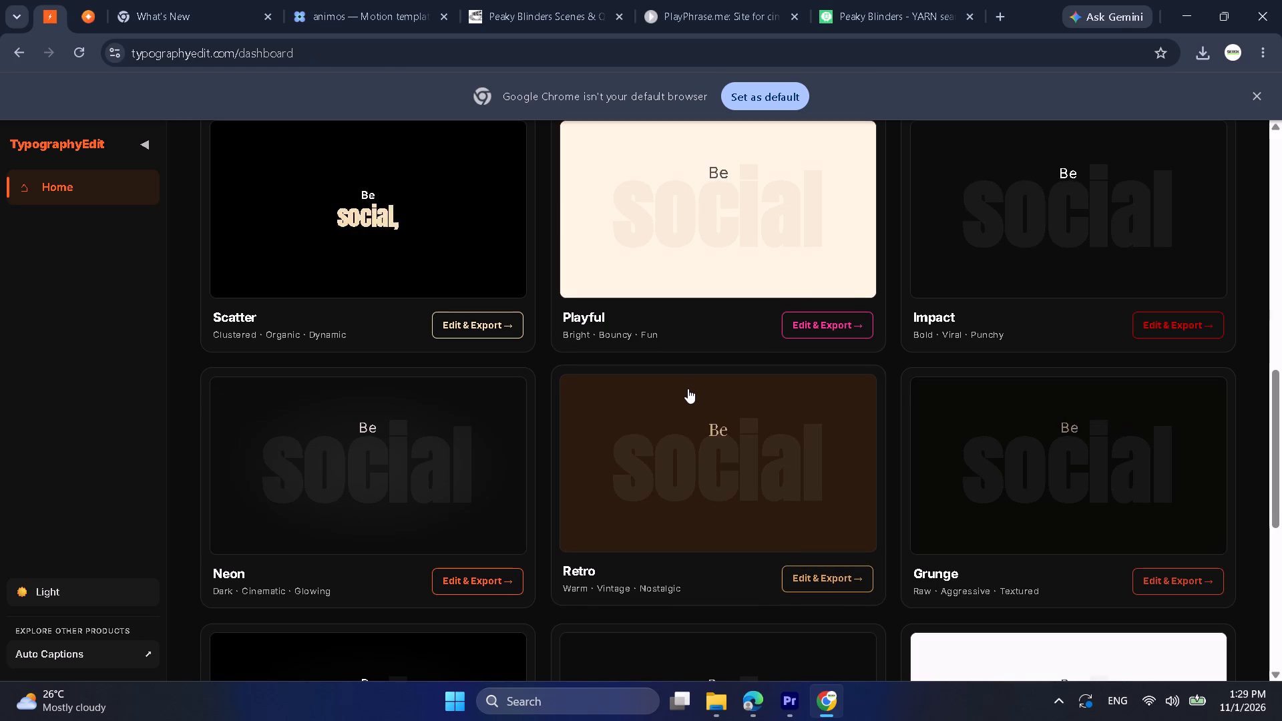
pyautogui.scroll(-6, 688, 389)
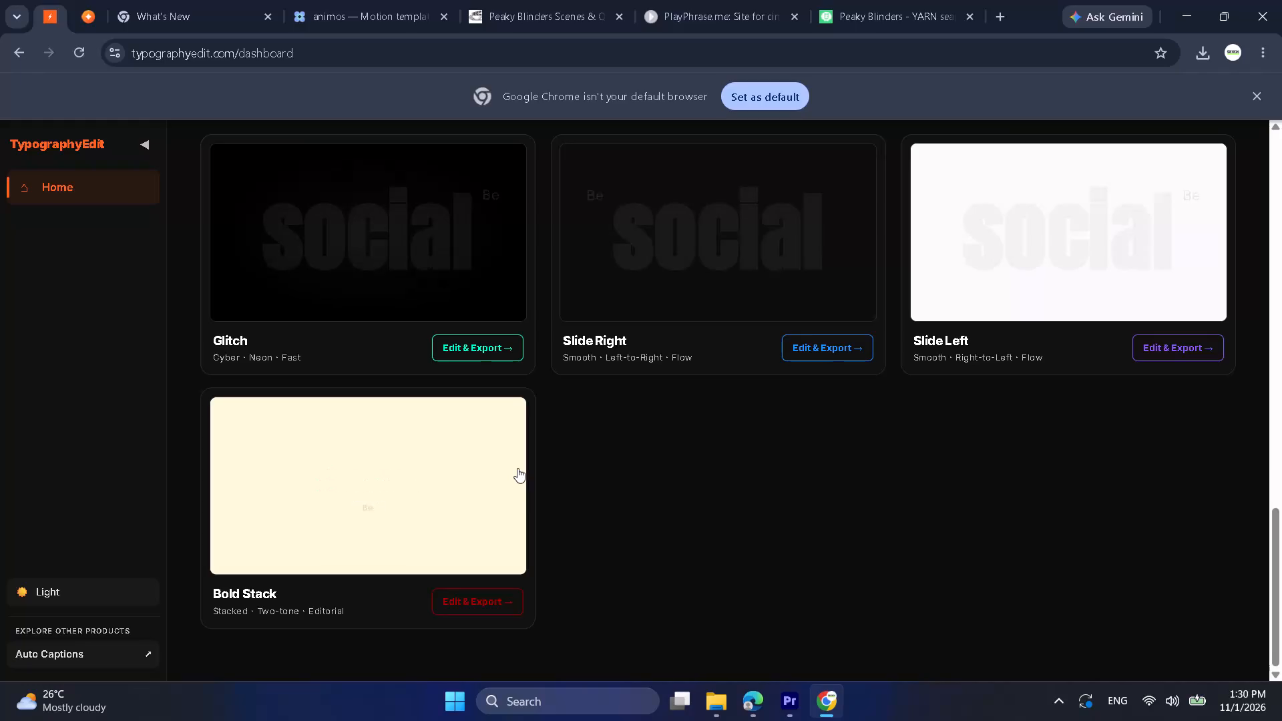
pyautogui.click(517, 468)
pyautogui.click(1202, 162)
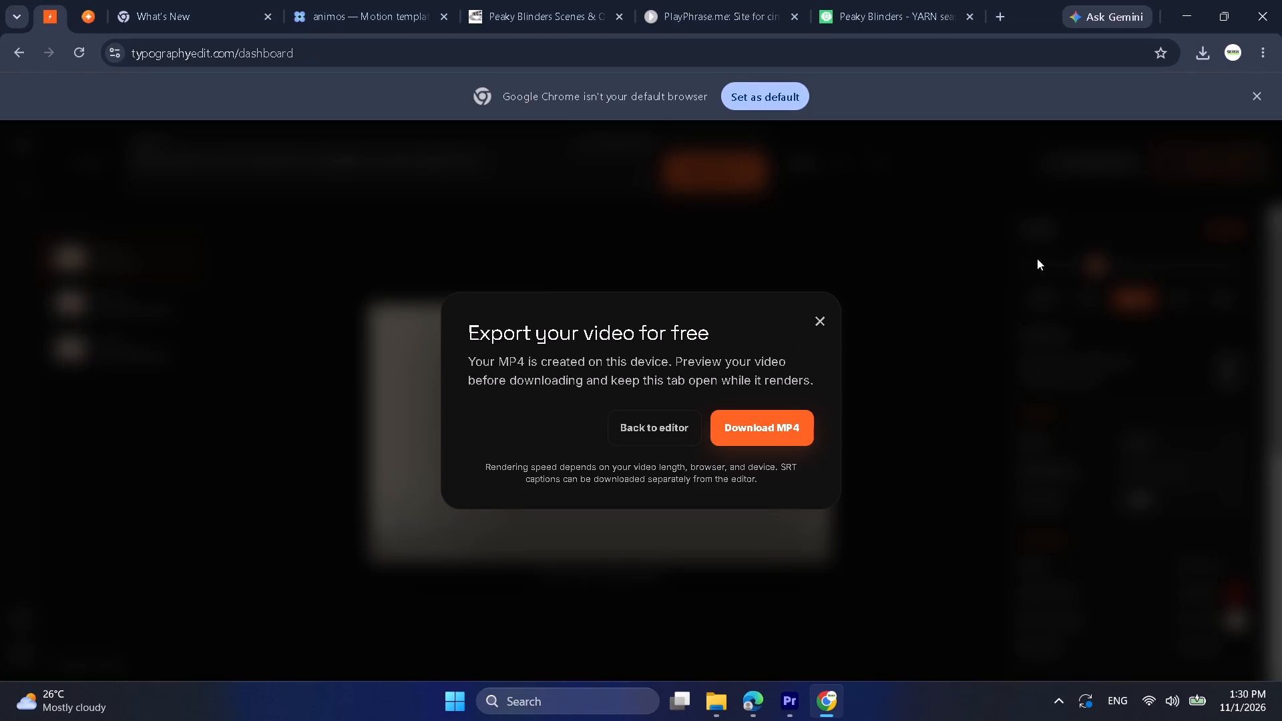
pyautogui.click(779, 425)
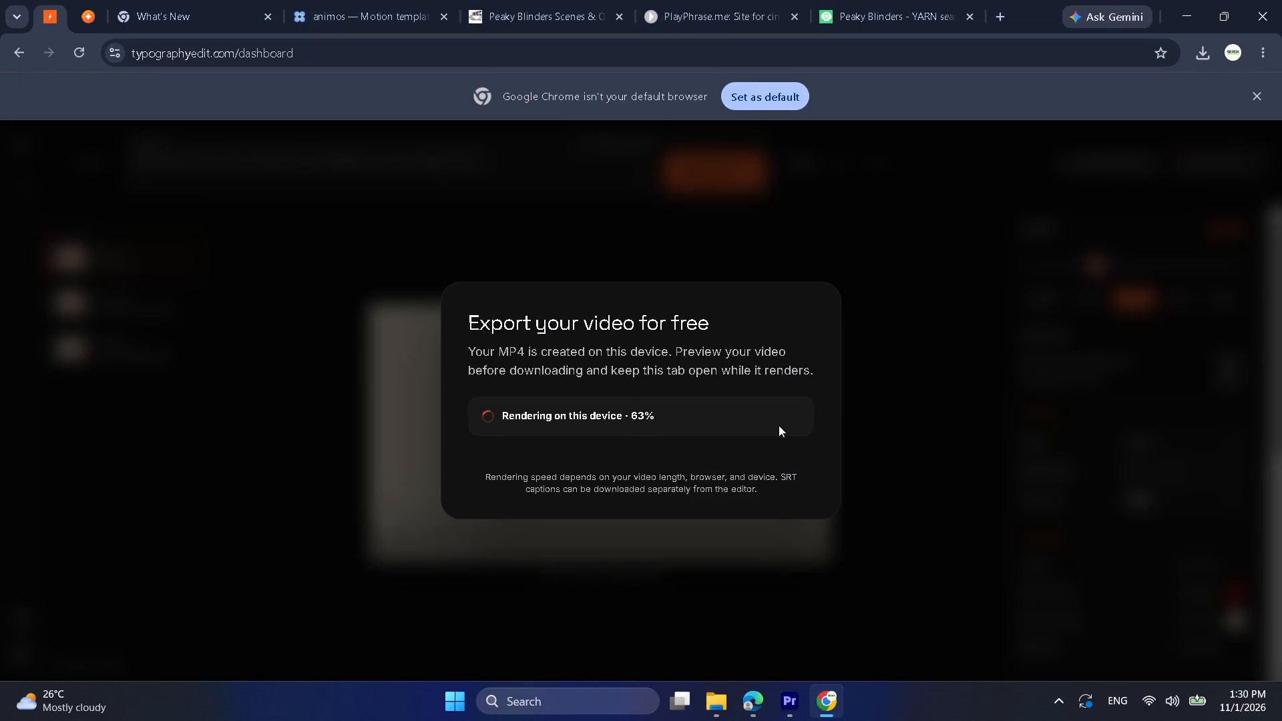
pyautogui.click(815, 456)
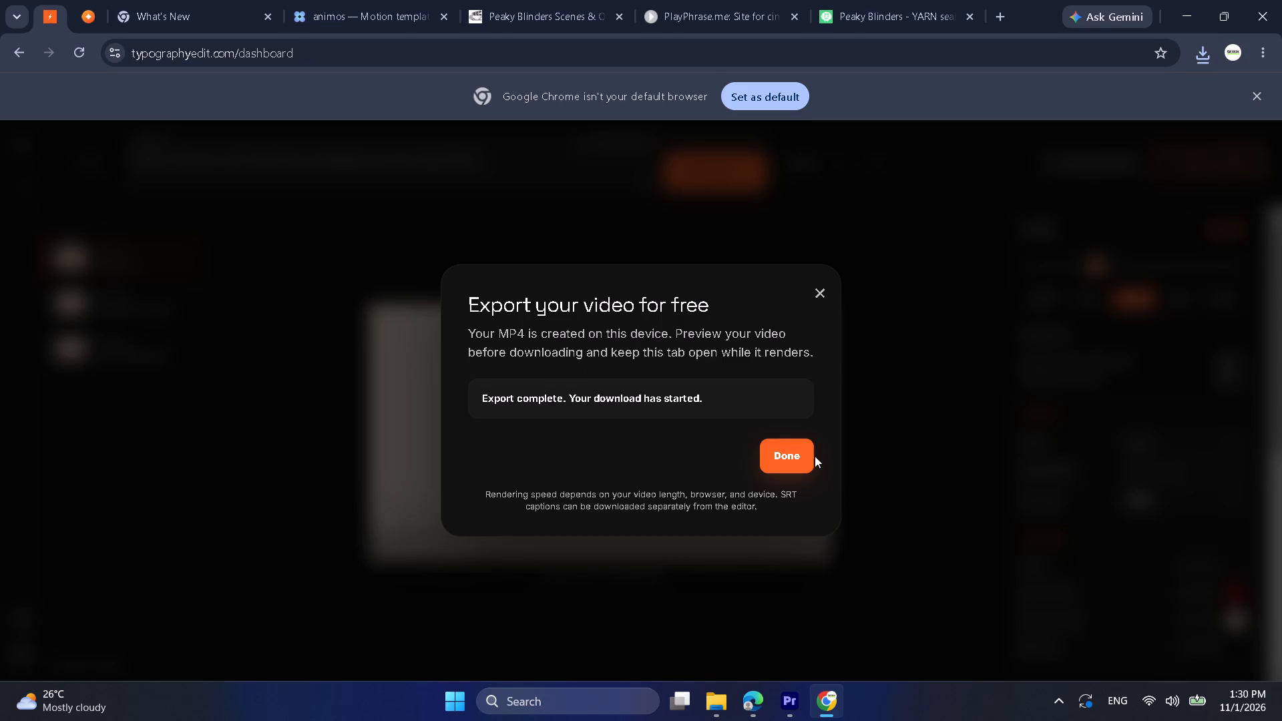
pyautogui.click(795, 449)
# Import typographyedit-video (14) from the Downloads folder into the Premiere project.
pyautogui.click(1189, 3)
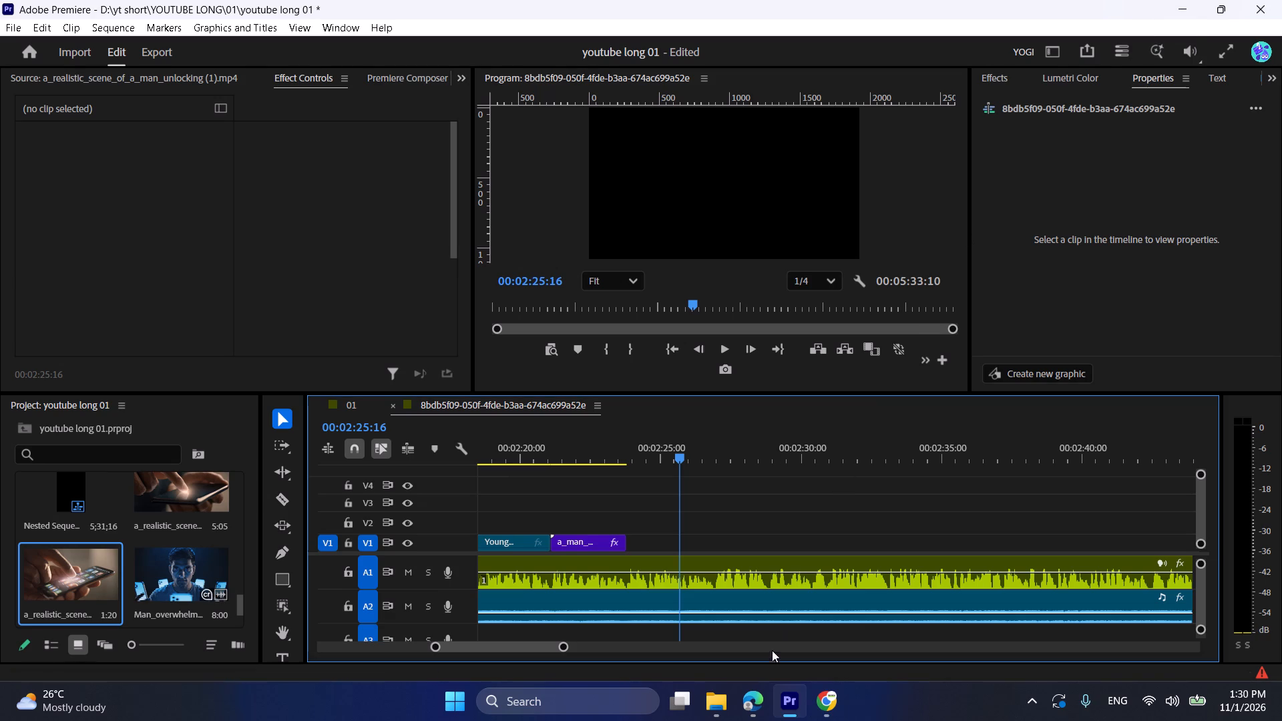
pyautogui.click(730, 690)
pyautogui.click(518, 30)
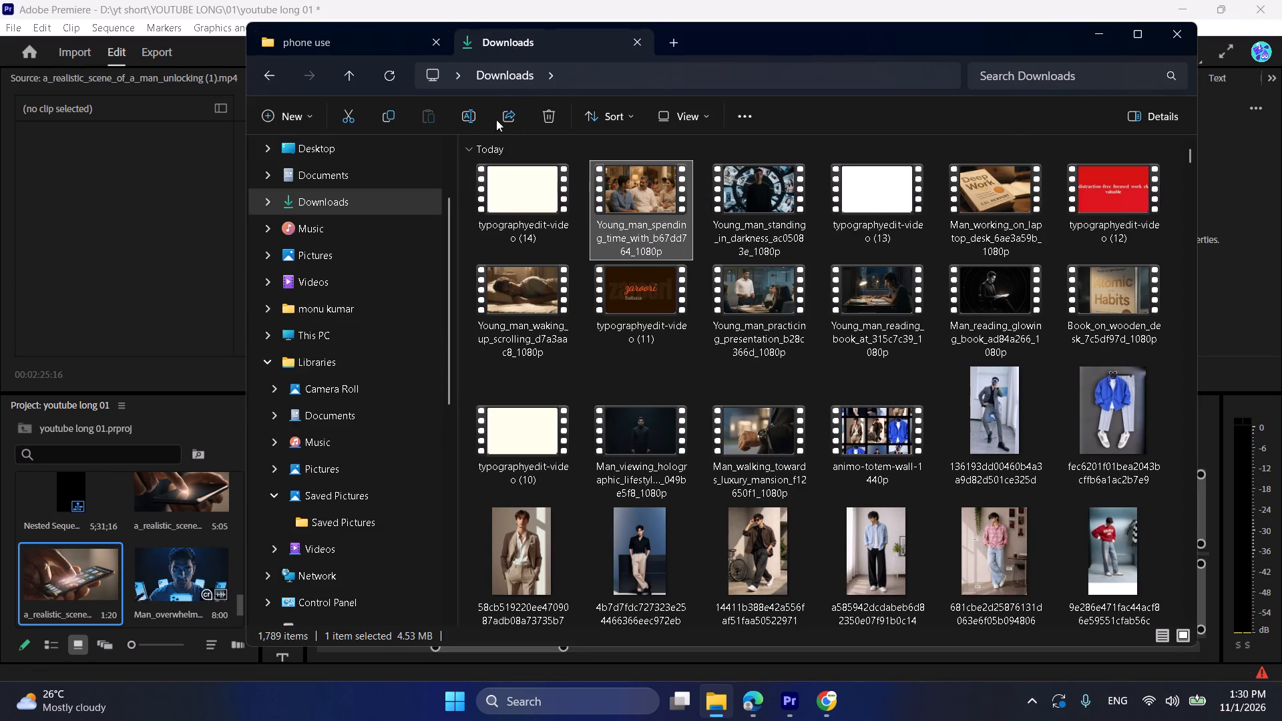
pyautogui.moveTo(496, 178); pyautogui.dragTo(202, 579)
pyautogui.press('space')
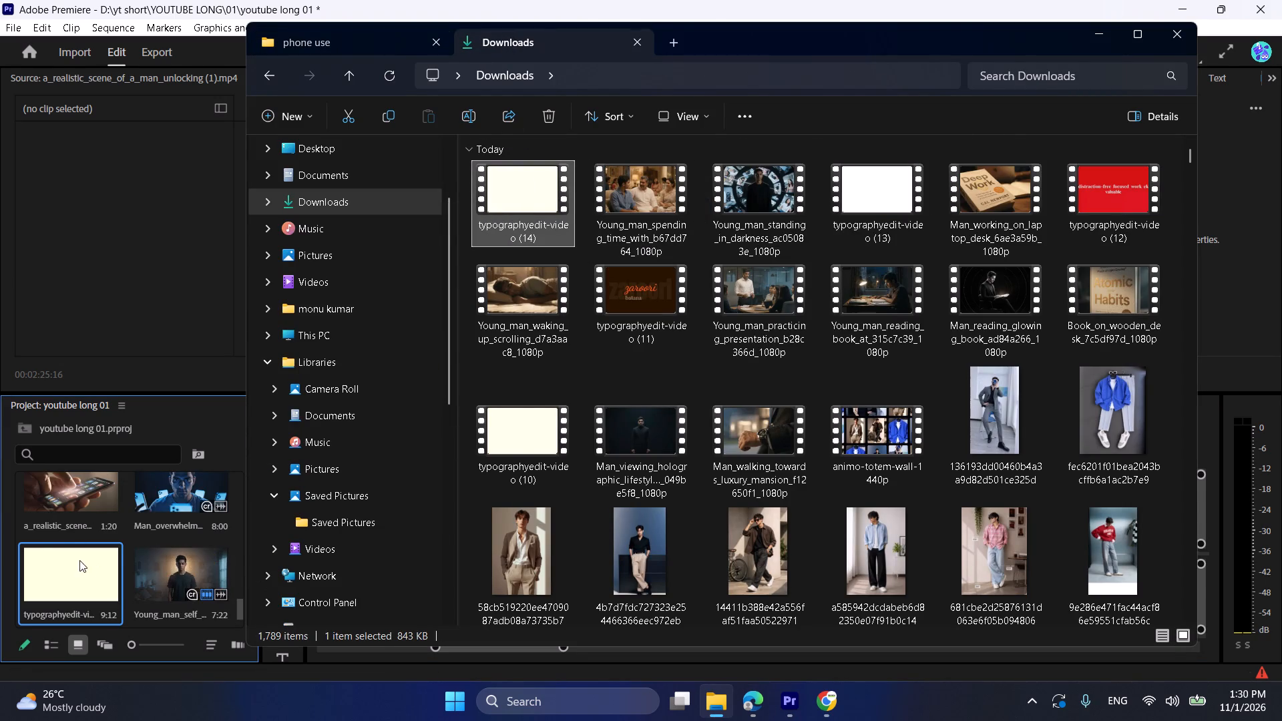
# Place typographyedit-video (14) on V1 directly after the a_man_attaching_a_sheet_of_paper (1) clip and play it from the cut.
pyautogui.doubleClick(79, 560)
pyautogui.moveTo(200, 307); pyautogui.dragTo(650, 550)
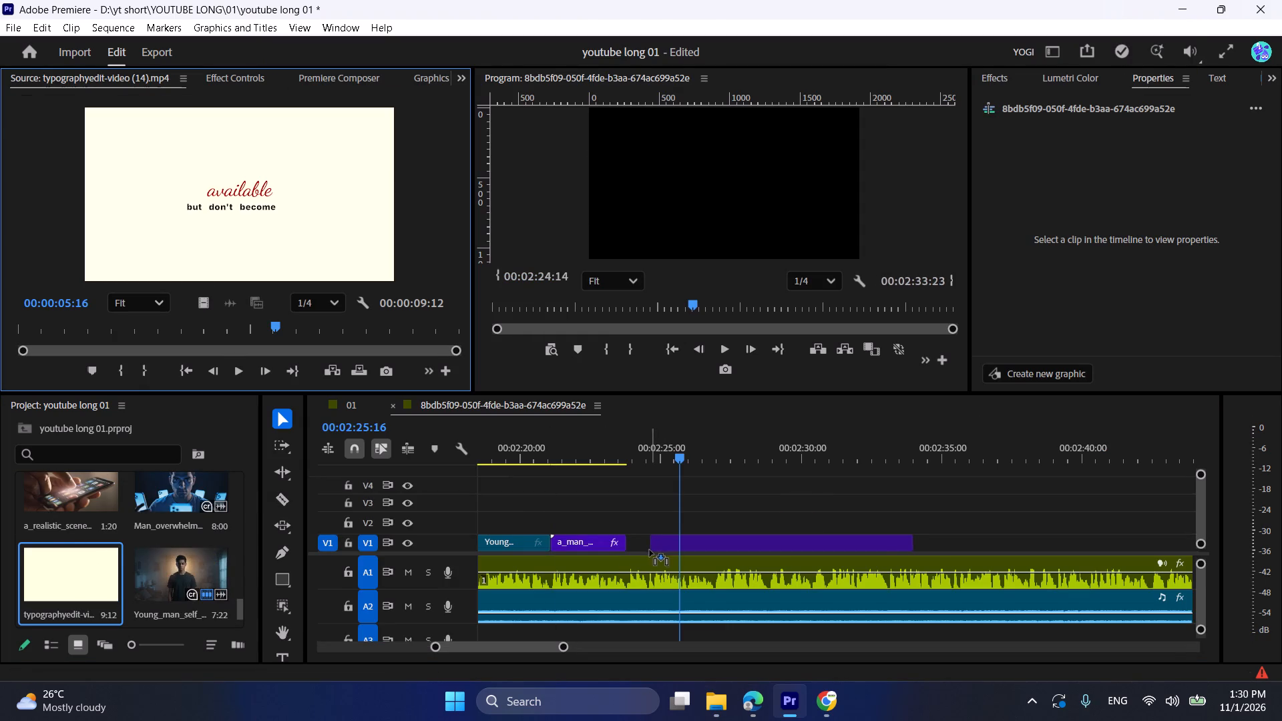
pyautogui.moveTo(650, 550); pyautogui.dragTo(636, 545)
pyautogui.click(616, 445)
pyautogui.press('space')
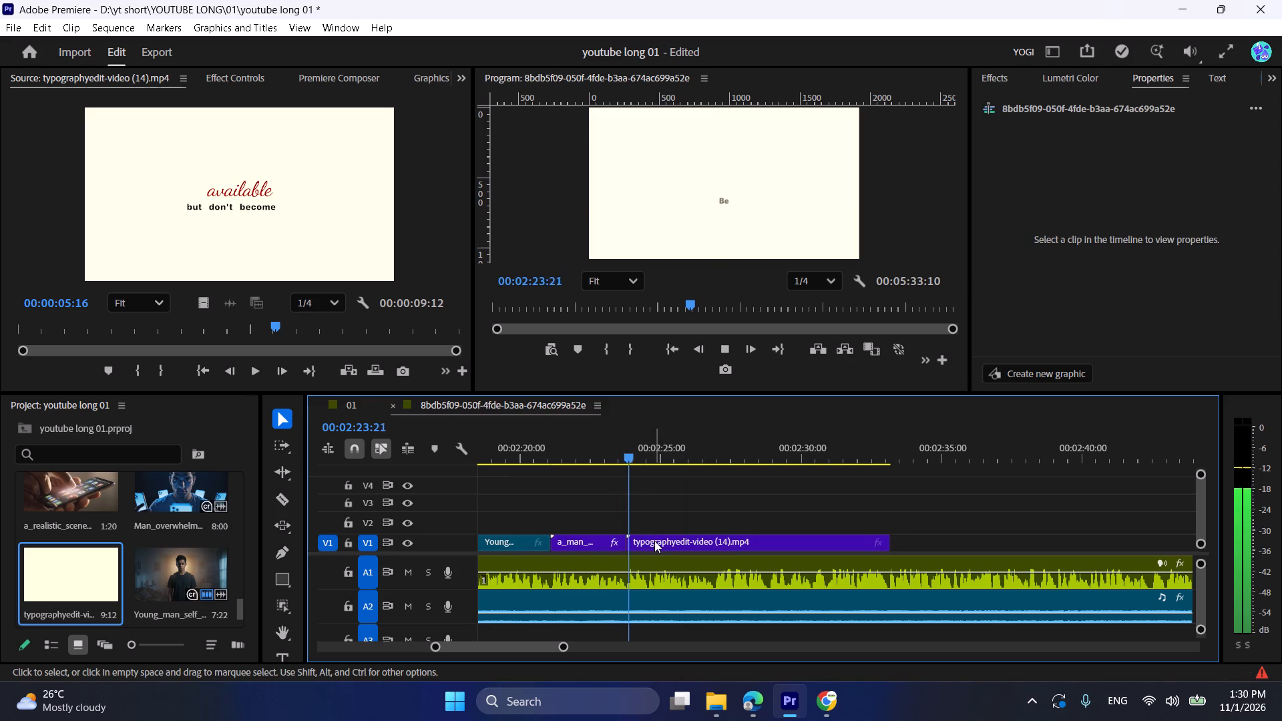
# Set the speed of the typographyedit-video (14) clip on V1 to 300%.
pyautogui.click(654, 541)
pyautogui.press('space')
pyautogui.keyDown('alt'); pyautogui.scroll(4, 654, 541); pyautogui.keyUp('alt')
pyautogui.rightClick(654, 541)
pyautogui.rightClick(713, 548)
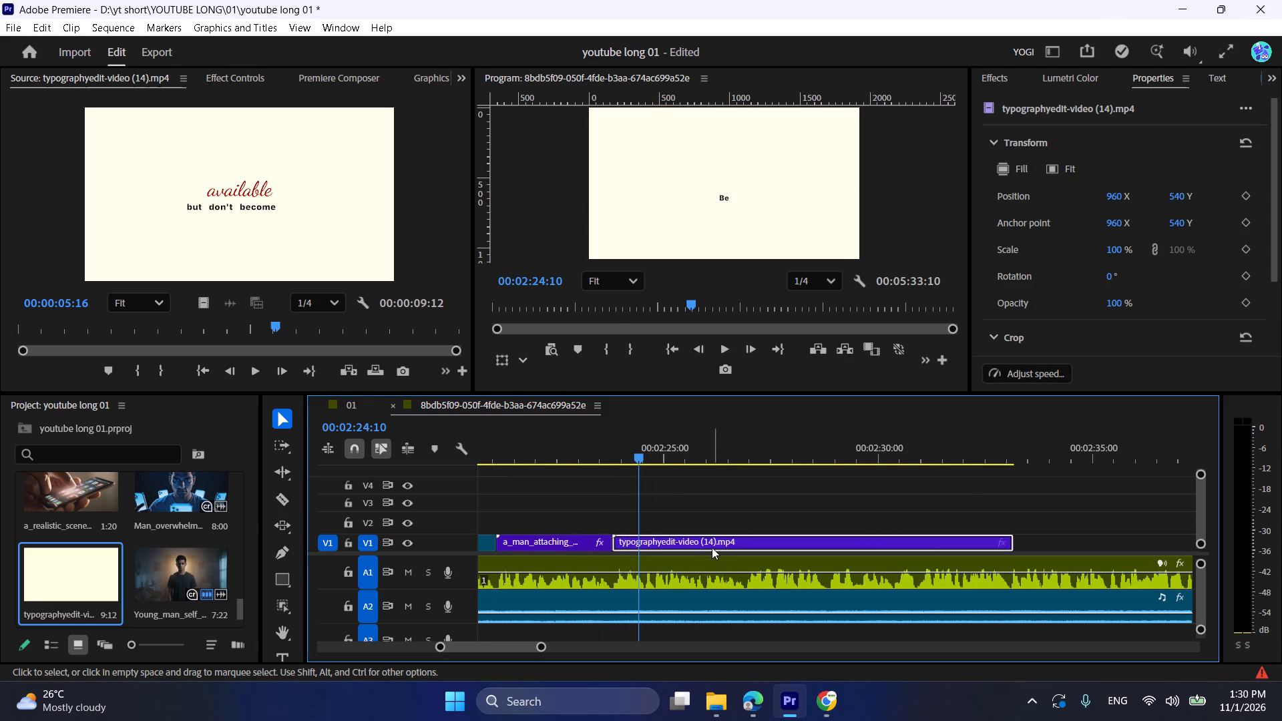
pyautogui.click(759, 490)
pyautogui.press('3')
pyautogui.press('0')
pyautogui.press('0')
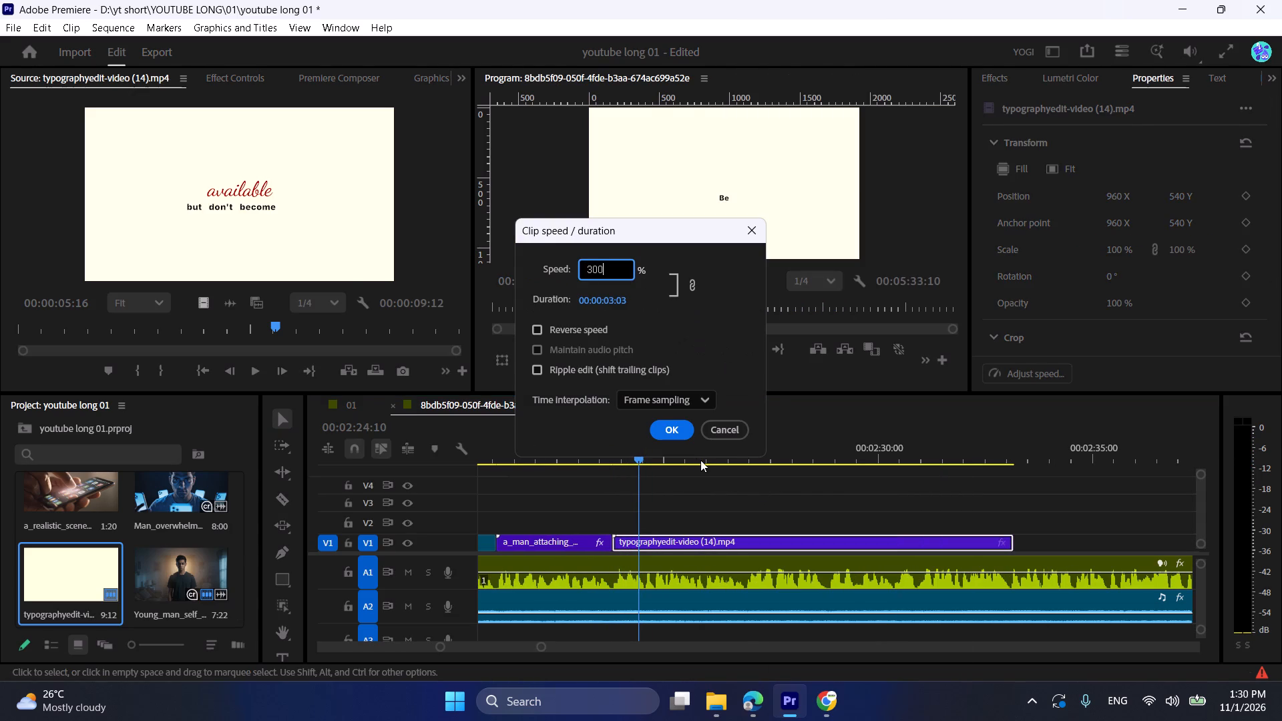
pyautogui.click(680, 436)
# Play the sped-up typographyedit-video (14) clip repeatedly to check its words against the voiceover.
pyautogui.click(612, 451)
pyautogui.press('space')
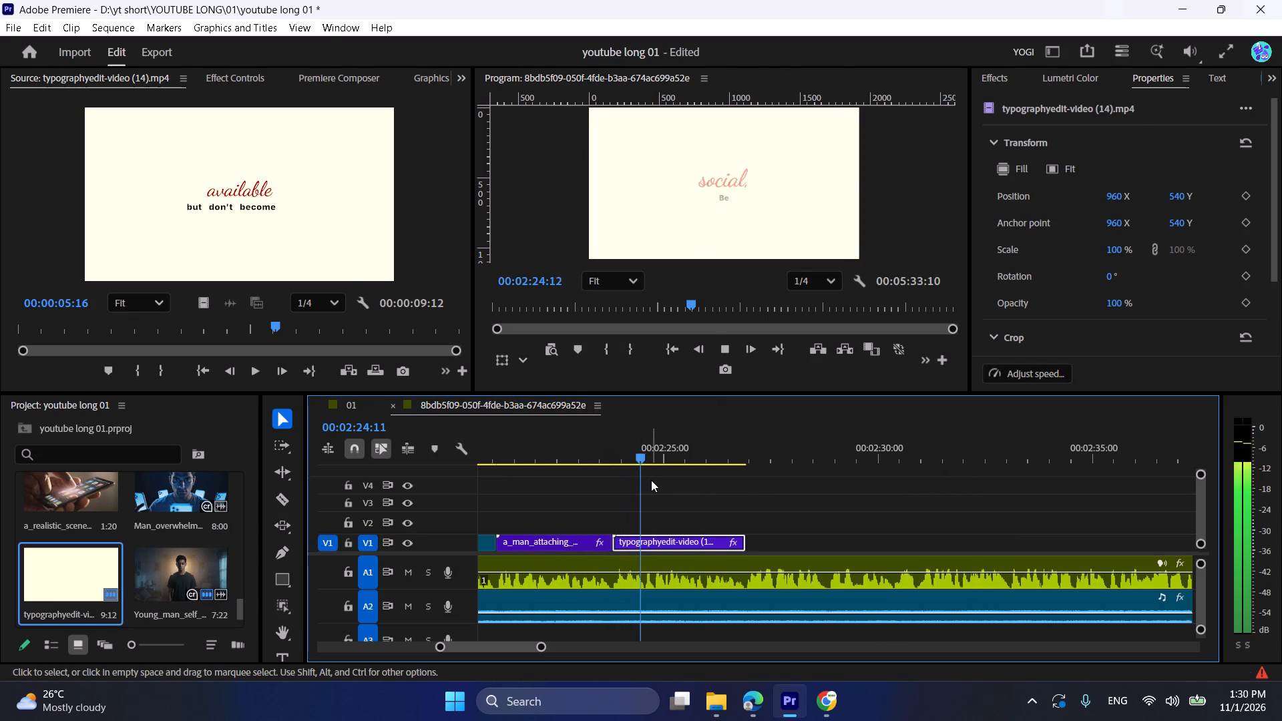
pyautogui.press('space')
pyautogui.keyDown('alt'); pyautogui.scroll(4, 651, 485); pyautogui.keyUp('alt')
pyautogui.press('space')
pyautogui.press('space')
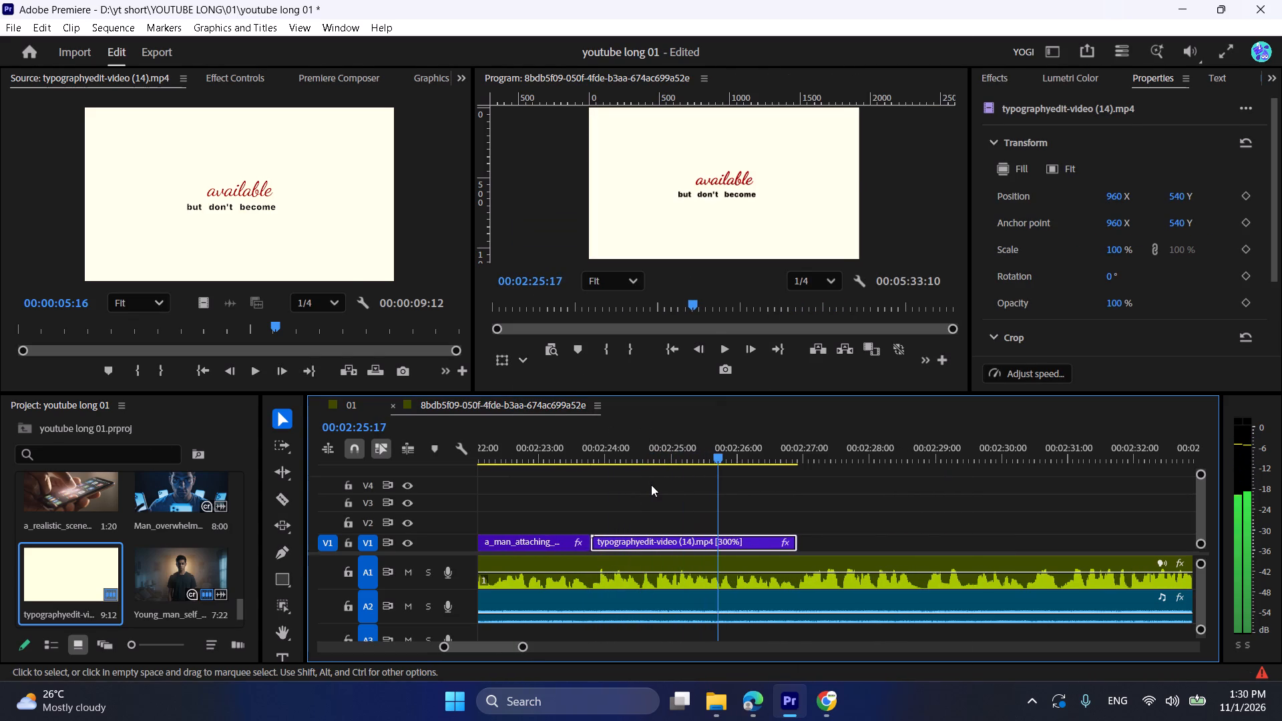
pyautogui.press('space')
pyautogui.press('space')
pyautogui.press('space')
pyautogui.press('space')
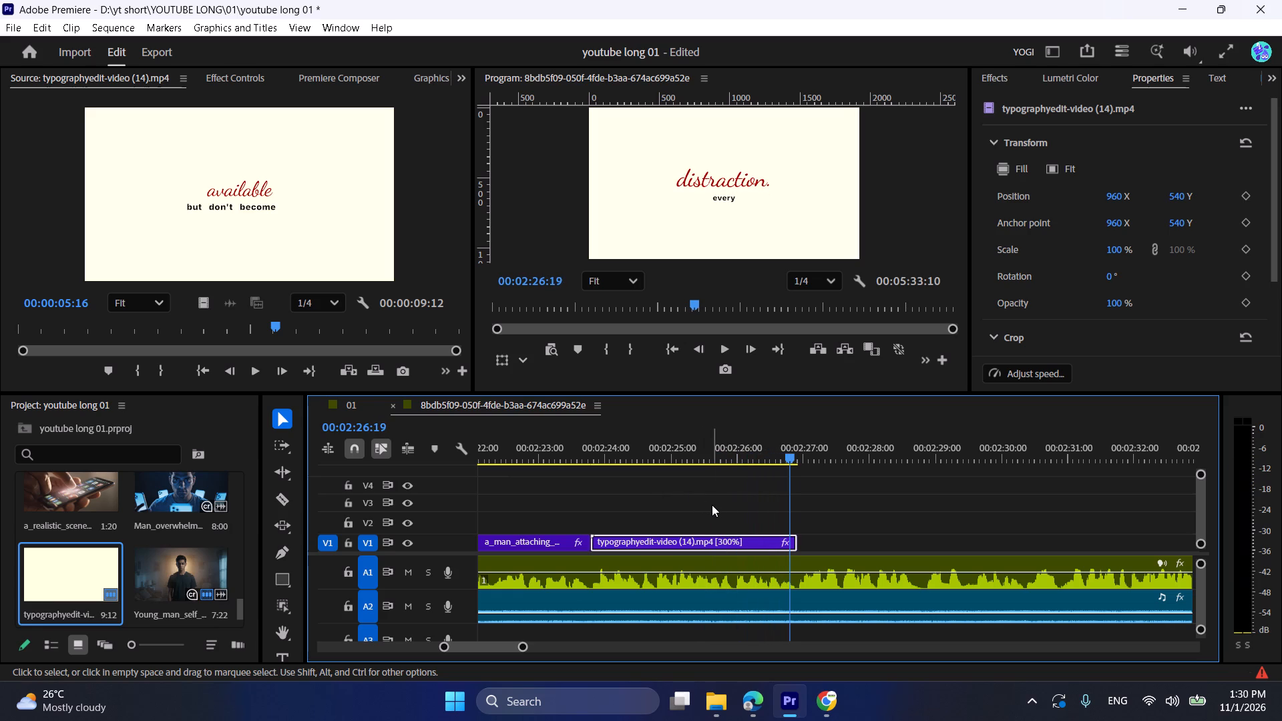
pyautogui.press('space')
pyautogui.press('space')
pyautogui.moveTo(651, 455); pyautogui.dragTo(623, 450)
pyautogui.press('space')
pyautogui.click(708, 497)
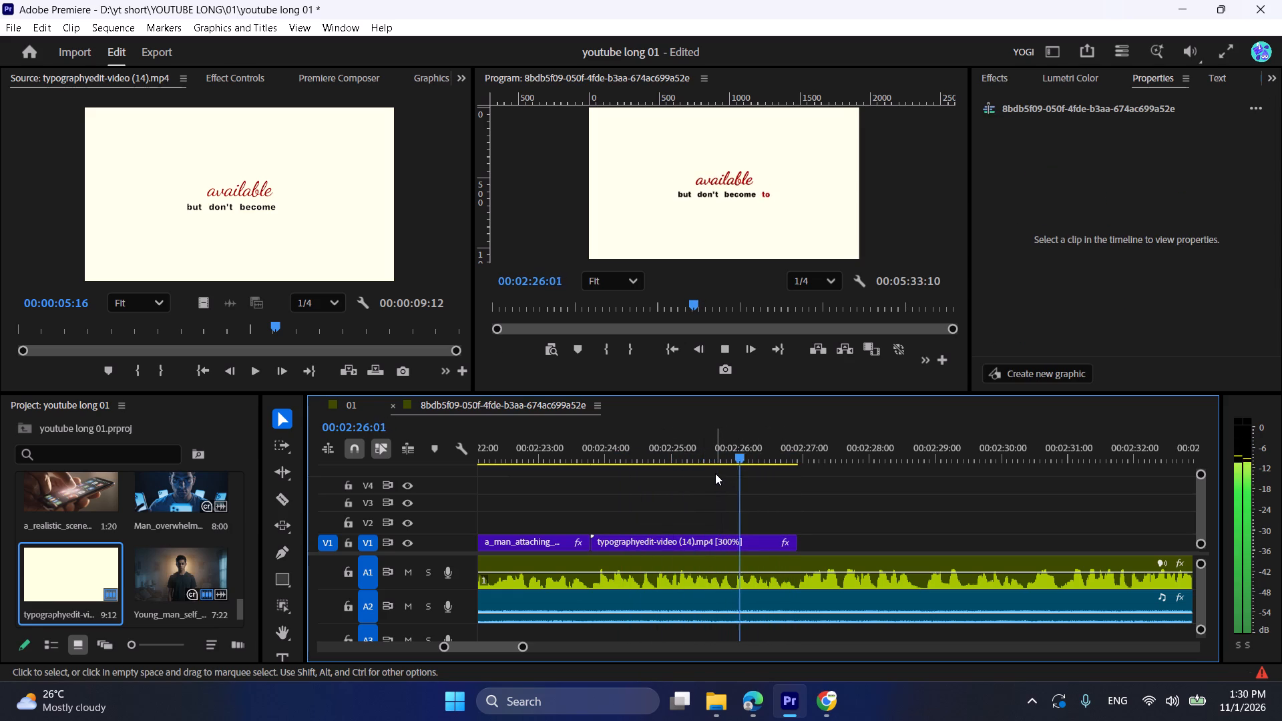
pyautogui.press('space')
pyautogui.press('space')
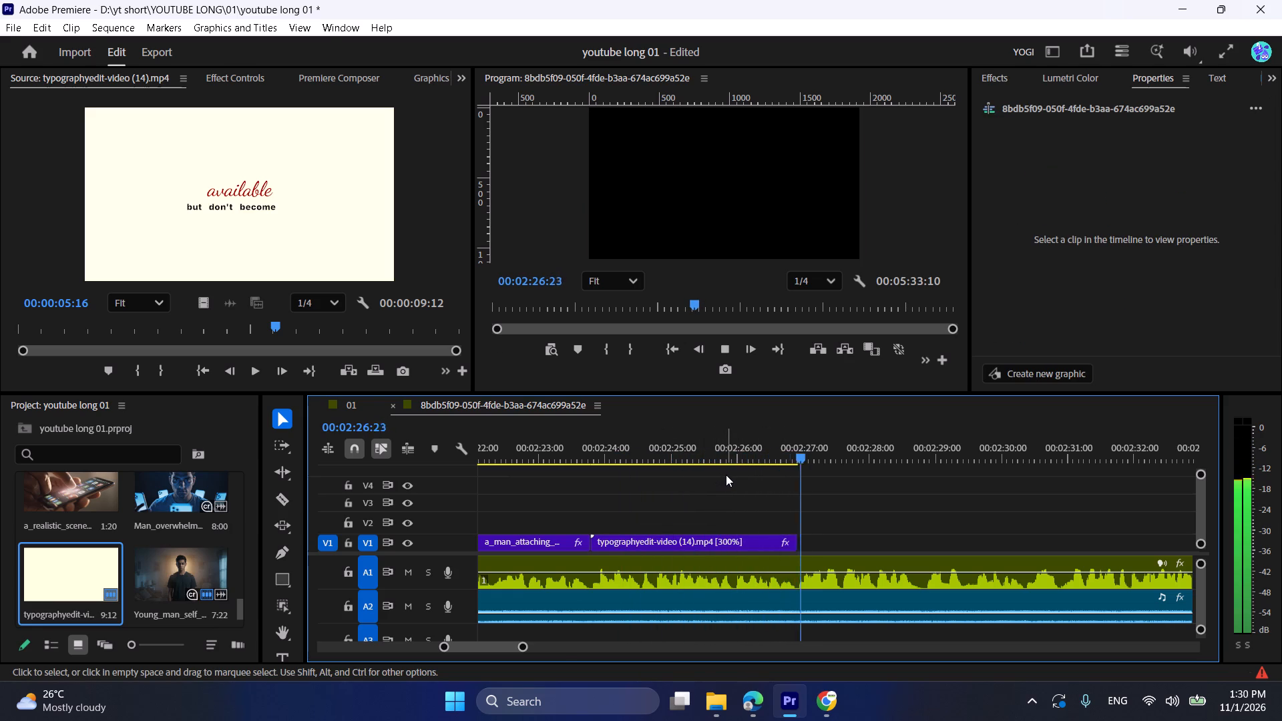
pyautogui.keyDown('alt'); pyautogui.scroll(-8, 726, 475); pyautogui.keyUp('alt')
pyautogui.press('space')
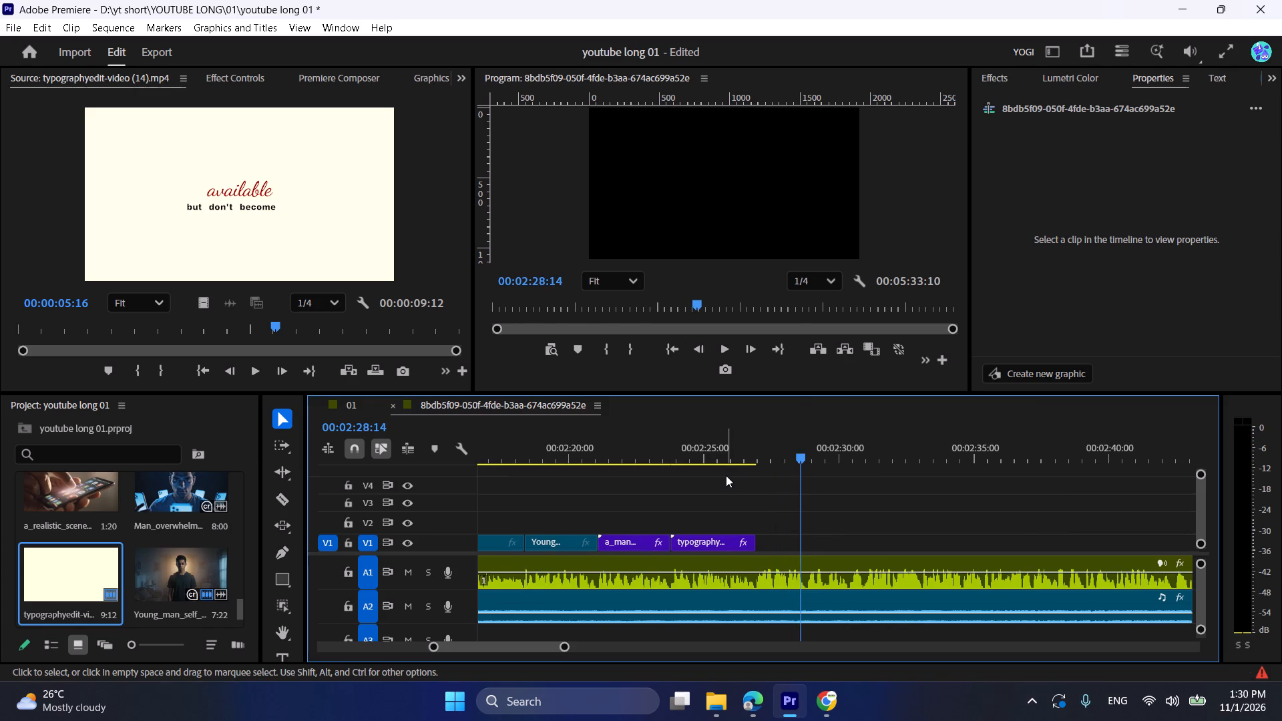
# Save the project.
pyautogui.hotkey('ctrl', 's')
# Play the sequence past the end of the last V1 clip to hear the upcoming voiceover.
pyautogui.press('space')
pyautogui.keyDown('alt'); pyautogui.scroll(-7, 726, 475); pyautogui.keyUp('alt')
pyautogui.keyDown('alt'); pyautogui.scroll(-18, 726, 475); pyautogui.keyUp('alt')
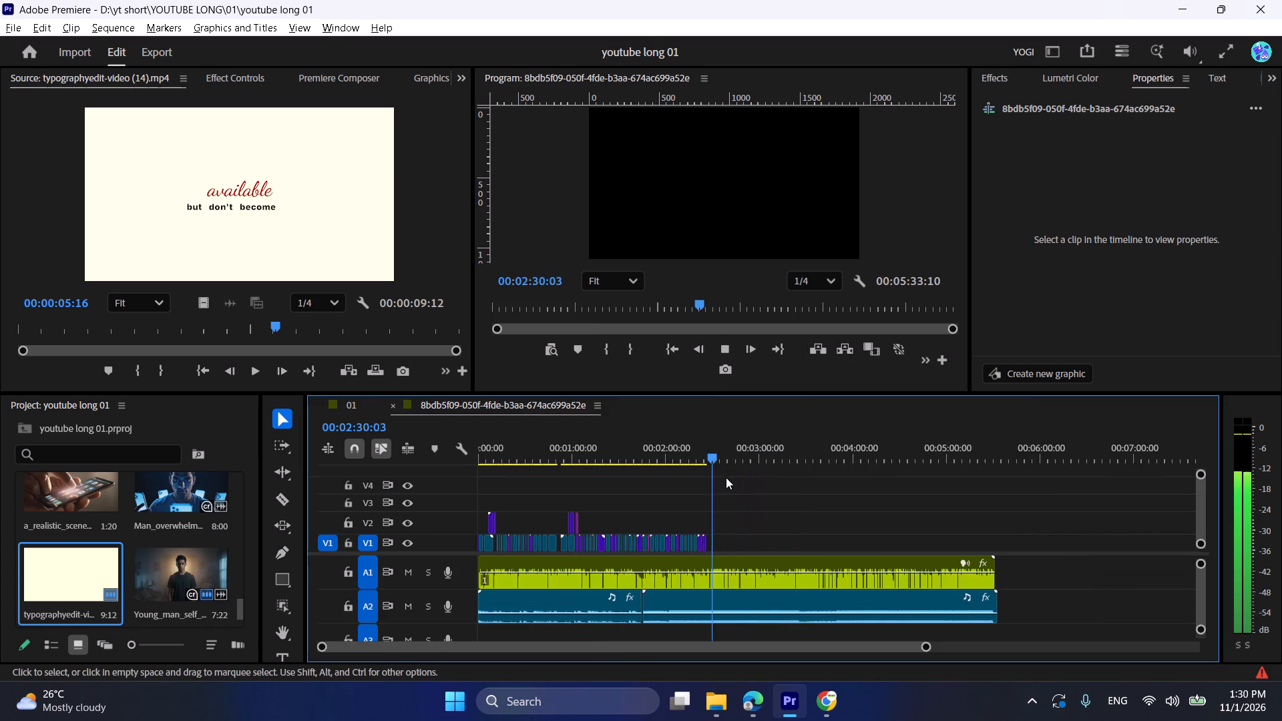
pyautogui.keyDown('alt'); pyautogui.scroll(-4, 686, 509); pyautogui.keyUp('alt')
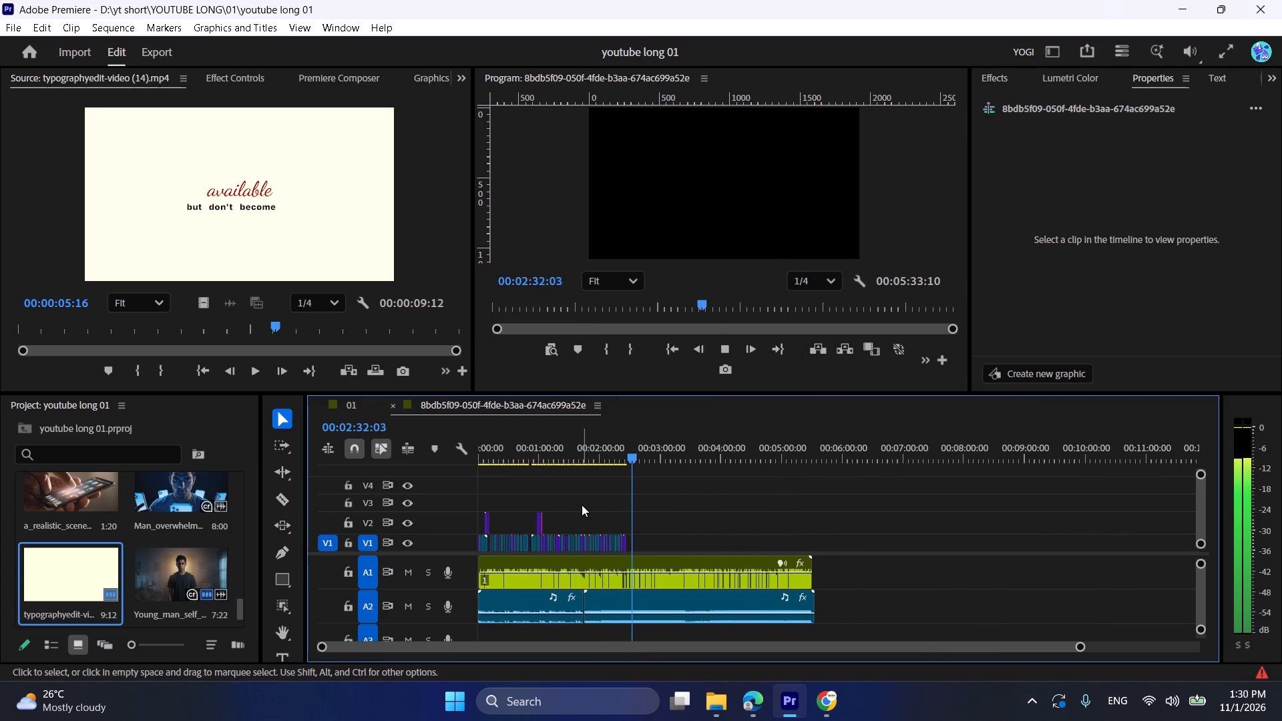
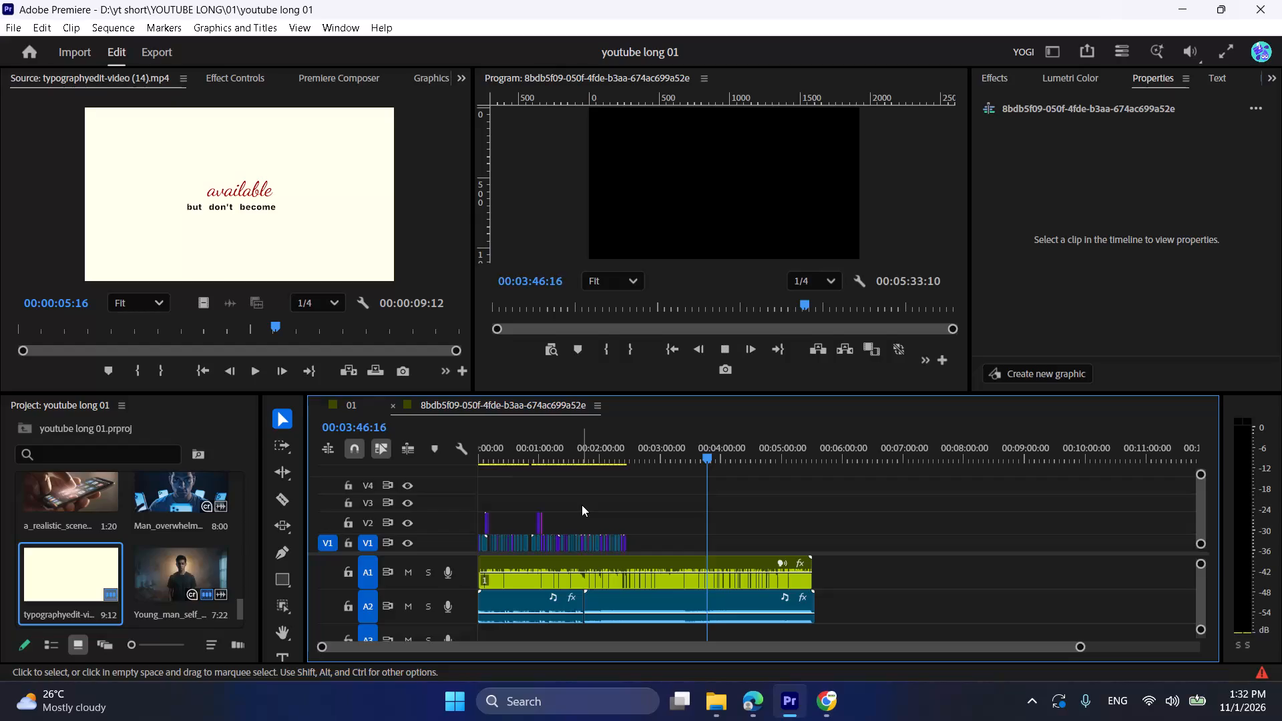
# Stop the sequence playback in the stretch beyond the last V1 clip.
pyautogui.press('space')
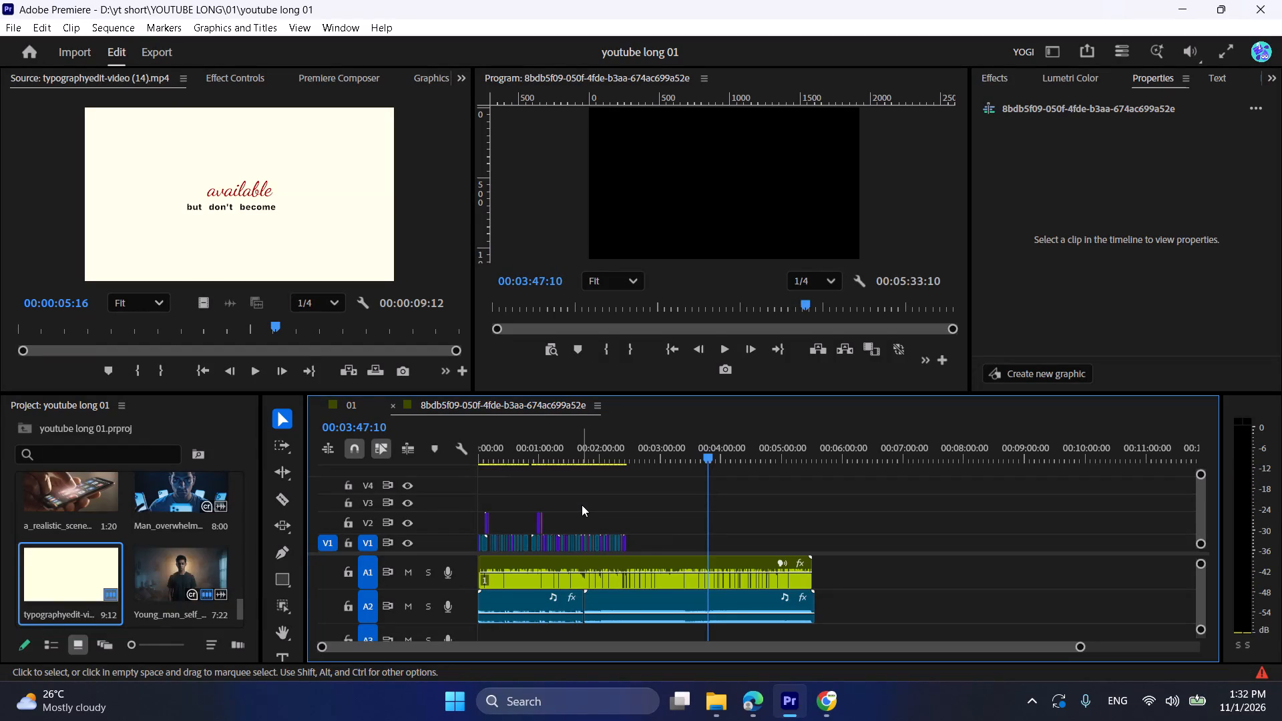